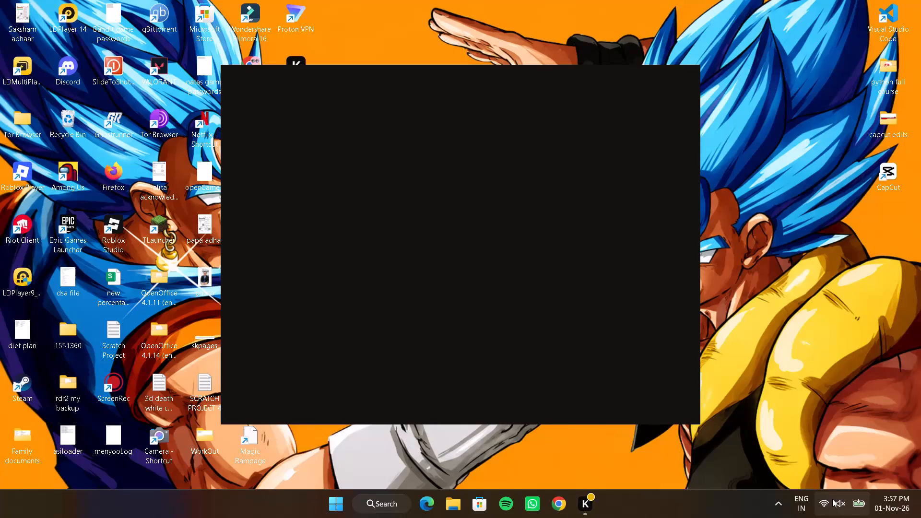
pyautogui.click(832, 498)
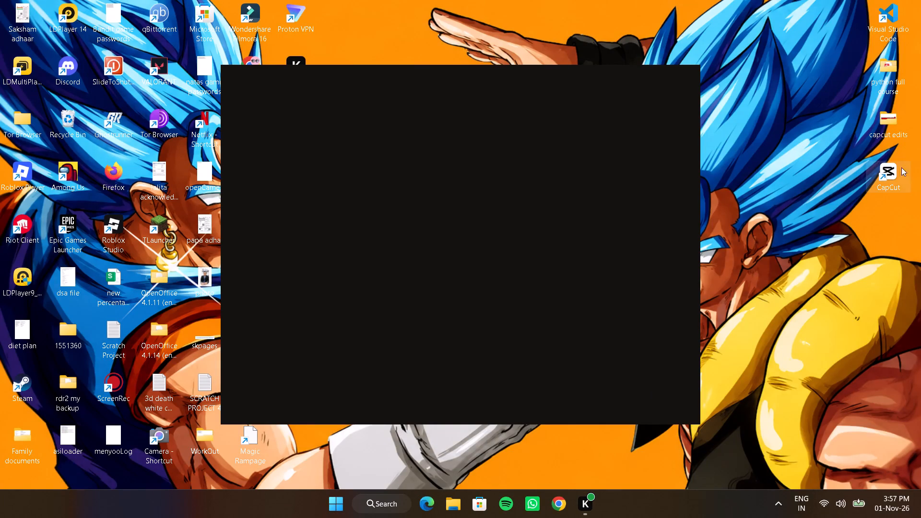
# Launch the CapCut video editor from the desktop.
pyautogui.doubleClick(894, 178)
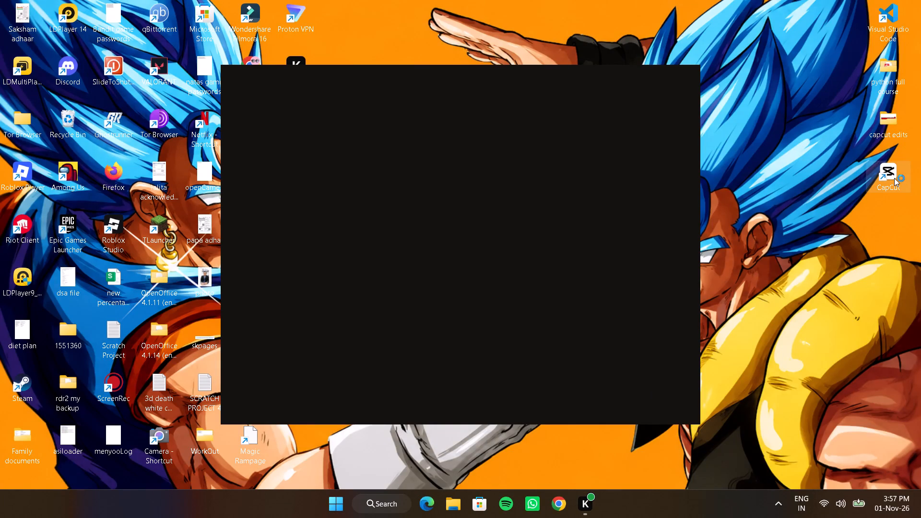
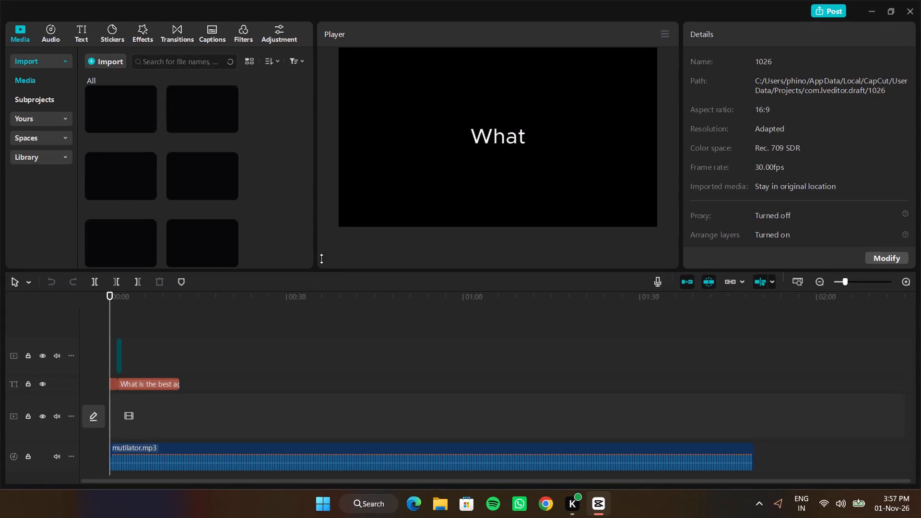
# Play the opening of the timeline to review how the title words and the images (21).jfif agent picture appear.
pyautogui.hscroll(1, 181, 394)
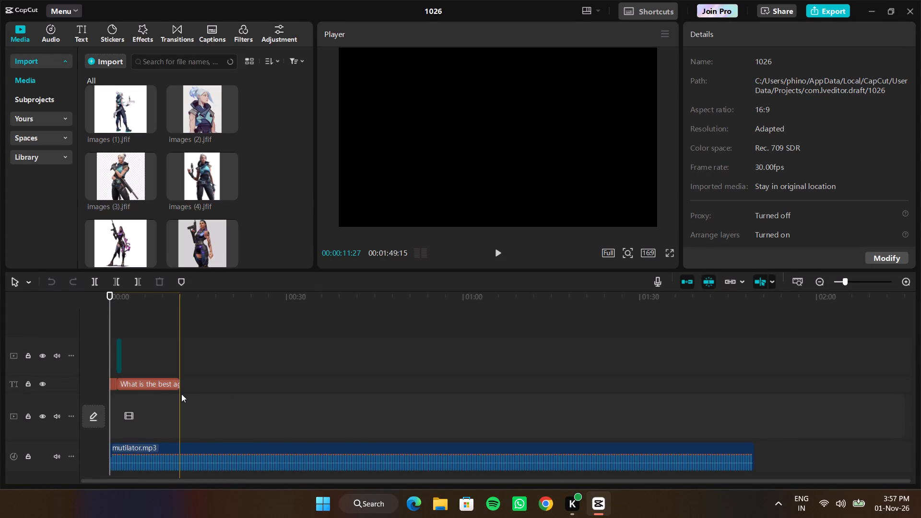
pyautogui.hscroll(1, 181, 394)
pyautogui.keyDown('ctrl'); pyautogui.scroll(7, 181, 394); pyautogui.keyUp('ctrl')
pyautogui.hscroll(9, 181, 394)
pyautogui.keyDown('ctrl'); pyautogui.scroll(5, 181, 394); pyautogui.keyUp('ctrl')
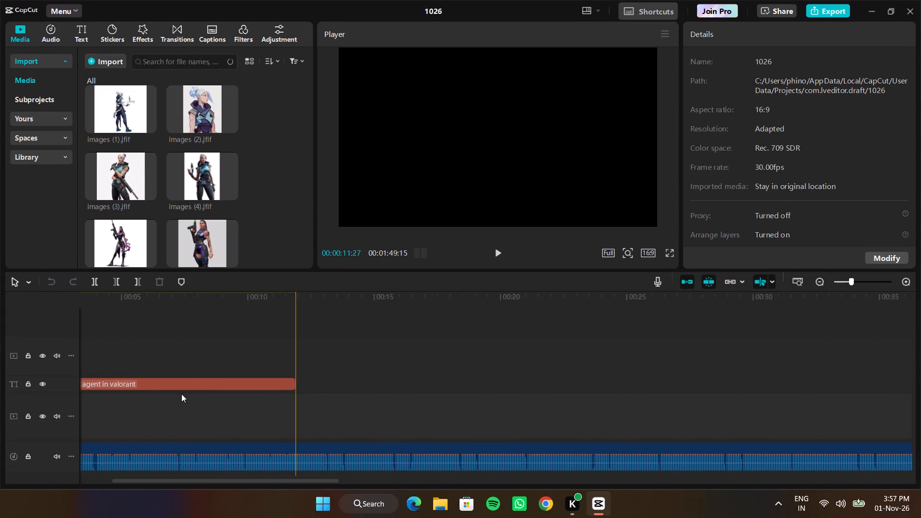
pyautogui.keyDown('ctrl'); pyautogui.scroll(1, 181, 394); pyautogui.keyUp('ctrl')
pyautogui.hscroll(8, 181, 394)
pyautogui.keyDown('ctrl'); pyautogui.scroll(8, 181, 394); pyautogui.keyUp('ctrl')
pyautogui.hscroll(6, 45, 409)
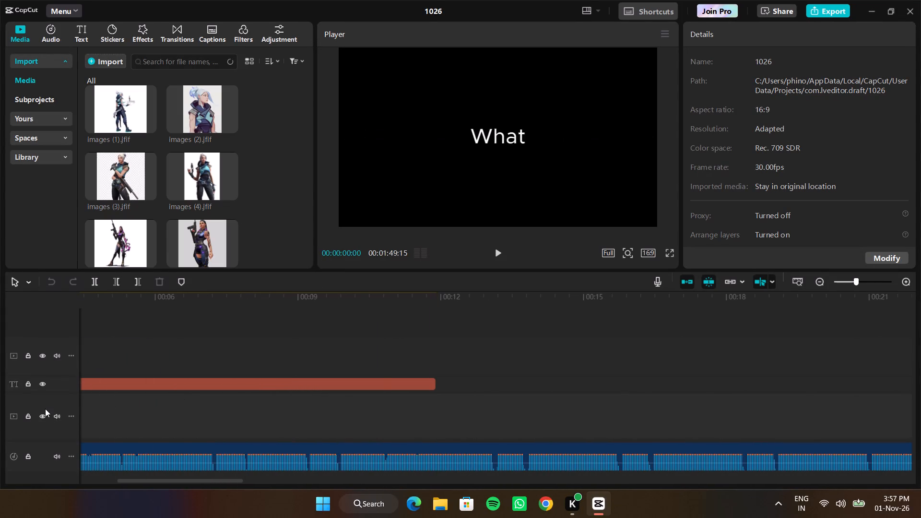
pyautogui.hscroll(3, 45, 409)
pyautogui.hscroll(20, 143, 395)
pyautogui.hscroll(2, 143, 395)
pyautogui.keyDown('ctrl'); pyautogui.scroll(2, 143, 395); pyautogui.keyUp('ctrl')
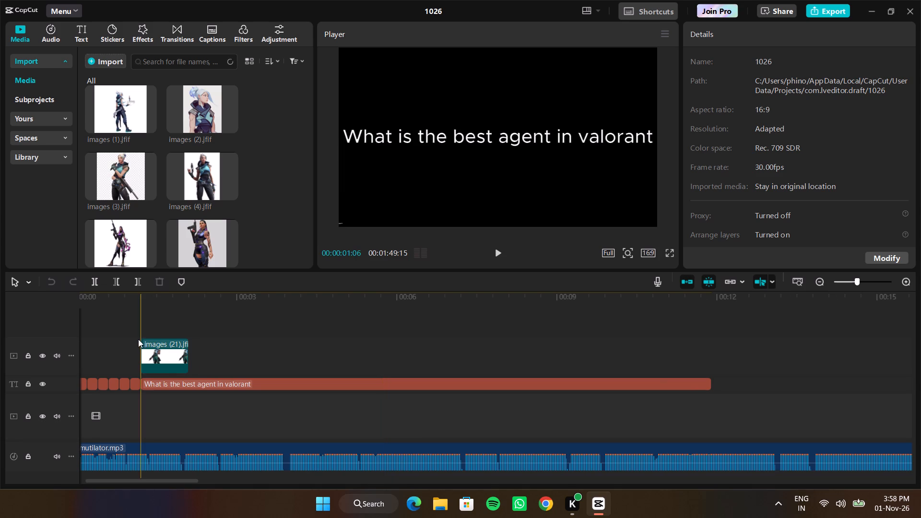
pyautogui.click(118, 321)
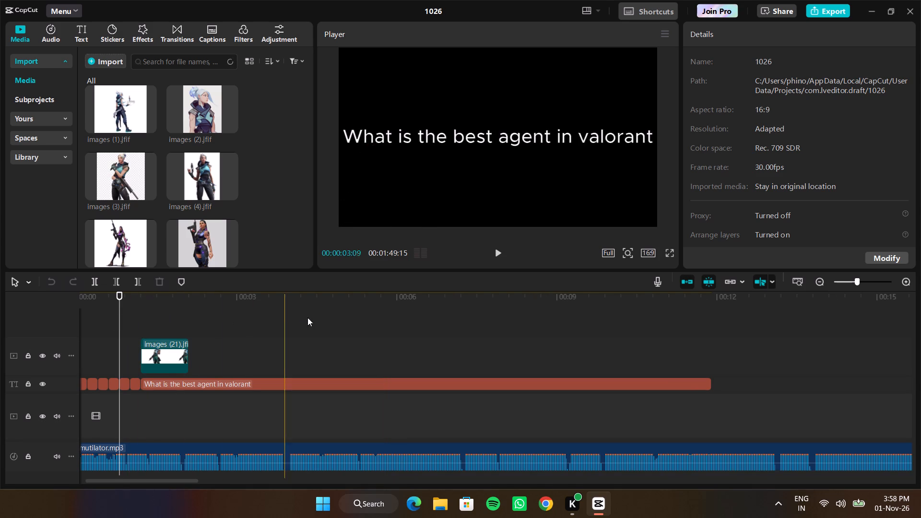
pyautogui.click(83, 320)
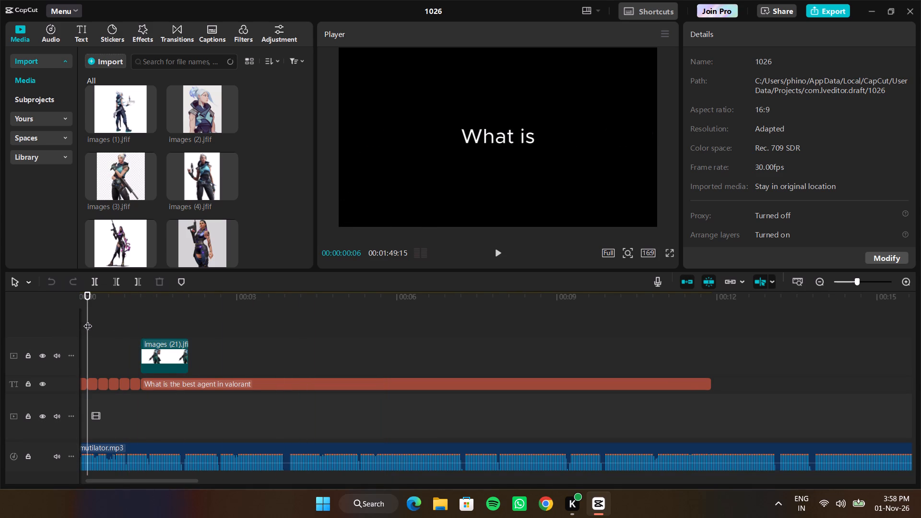
pyautogui.moveTo(89, 320); pyautogui.dragTo(29, 328)
pyautogui.press('space')
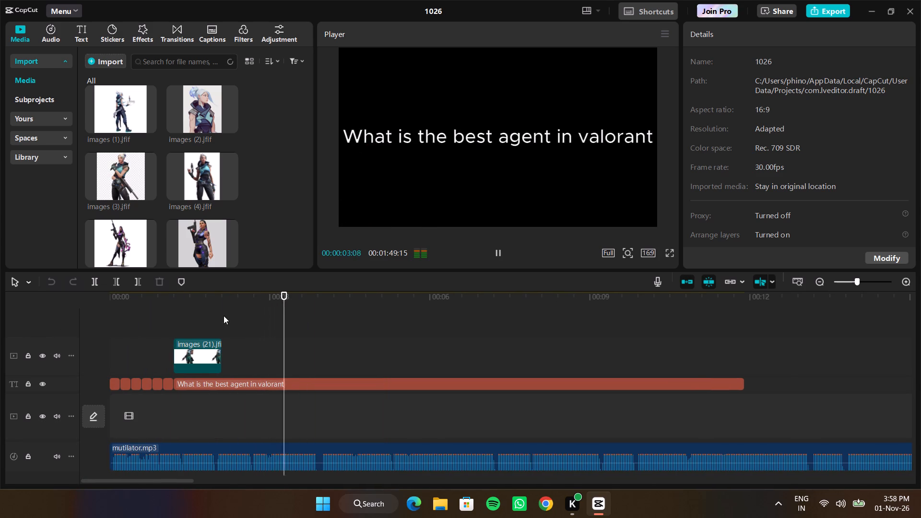
pyautogui.press('space')
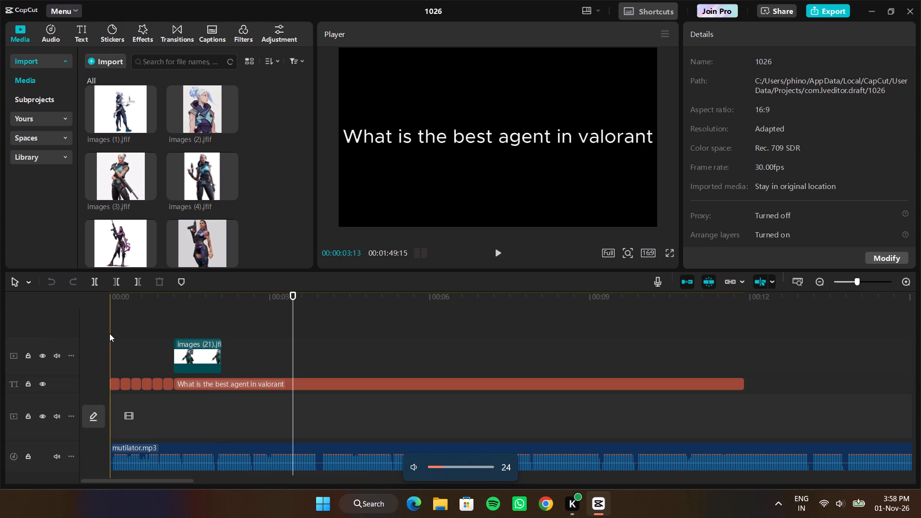
pyautogui.press('space')
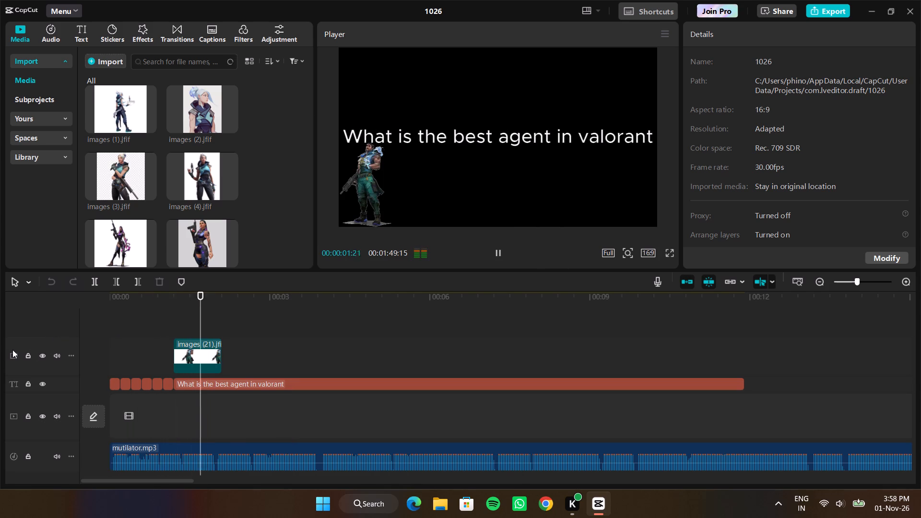
pyautogui.press('space')
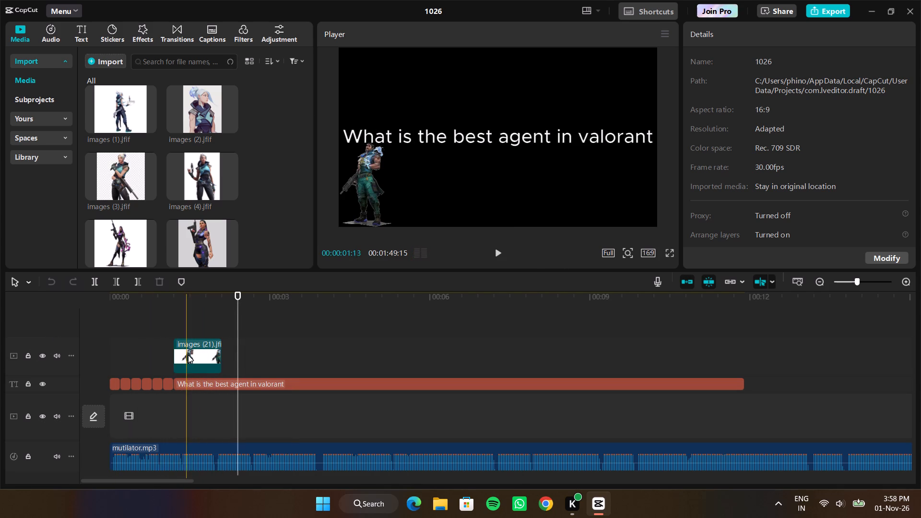
# Delete the second keyframe, just after the start of the images (21).jfif clip.
pyautogui.click(195, 356)
pyautogui.click(206, 355)
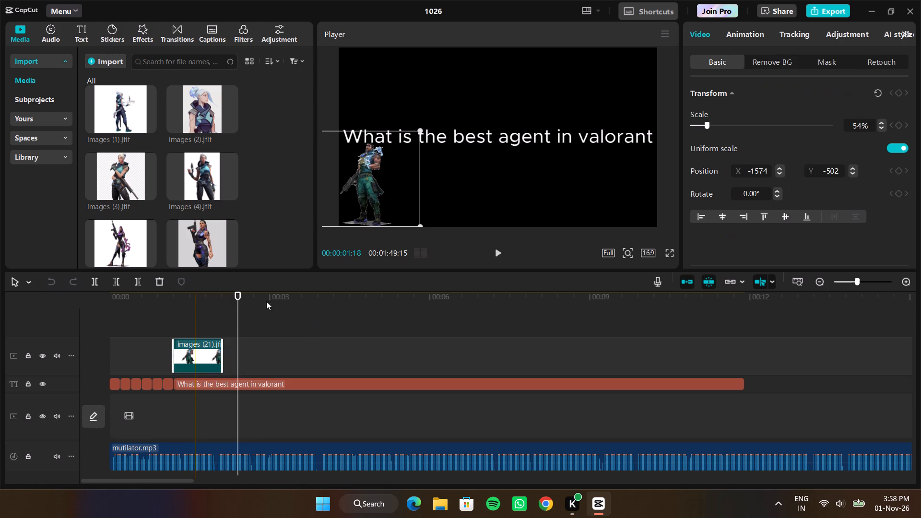
pyautogui.moveTo(238, 331); pyautogui.dragTo(204, 331)
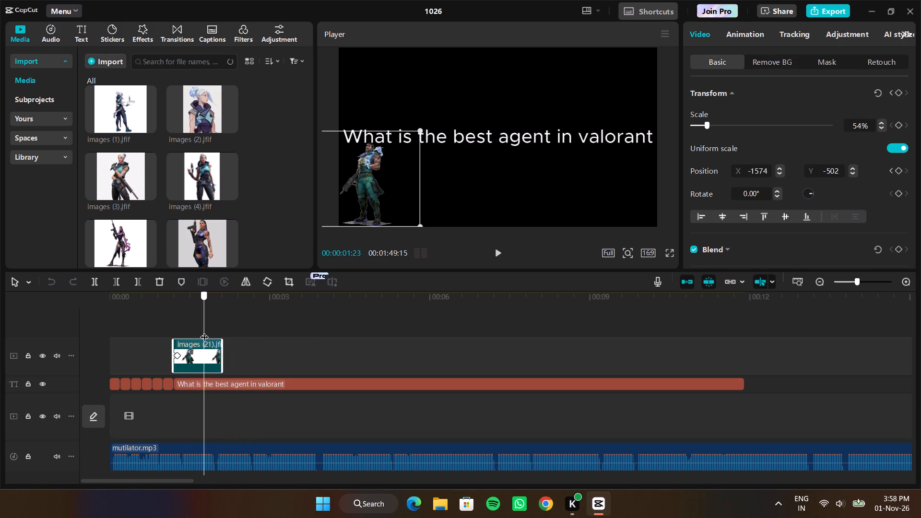
pyautogui.moveTo(204, 331); pyautogui.dragTo(205, 330)
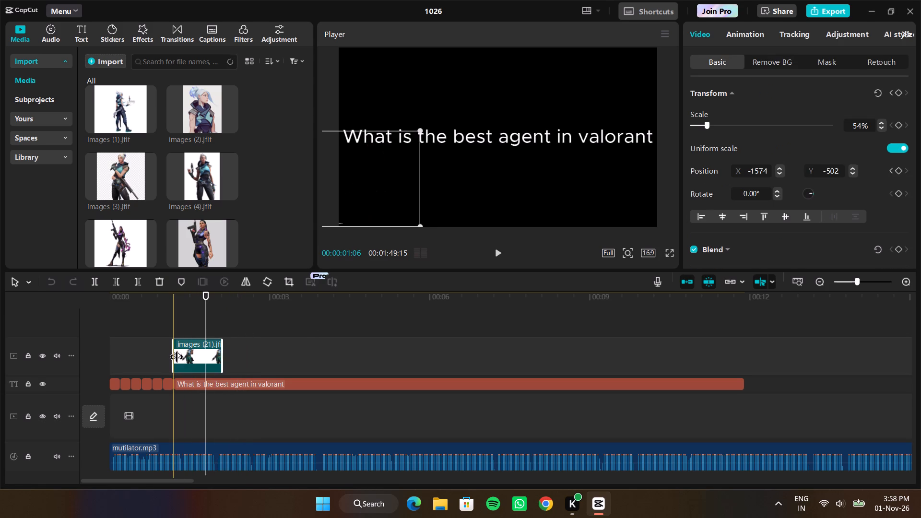
pyautogui.rightClick(178, 356)
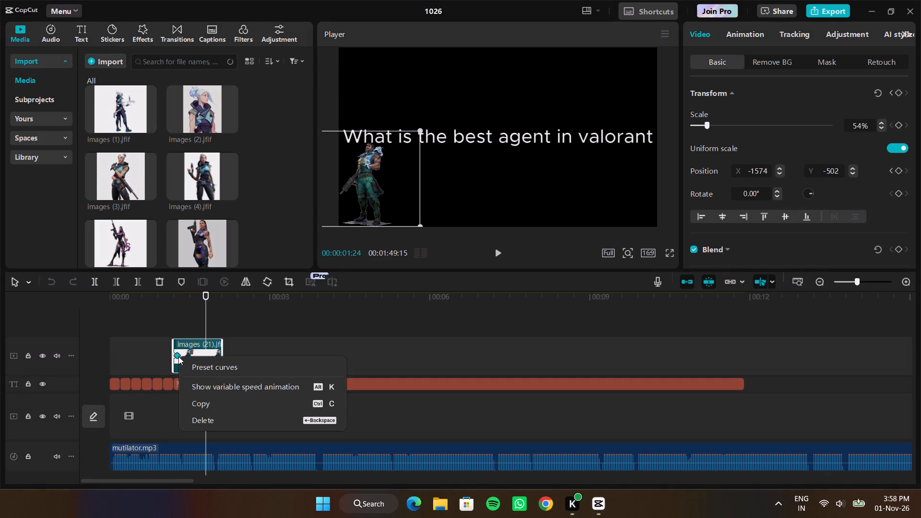
pyautogui.click(218, 416)
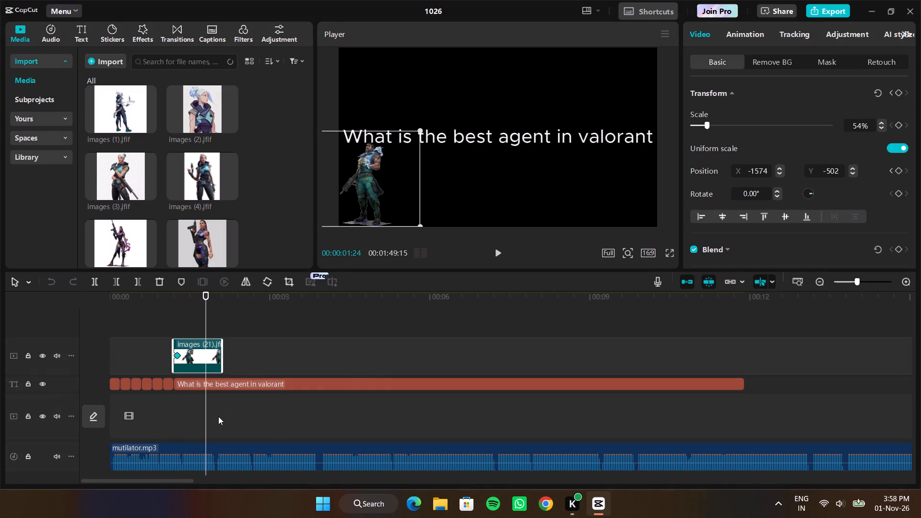
# At 00:00:01:12, move the agent picture horizontally back into the frame's lower-left corner, at X about -1548, to keyframe a slower slide-in.
pyautogui.moveTo(204, 323); pyautogui.dragTo(195, 323)
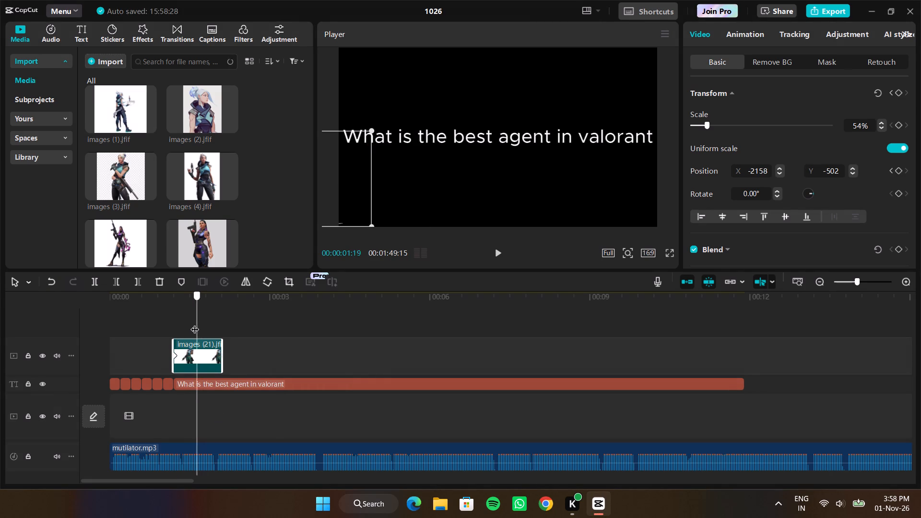
pyautogui.moveTo(195, 323); pyautogui.dragTo(186, 325)
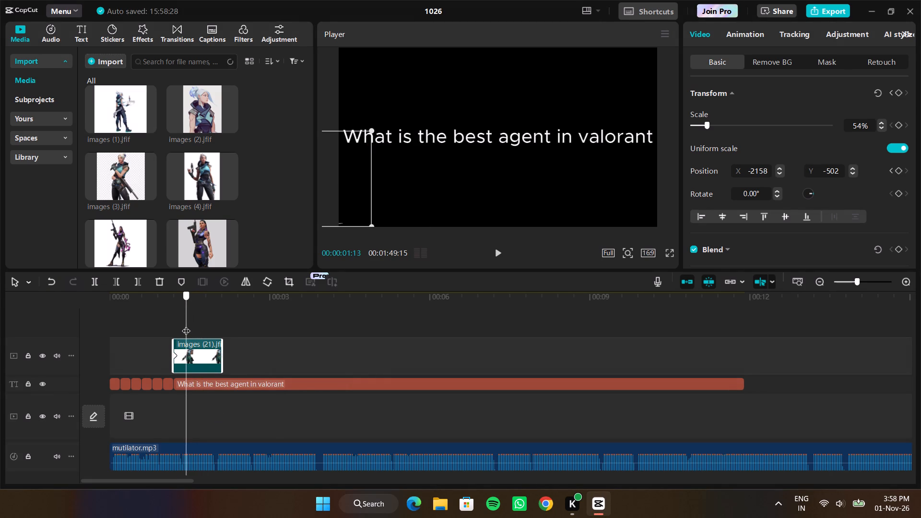
pyautogui.moveTo(186, 325); pyautogui.dragTo(184, 325)
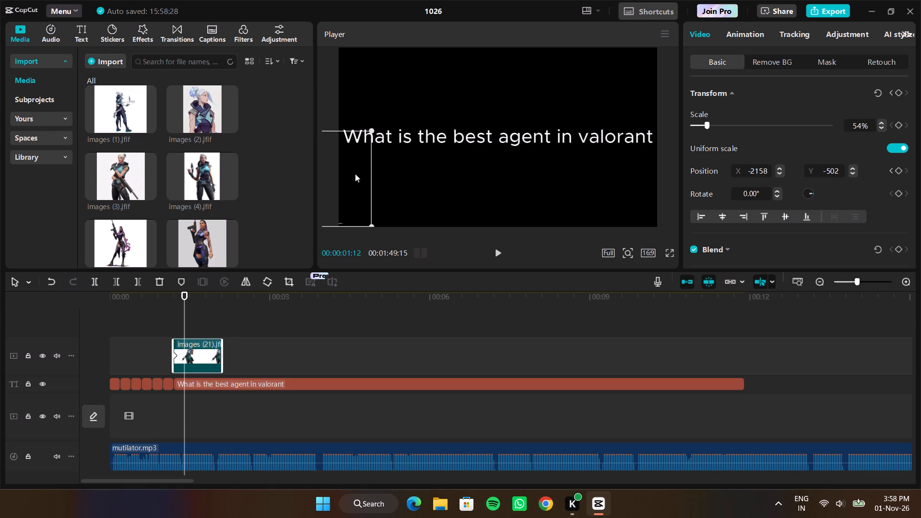
pyautogui.moveTo(355, 174); pyautogui.dragTo(405, 174)
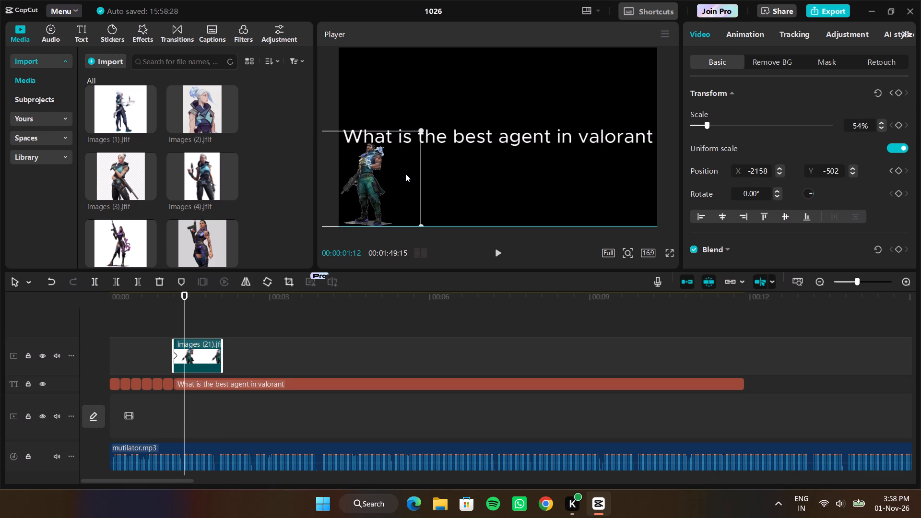
pyautogui.moveTo(405, 174); pyautogui.dragTo(405, 174)
# Replay the intro from the start to check the timing of the agent picture's slide-in.
pyautogui.moveTo(184, 311); pyautogui.dragTo(72, 326)
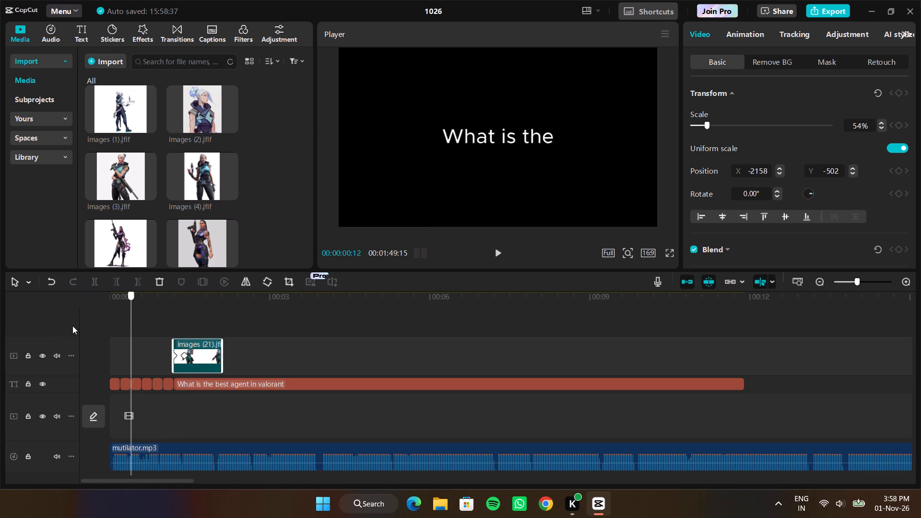
pyautogui.moveTo(72, 326); pyautogui.dragTo(43, 334)
pyautogui.press('space')
pyautogui.press('space')
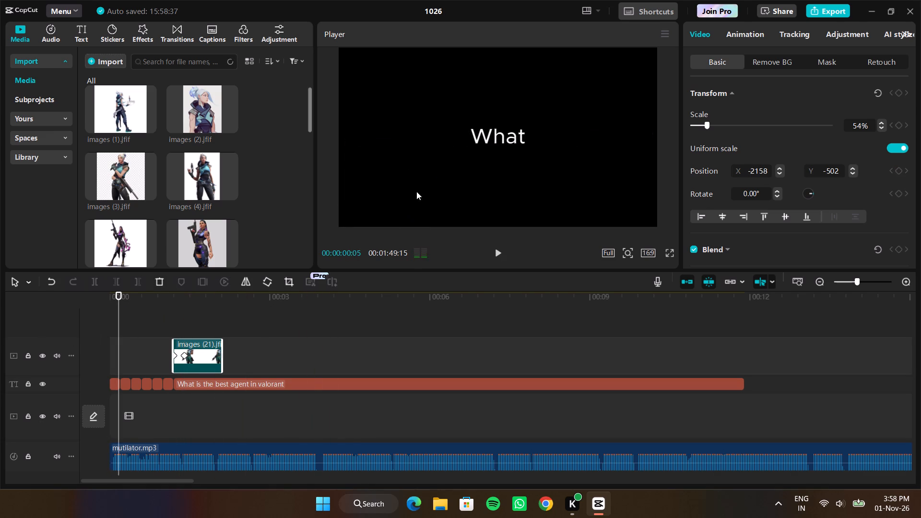
pyautogui.press('space')
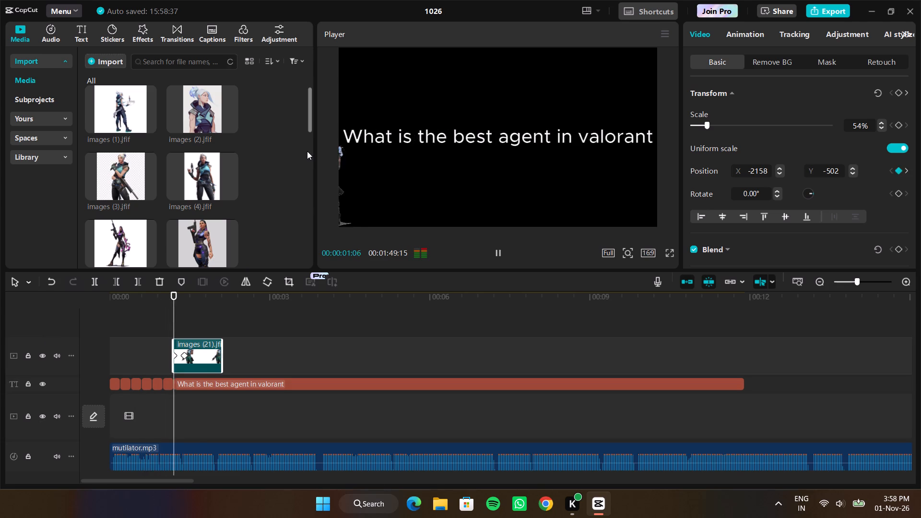
pyautogui.press('space')
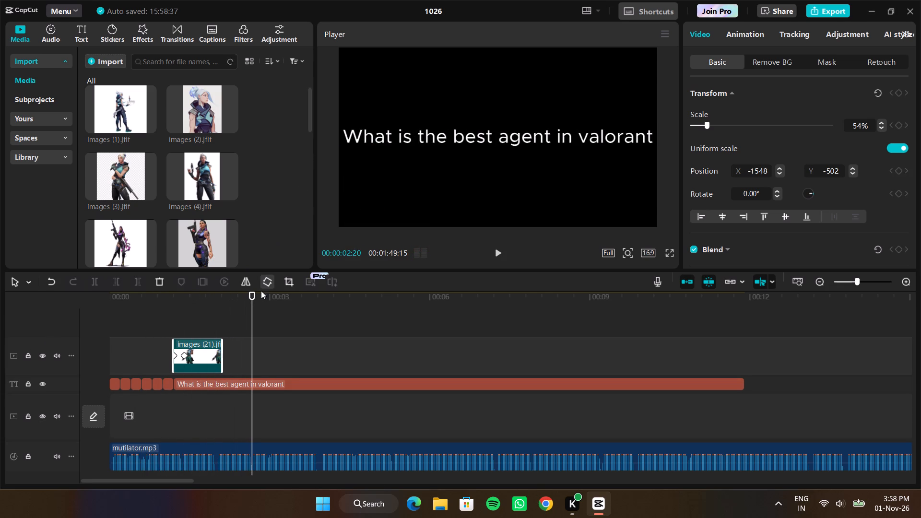
pyautogui.click(219, 313)
pyautogui.moveTo(219, 313); pyautogui.dragTo(28, 350)
pyautogui.press('space')
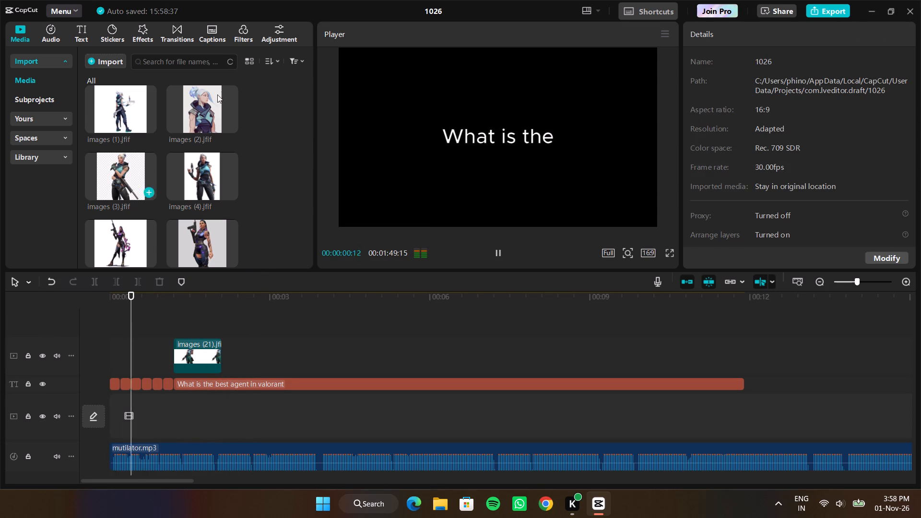
pyautogui.press('space')
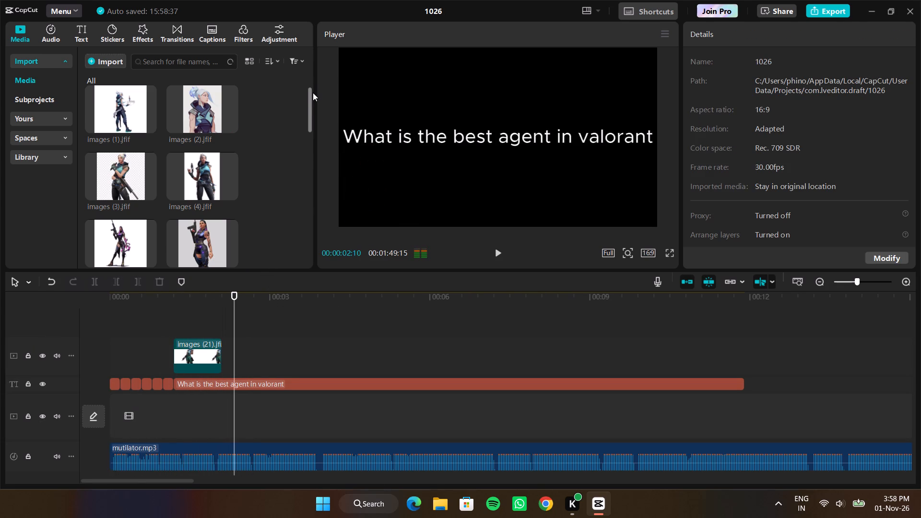
# Copy the images (21).jfif clip and paste the duplicate directly after it at 00:00:02:03.
pyautogui.moveTo(235, 309); pyautogui.dragTo(153, 314)
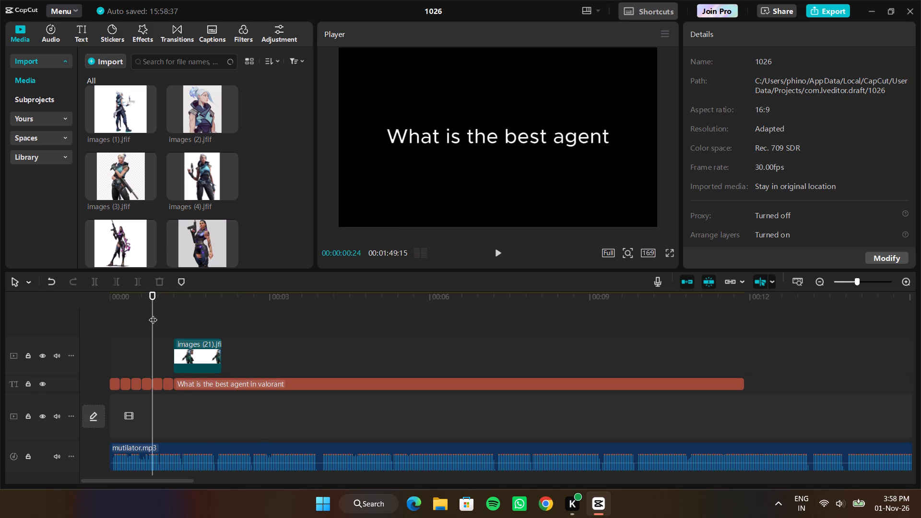
pyautogui.click(197, 342)
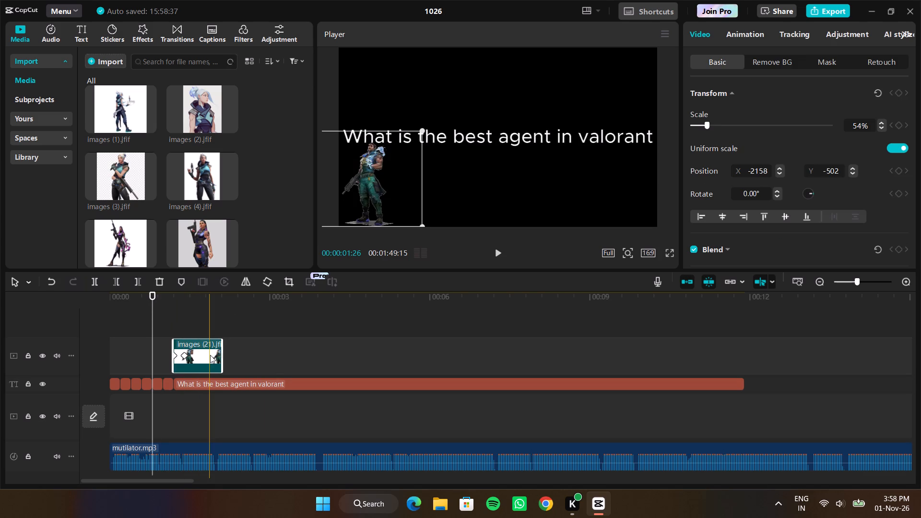
pyautogui.hotkey('ctrl', 'c')
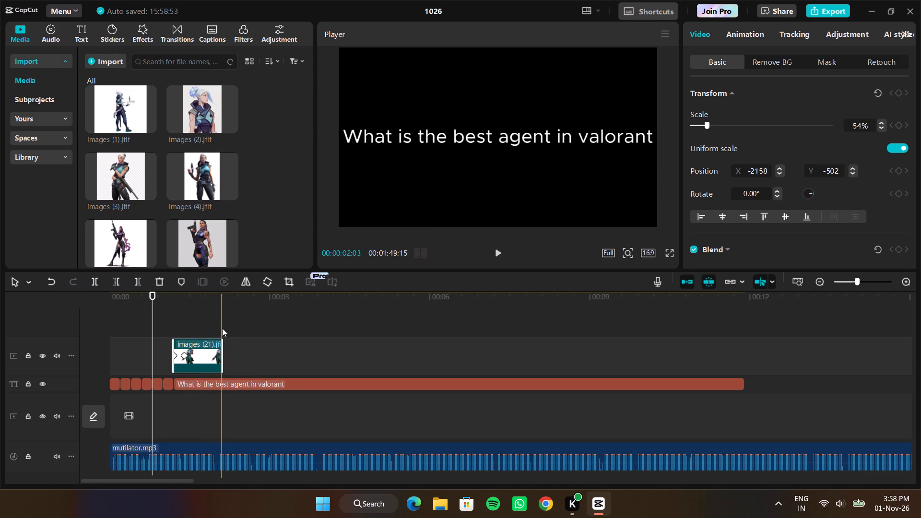
pyautogui.click(221, 323)
pyautogui.hotkey('ctrl', 'v')
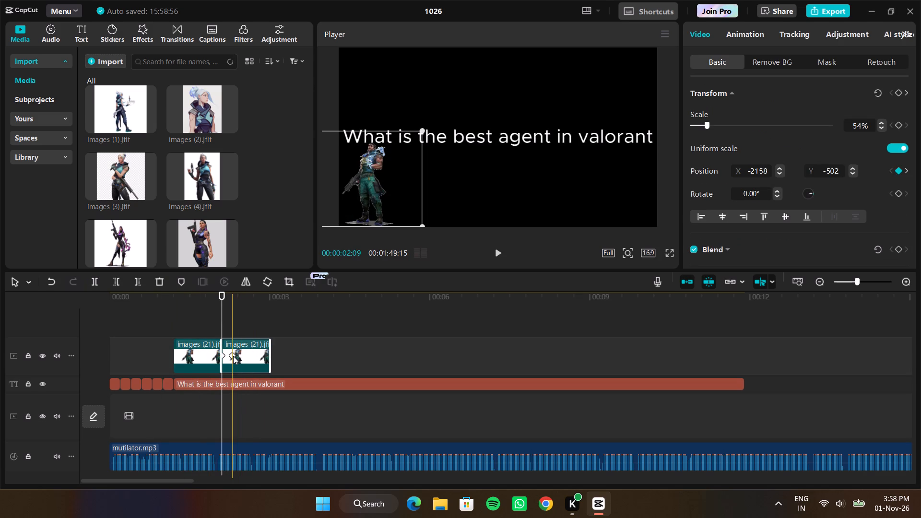
# Delete both position keyframes from the pasted images (21).jfif clip.
pyautogui.rightClick(233, 356)
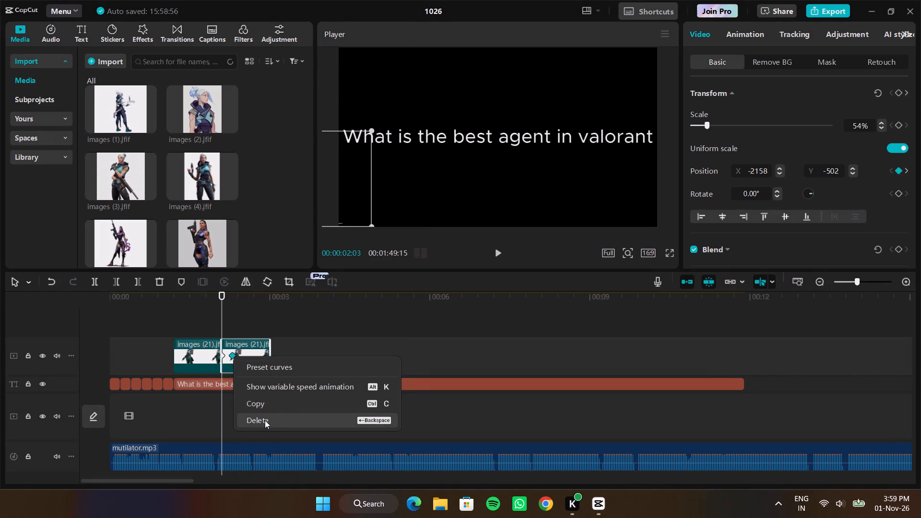
pyautogui.click(265, 420)
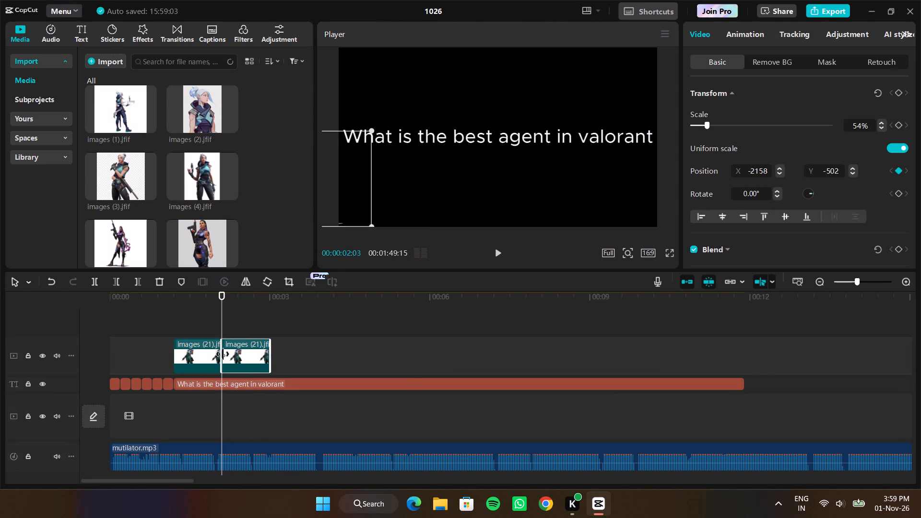
pyautogui.click(223, 357)
pyautogui.moveTo(222, 329); pyautogui.dragTo(262, 333)
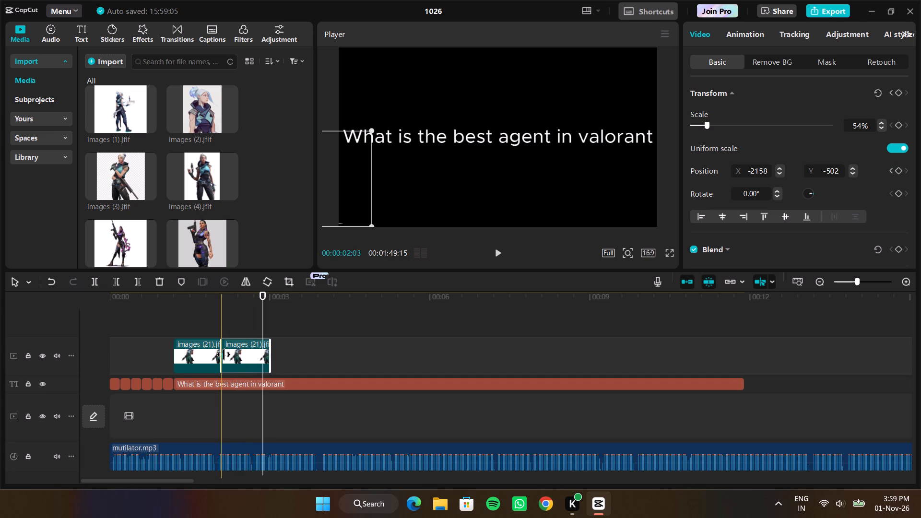
pyautogui.rightClick(224, 354)
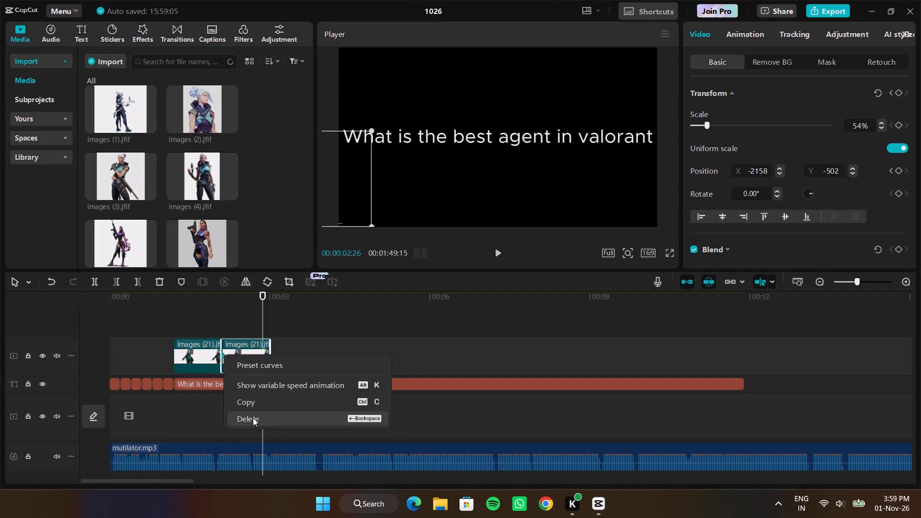
pyautogui.click(253, 418)
pyautogui.moveTo(260, 314); pyautogui.dragTo(238, 316)
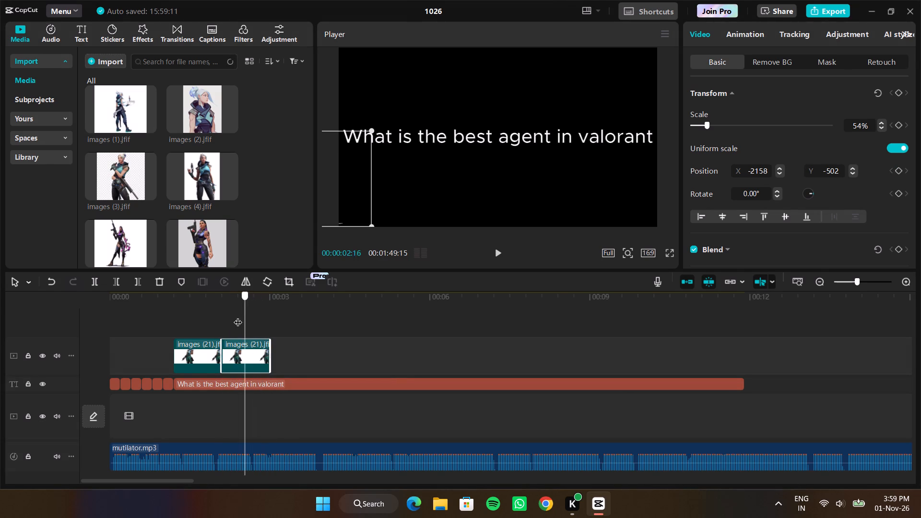
# At 00:00:02:03, move the pasted agent picture into the frame's lower-left corner, at X about -1541, and add a position keyframe.
pyautogui.moveTo(238, 316); pyautogui.dragTo(220, 318)
pyautogui.moveTo(356, 169); pyautogui.dragTo(410, 170)
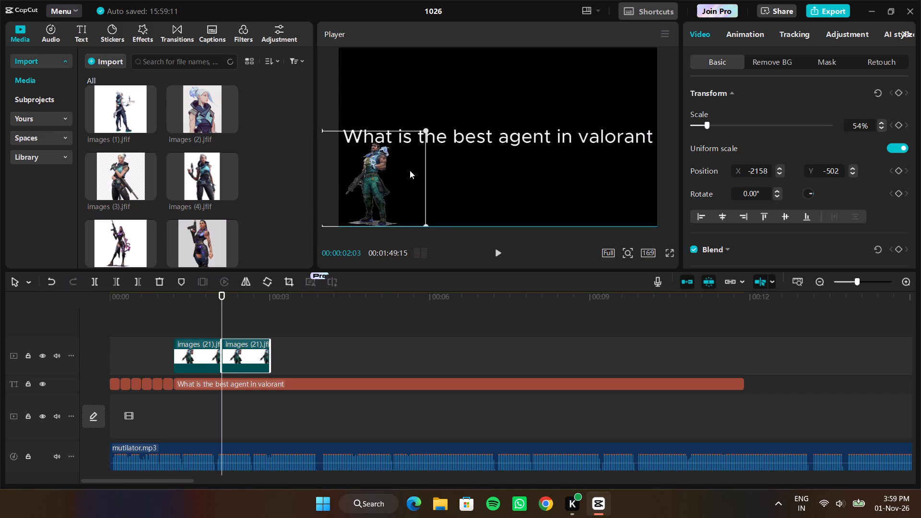
pyautogui.moveTo(410, 170); pyautogui.dragTo(407, 171)
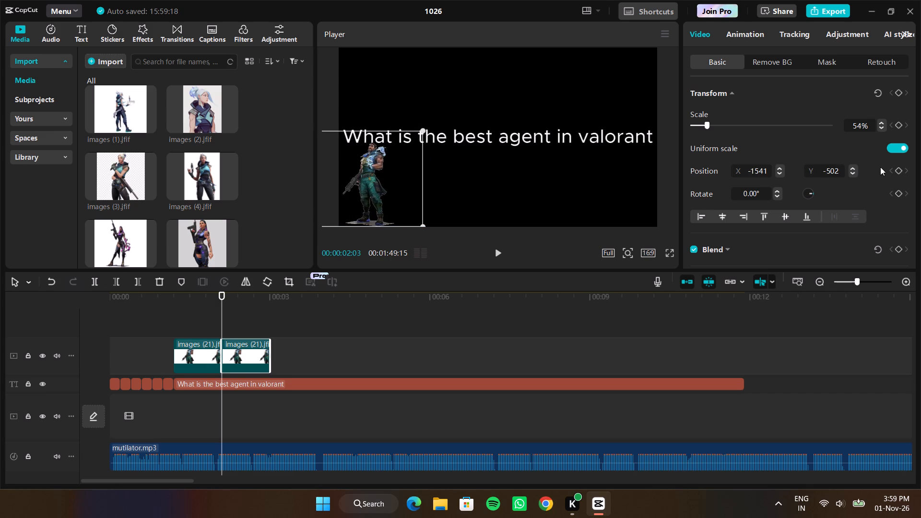
pyautogui.click(898, 172)
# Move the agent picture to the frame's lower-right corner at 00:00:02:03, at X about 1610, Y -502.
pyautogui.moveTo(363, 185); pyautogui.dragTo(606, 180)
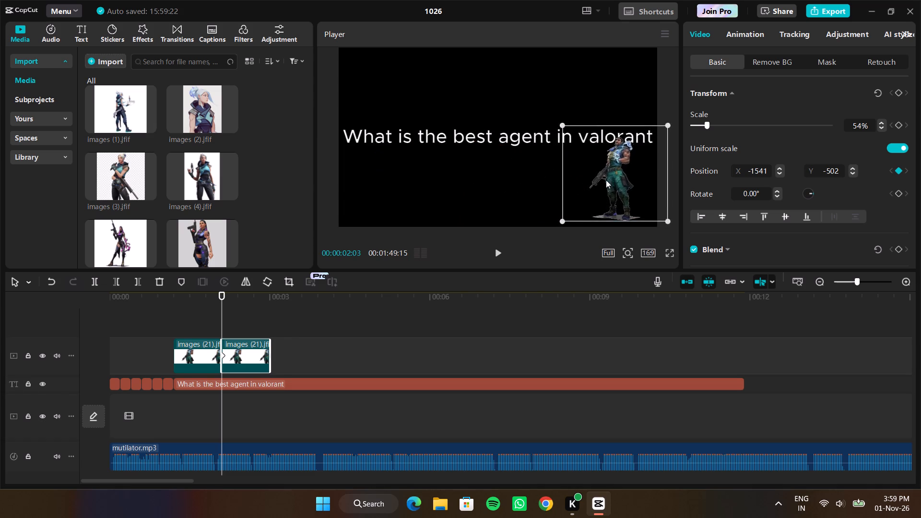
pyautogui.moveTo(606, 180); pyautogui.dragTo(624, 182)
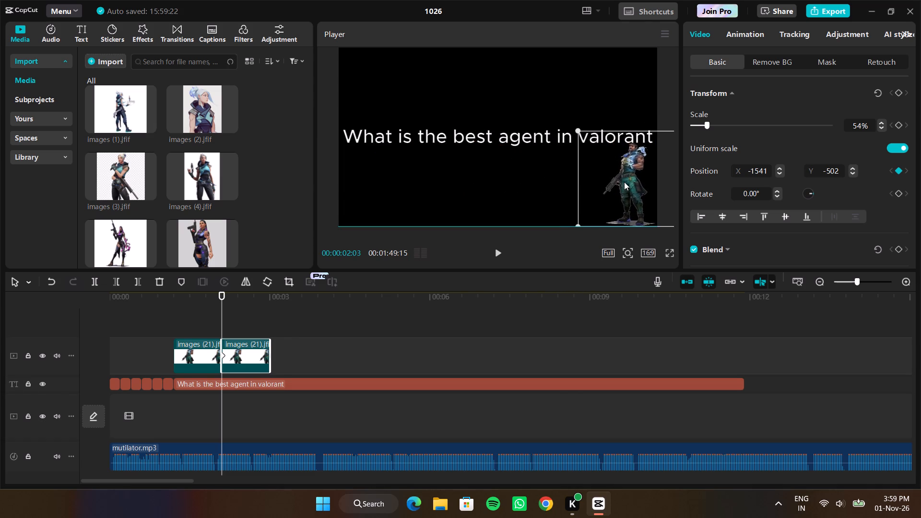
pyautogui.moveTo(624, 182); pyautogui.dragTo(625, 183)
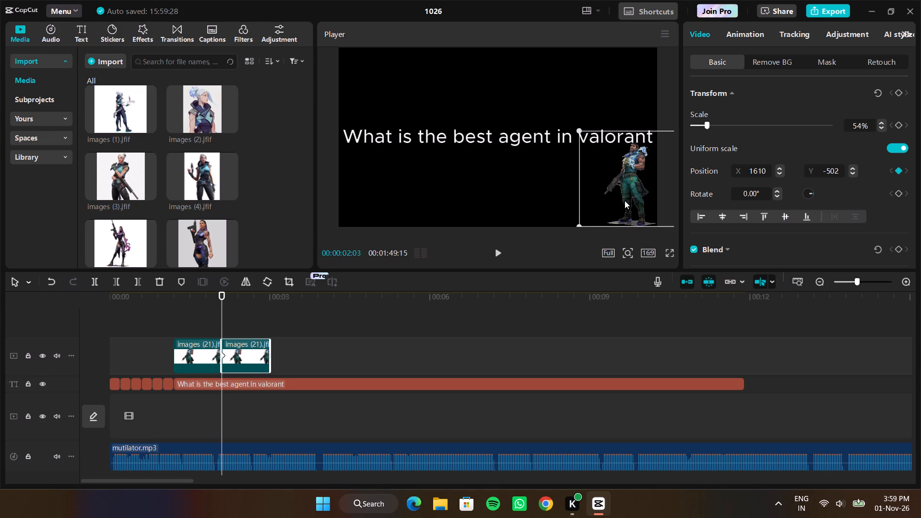
# Move the agent picture back to the frame's lower-left corner at 00:00:02:03, at X about -1555, Y -502.
pyautogui.moveTo(625, 172); pyautogui.dragTo(359, 175)
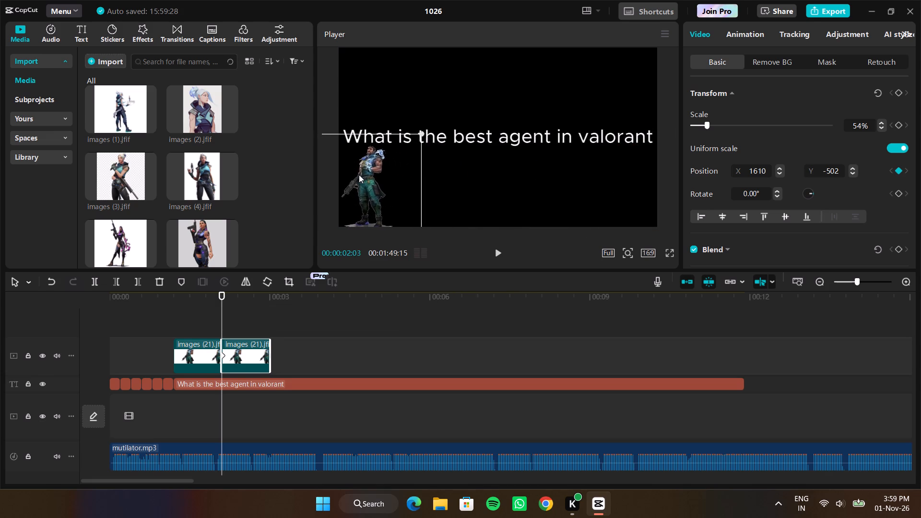
pyautogui.moveTo(359, 175); pyautogui.dragTo(362, 171)
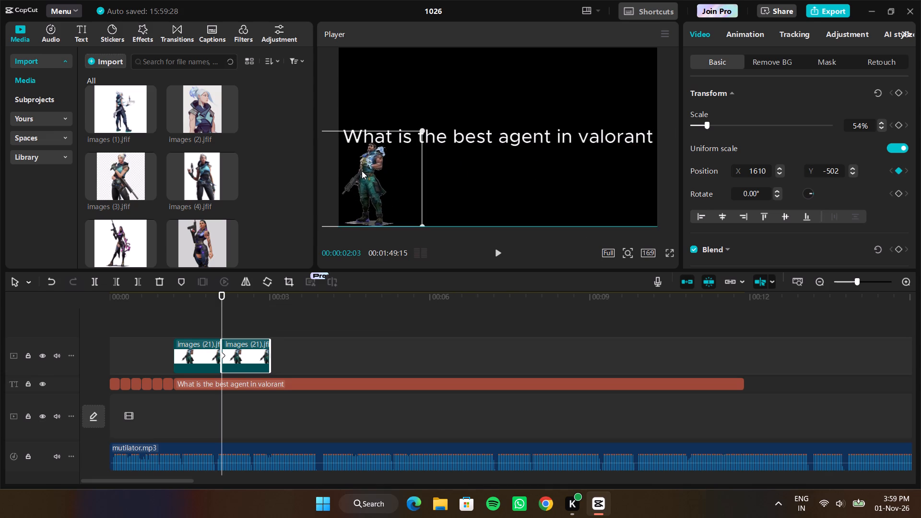
pyautogui.moveTo(362, 171); pyautogui.dragTo(361, 173)
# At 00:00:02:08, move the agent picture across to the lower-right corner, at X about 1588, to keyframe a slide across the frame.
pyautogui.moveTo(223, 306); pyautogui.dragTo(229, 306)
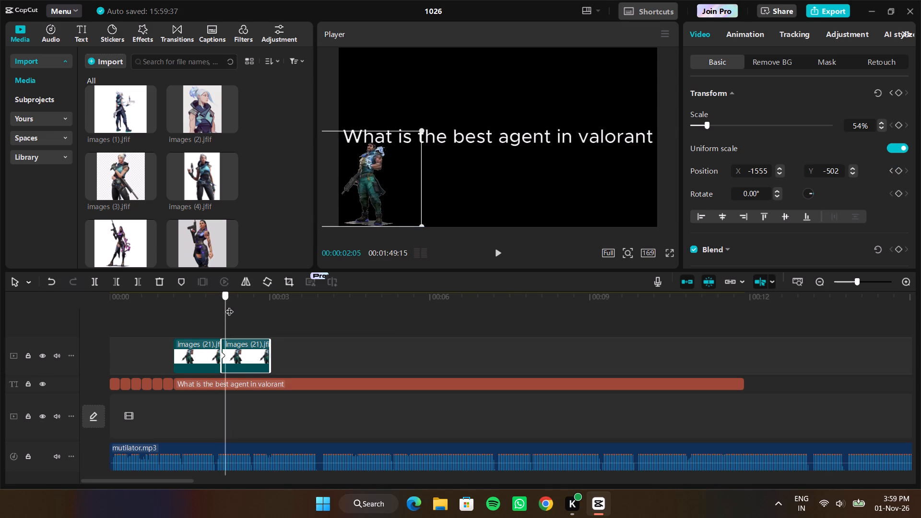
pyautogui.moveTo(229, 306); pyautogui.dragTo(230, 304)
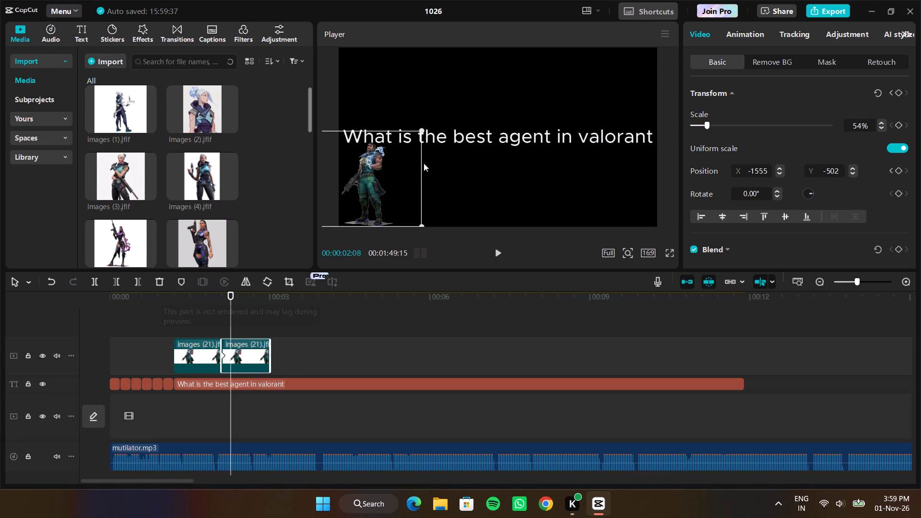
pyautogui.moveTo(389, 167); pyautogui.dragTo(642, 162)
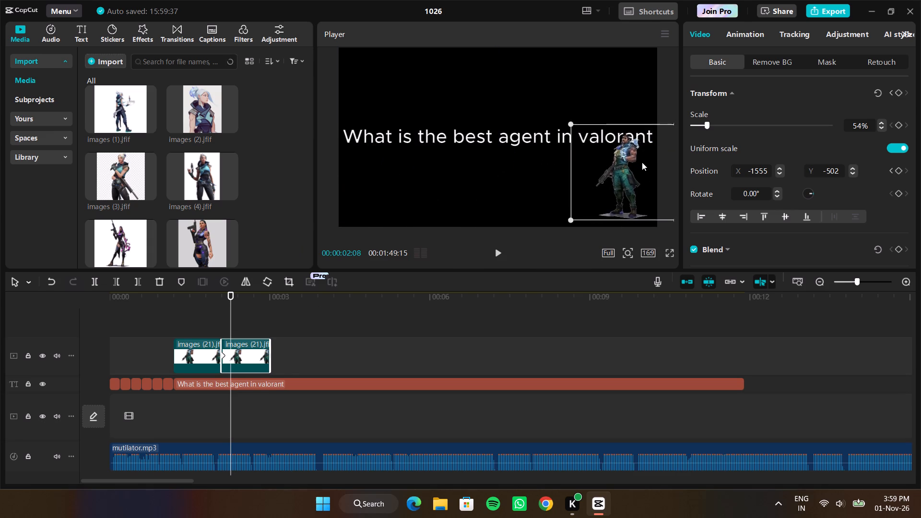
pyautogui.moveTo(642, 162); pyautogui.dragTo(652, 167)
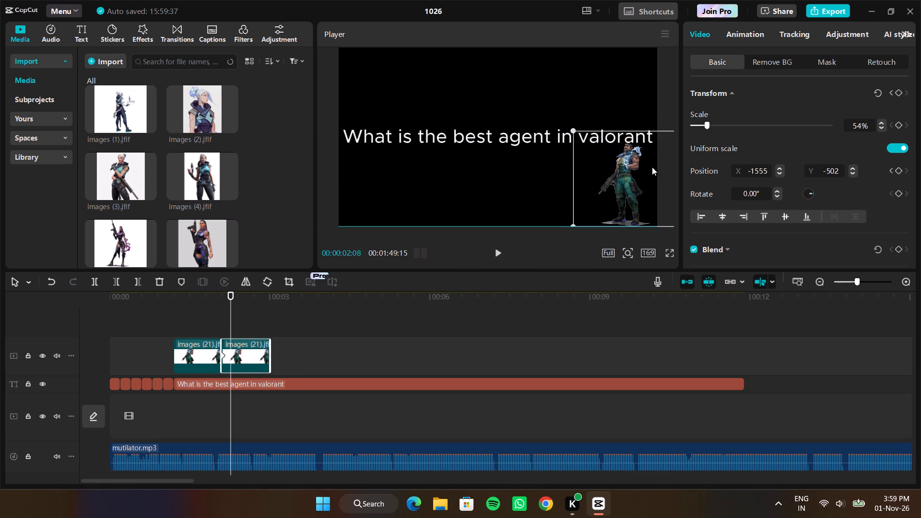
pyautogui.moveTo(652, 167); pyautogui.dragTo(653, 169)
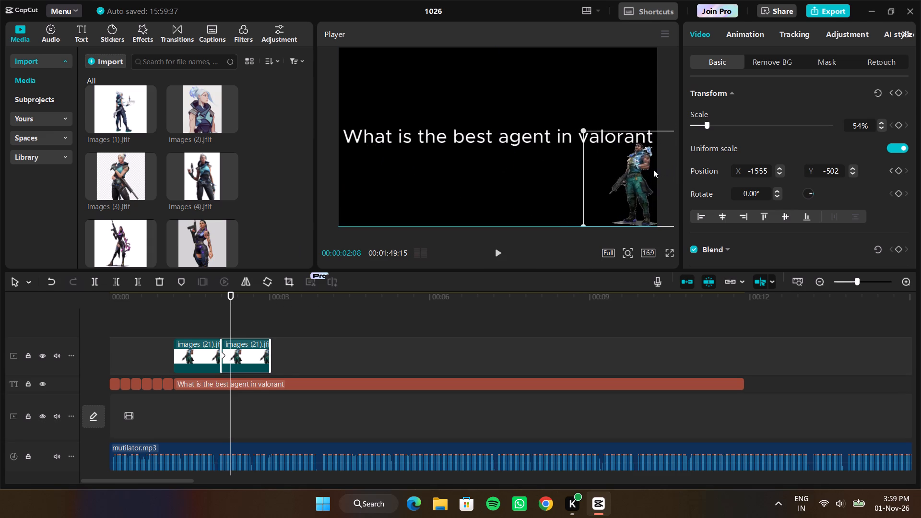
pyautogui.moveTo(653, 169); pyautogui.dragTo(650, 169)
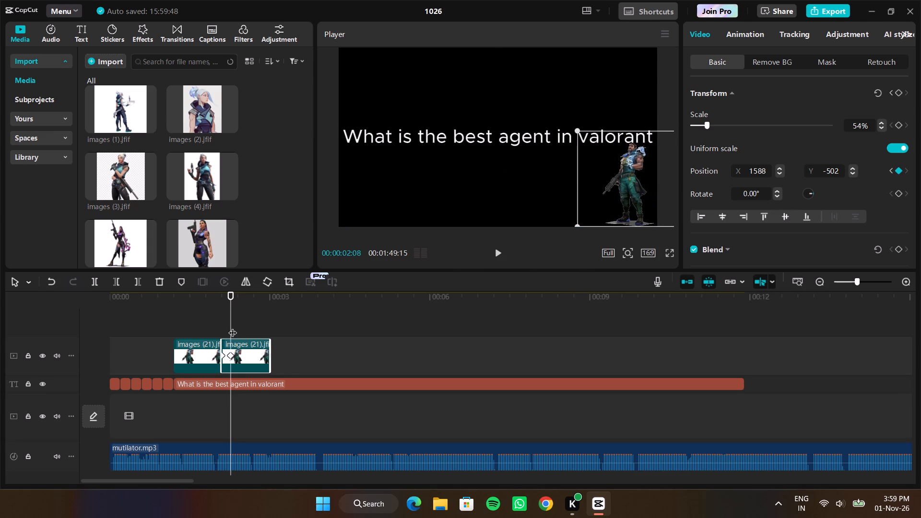
# Replay the intro from the start to check the timing of the agent picture's slide across the frame.
pyautogui.moveTo(233, 325); pyautogui.dragTo(67, 329)
pyautogui.press('space')
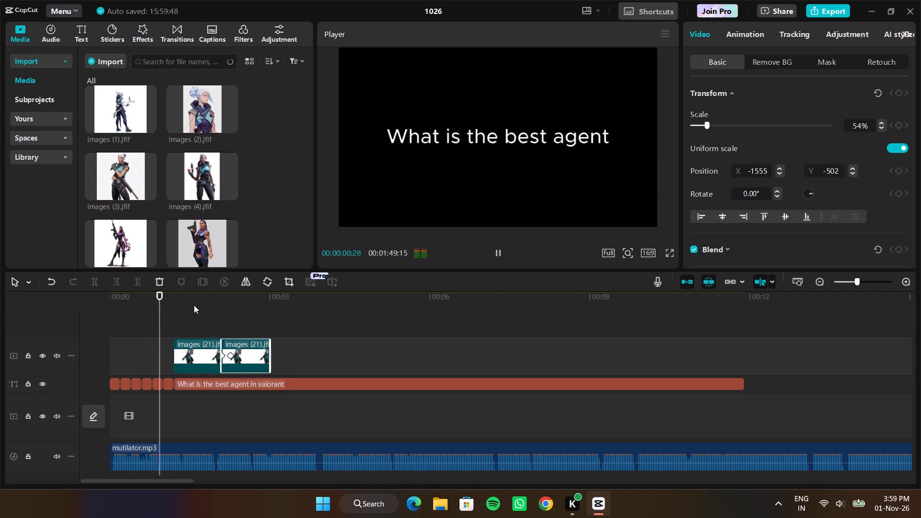
pyautogui.click(194, 305)
pyautogui.click(223, 311)
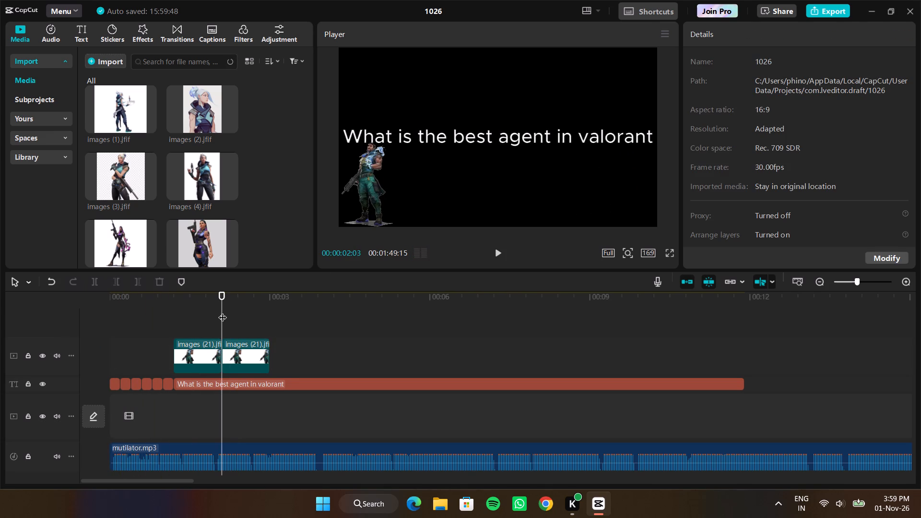
pyautogui.click(223, 311)
pyautogui.moveTo(223, 311); pyautogui.dragTo(80, 318)
pyautogui.press('space')
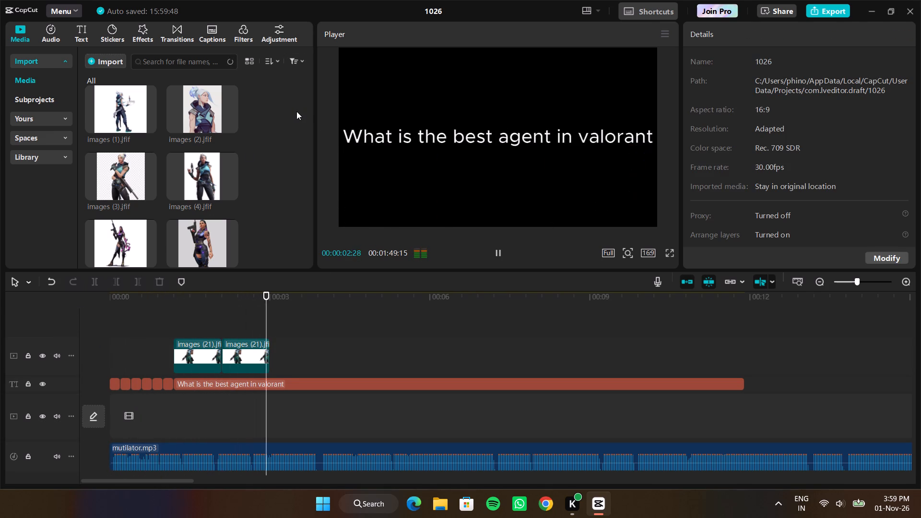
pyautogui.press('space')
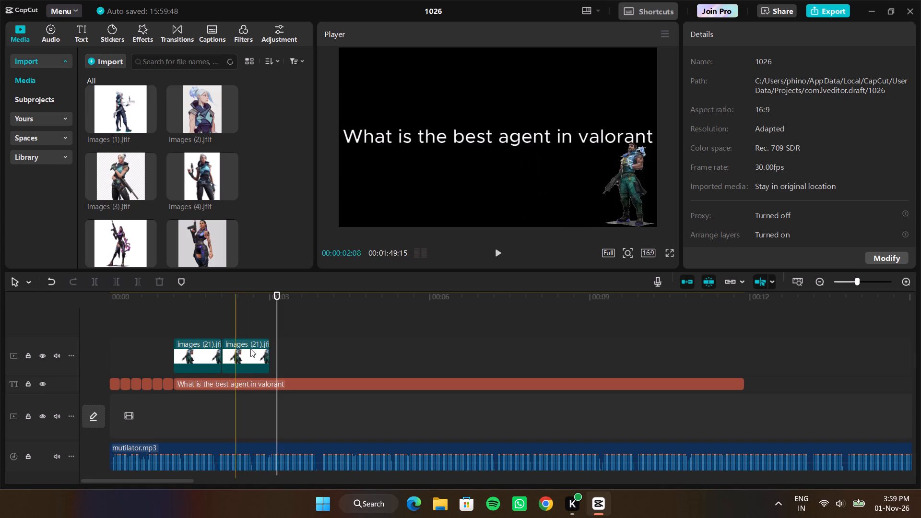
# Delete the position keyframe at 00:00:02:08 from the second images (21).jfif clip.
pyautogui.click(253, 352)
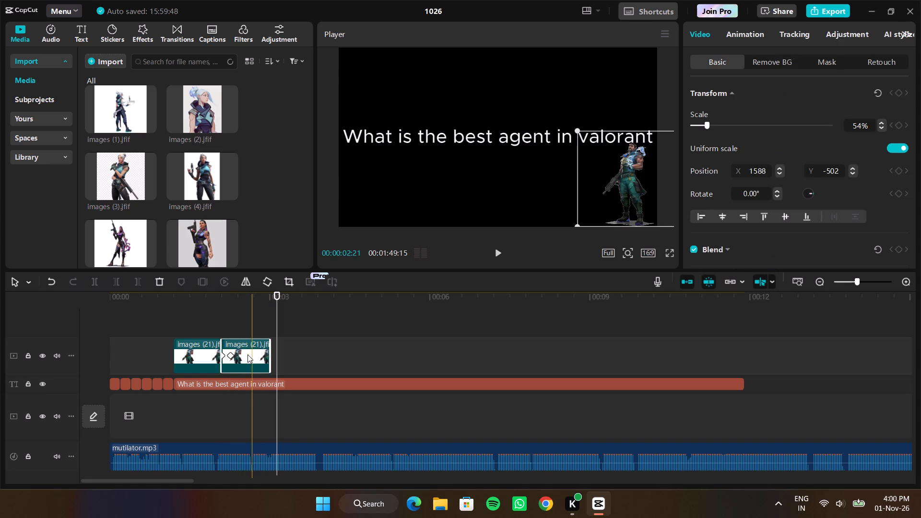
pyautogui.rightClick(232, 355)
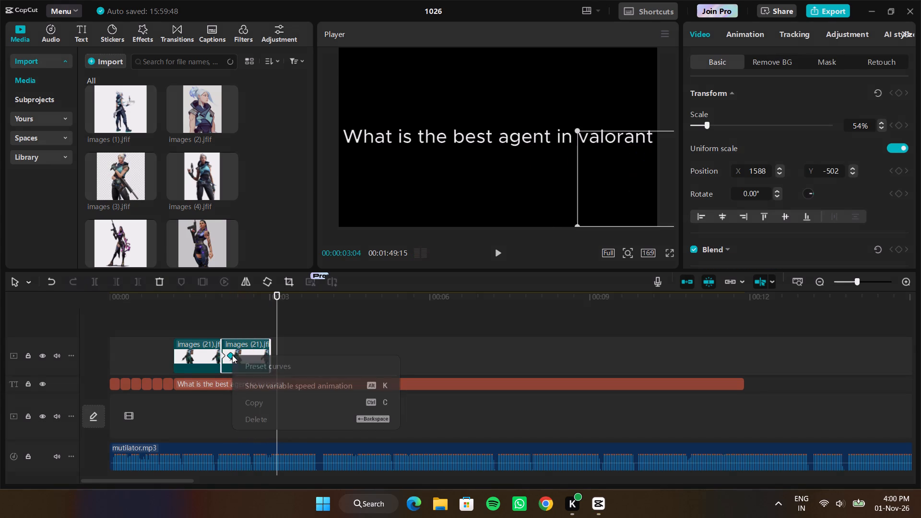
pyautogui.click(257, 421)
# At 00:00:02:11, move the agent picture horizontally to the lower-right corner, at X about 1639, to keyframe a slower slide across.
pyautogui.moveTo(280, 330); pyautogui.dragTo(236, 326)
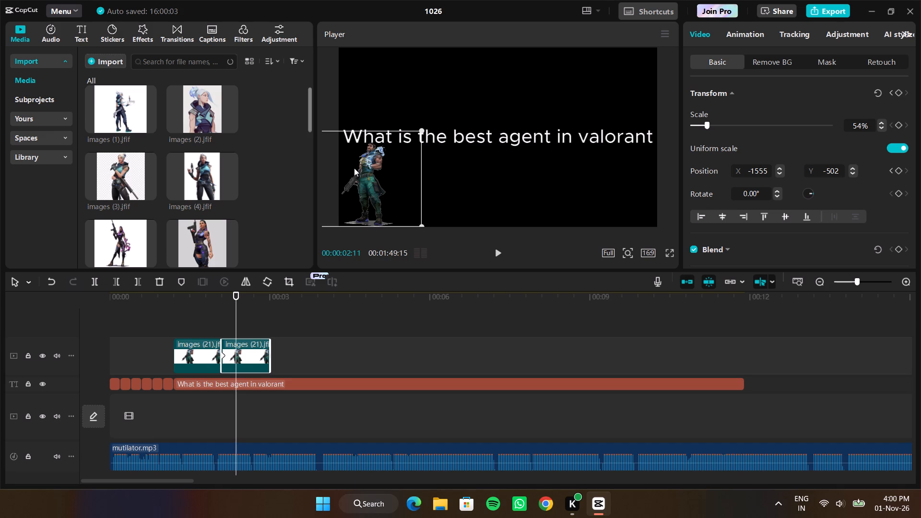
pyautogui.moveTo(354, 168); pyautogui.dragTo(604, 169)
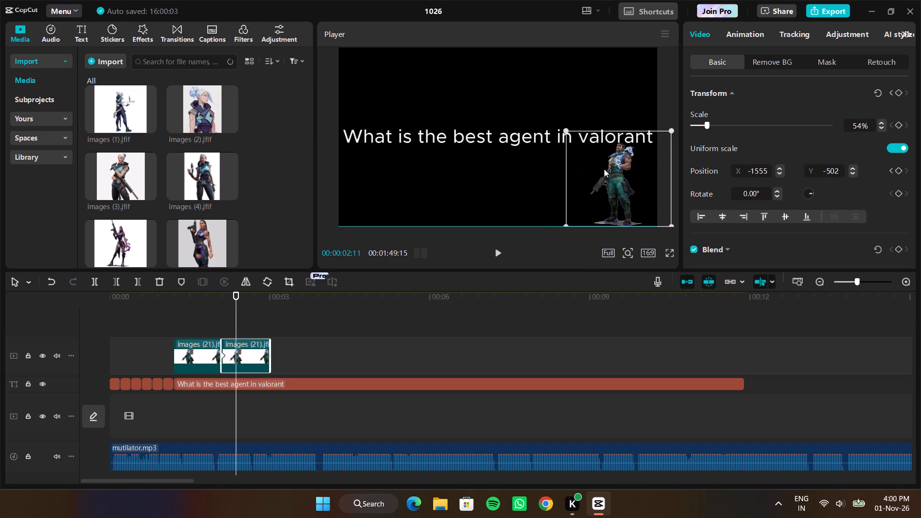
pyautogui.moveTo(604, 169); pyautogui.dragTo(619, 170)
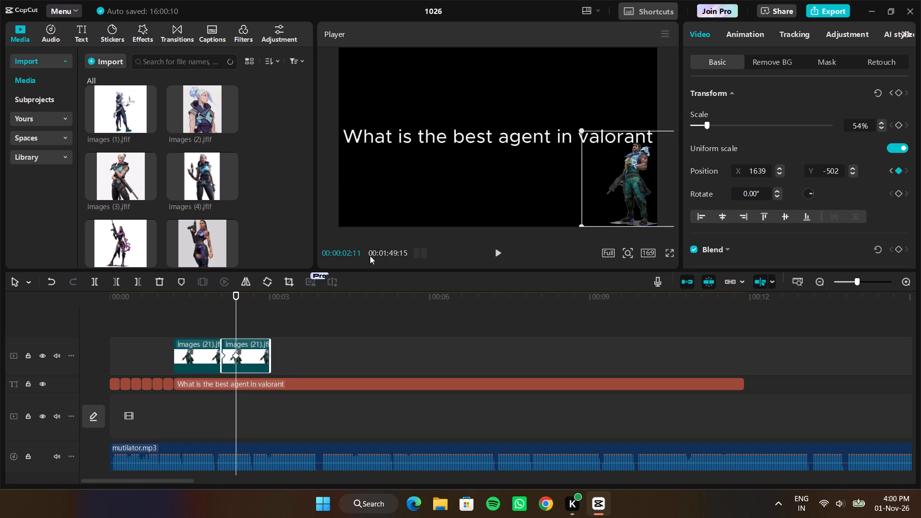
# Replay the intro from the start to check the slower slide across the frame.
pyautogui.moveTo(235, 306); pyautogui.dragTo(79, 312)
pyautogui.press('space')
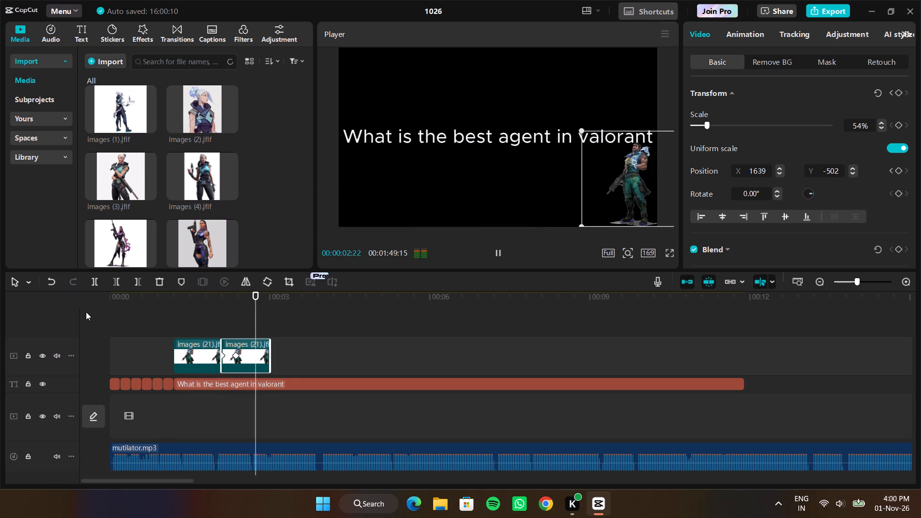
pyautogui.press('space')
pyautogui.click(228, 298)
pyautogui.click(248, 306)
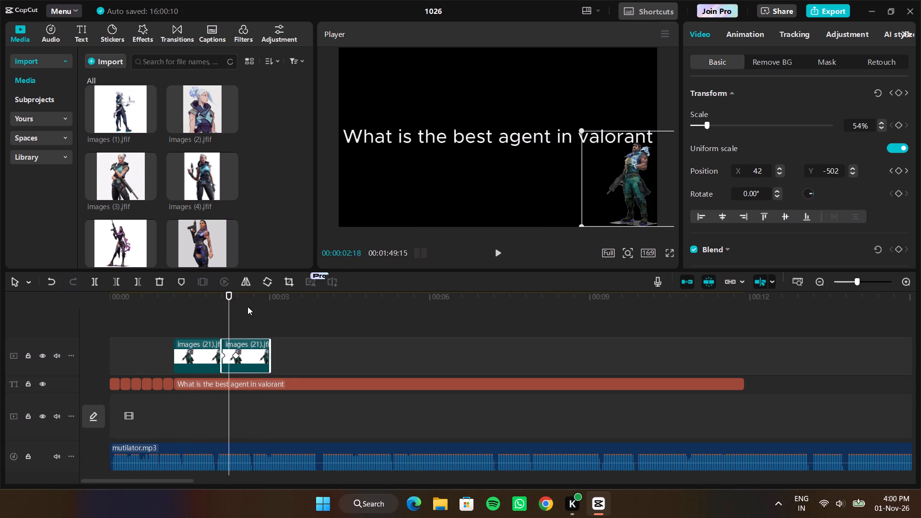
pyautogui.click(304, 313)
pyautogui.moveTo(304, 313); pyautogui.dragTo(77, 318)
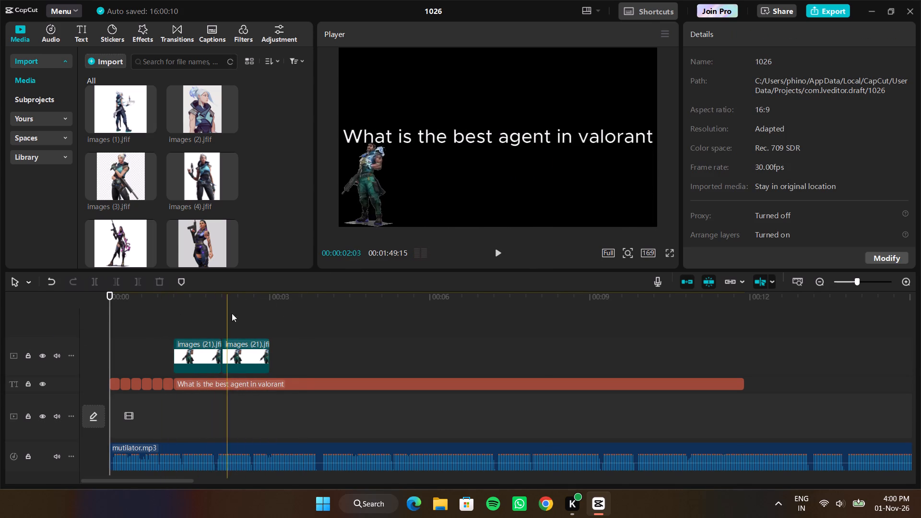
# Paste another copy of the images (21).jfif clip directly after the second one, at 00:00:03:00.
pyautogui.click(264, 321)
pyautogui.moveTo(264, 321); pyautogui.dragTo(270, 321)
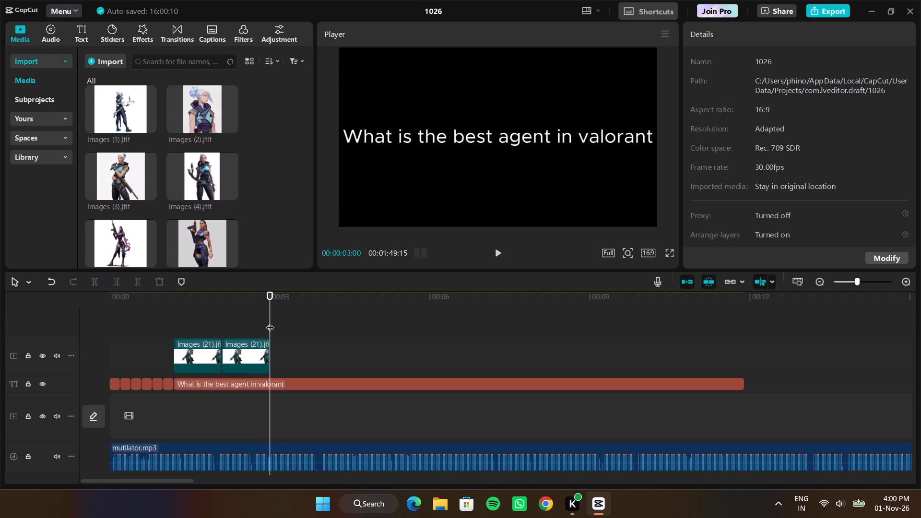
pyautogui.hotkey('ctrl', 'v')
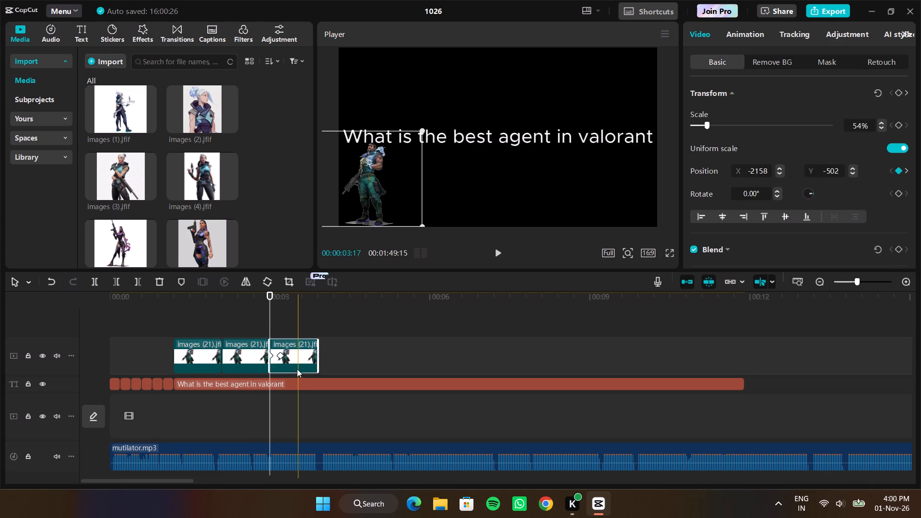
# Delete both position keyframes from the newly pasted third images (21).jfif clip.
pyautogui.rightClick(281, 354)
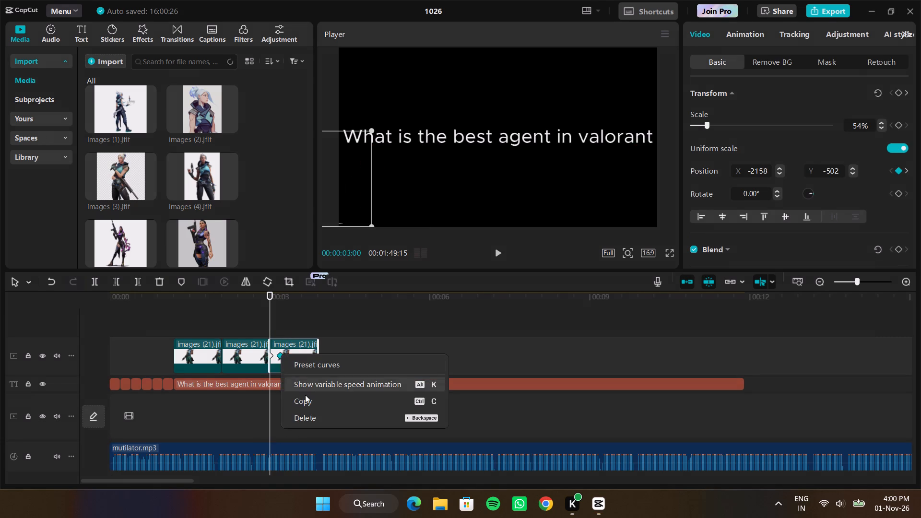
pyautogui.click(310, 413)
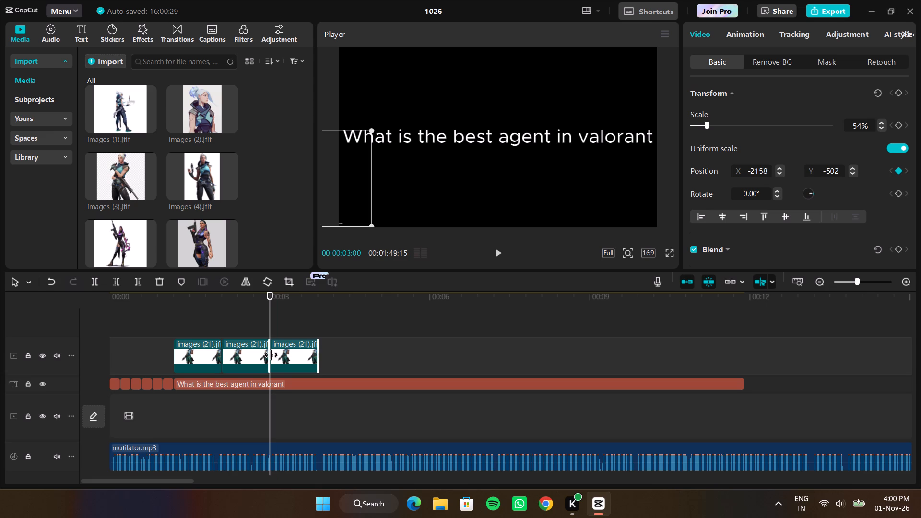
pyautogui.click(271, 355)
pyautogui.rightClick(271, 355)
pyautogui.click(302, 418)
# At 00:00:03:00, move the third clip's agent picture to the lower-right corner, at X about 1606, and add a position keyframe.
pyautogui.moveTo(351, 181); pyautogui.dragTo(661, 180)
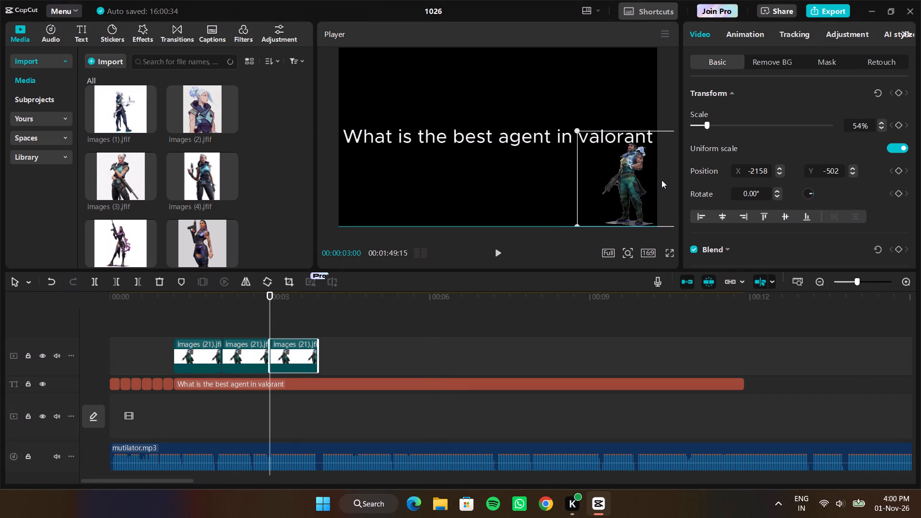
pyautogui.moveTo(661, 180); pyautogui.dragTo(663, 180)
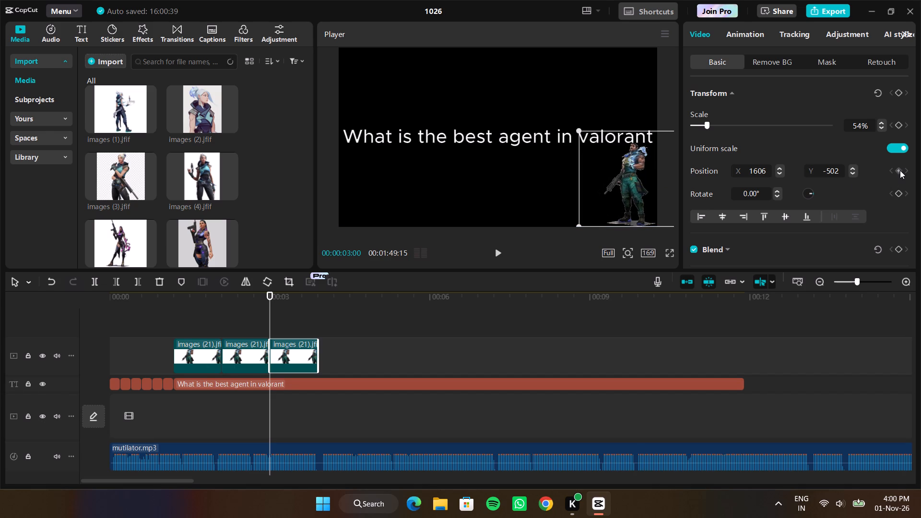
pyautogui.click(900, 170)
# At 00:00:03:04, move the third clip's agent picture to the frame's upper-right corner, at about X 1642, Y 502, as a second position keyframe.
pyautogui.moveTo(269, 317); pyautogui.dragTo(277, 317)
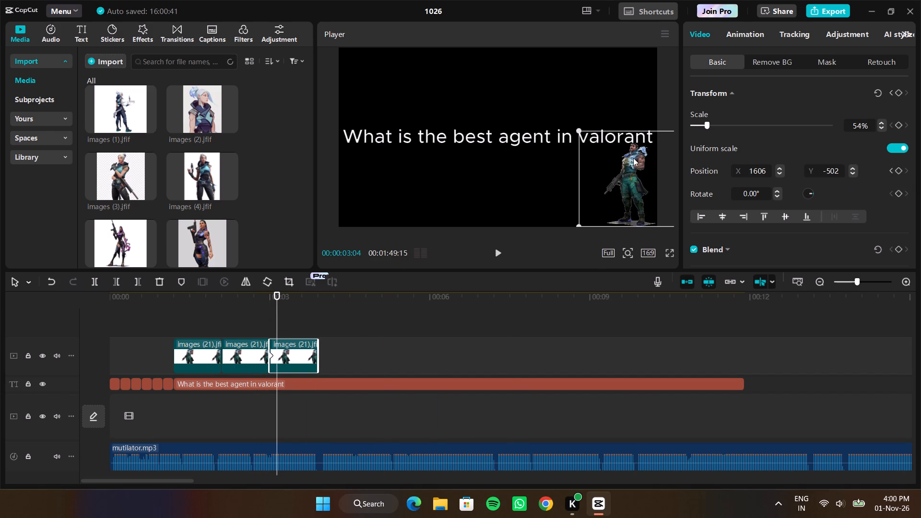
pyautogui.moveTo(629, 165); pyautogui.dragTo(627, 53)
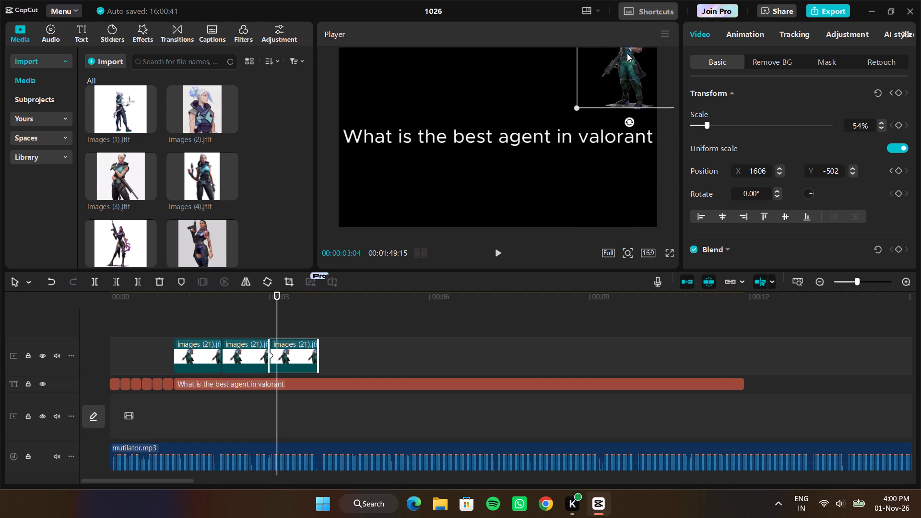
pyautogui.moveTo(627, 53); pyautogui.dragTo(627, 84)
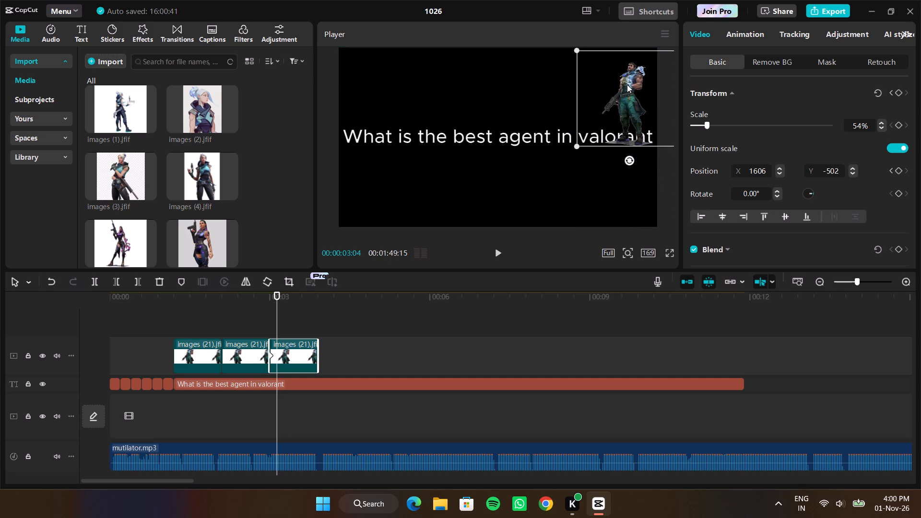
pyautogui.moveTo(627, 84); pyautogui.dragTo(627, 83)
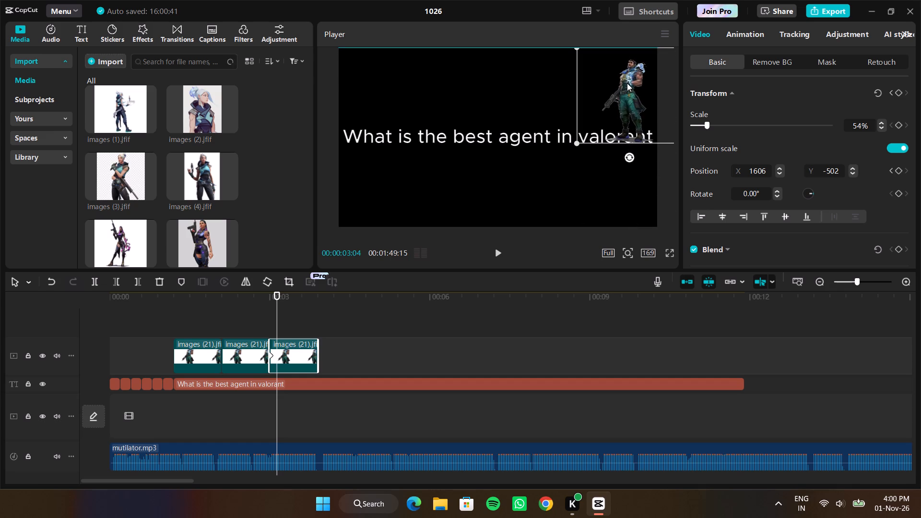
pyautogui.moveTo(627, 83); pyautogui.dragTo(627, 79)
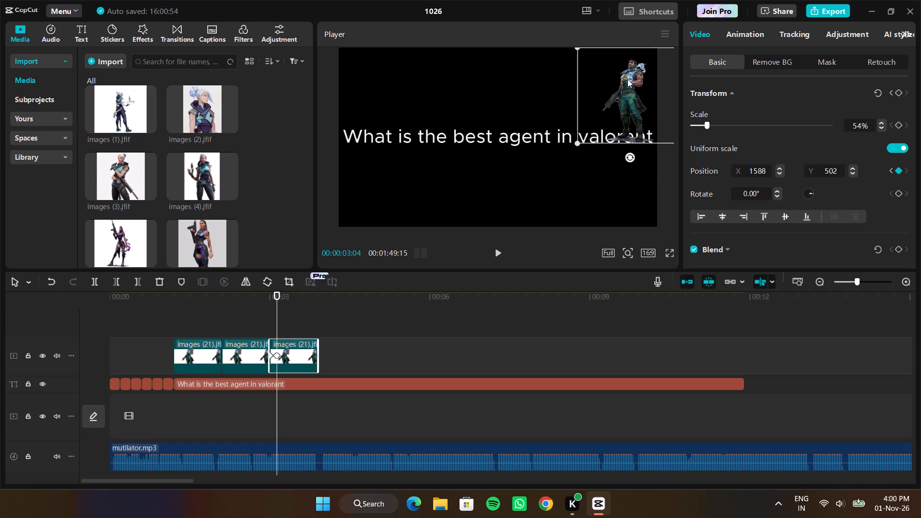
pyautogui.click(630, 86)
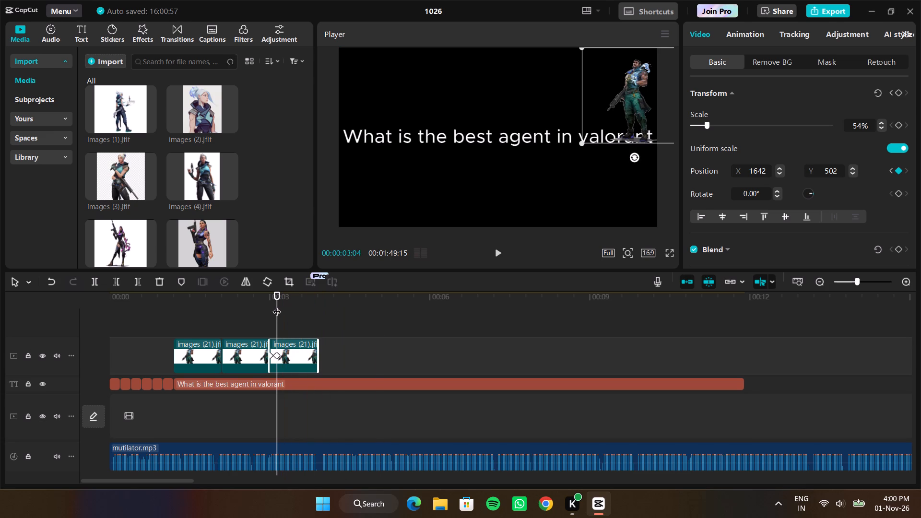
# Replay the intro from the start to check the third clip's upward movement.
pyautogui.moveTo(277, 306); pyautogui.dragTo(0, 341)
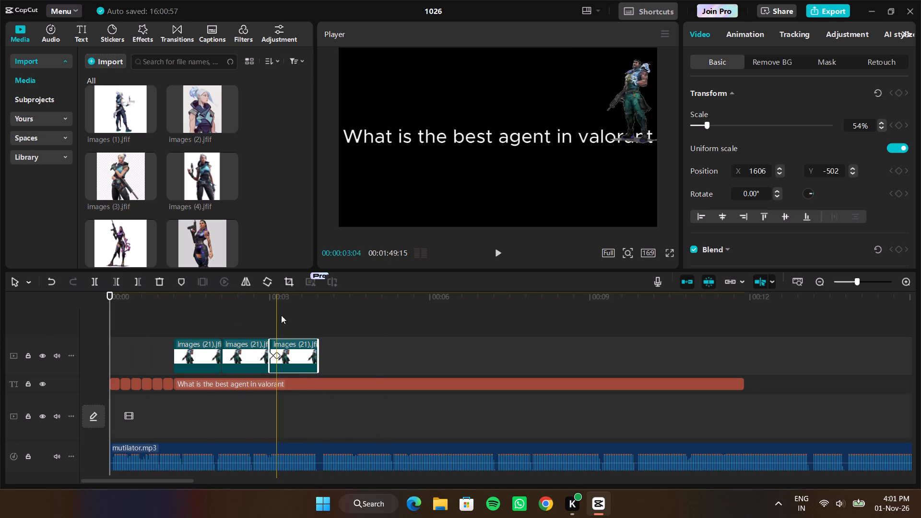
pyautogui.click(198, 303)
pyautogui.moveTo(198, 303); pyautogui.dragTo(11, 318)
pyautogui.click(312, 312)
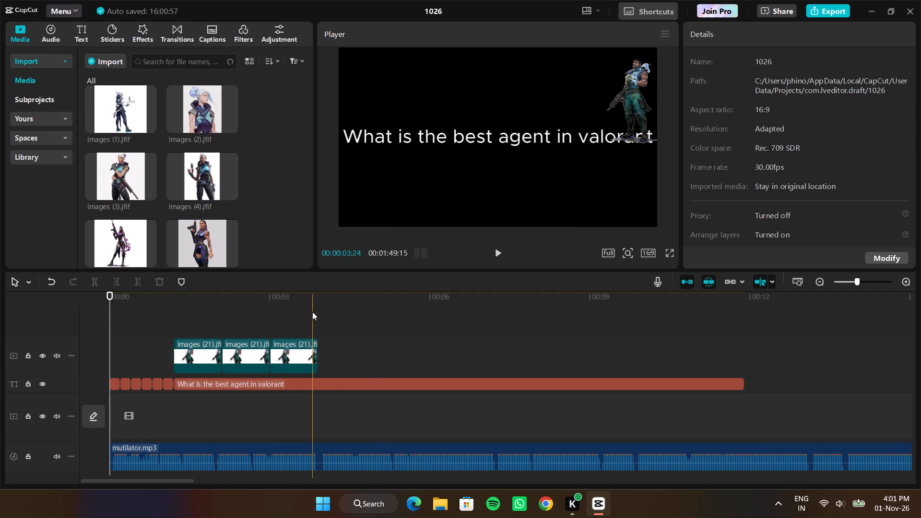
pyautogui.moveTo(312, 312); pyautogui.dragTo(0, 383)
pyautogui.press('space')
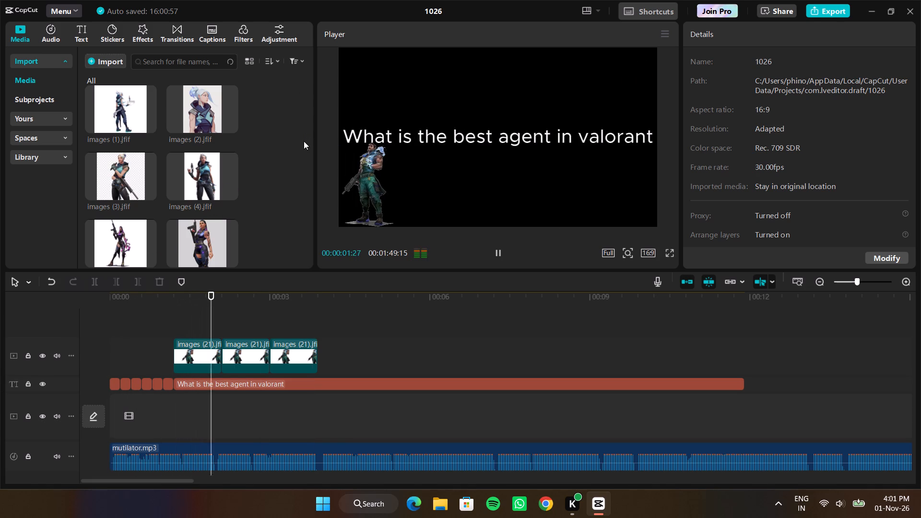
pyautogui.press('space')
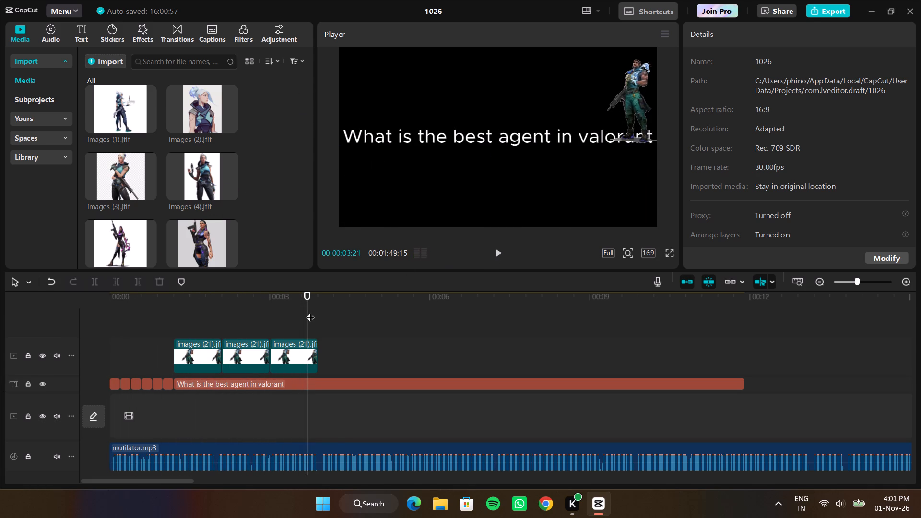
# Paste a fourth copy of the images (21).jfif clip directly after the third one, at 00:00:03:27.
pyautogui.moveTo(309, 311); pyautogui.dragTo(319, 313)
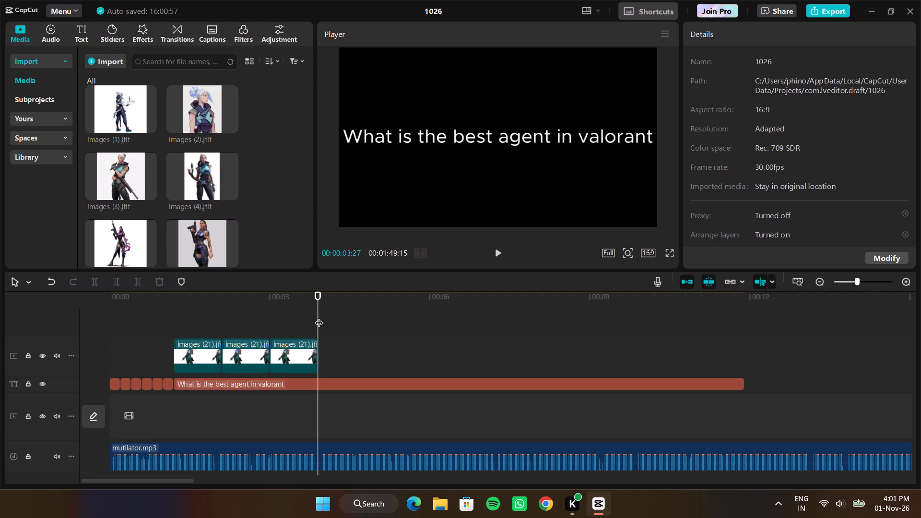
pyautogui.hotkey('ctrl', 'v')
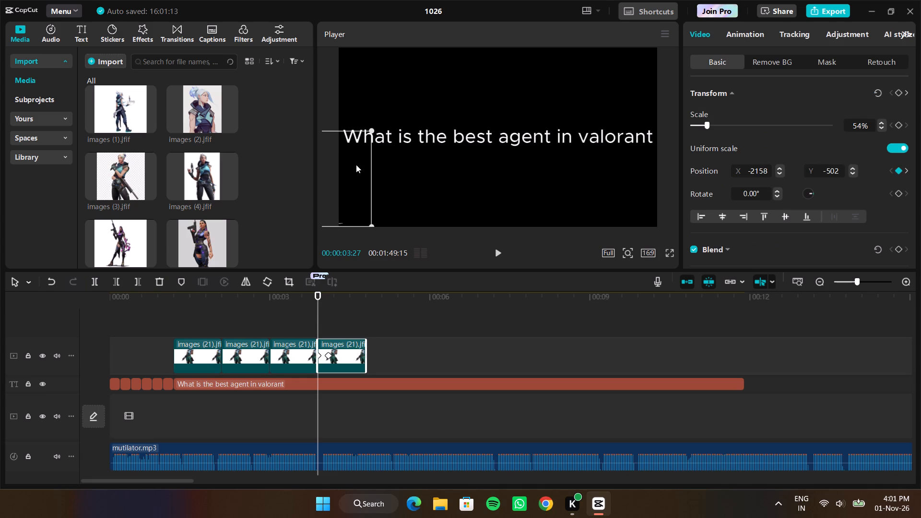
# Move the fourth clip's agent picture to the frame's upper-right corner, at about X 1581, Y 502.
pyautogui.moveTo(356, 166); pyautogui.dragTo(654, 79)
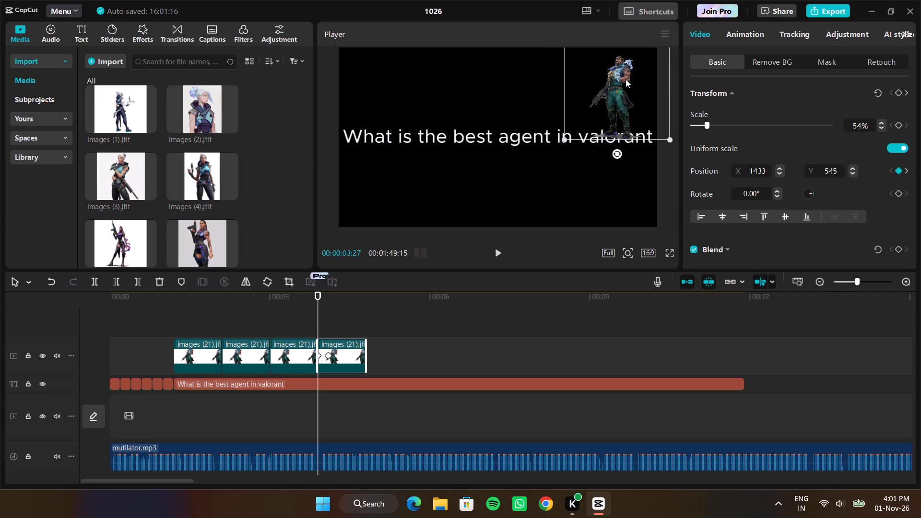
pyautogui.moveTo(626, 79); pyautogui.dragTo(637, 82)
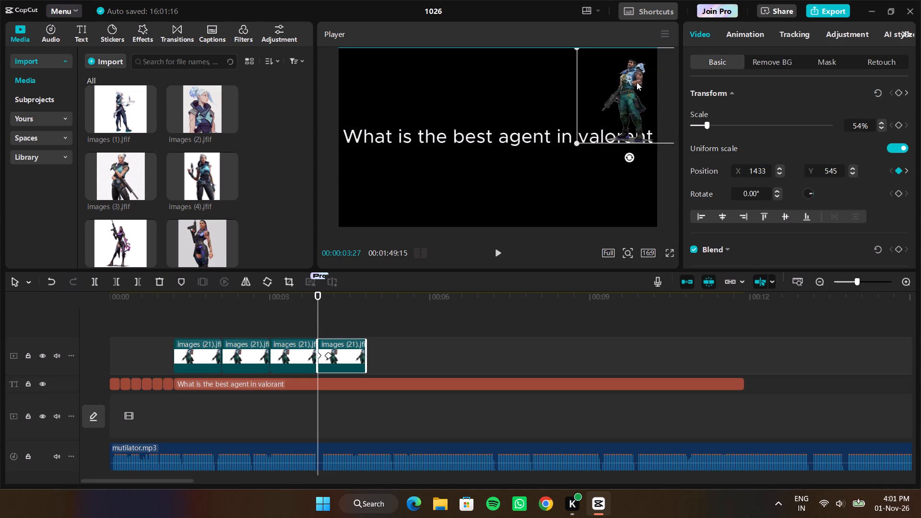
pyautogui.moveTo(637, 82); pyautogui.dragTo(638, 80)
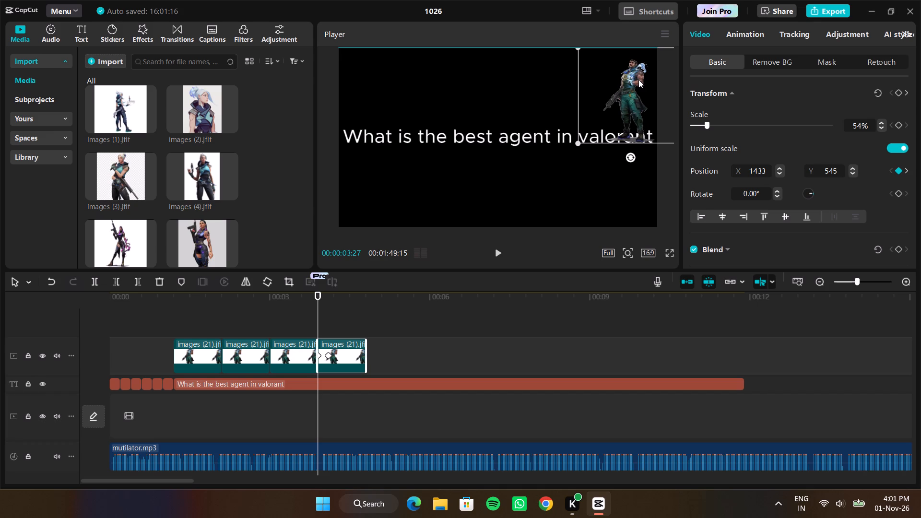
pyautogui.moveTo(638, 80); pyautogui.dragTo(638, 80)
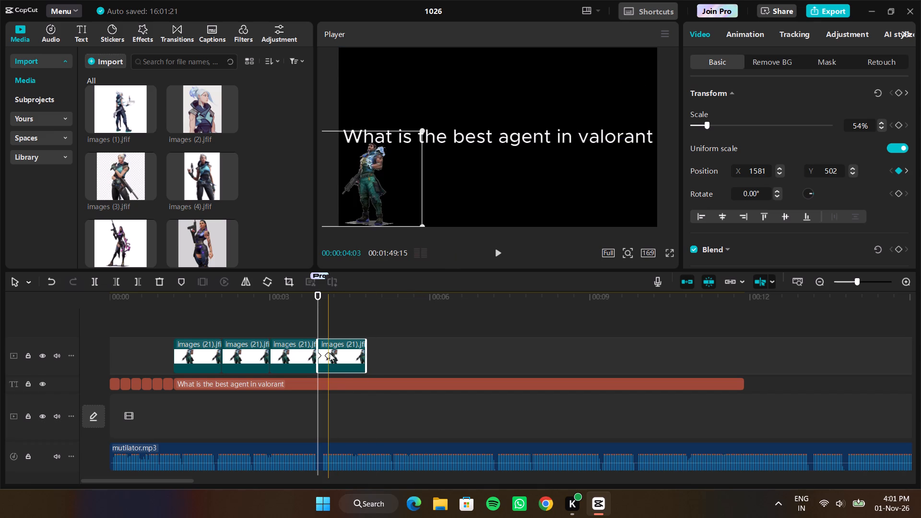
# Delete both position keyframes from the fourth images (21).jfif clip.
pyautogui.rightClick(327, 353)
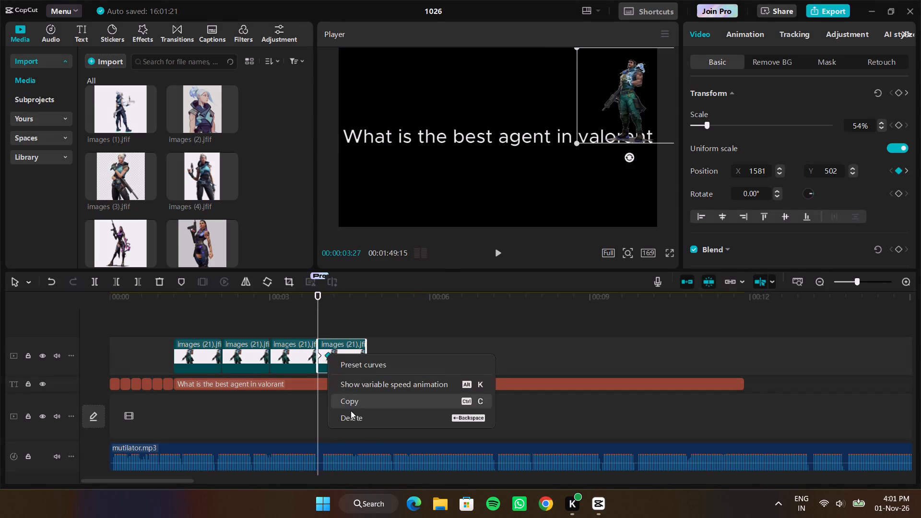
pyautogui.click(353, 418)
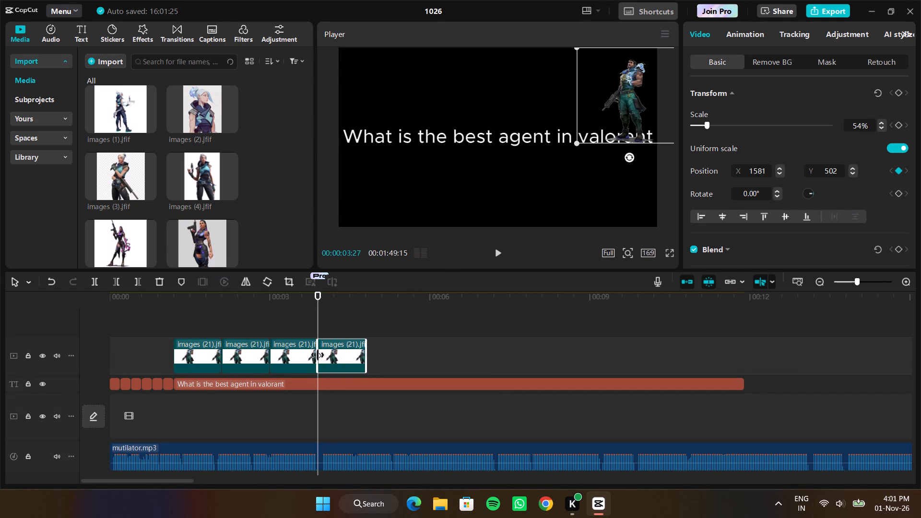
pyautogui.rightClick(318, 355)
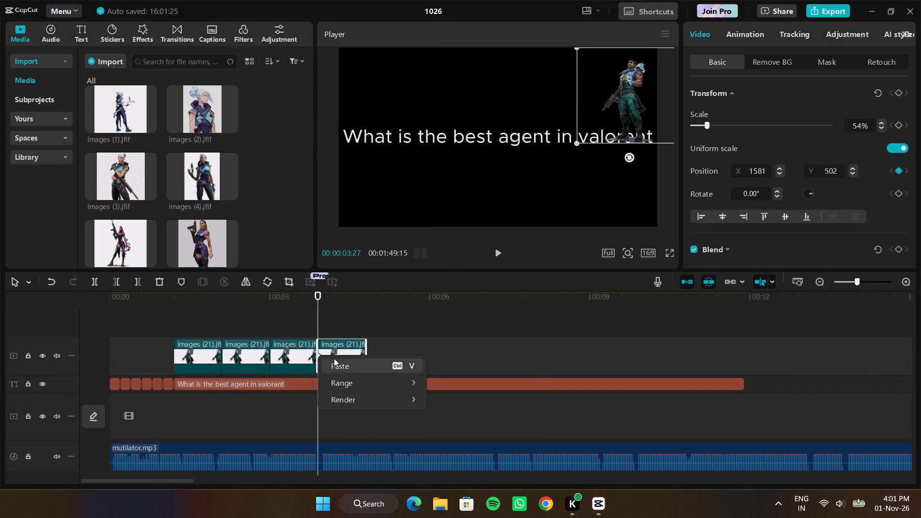
pyautogui.click(328, 351)
pyautogui.click(331, 331)
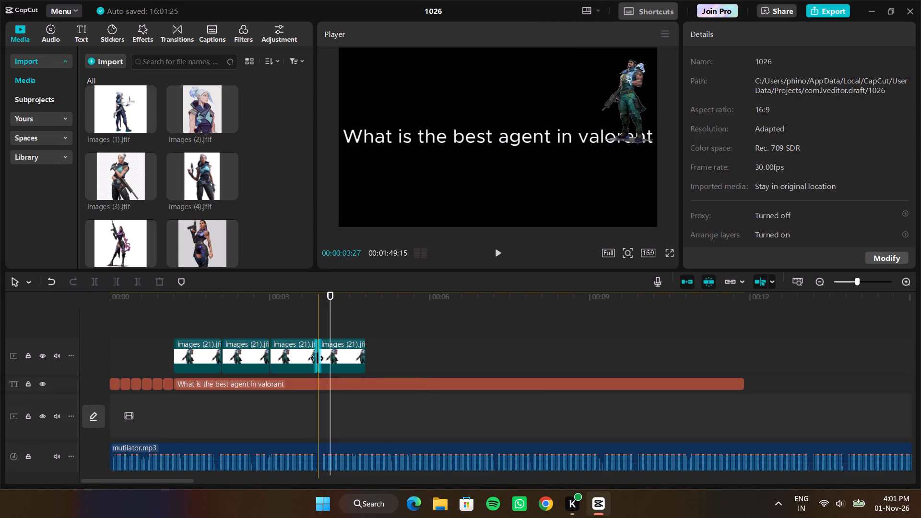
pyautogui.click(324, 356)
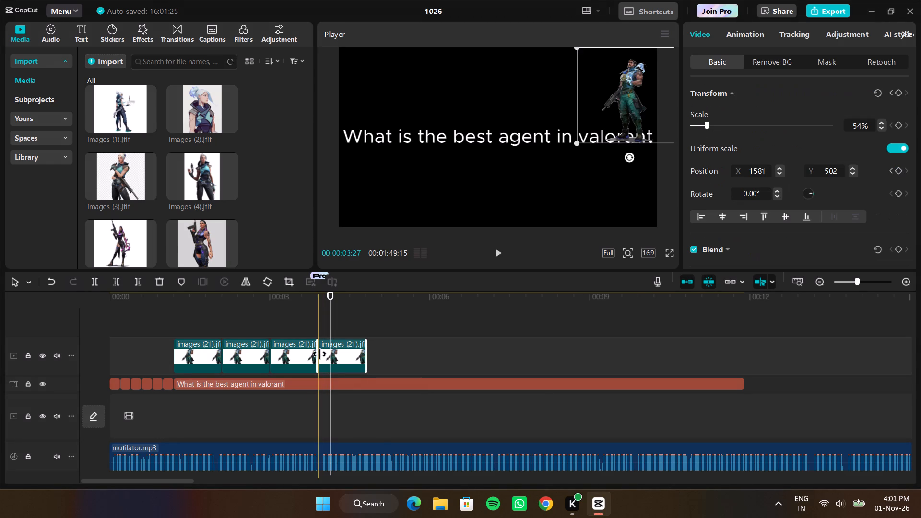
pyautogui.rightClick(319, 354)
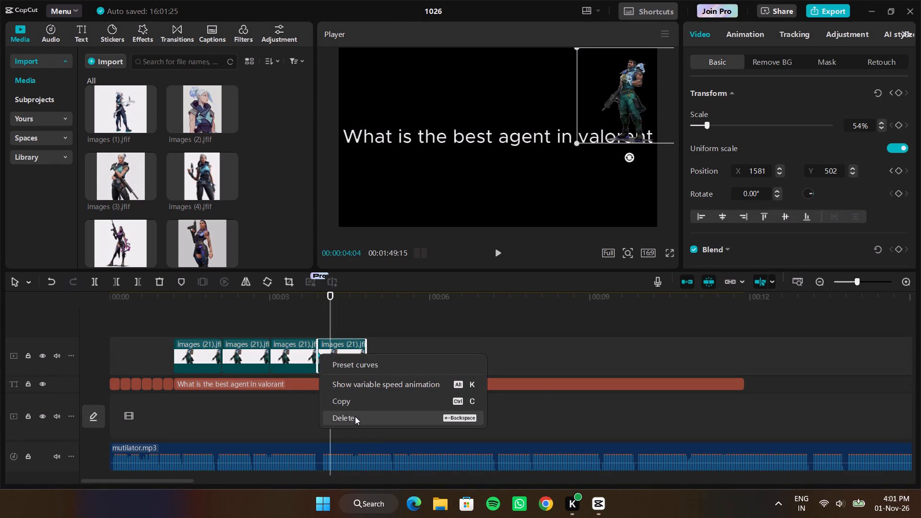
pyautogui.click(355, 416)
# Add a position keyframe at the start of the fourth clip, 00:00:03:27.
pyautogui.moveTo(331, 319); pyautogui.dragTo(319, 321)
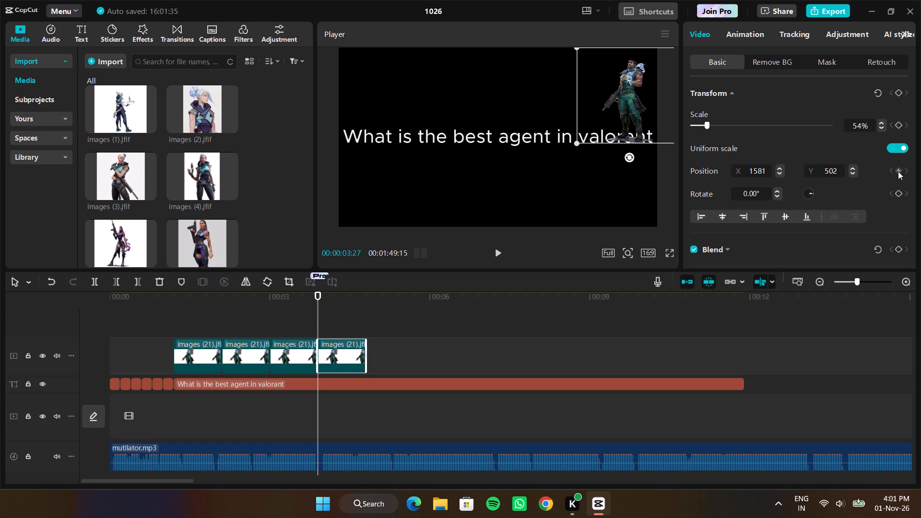
pyautogui.click(898, 171)
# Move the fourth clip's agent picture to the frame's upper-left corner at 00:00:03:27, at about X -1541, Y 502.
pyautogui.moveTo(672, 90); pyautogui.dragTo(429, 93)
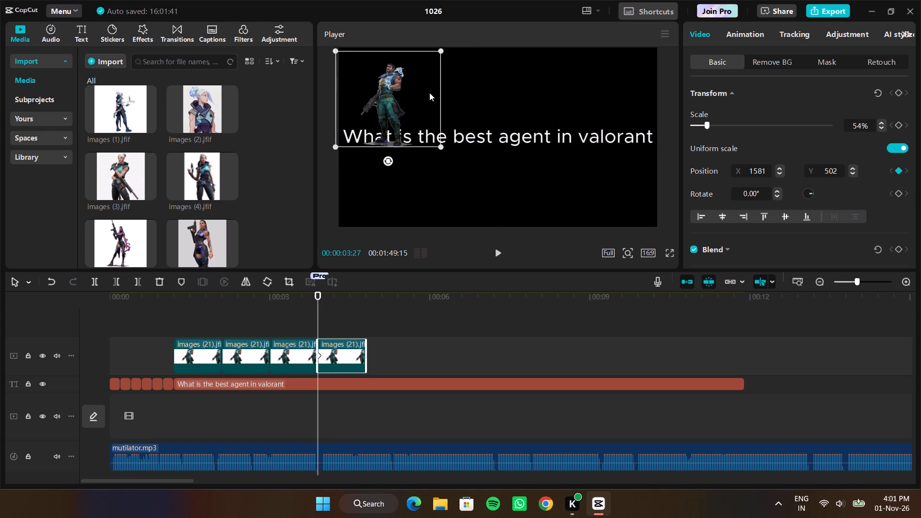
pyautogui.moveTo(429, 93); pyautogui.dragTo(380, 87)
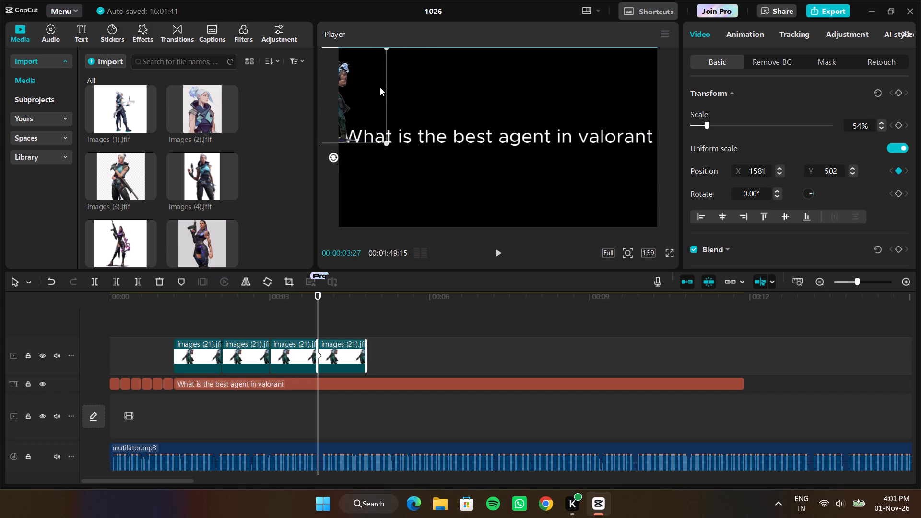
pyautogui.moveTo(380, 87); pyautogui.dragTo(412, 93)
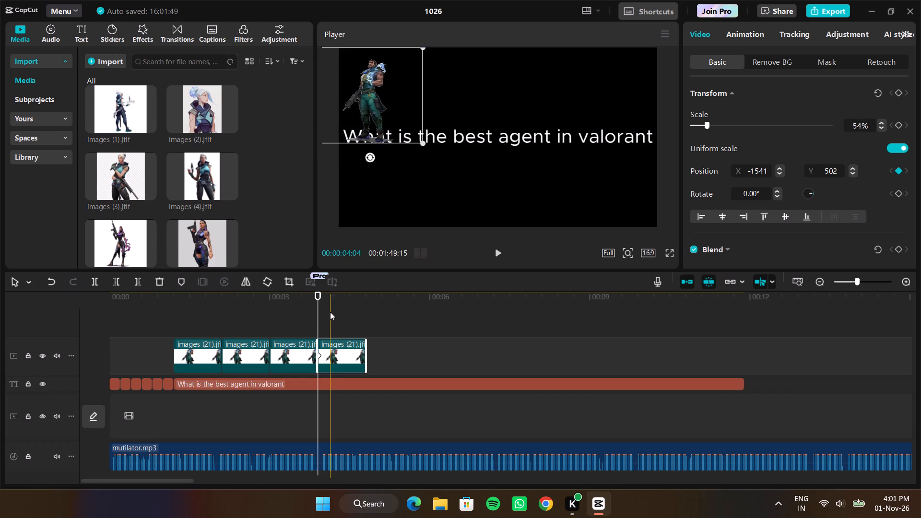
# Replay the intro from the start to check how the fourth clip's agent picture appears.
pyautogui.click(330, 312)
pyautogui.moveTo(332, 314); pyautogui.dragTo(0, 320)
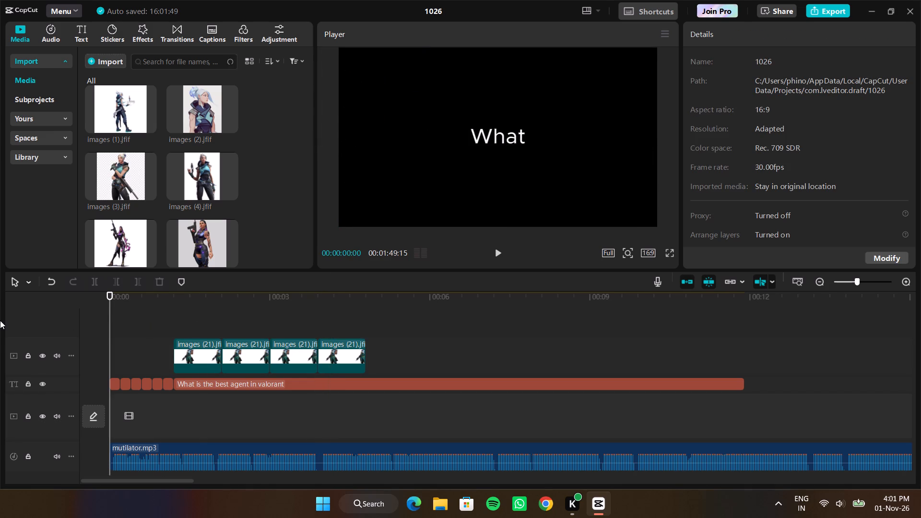
pyautogui.press('space')
pyautogui.press('space')
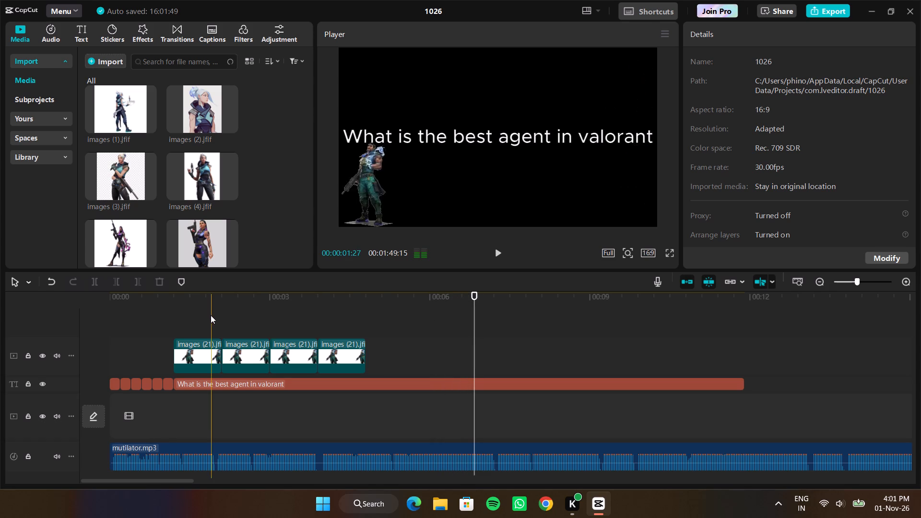
pyautogui.press('space')
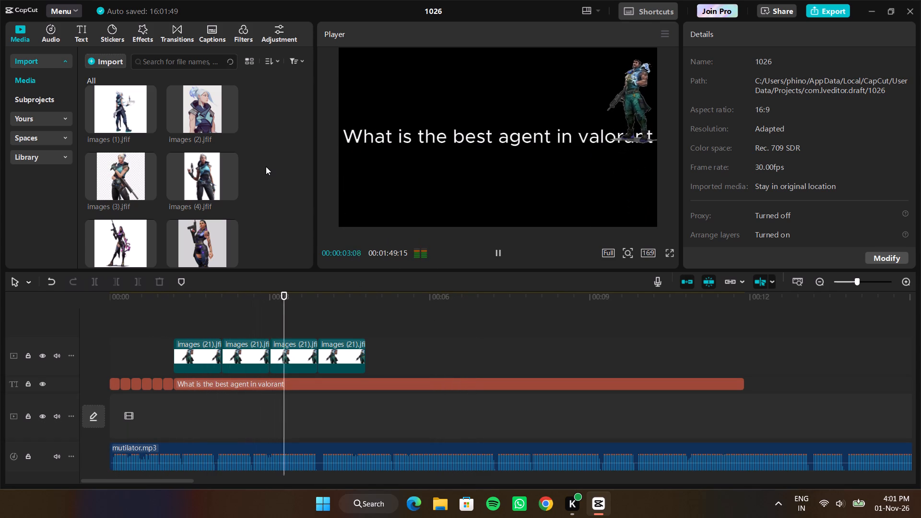
pyautogui.press('space')
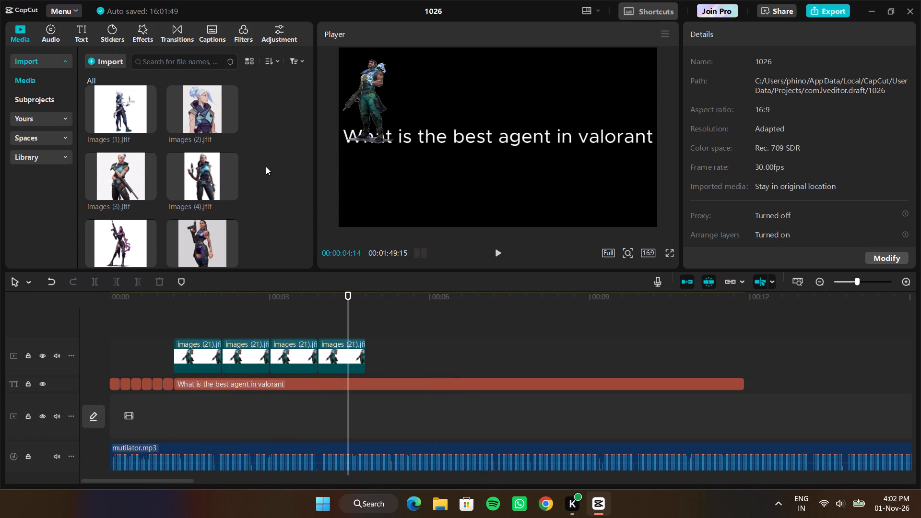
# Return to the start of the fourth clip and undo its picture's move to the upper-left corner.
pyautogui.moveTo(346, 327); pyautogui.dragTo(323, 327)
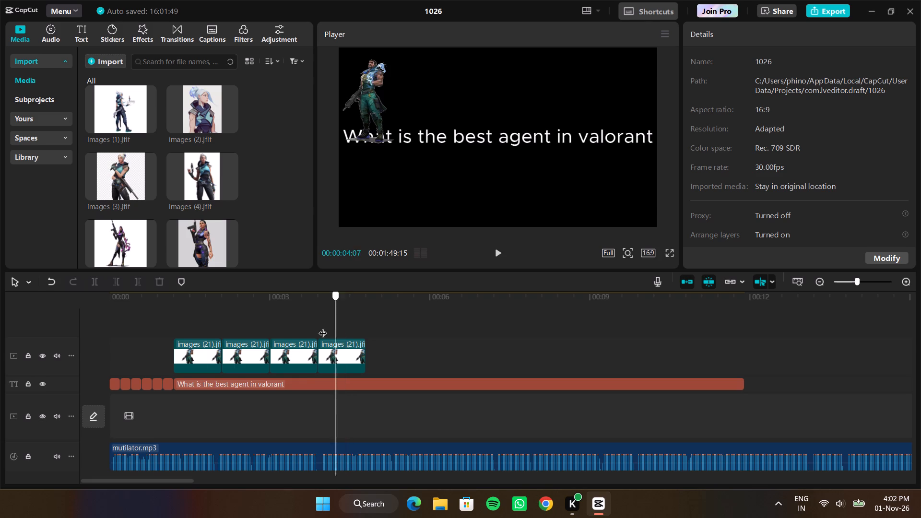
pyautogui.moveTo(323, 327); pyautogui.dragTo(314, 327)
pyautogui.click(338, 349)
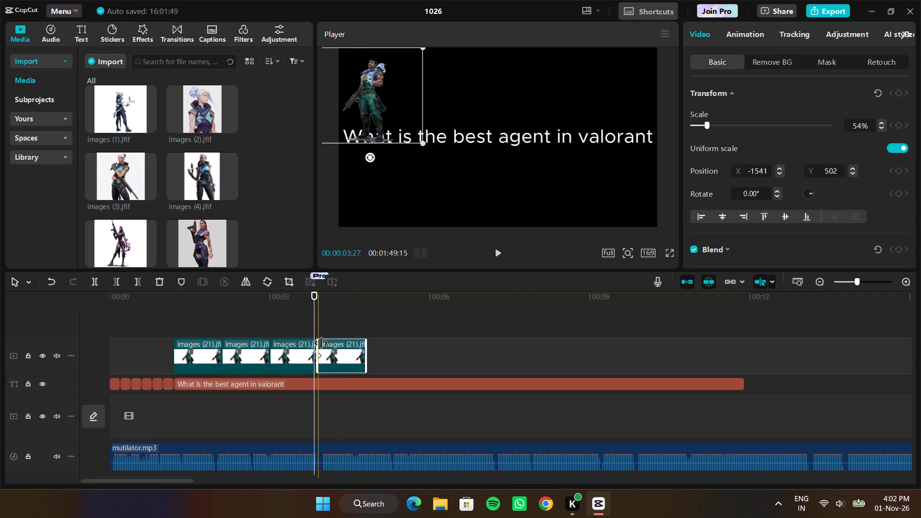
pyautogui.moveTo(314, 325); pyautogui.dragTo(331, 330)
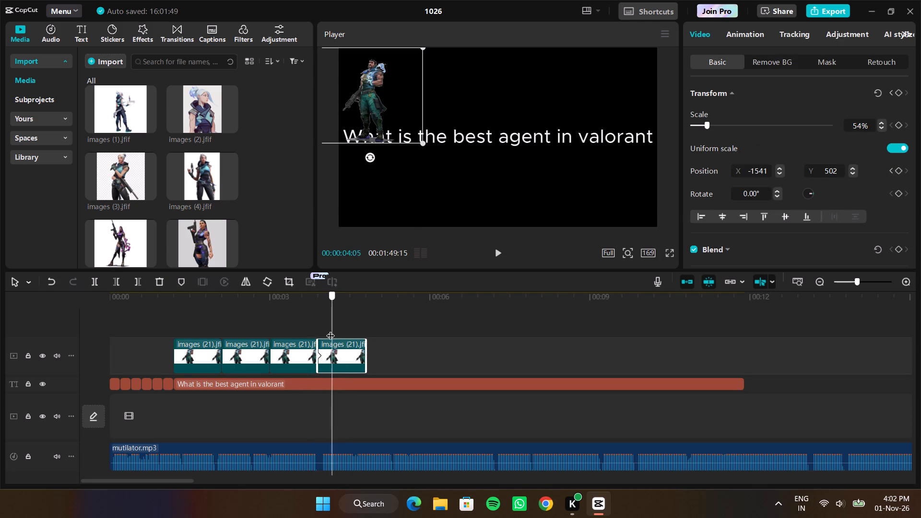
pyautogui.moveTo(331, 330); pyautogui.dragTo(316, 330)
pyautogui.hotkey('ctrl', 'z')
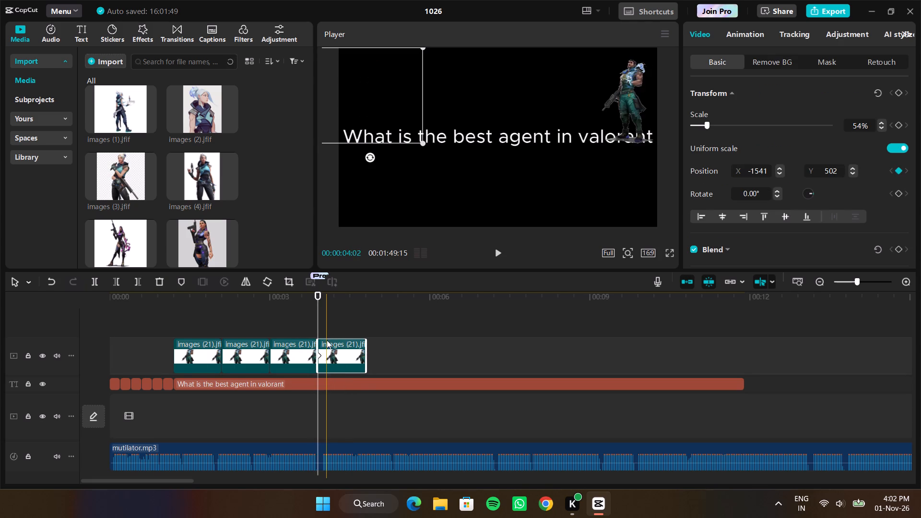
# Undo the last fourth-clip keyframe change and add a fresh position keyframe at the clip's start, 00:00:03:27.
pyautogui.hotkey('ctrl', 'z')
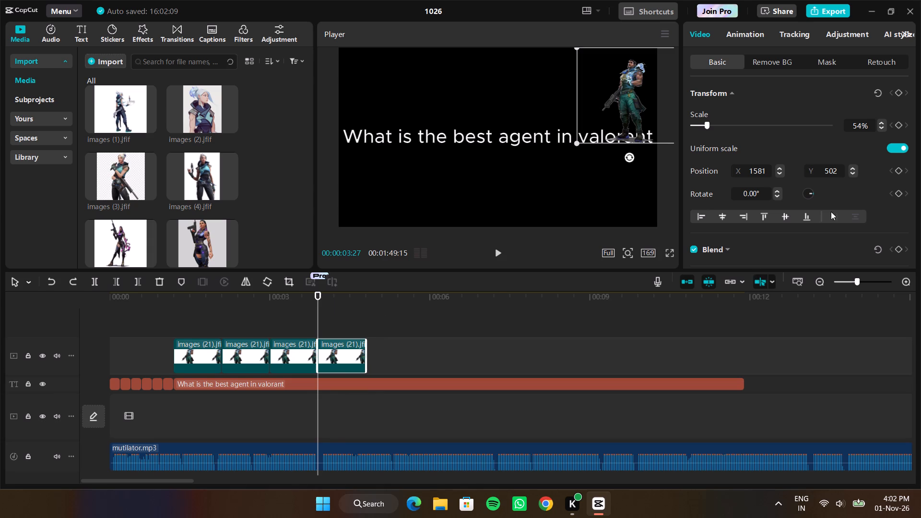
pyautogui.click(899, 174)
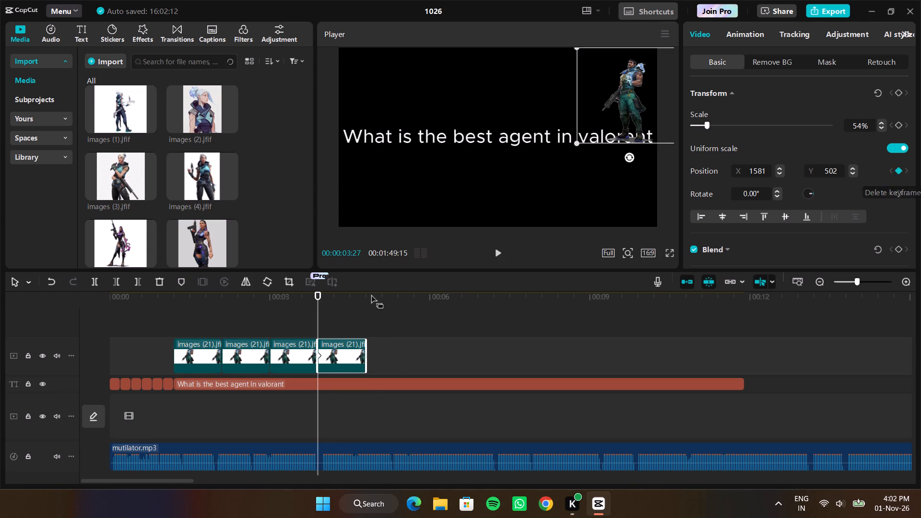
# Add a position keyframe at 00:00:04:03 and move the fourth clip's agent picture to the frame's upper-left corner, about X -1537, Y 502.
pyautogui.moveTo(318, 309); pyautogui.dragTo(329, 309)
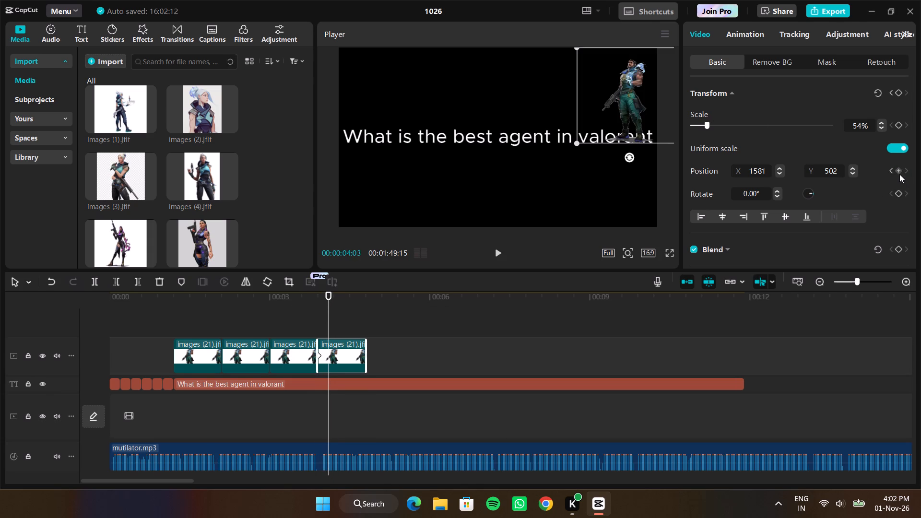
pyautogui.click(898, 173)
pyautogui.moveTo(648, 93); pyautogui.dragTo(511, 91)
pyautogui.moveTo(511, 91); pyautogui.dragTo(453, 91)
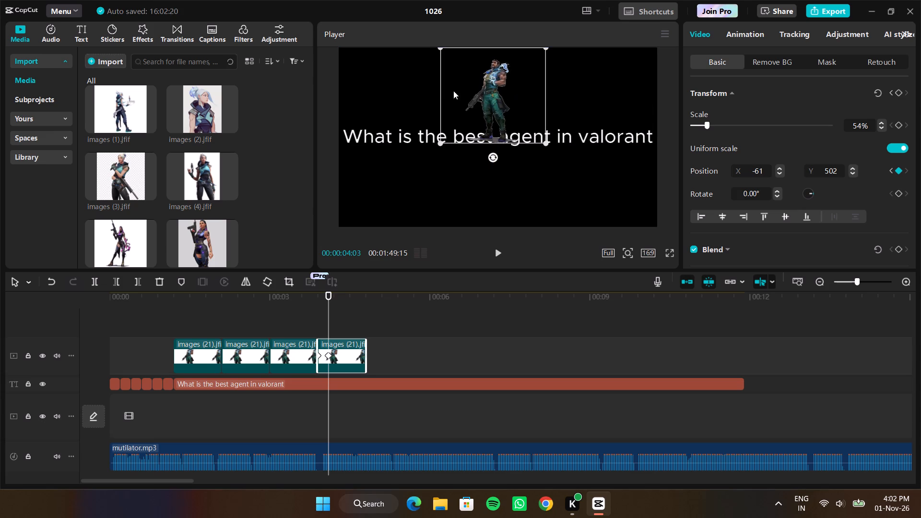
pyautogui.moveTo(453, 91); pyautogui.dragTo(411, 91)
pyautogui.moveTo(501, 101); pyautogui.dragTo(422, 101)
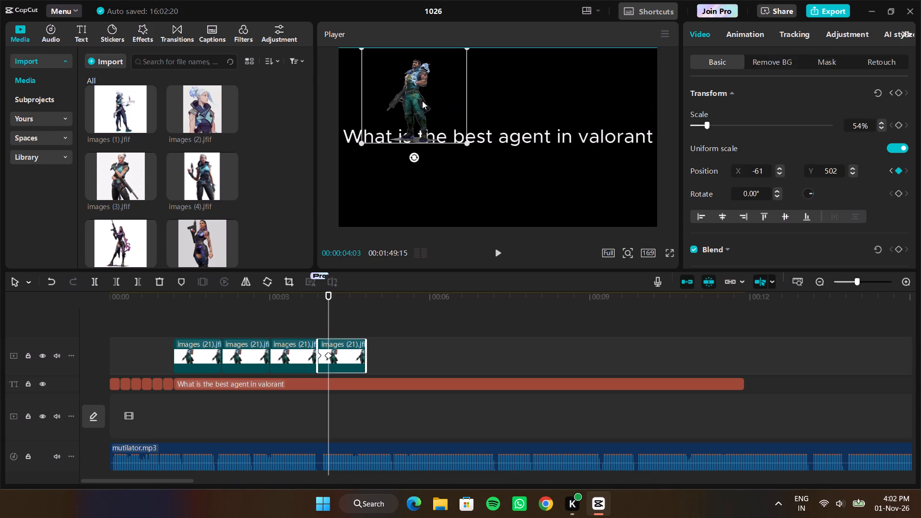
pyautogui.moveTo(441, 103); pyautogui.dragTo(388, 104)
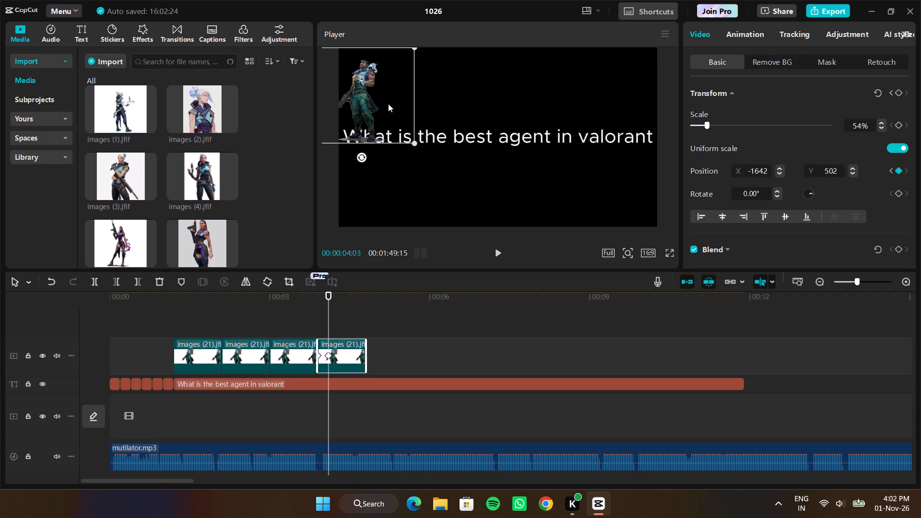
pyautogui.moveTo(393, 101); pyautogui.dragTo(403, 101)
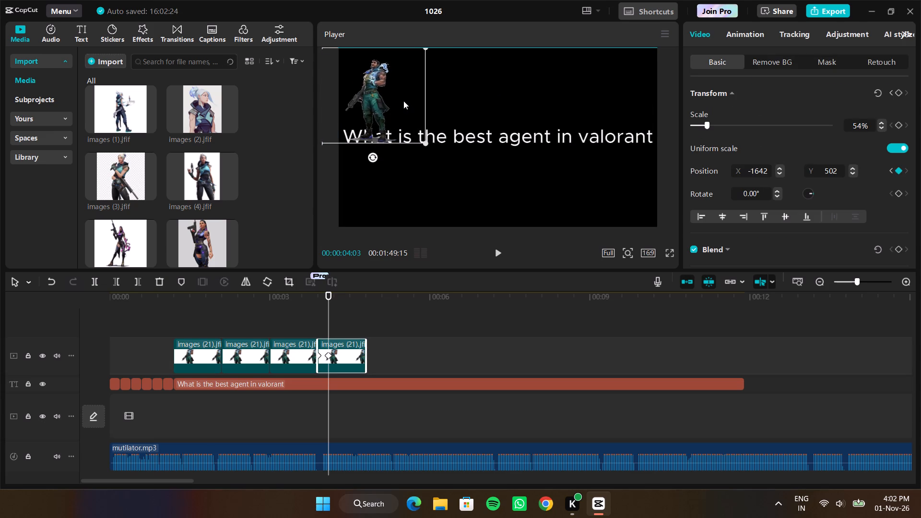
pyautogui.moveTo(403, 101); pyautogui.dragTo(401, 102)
# Replay the intro from the start to check the fourth clip's movement across the frame.
pyautogui.moveTo(331, 315); pyautogui.dragTo(325, 315)
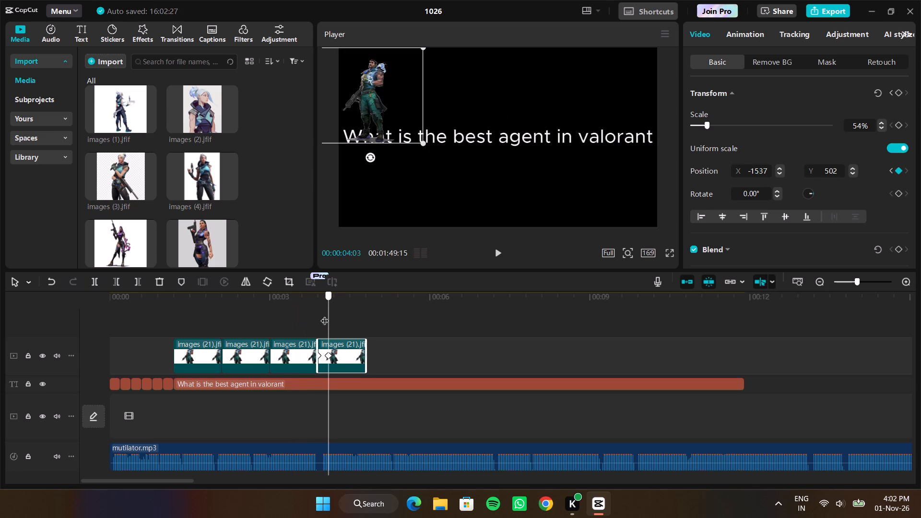
pyautogui.moveTo(325, 315); pyautogui.dragTo(37, 324)
pyautogui.press('space')
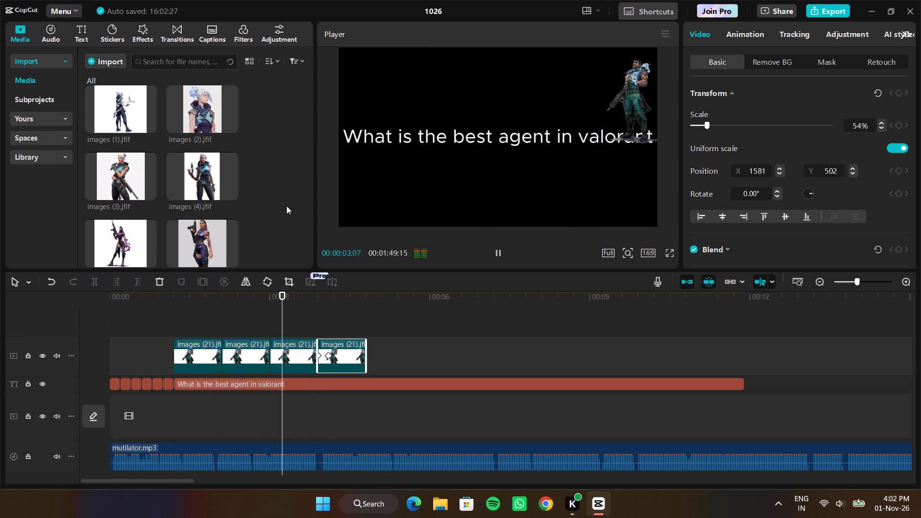
pyautogui.press('space')
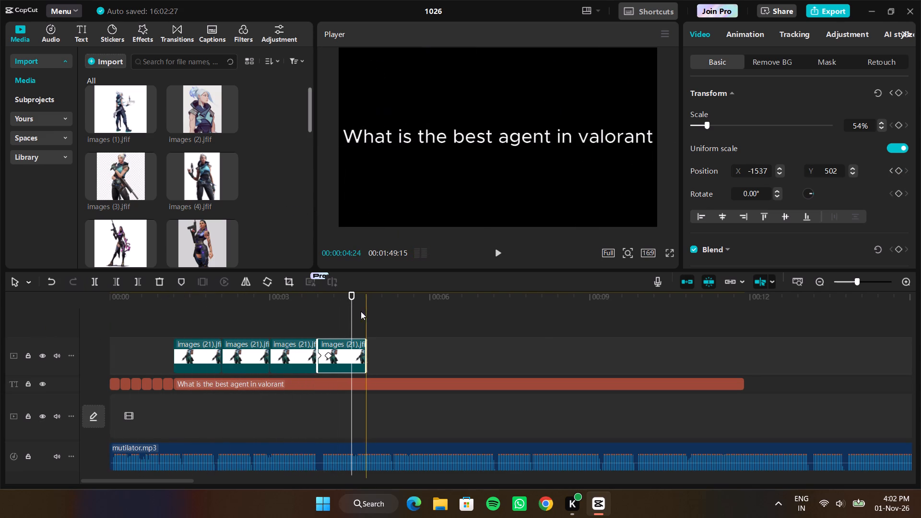
pyautogui.moveTo(353, 312); pyautogui.dragTo(151, 319)
pyautogui.click(151, 319)
pyautogui.click(146, 319)
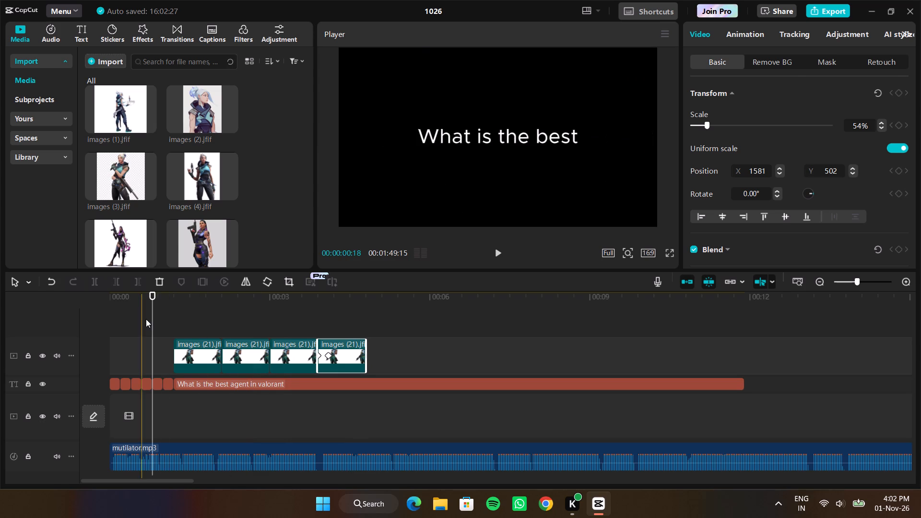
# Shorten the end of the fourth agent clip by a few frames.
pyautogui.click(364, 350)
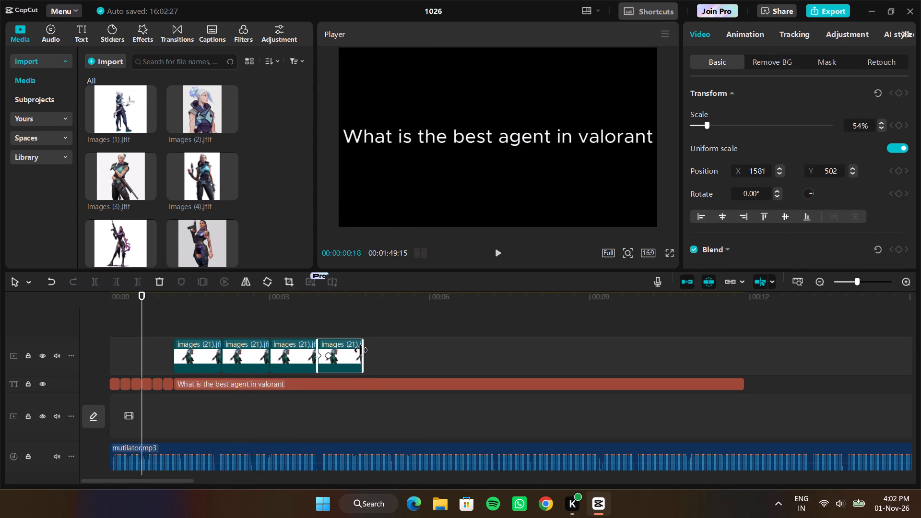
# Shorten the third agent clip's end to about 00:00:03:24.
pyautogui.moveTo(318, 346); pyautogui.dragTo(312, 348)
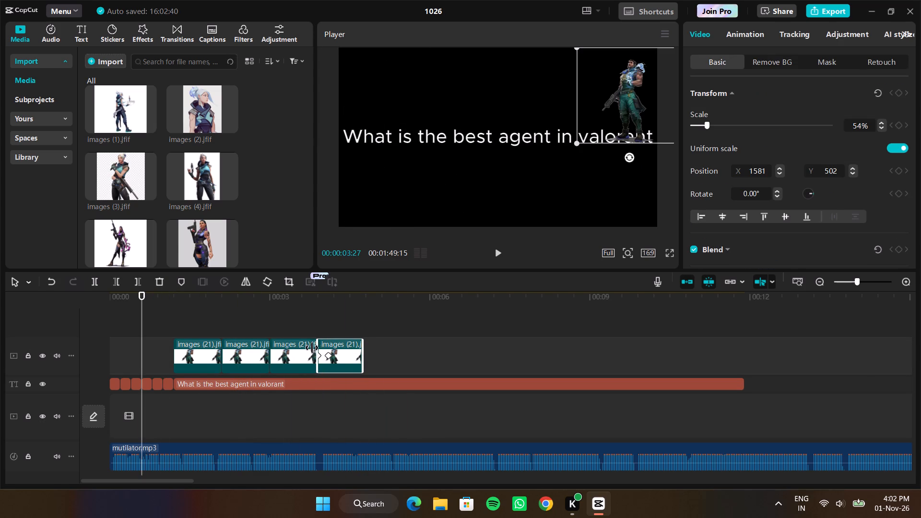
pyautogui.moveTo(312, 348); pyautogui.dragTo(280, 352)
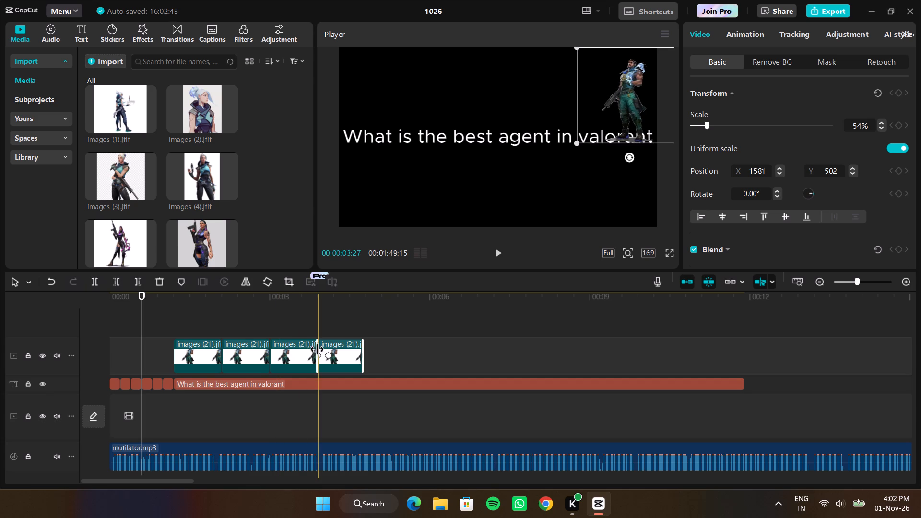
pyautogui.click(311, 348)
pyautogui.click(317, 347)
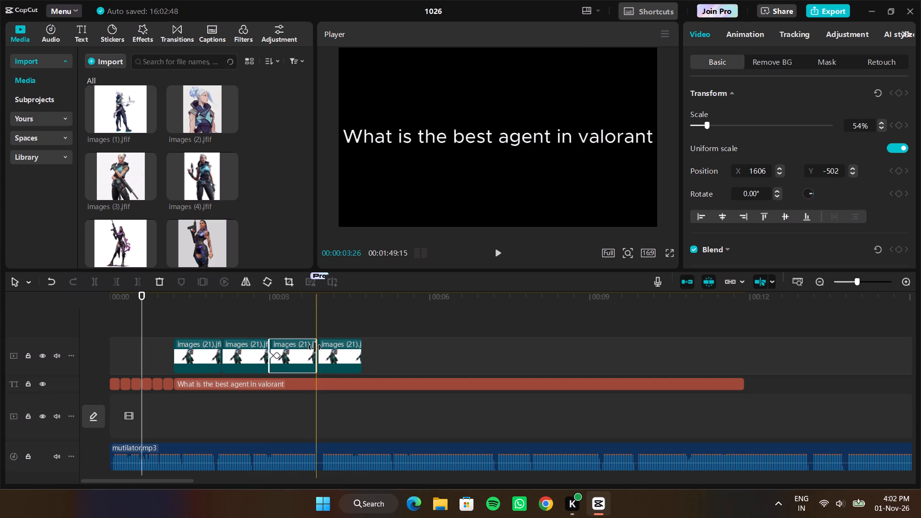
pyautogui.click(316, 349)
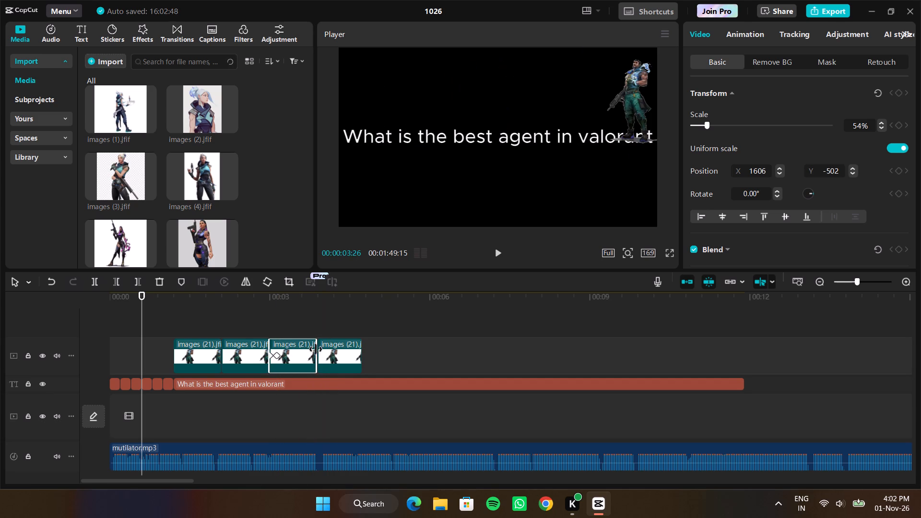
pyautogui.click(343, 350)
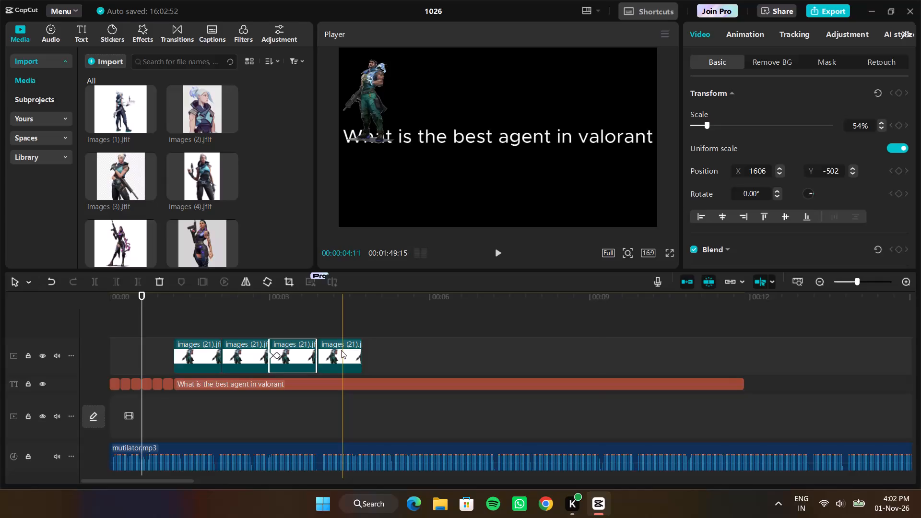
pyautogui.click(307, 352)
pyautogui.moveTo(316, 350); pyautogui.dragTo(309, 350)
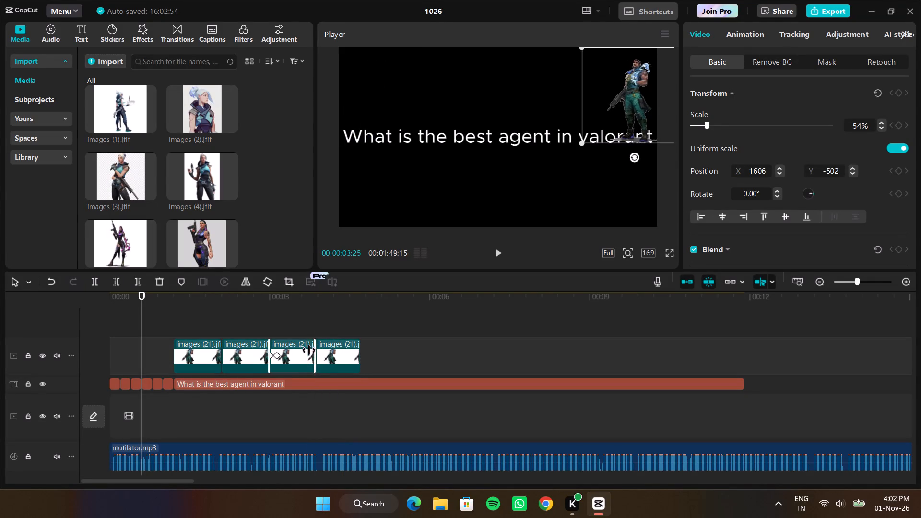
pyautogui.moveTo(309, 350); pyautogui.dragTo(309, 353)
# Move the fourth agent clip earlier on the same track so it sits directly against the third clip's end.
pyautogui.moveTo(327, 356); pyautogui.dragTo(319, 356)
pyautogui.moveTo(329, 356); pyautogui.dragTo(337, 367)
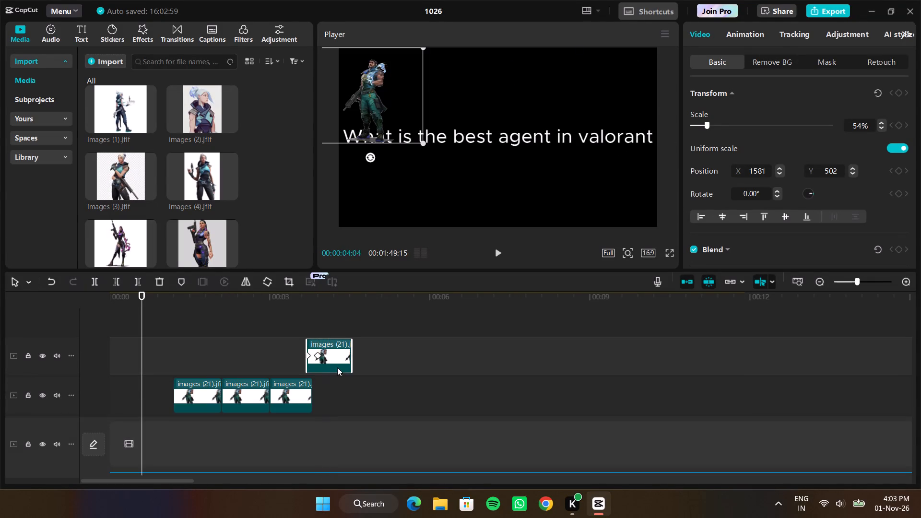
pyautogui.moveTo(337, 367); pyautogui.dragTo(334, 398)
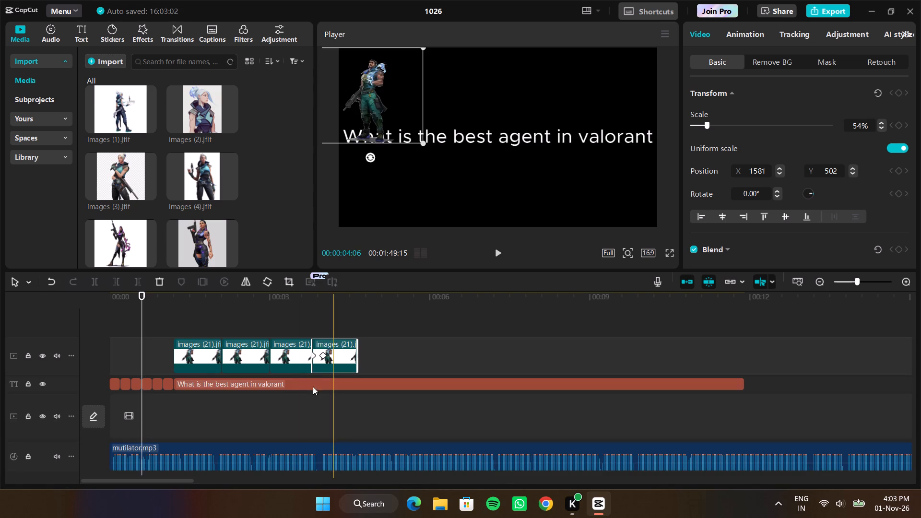
# Shift the cut between the second and third agent clips, and the one between the first and second, slightly earlier.
pyautogui.moveTo(269, 355); pyautogui.dragTo(265, 356)
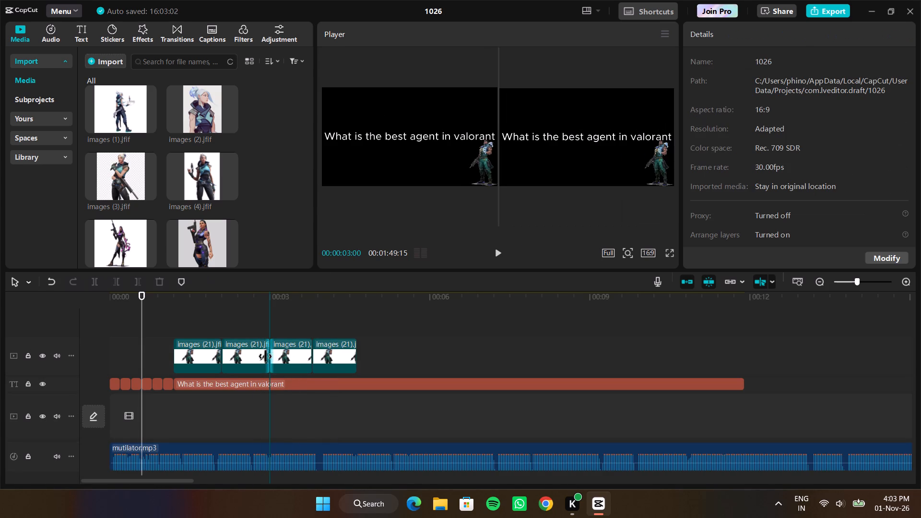
pyautogui.moveTo(265, 356); pyautogui.dragTo(263, 356)
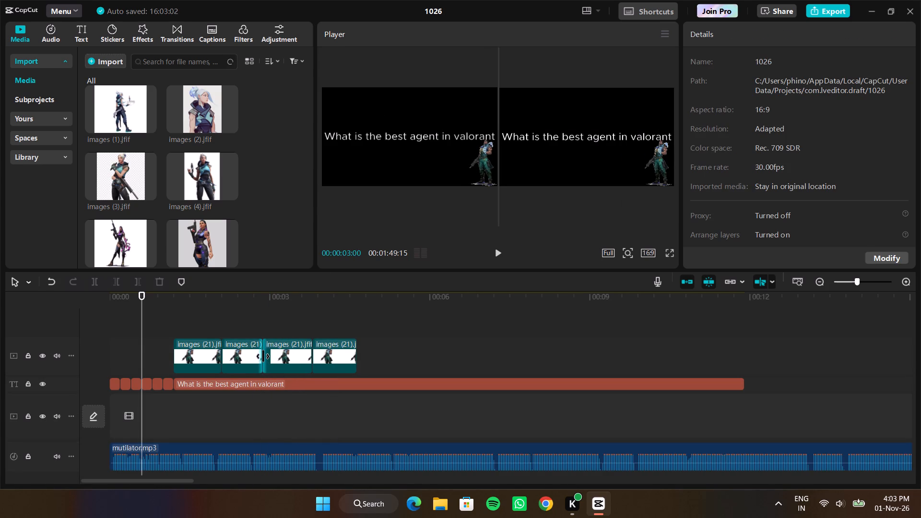
pyautogui.moveTo(263, 356); pyautogui.dragTo(265, 356)
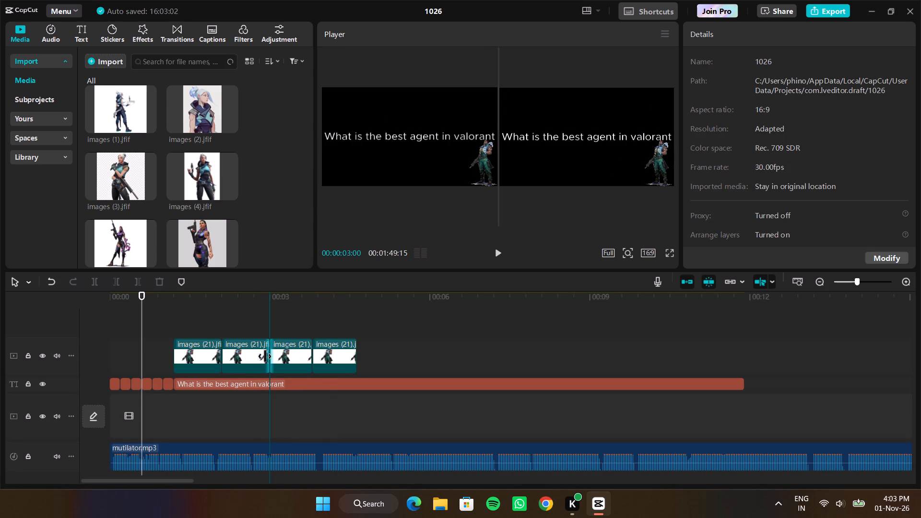
pyautogui.moveTo(265, 356); pyautogui.dragTo(264, 357)
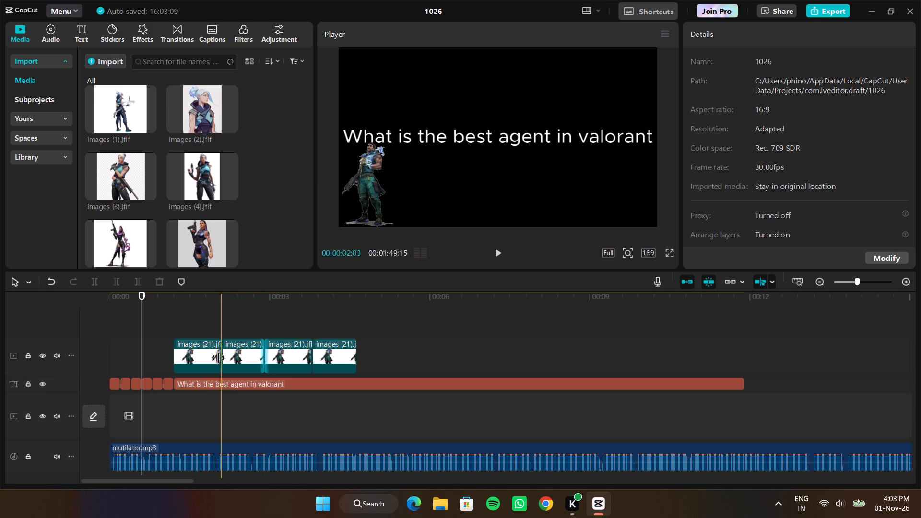
pyautogui.moveTo(220, 358); pyautogui.dragTo(215, 358)
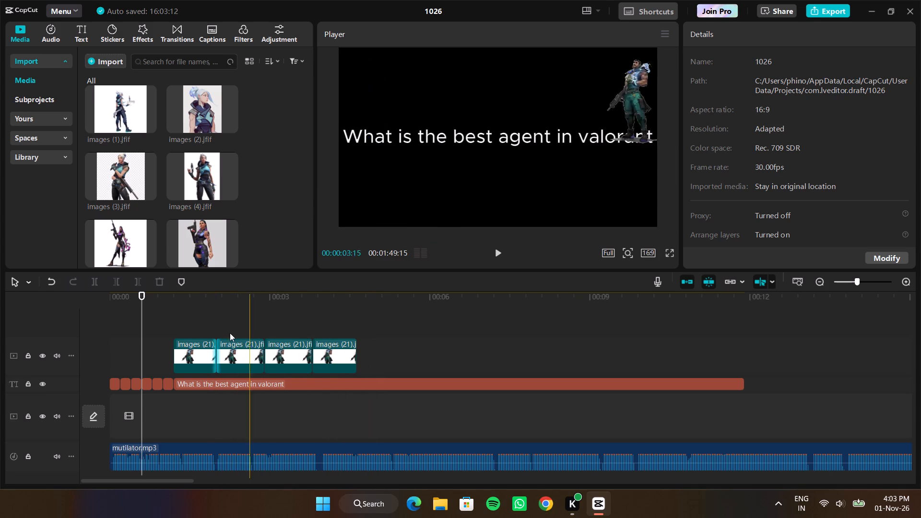
# Replay the intro from the start twice to check the adjusted clip timing against the music.
pyautogui.click(150, 336)
pyautogui.moveTo(150, 336); pyautogui.dragTo(80, 339)
pyautogui.press('space')
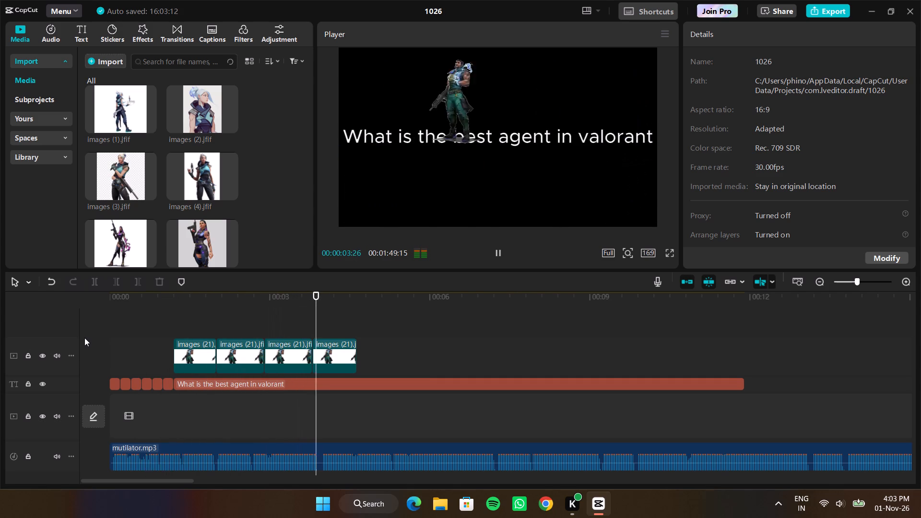
pyautogui.press('space')
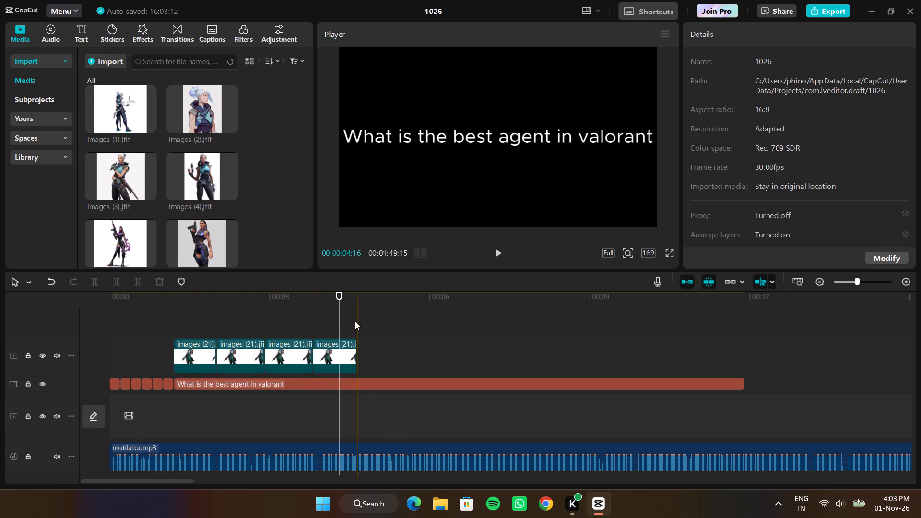
pyautogui.moveTo(340, 320); pyautogui.dragTo(65, 346)
pyautogui.press('space')
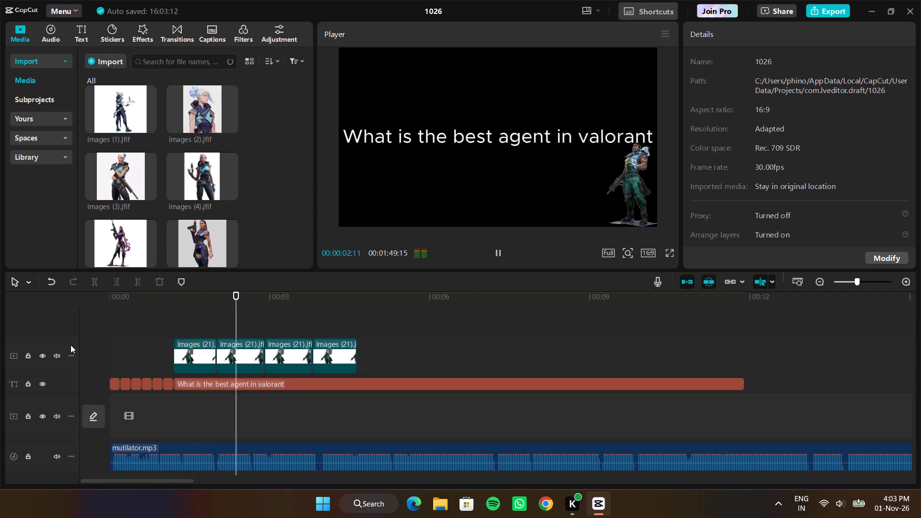
pyautogui.press('space')
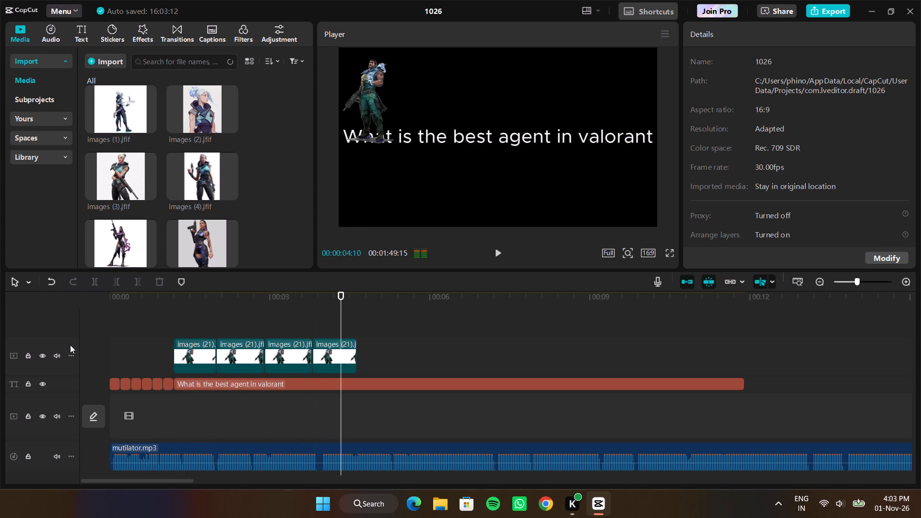
# Delete the fourth agent clip from the timeline.
pyautogui.click(332, 354)
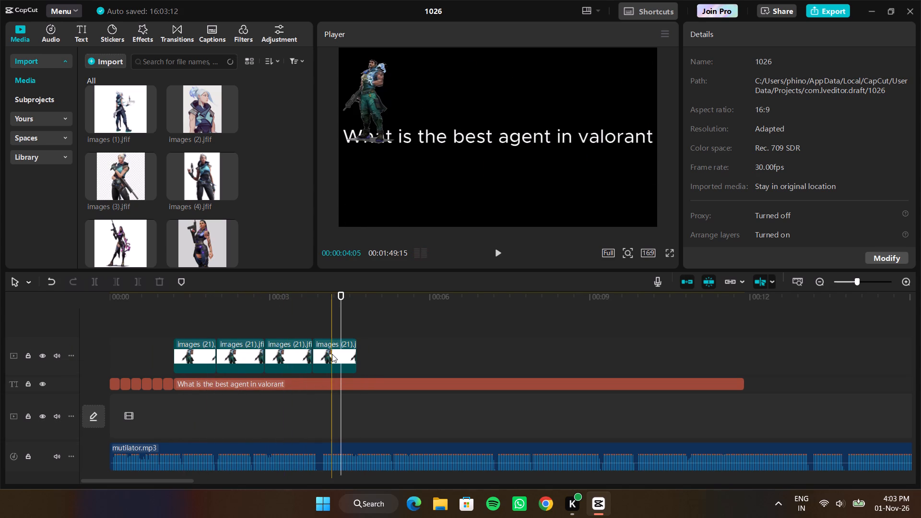
pyautogui.press('Delete')
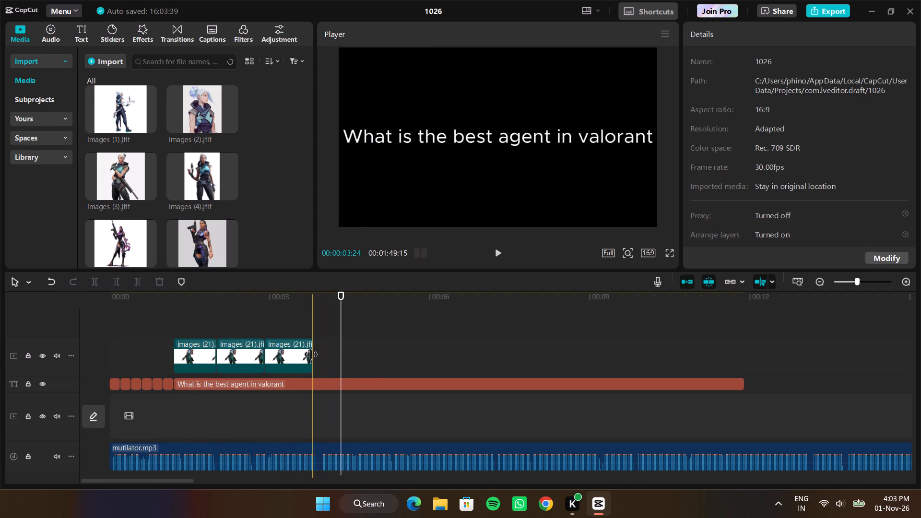
# Shorten the third agent clip's end to about 00:00:03:21.
pyautogui.moveTo(311, 354); pyautogui.dragTo(306, 355)
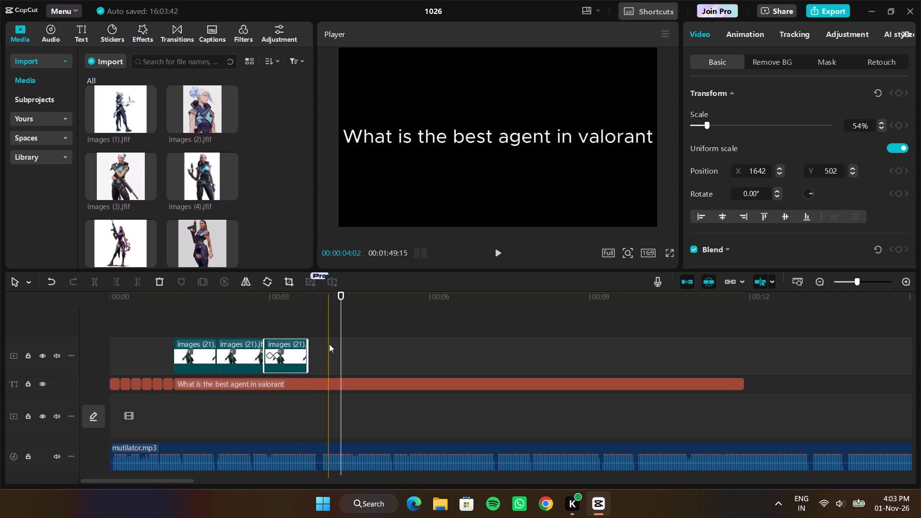
# Paste the copied agent clip at the third clip's end, 00:00:03:21, as the new fourth clip.
pyautogui.moveTo(338, 346); pyautogui.dragTo(305, 344)
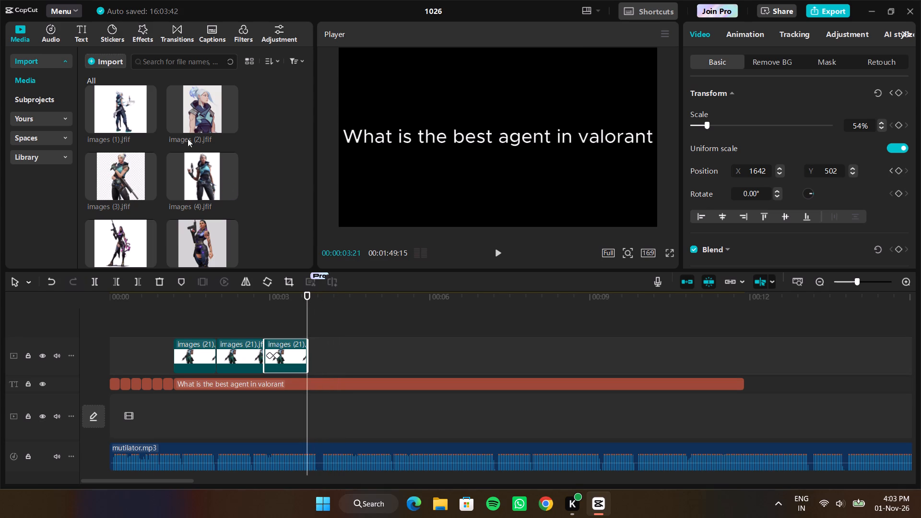
pyautogui.hotkey('ctrl', 'v')
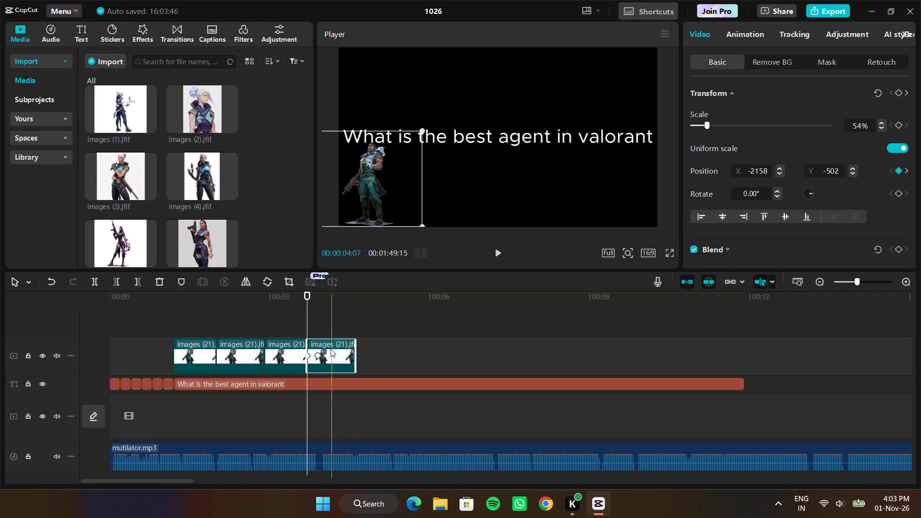
# Delete both position keyframes copied with the fourth agent clip.
pyautogui.rightClick(317, 356)
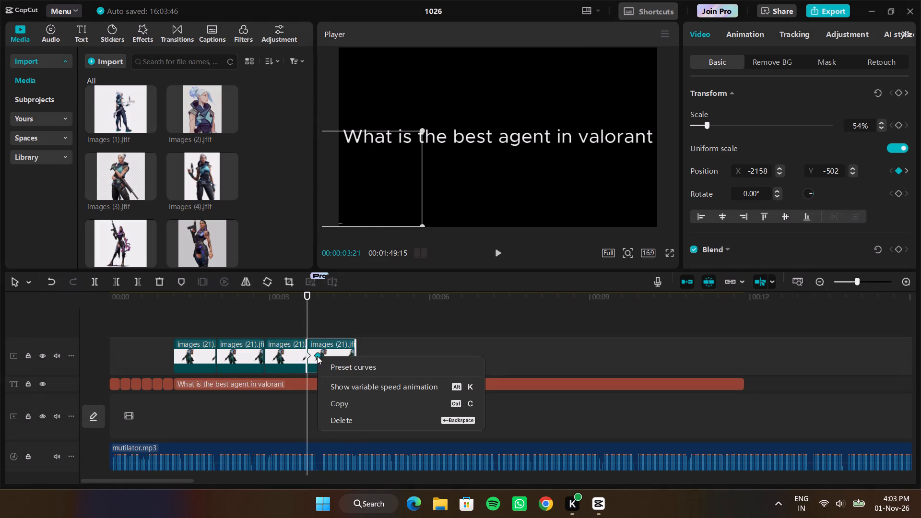
pyautogui.click(350, 416)
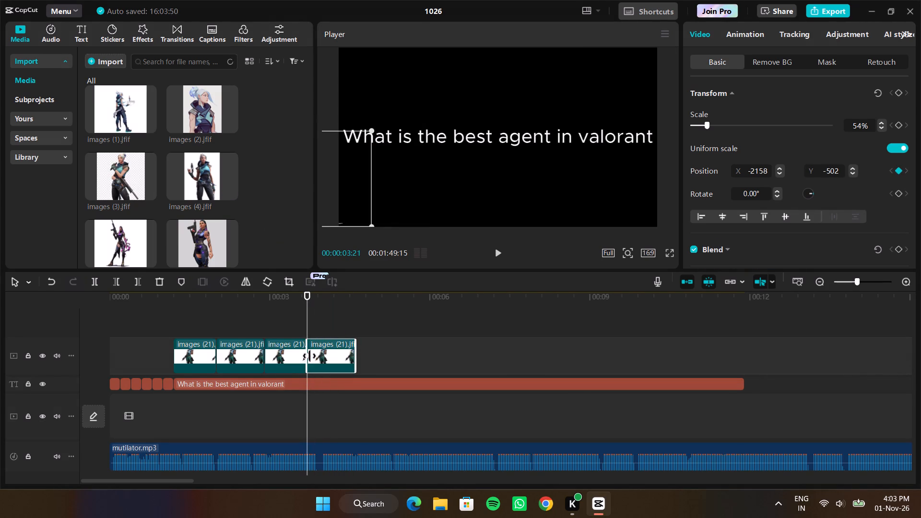
pyautogui.rightClick(308, 355)
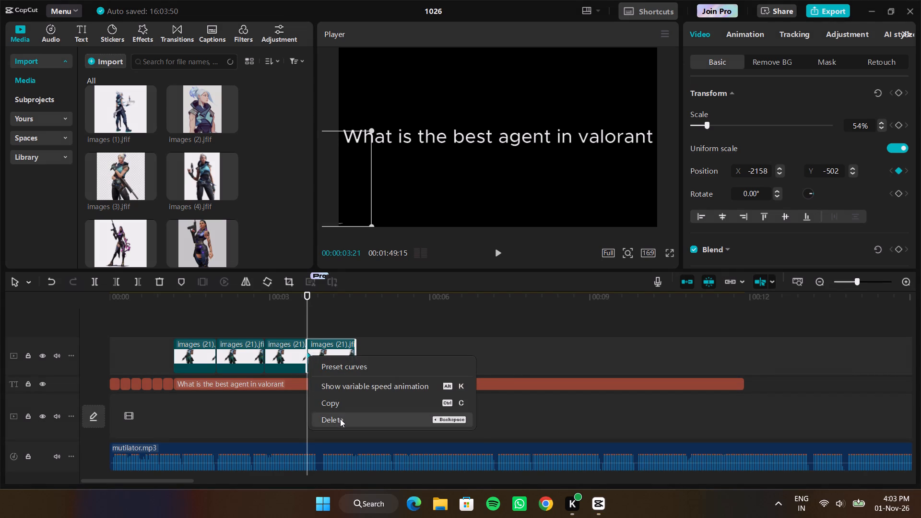
pyautogui.click(340, 419)
# Move the fourth clip's agent to the frame's upper-right corner, about X 1592, Y 502, and add a position keyframe at 00:00:03:21.
pyautogui.moveTo(358, 174); pyautogui.dragTo(685, 58)
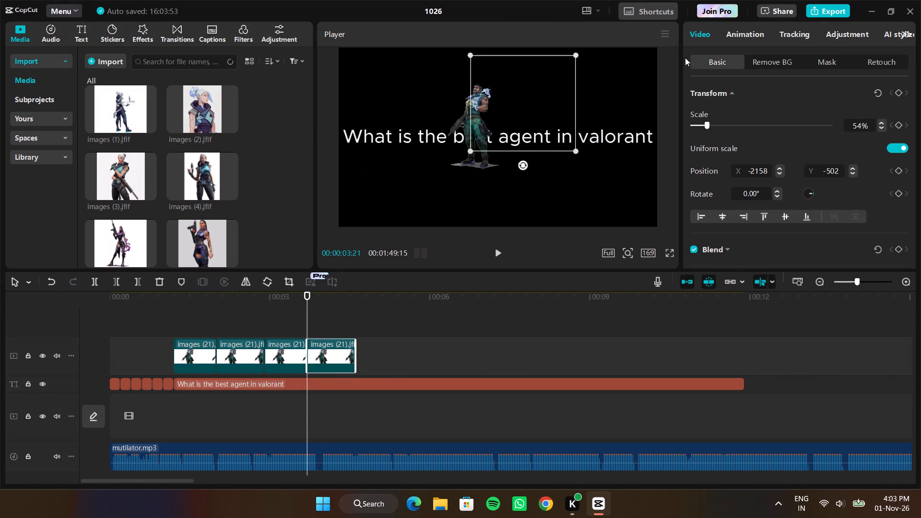
pyautogui.moveTo(685, 58); pyautogui.dragTo(656, 94)
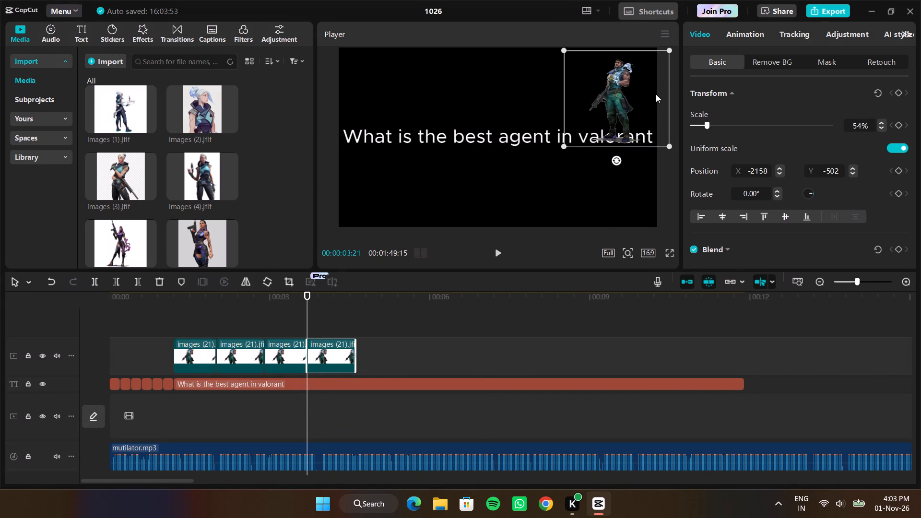
pyautogui.moveTo(656, 94); pyautogui.dragTo(669, 89)
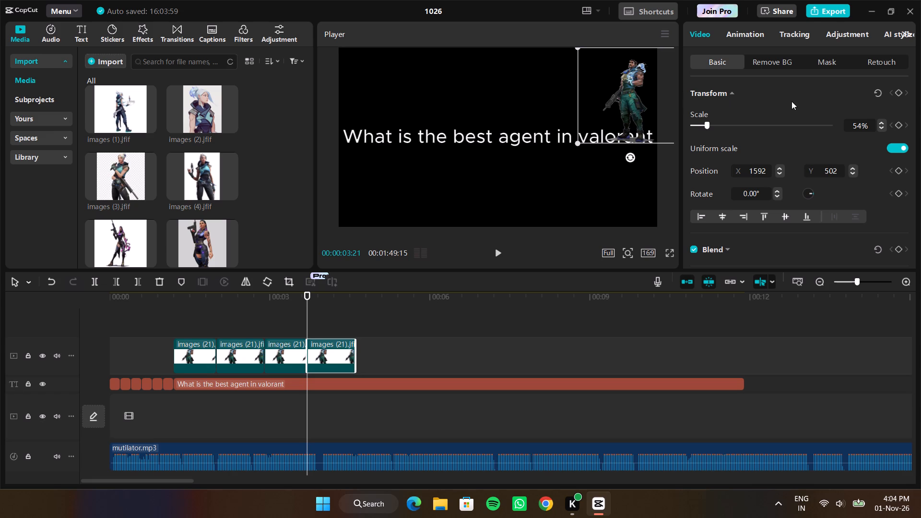
pyautogui.click(899, 170)
# At 00:00:03:27, move the fourth clip's agent to the frame's upper-left corner, about X -1574, Y 502, to keyframe its end position.
pyautogui.moveTo(307, 307); pyautogui.dragTo(317, 311)
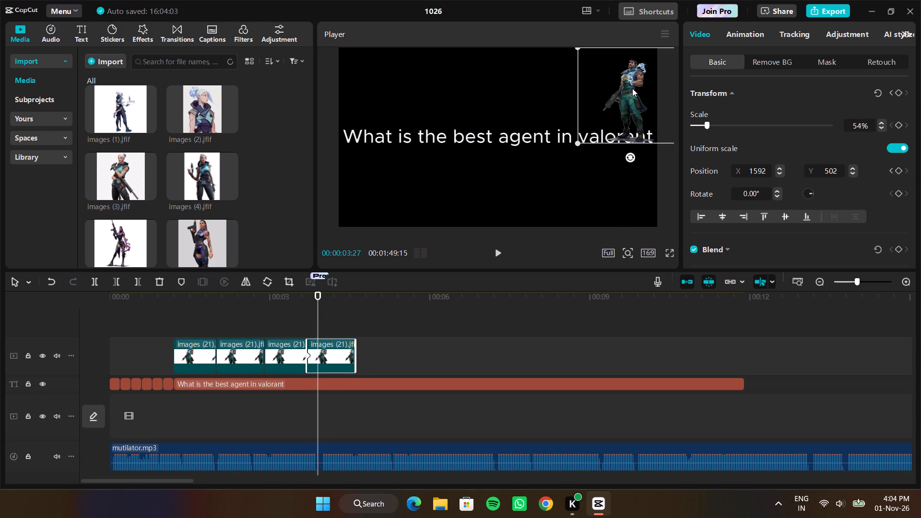
pyautogui.moveTo(663, 93); pyautogui.dragTo(428, 81)
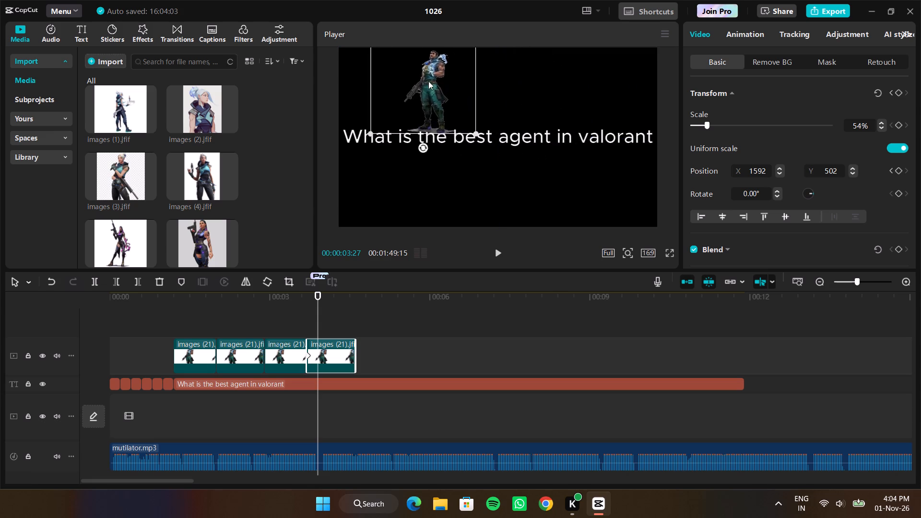
pyautogui.moveTo(428, 81); pyautogui.dragTo(386, 92)
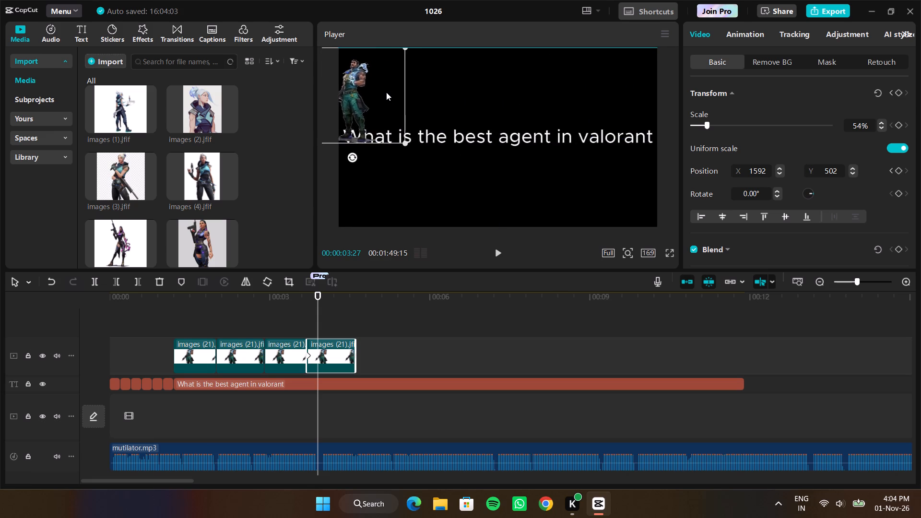
pyautogui.moveTo(386, 92); pyautogui.dragTo(401, 94)
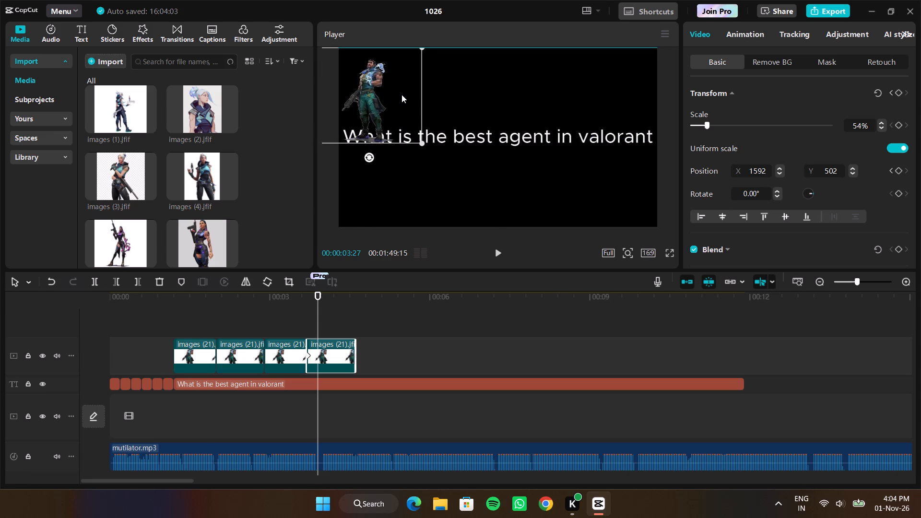
pyautogui.moveTo(401, 94); pyautogui.dragTo(401, 94)
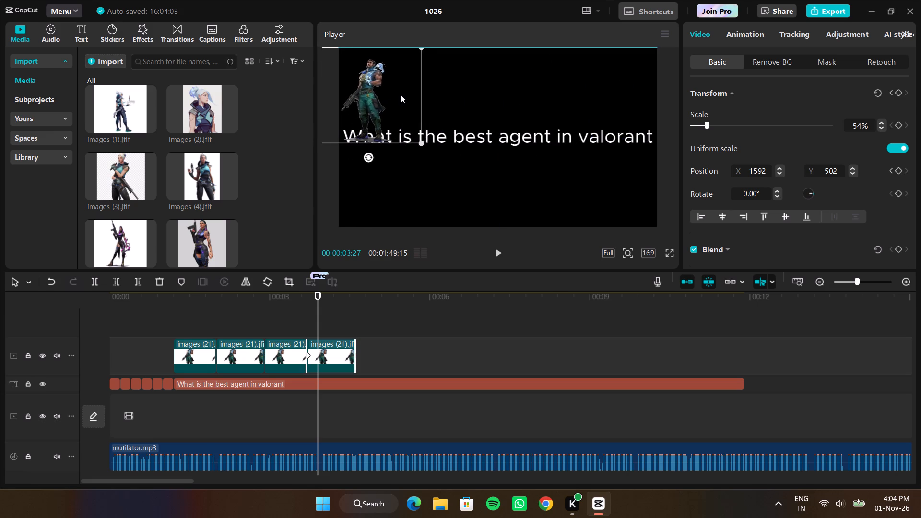
pyautogui.moveTo(401, 94); pyautogui.dragTo(400, 95)
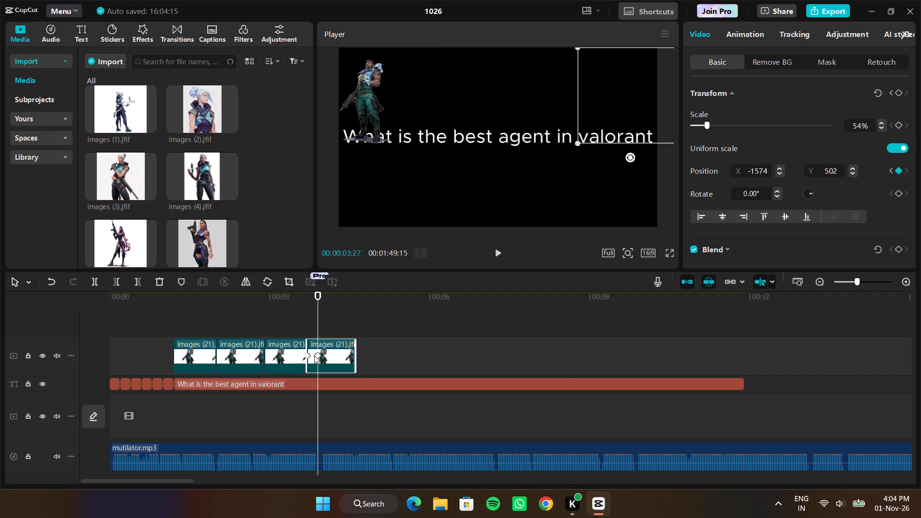
# Return the playhead to the start of the timeline with no clip selected, ready to replay the intro.
pyautogui.moveTo(320, 318); pyautogui.dragTo(0, 344)
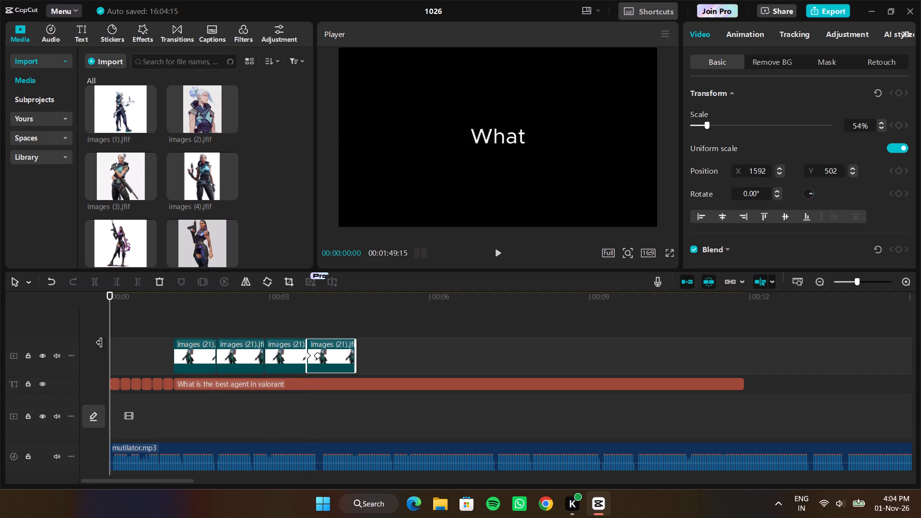
pyautogui.click(123, 339)
pyautogui.moveTo(123, 339); pyautogui.dragTo(87, 342)
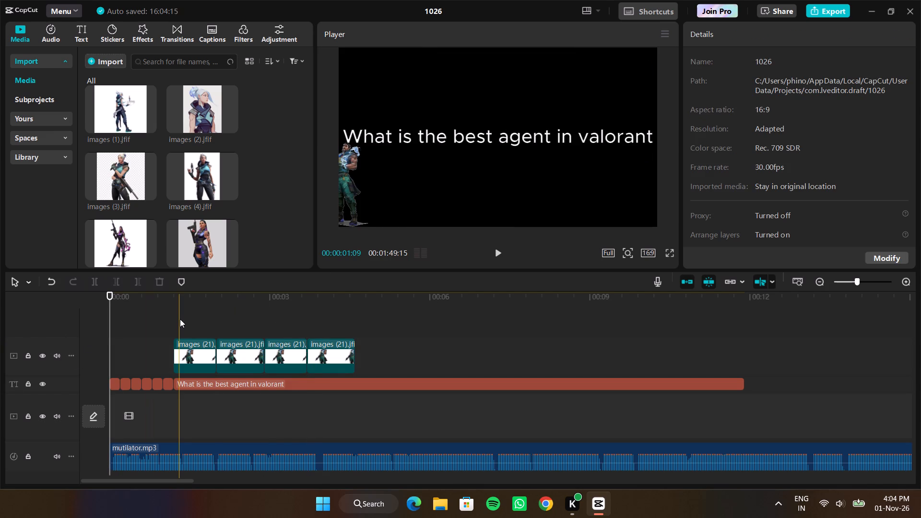
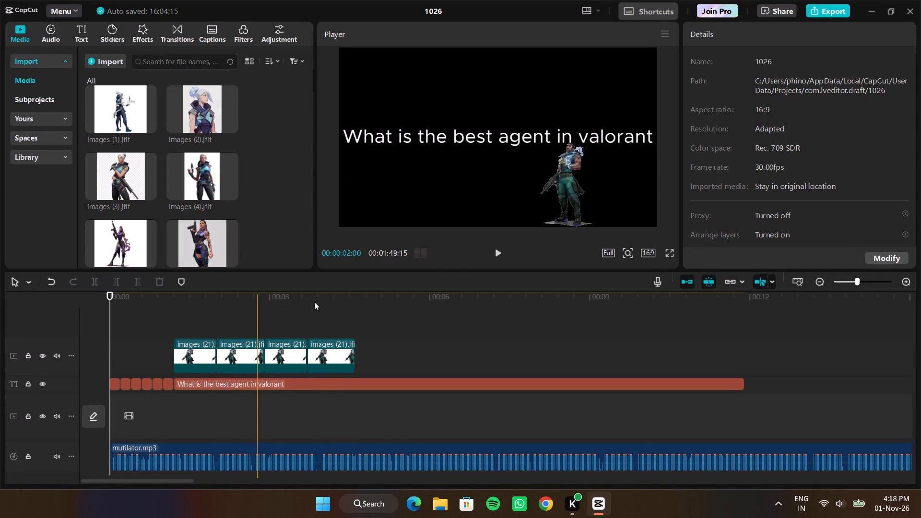
# Play back the intro to check the four-clip agent animation against the music.
pyautogui.click(495, 257)
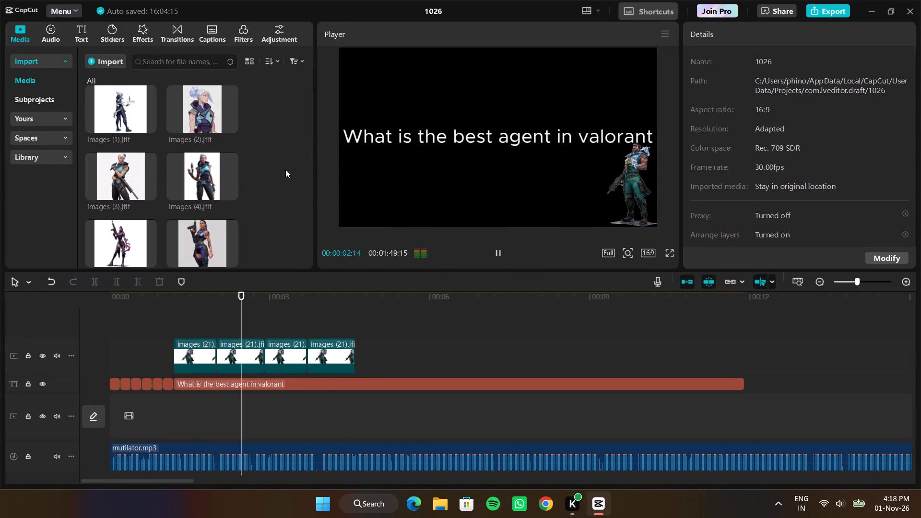
pyautogui.press('space')
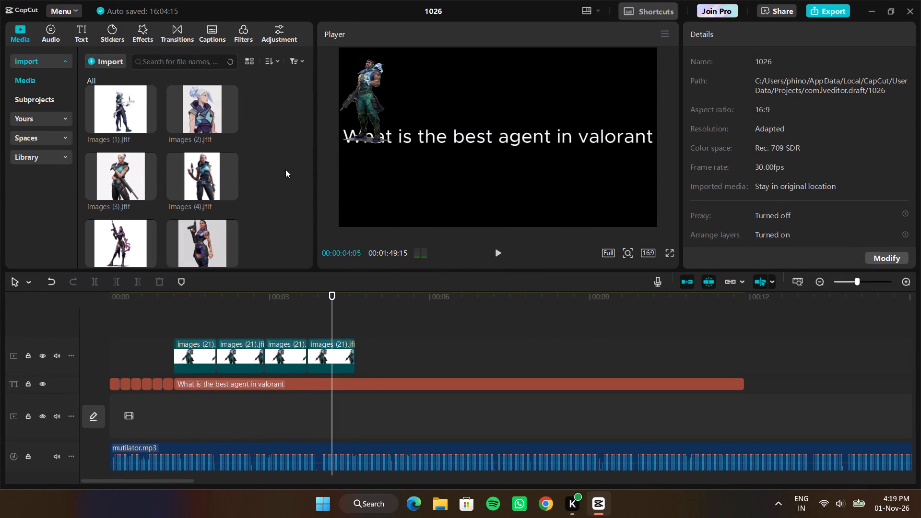
pyautogui.press('space')
pyautogui.press('space')
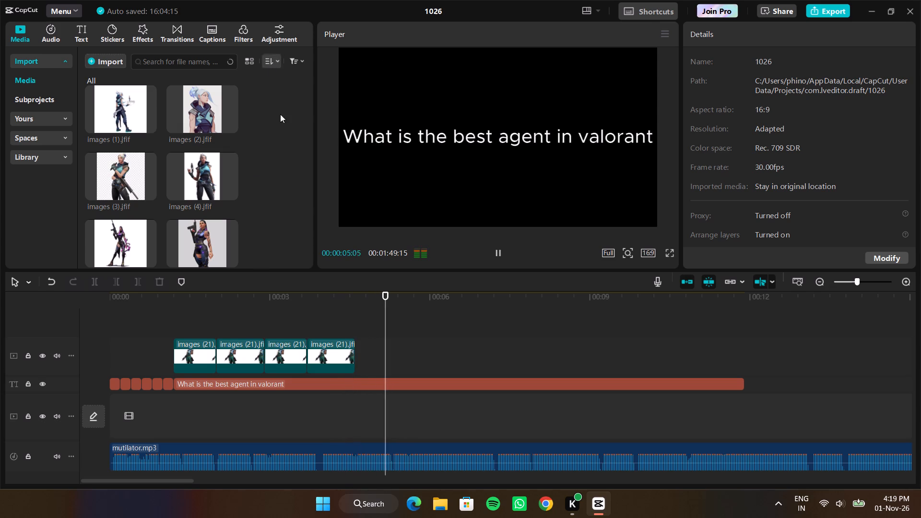
# Extend the fourth agent clip so it ends together with the long title text clip, lasting 00:00:08:06.
pyautogui.moveTo(355, 350); pyautogui.dragTo(438, 360)
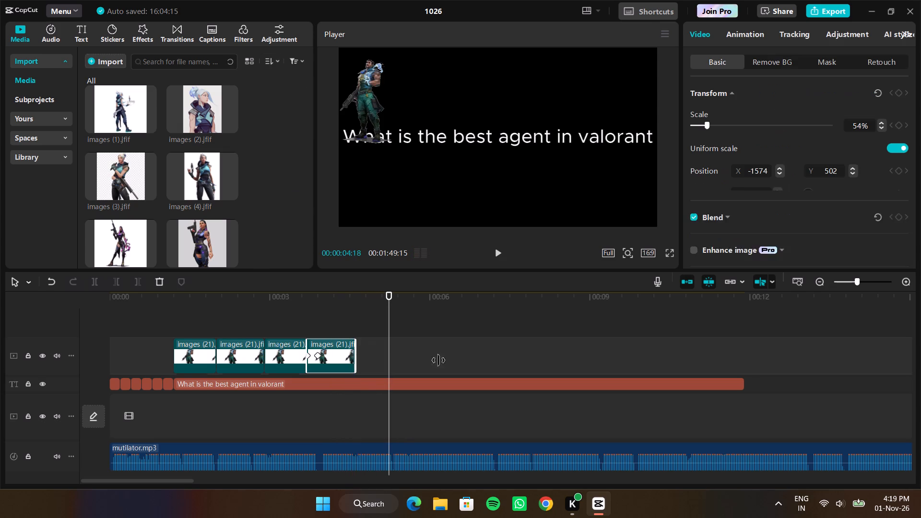
pyautogui.moveTo(438, 360); pyautogui.dragTo(741, 353)
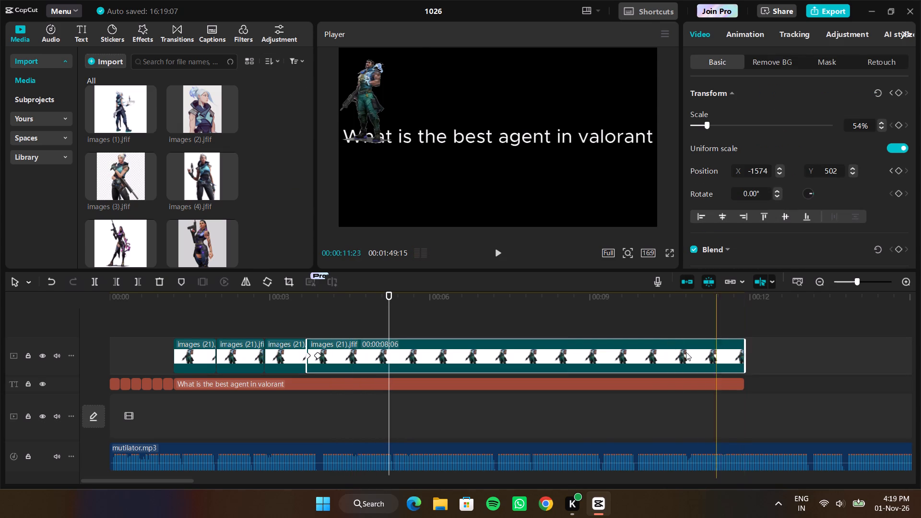
# Replay the intro from the start of the timeline with the extended fourth clip.
pyautogui.click(590, 314)
pyautogui.moveTo(590, 314); pyautogui.dragTo(160, 319)
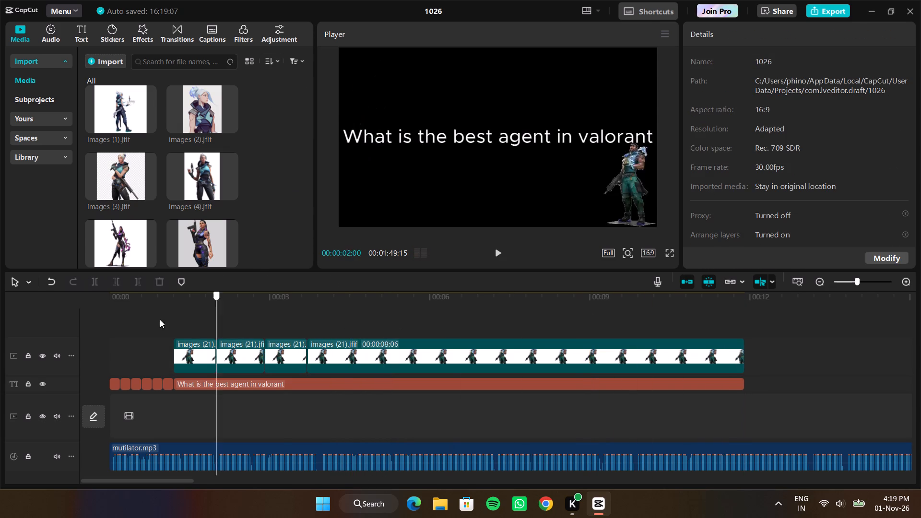
pyautogui.moveTo(160, 319); pyautogui.dragTo(0, 312)
pyautogui.hscroll(-1, 50, 309)
pyautogui.press('space')
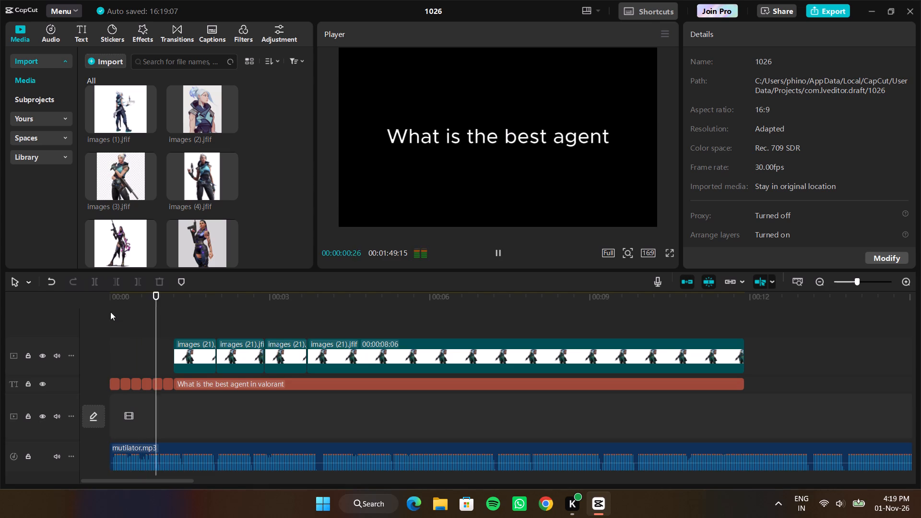
pyautogui.press('space')
pyautogui.press('space')
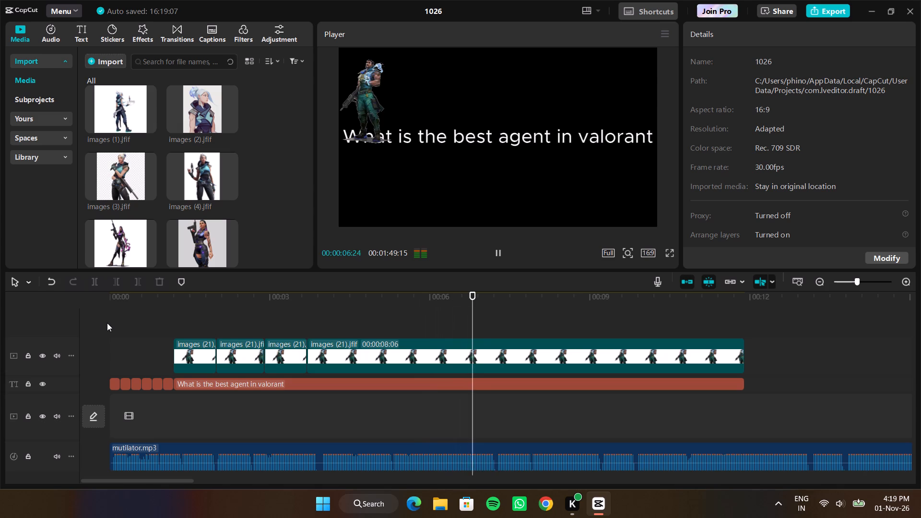
pyautogui.press('space')
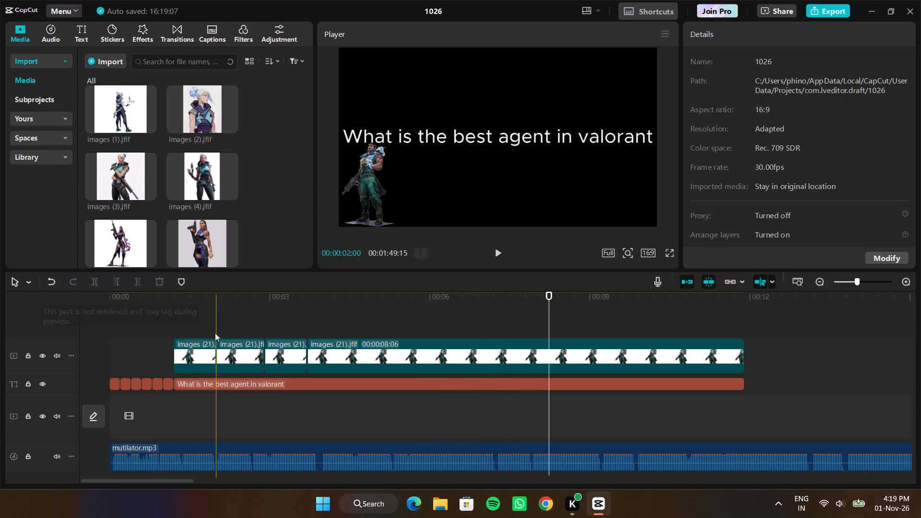
# Place images (18).jfif on a new track above the agent clips, starting with the second clip at about 00:00:02:00.
pyautogui.scroll(1, 231, 326)
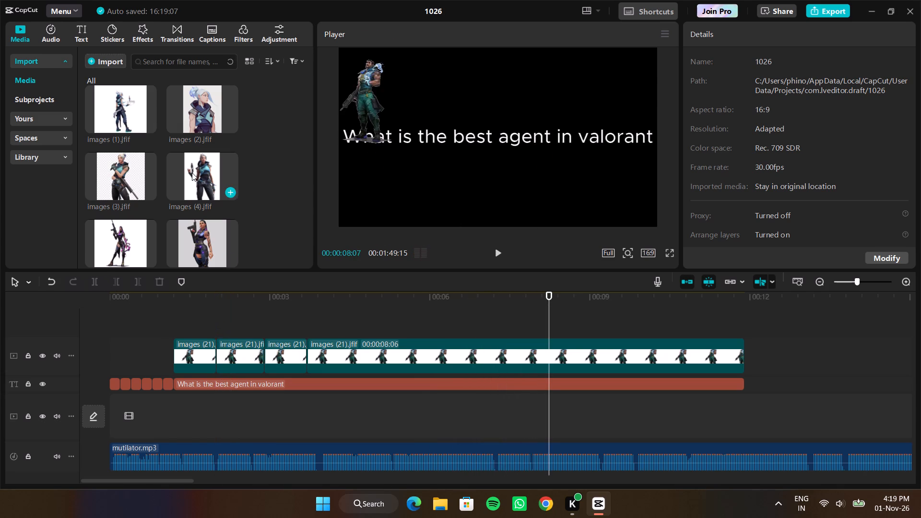
pyautogui.scroll(-1, 175, 210)
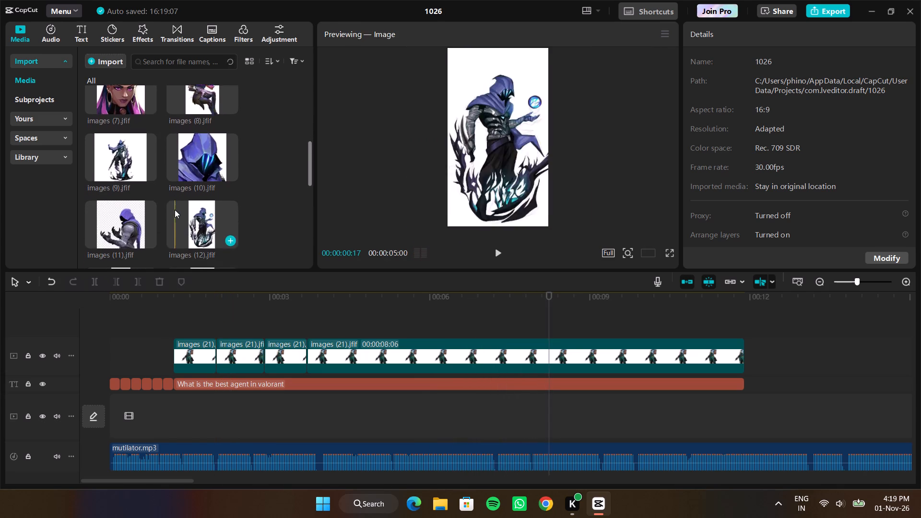
pyautogui.scroll(-1, 175, 210)
pyautogui.click(175, 210)
pyautogui.scroll(-1, 175, 210)
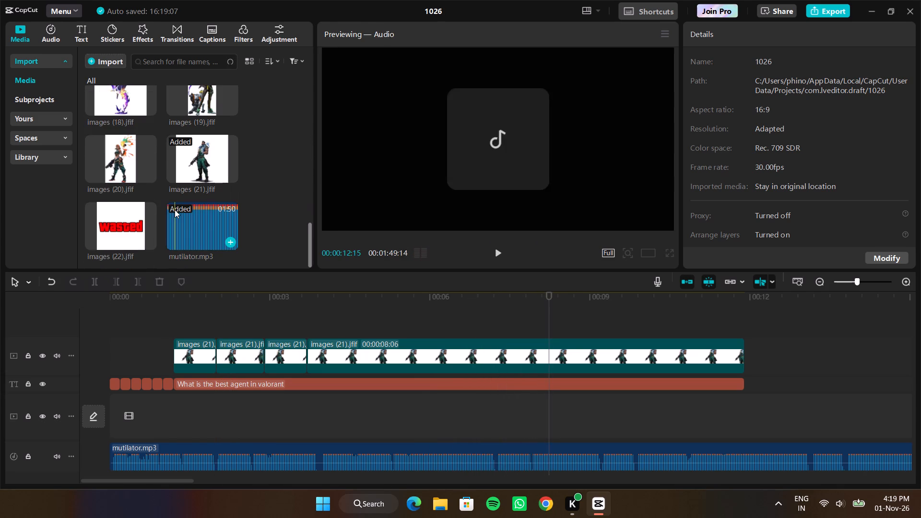
pyautogui.scroll(-1, 175, 210)
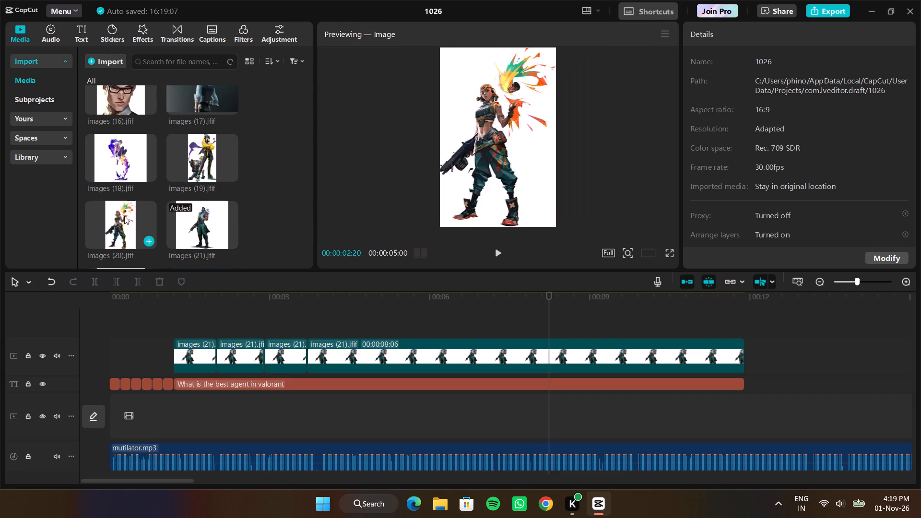
pyautogui.click(123, 165)
pyautogui.moveTo(123, 165); pyautogui.dragTo(131, 178)
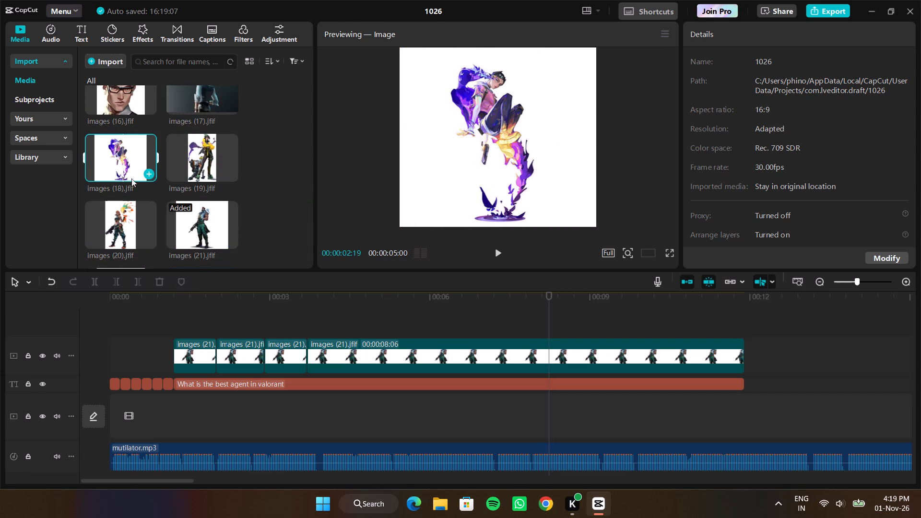
pyautogui.moveTo(131, 178); pyautogui.dragTo(217, 320)
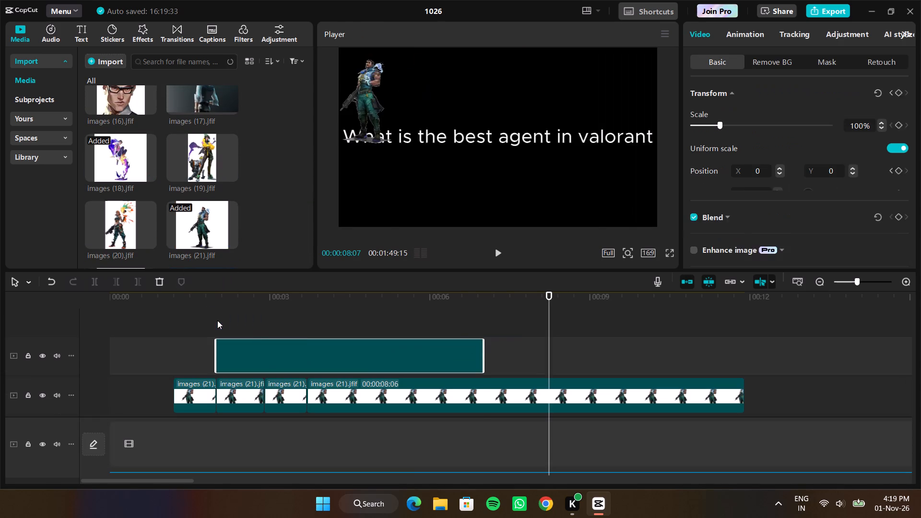
# Trim the images (18) clip to end with the second agent clip, at about 00:00:02:27.
pyautogui.moveTo(484, 359); pyautogui.dragTo(263, 355)
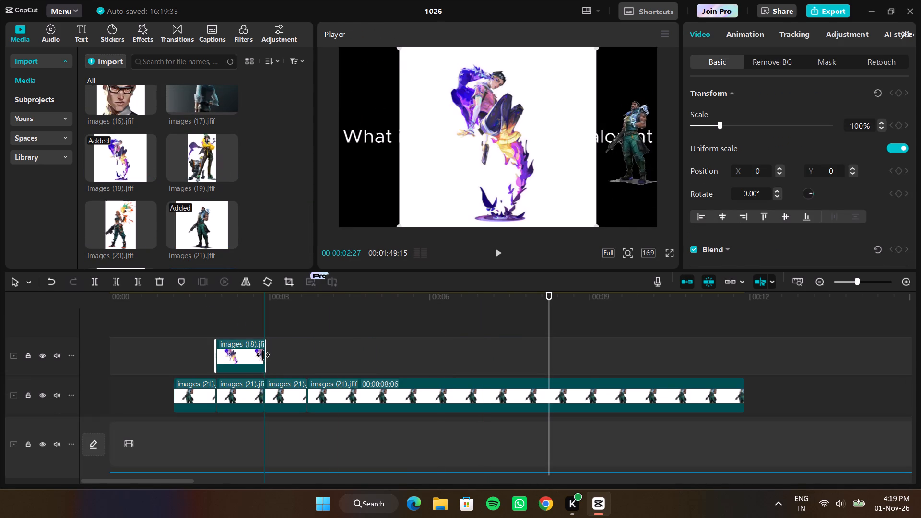
pyautogui.moveTo(263, 355); pyautogui.dragTo(260, 355)
# At 00:00:02:07, enable the chroma key on the images (18) clip and pick its white background as the key colour.
pyautogui.moveTo(552, 357); pyautogui.dragTo(483, 362)
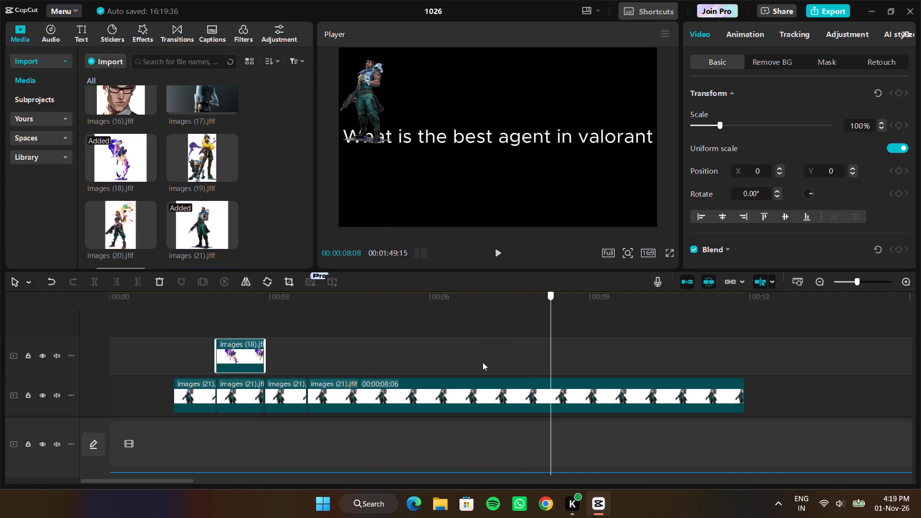
pyautogui.moveTo(483, 362); pyautogui.dragTo(229, 294)
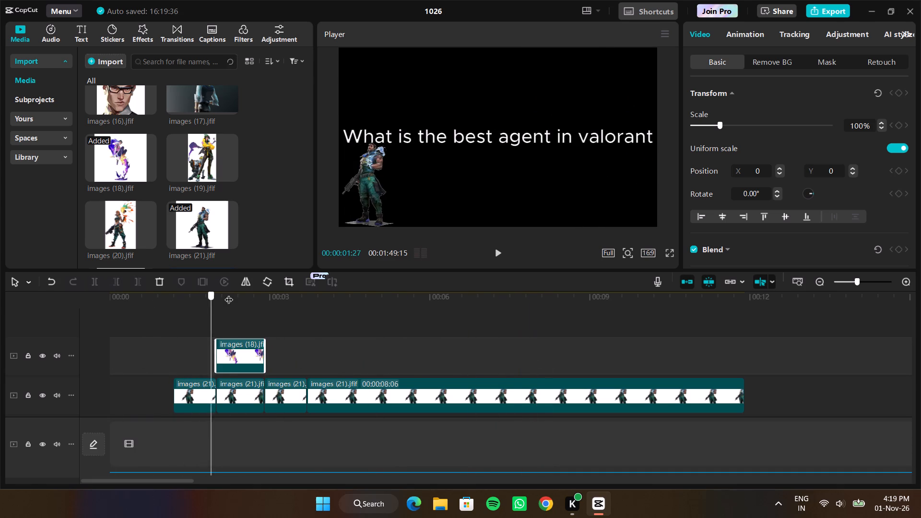
pyautogui.moveTo(229, 294); pyautogui.dragTo(214, 290)
pyautogui.click(199, 302)
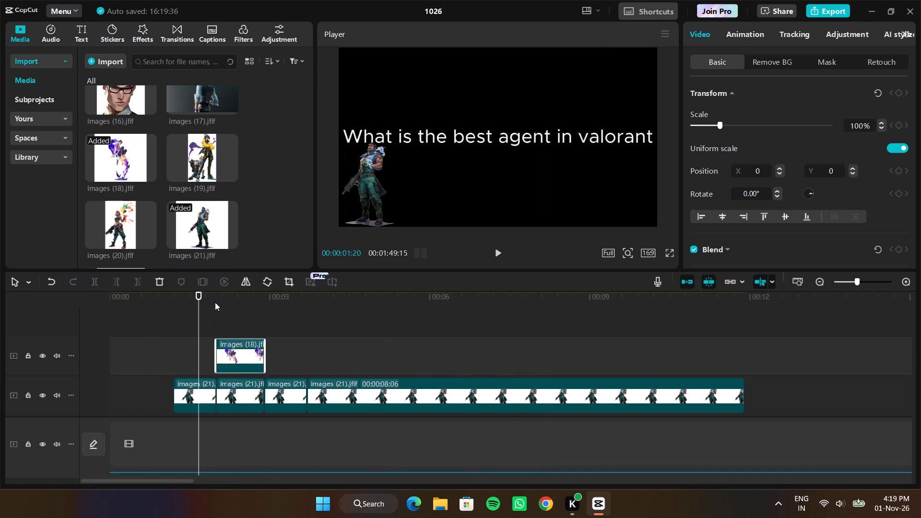
pyautogui.click(228, 305)
pyautogui.click(251, 339)
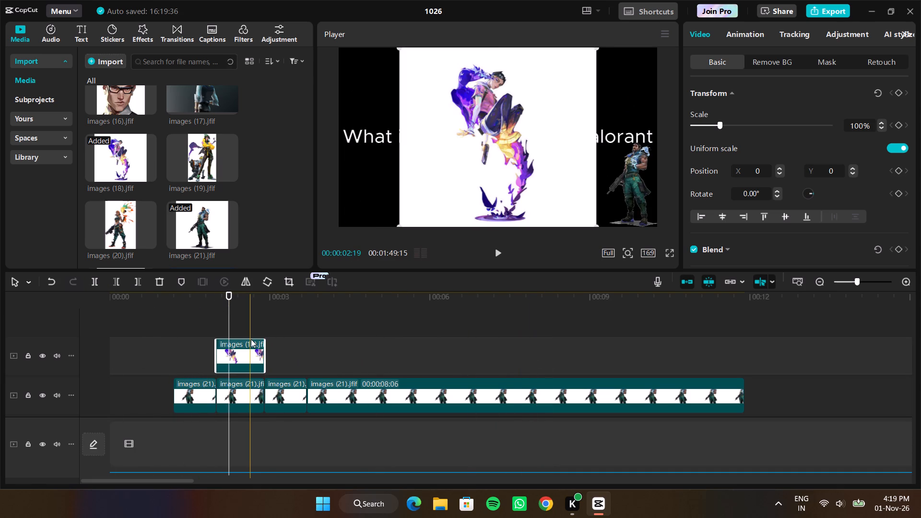
pyautogui.click(782, 65)
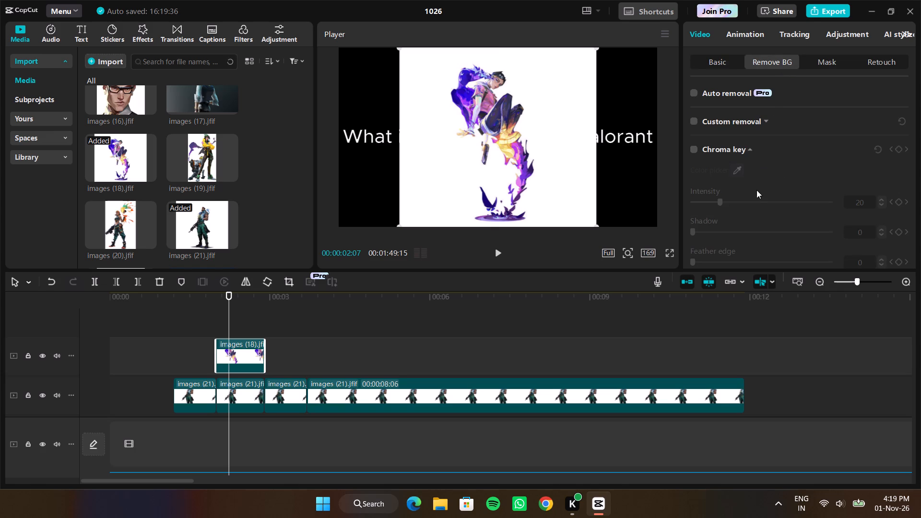
pyautogui.click(690, 150)
pyautogui.click(694, 149)
pyautogui.click(564, 89)
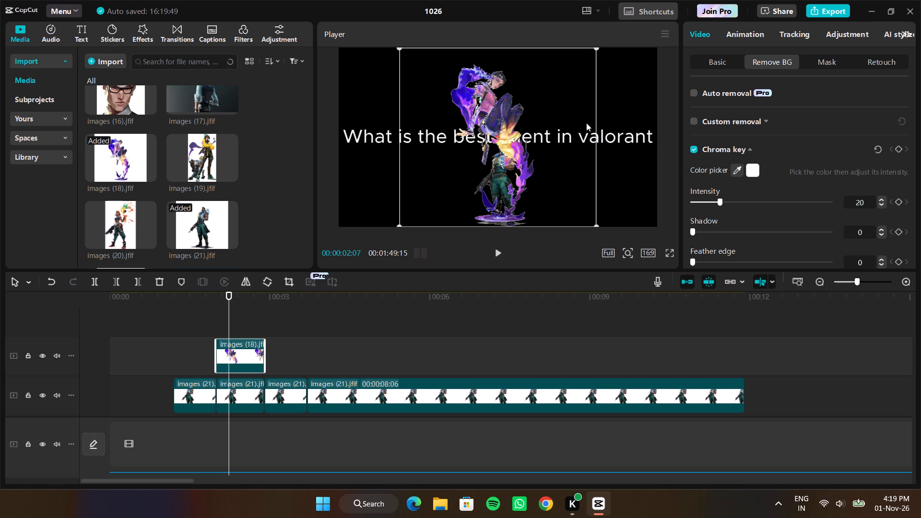
# Set the images (18) chroma key to intensity 4, shadow 100 and feather edge 26.
pyautogui.moveTo(720, 203); pyautogui.dragTo(701, 203)
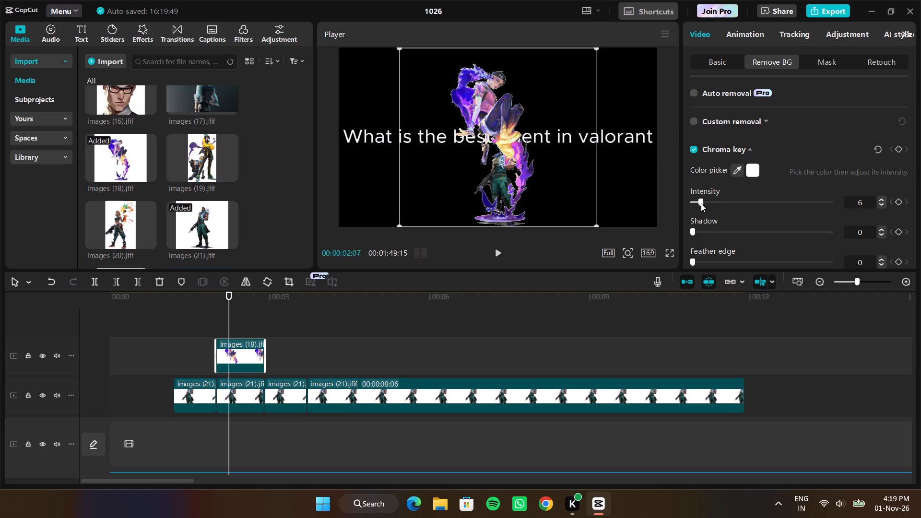
pyautogui.moveTo(701, 203); pyautogui.dragTo(694, 204)
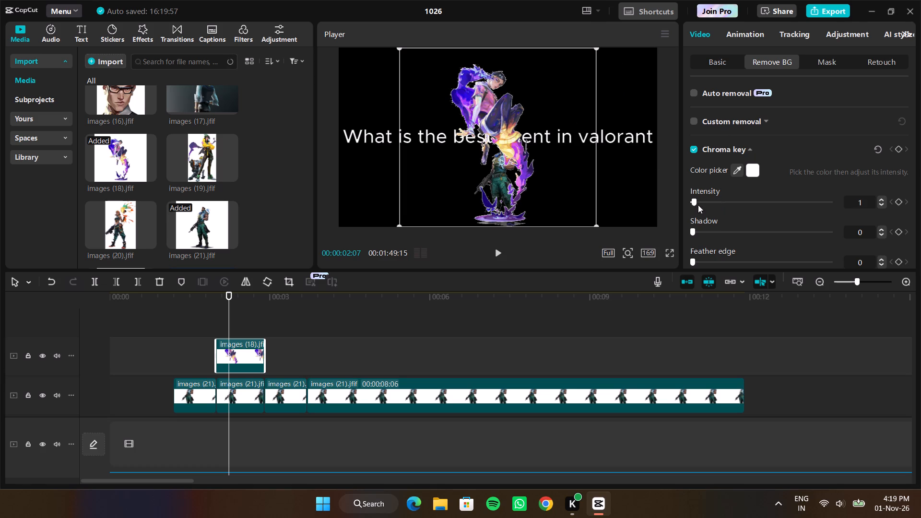
pyautogui.moveTo(697, 200); pyautogui.dragTo(726, 218)
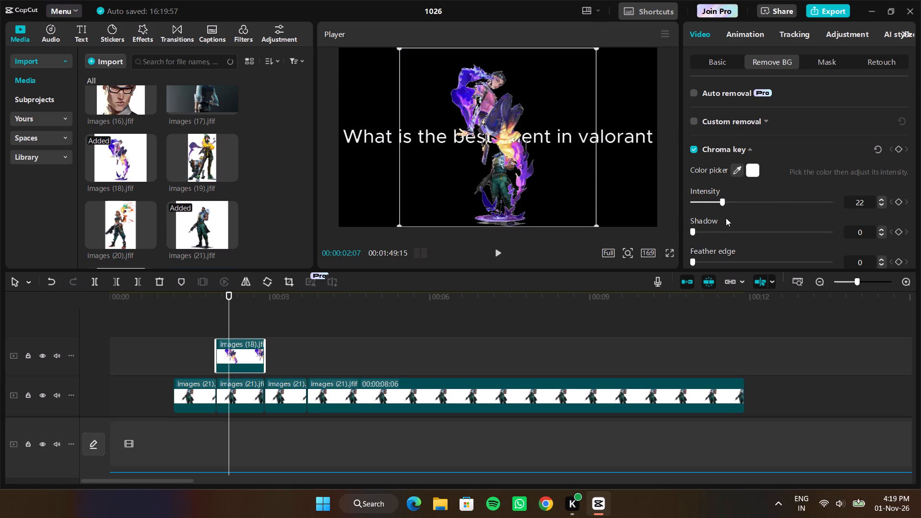
pyautogui.moveTo(726, 218); pyautogui.dragTo(692, 225)
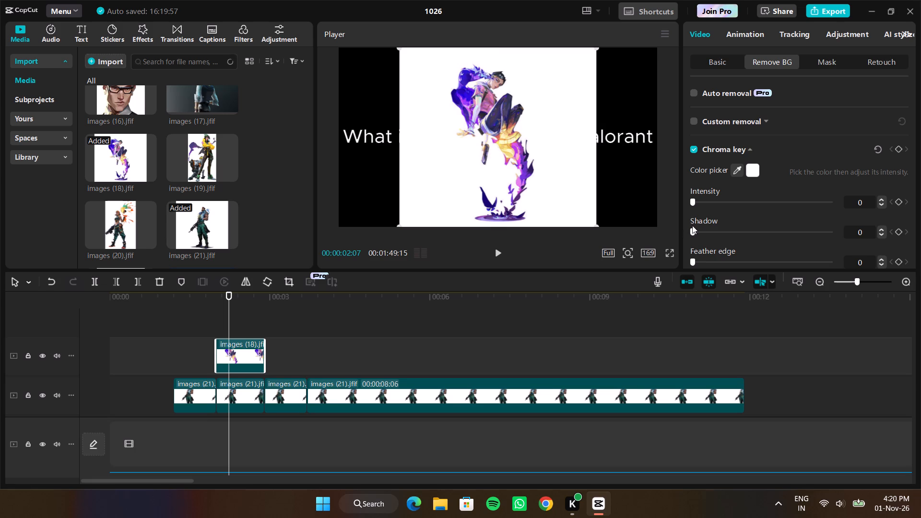
pyautogui.moveTo(692, 225); pyautogui.dragTo(694, 225)
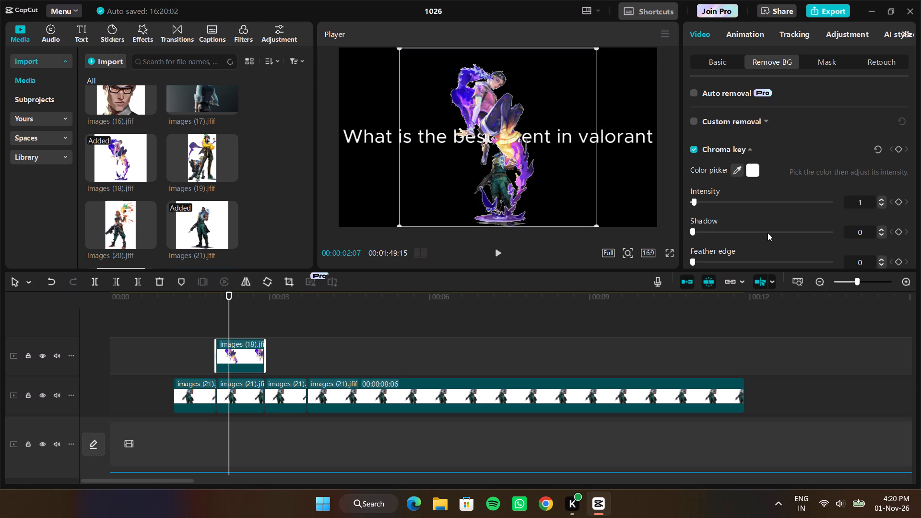
pyautogui.moveTo(694, 232); pyautogui.dragTo(859, 238)
pyautogui.moveTo(693, 262); pyautogui.dragTo(701, 262)
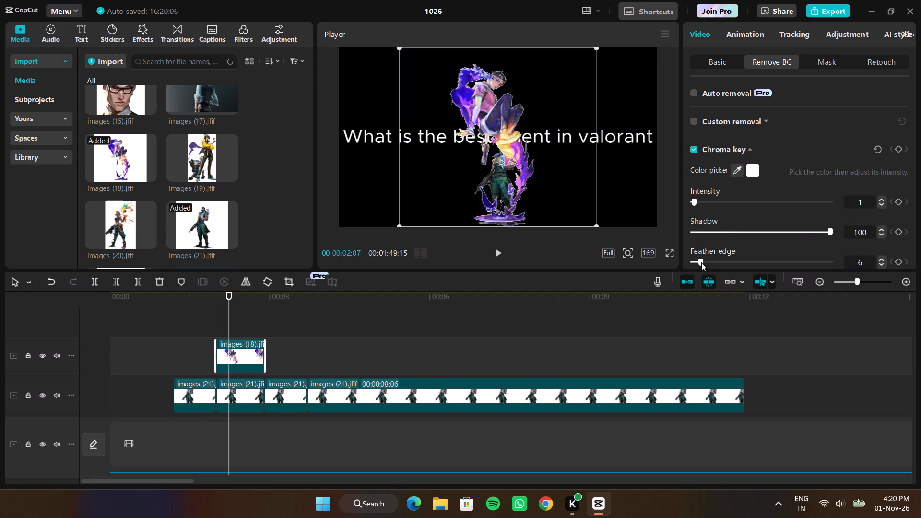
pyautogui.moveTo(701, 262); pyautogui.dragTo(729, 266)
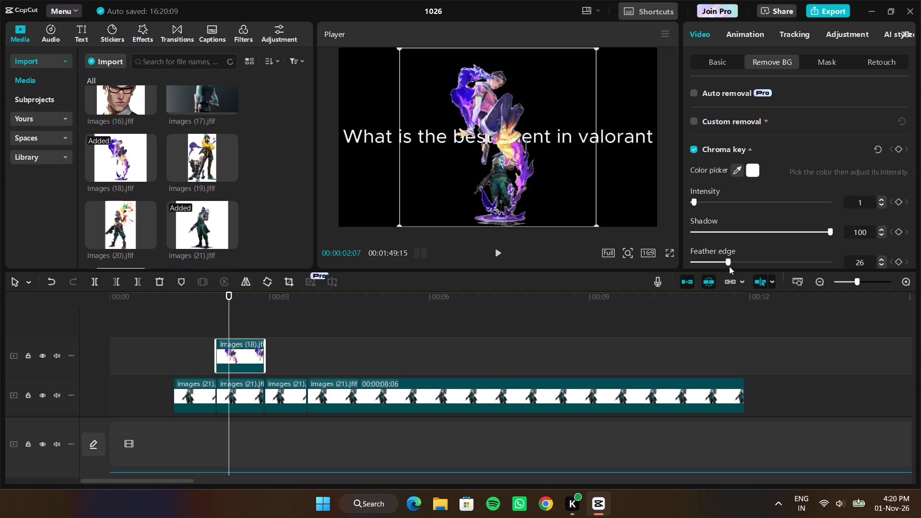
pyautogui.tripleClick(882, 200)
# Scale the images (18) agent down to less than half its size, keeping it at the frame's centre.
pyautogui.moveTo(595, 48); pyautogui.dragTo(522, 115)
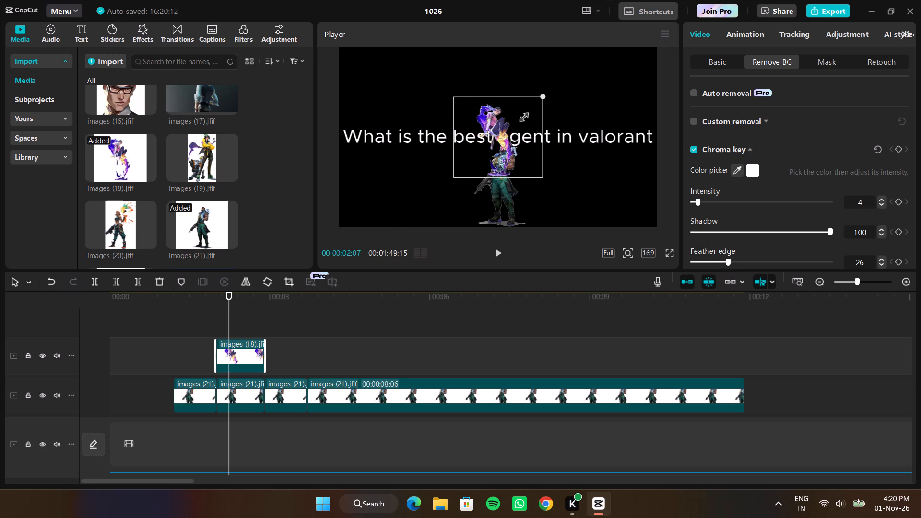
pyautogui.moveTo(522, 115); pyautogui.dragTo(520, 119)
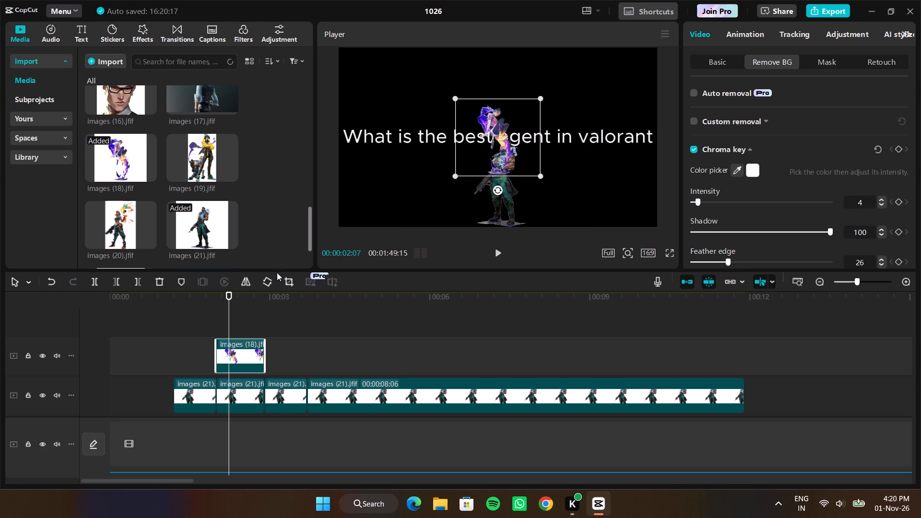
# At 00:00:02:00, move the images (18) agent just outside the frame's lower left and add a position keyframe at X -2180, Y -567.
pyautogui.moveTo(229, 311); pyautogui.dragTo(217, 314)
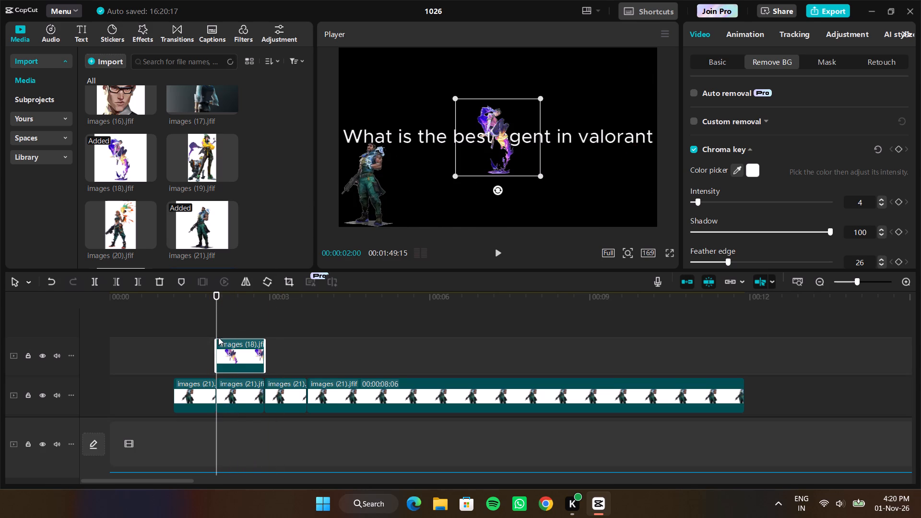
pyautogui.moveTo(214, 329); pyautogui.dragTo(161, 332)
pyautogui.press('space')
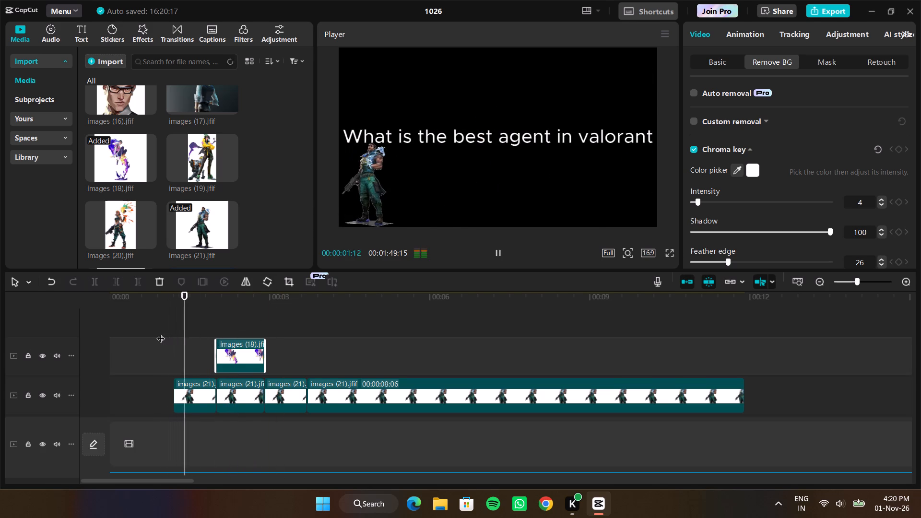
pyautogui.press('space')
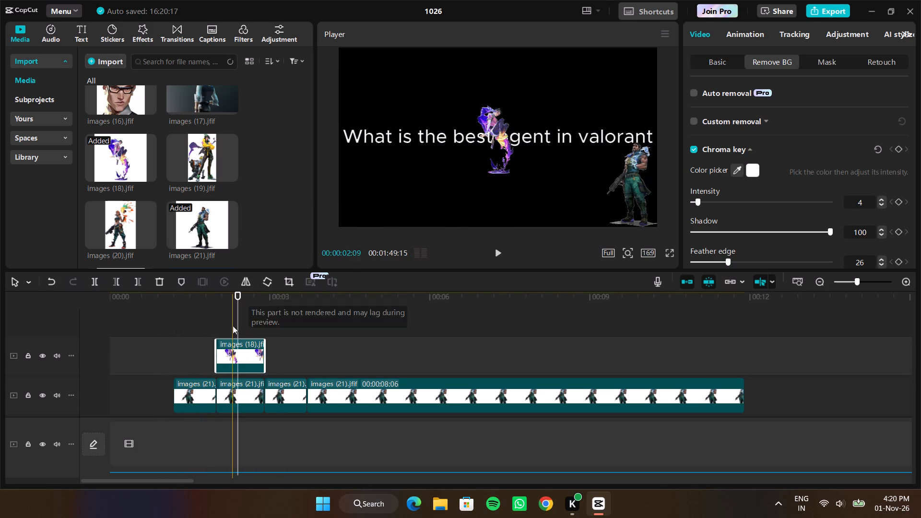
pyautogui.click(242, 325)
pyautogui.moveTo(239, 325); pyautogui.dragTo(217, 325)
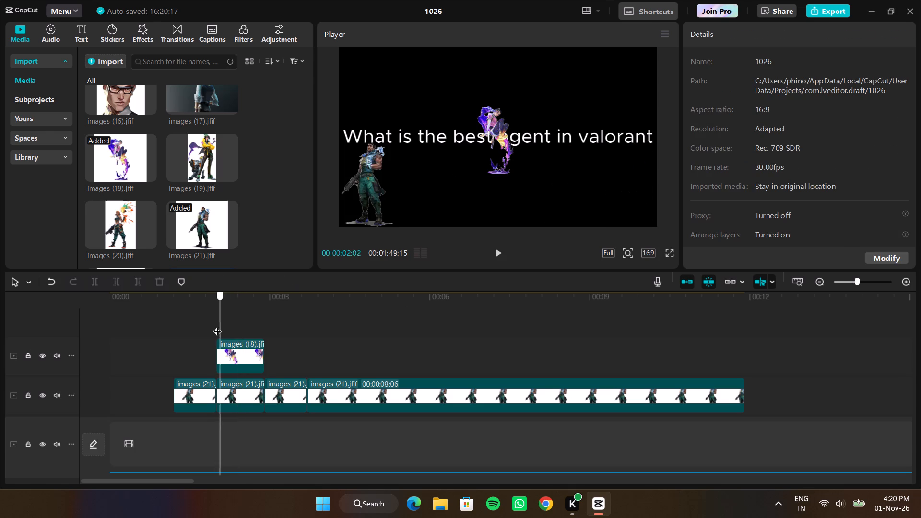
pyautogui.moveTo(217, 325); pyautogui.dragTo(216, 326)
pyautogui.moveTo(496, 127); pyautogui.dragTo(484, 133)
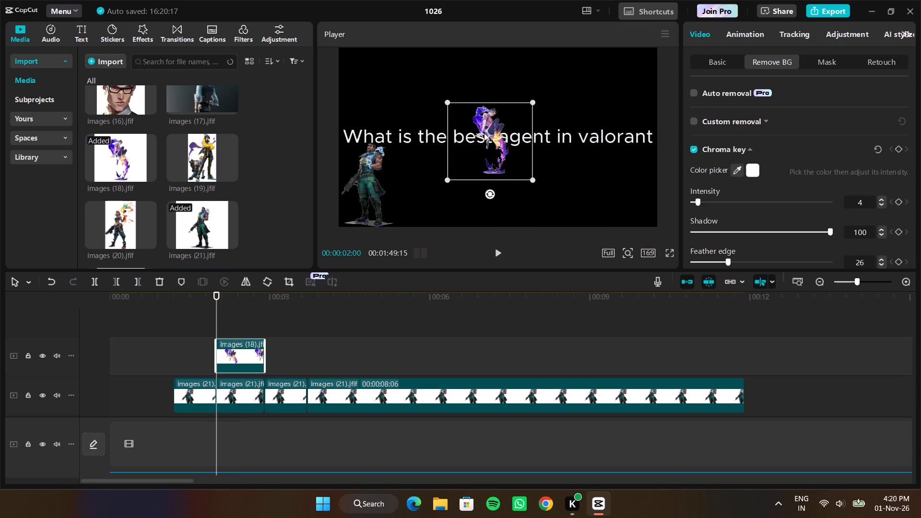
pyautogui.moveTo(484, 133); pyautogui.dragTo(366, 171)
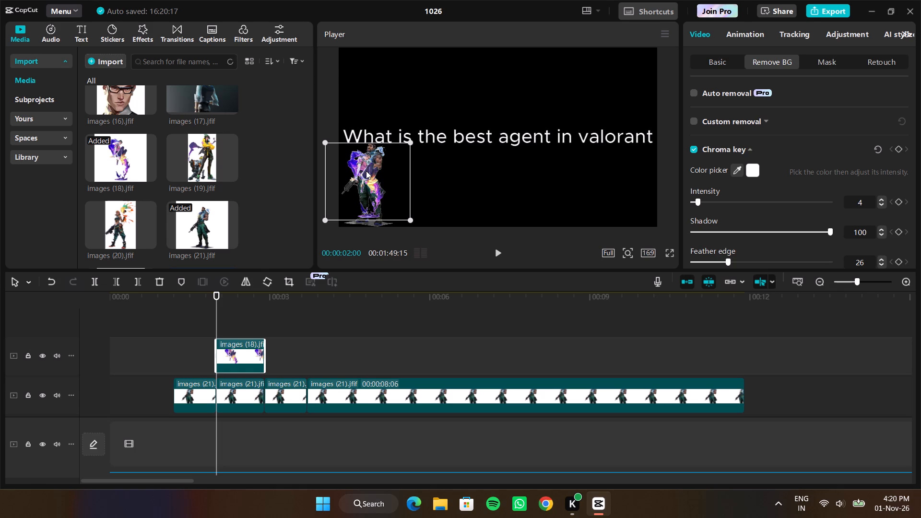
pyautogui.moveTo(366, 171); pyautogui.dragTo(314, 174)
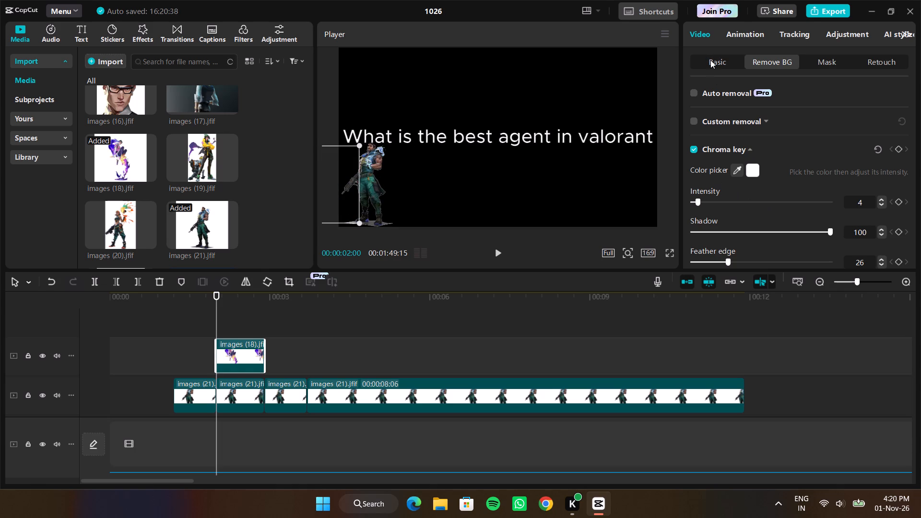
pyautogui.click(710, 60)
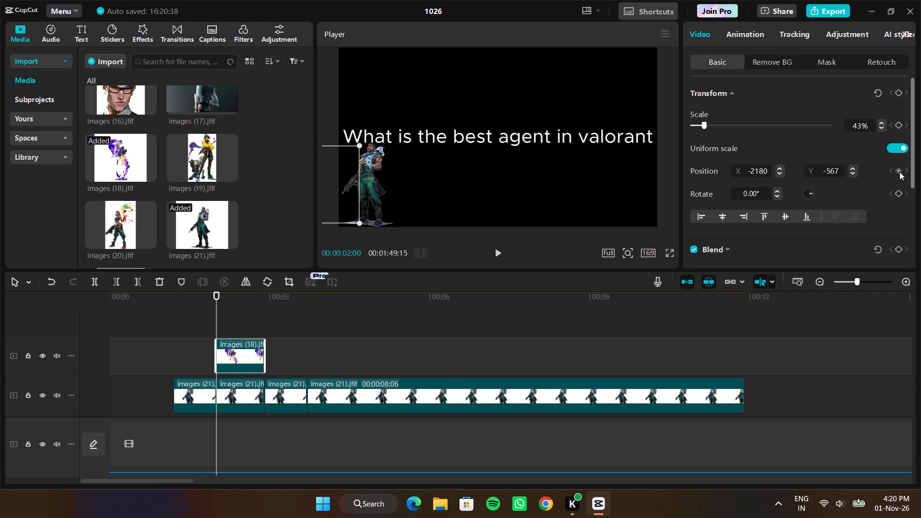
pyautogui.click(899, 172)
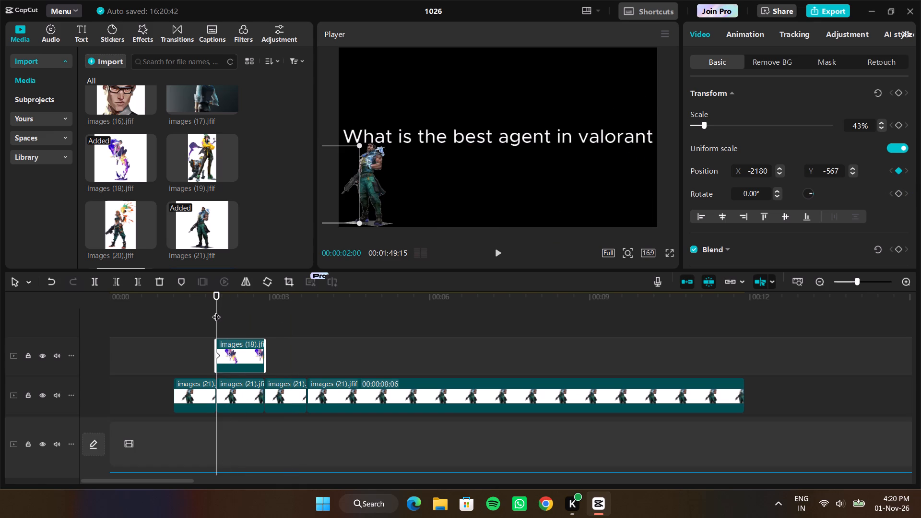
# At 00:00:02:11, bring the images (18) agent into the frame's lower-left corner, keyframing its position at X -1646, Y -563.
pyautogui.moveTo(216, 311); pyautogui.dragTo(236, 314)
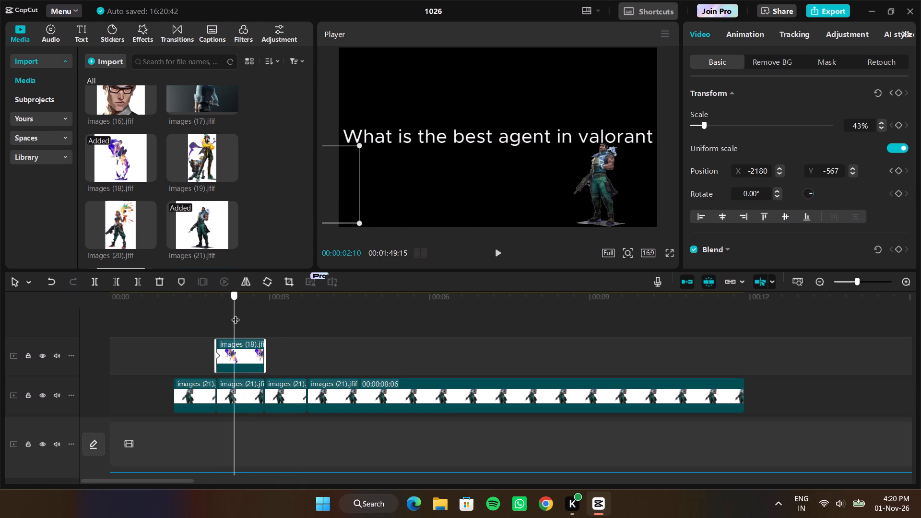
pyautogui.moveTo(236, 314); pyautogui.dragTo(234, 316)
pyautogui.moveTo(234, 316); pyautogui.dragTo(230, 316)
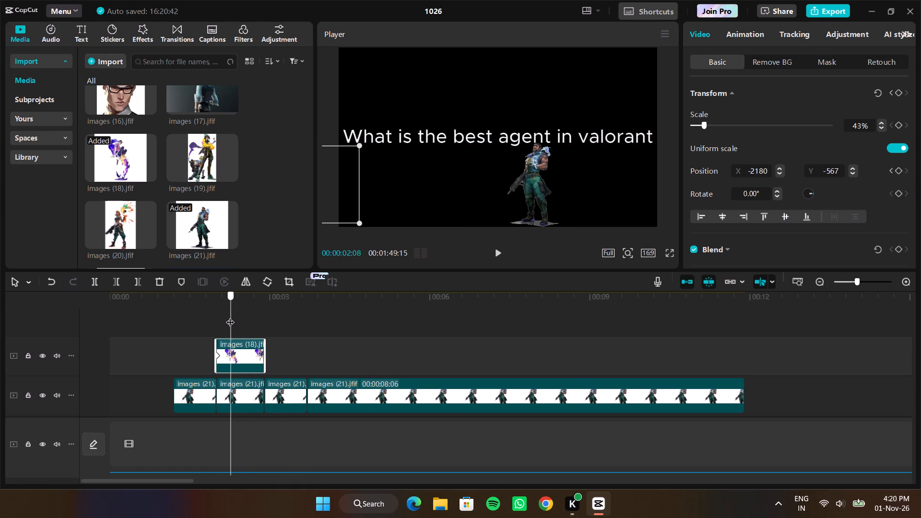
pyautogui.moveTo(230, 316); pyautogui.dragTo(234, 317)
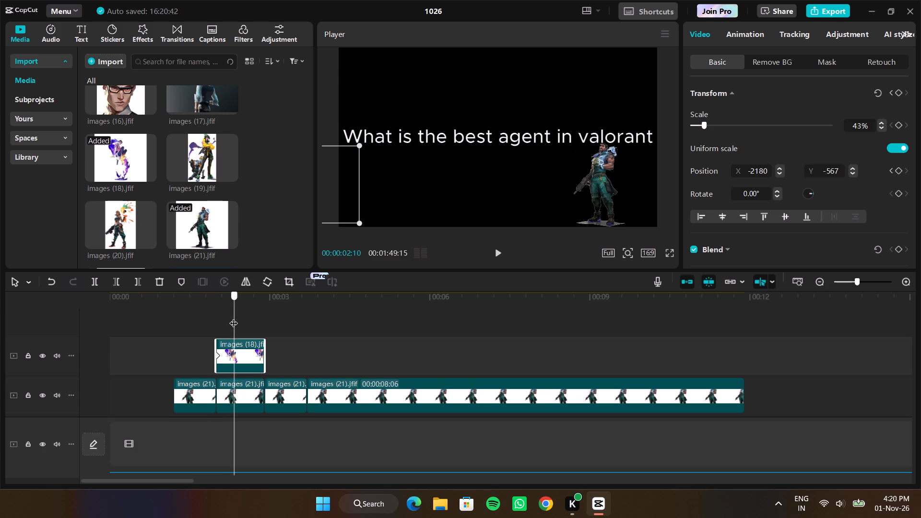
pyautogui.moveTo(234, 317); pyautogui.dragTo(198, 318)
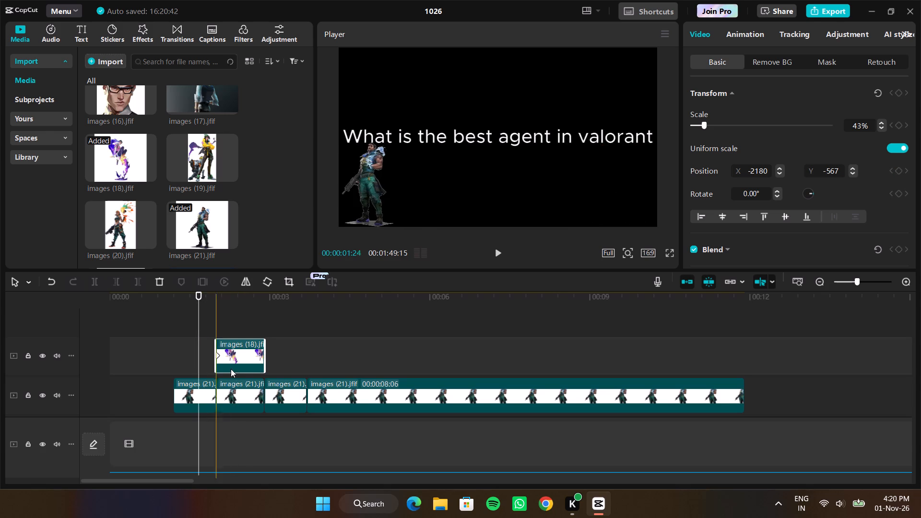
pyautogui.click(241, 393)
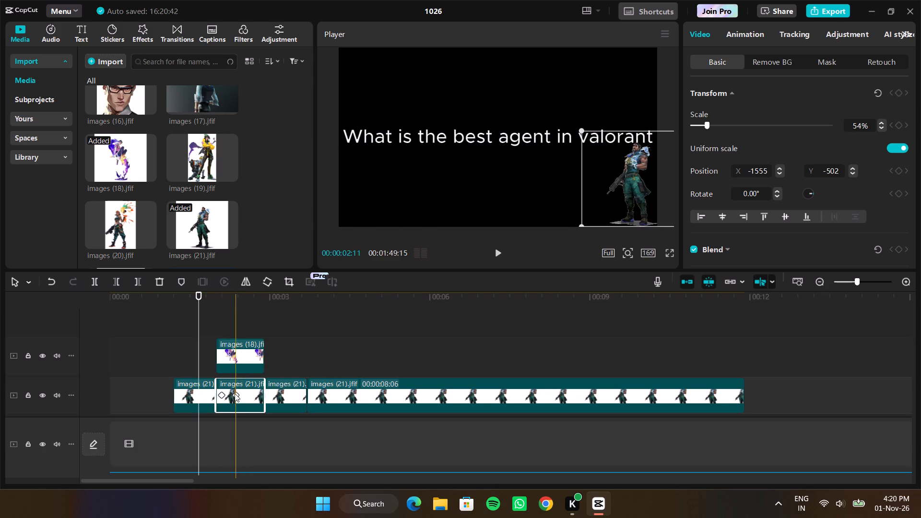
pyautogui.click(234, 325)
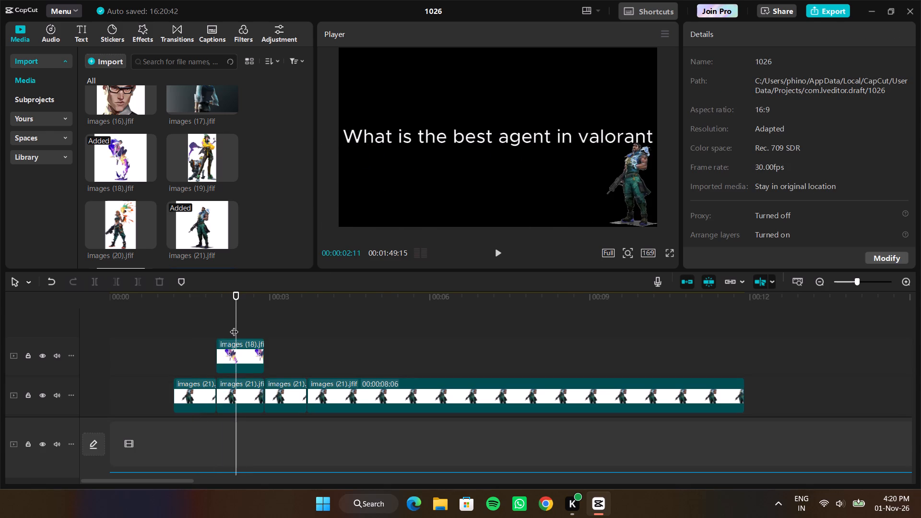
pyautogui.click(228, 344)
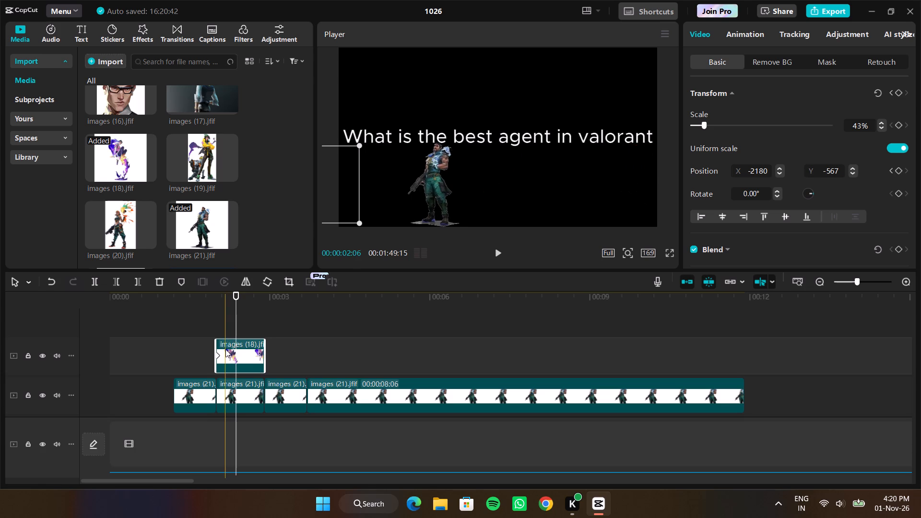
pyautogui.moveTo(347, 180); pyautogui.dragTo(390, 181)
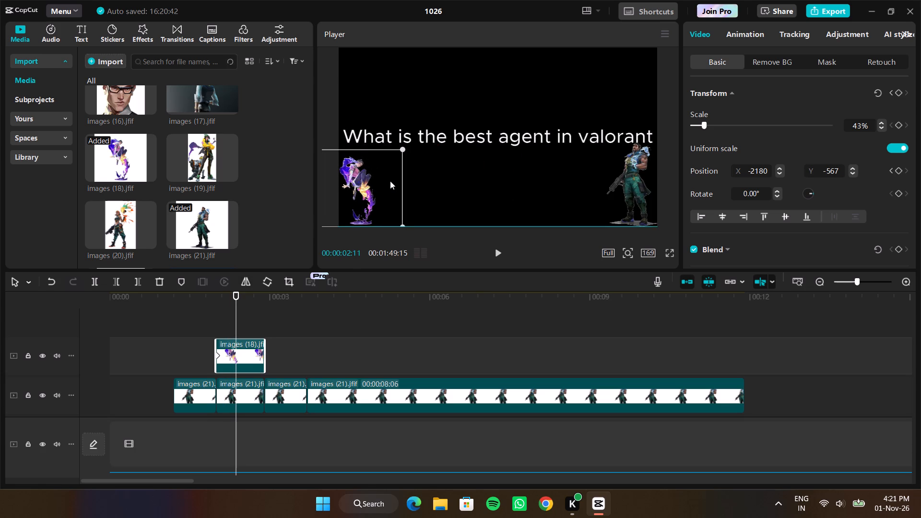
pyautogui.moveTo(390, 181); pyautogui.dragTo(391, 179)
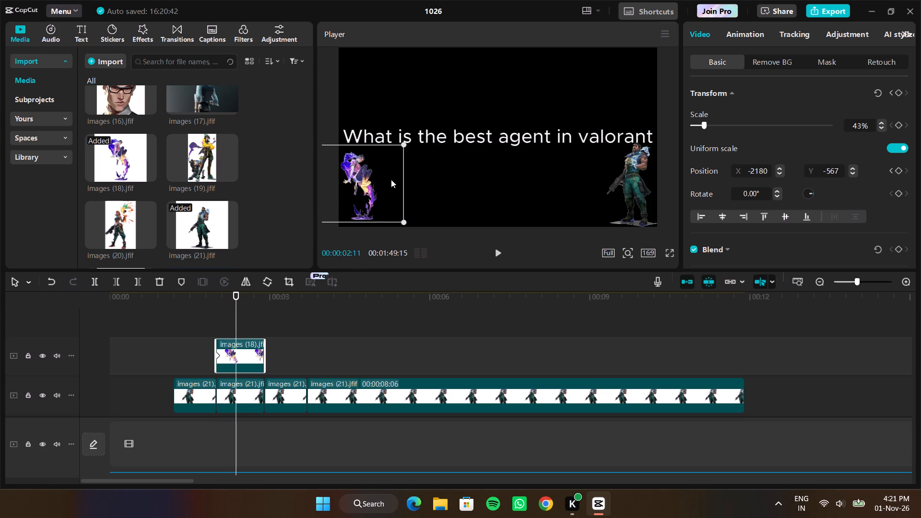
# Play the sequence from the beginning to check how the images (18) agent slides in alongside the other agent.
pyautogui.moveTo(236, 322); pyautogui.dragTo(175, 322)
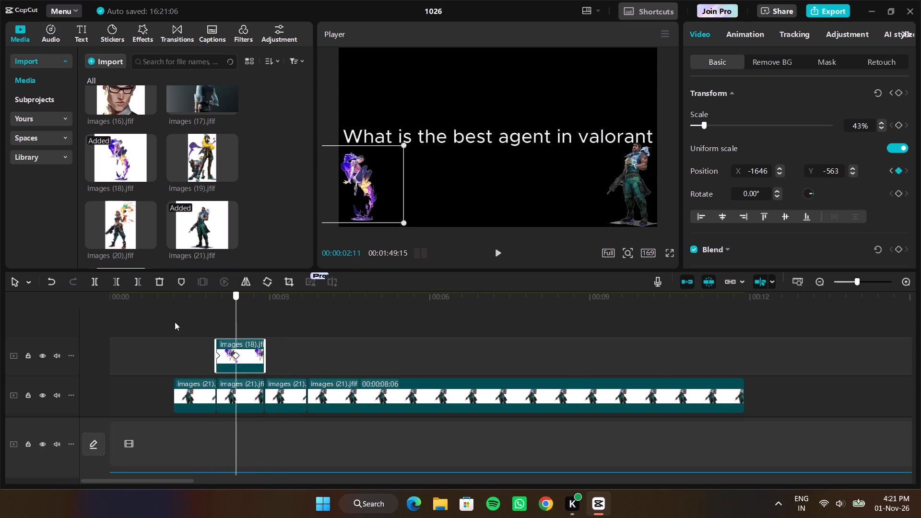
pyautogui.moveTo(175, 322); pyautogui.dragTo(0, 326)
pyautogui.press('space')
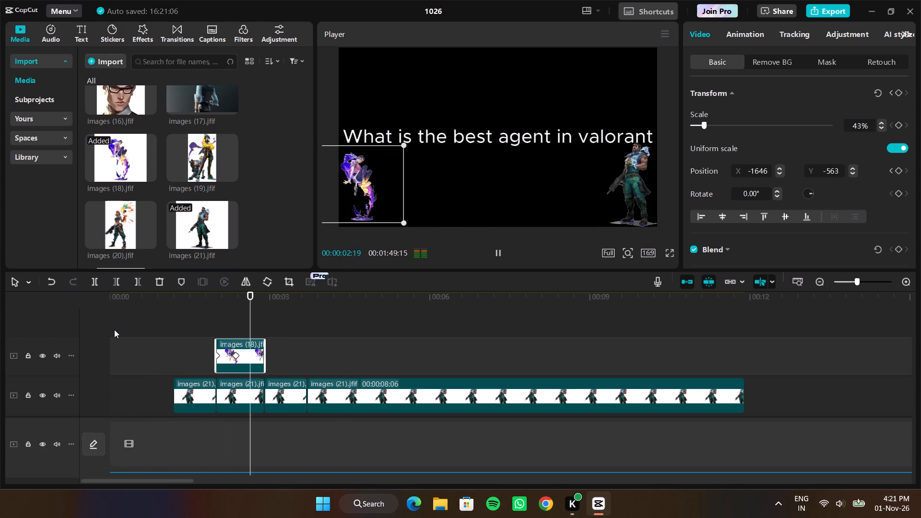
pyautogui.press('space')
pyautogui.click(96, 325)
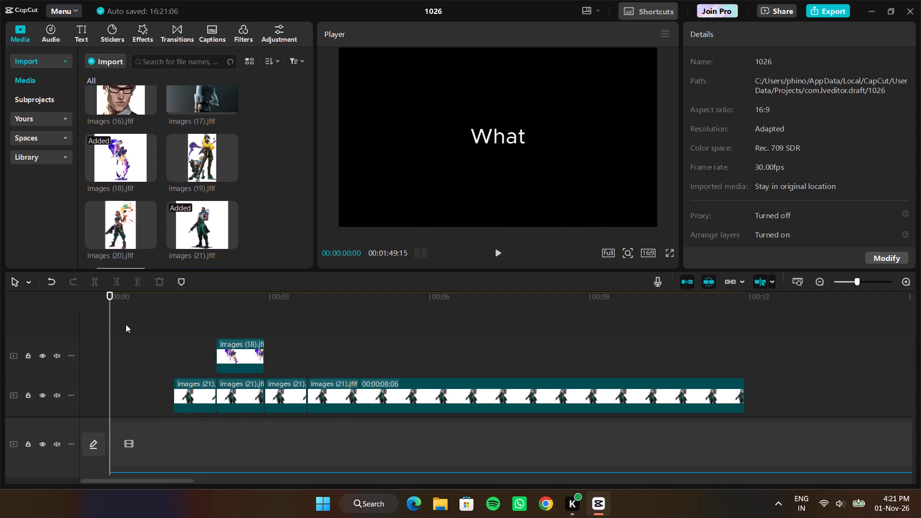
pyautogui.press('space')
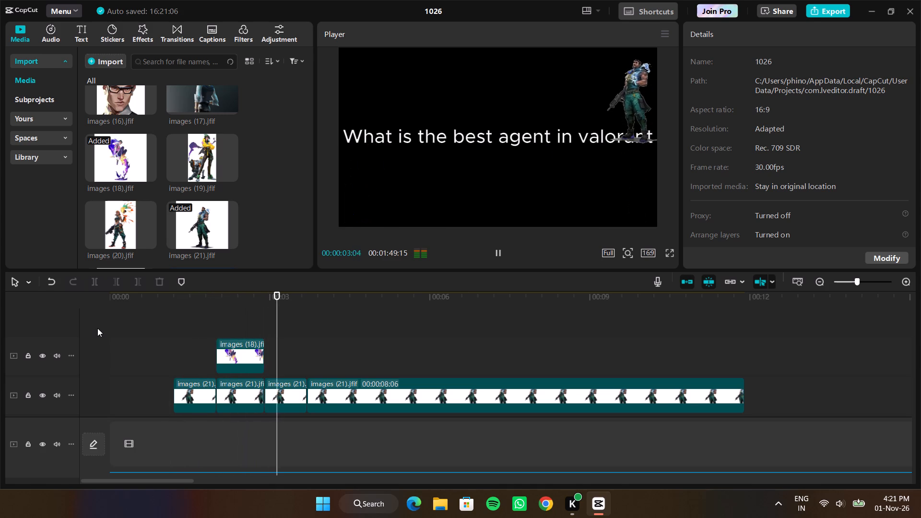
pyautogui.press('space')
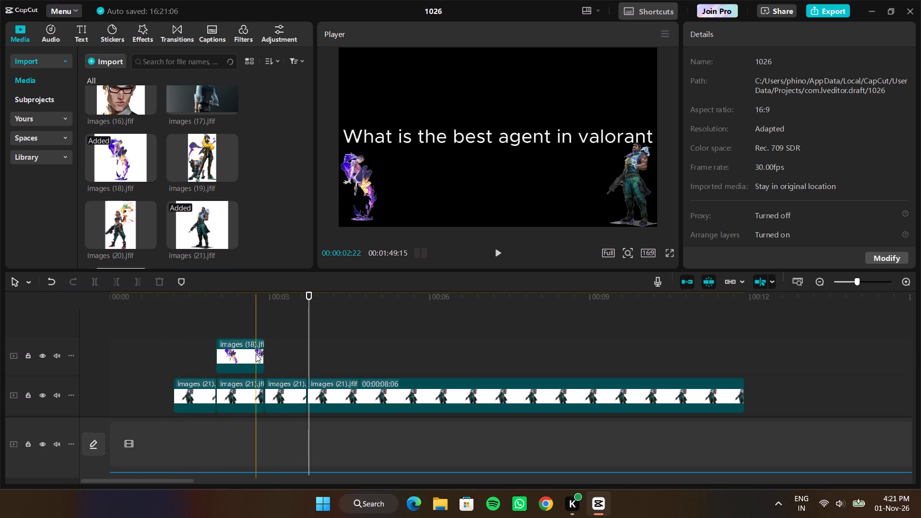
# Duplicate the images (18) clip at 00:00:02:27 and trim the copy to end with the third images (21) clip, at about 00:00:03:21.
pyautogui.click(256, 354)
pyautogui.hotkey('ctrl', 'c')
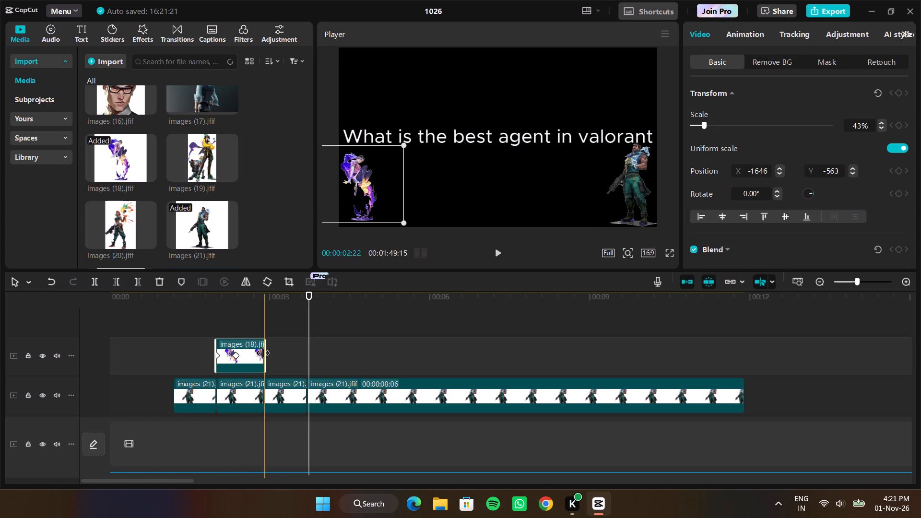
pyautogui.click(264, 322)
pyautogui.hotkey('ctrl', 'v')
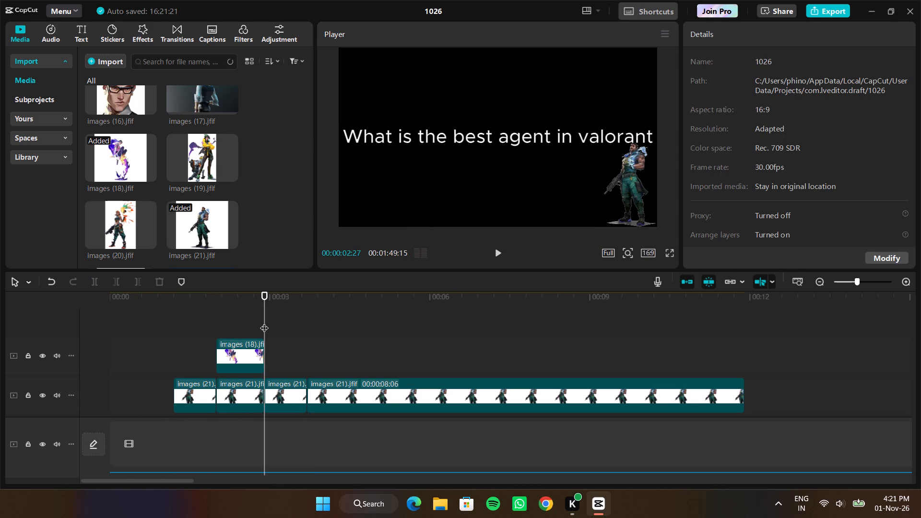
pyautogui.moveTo(313, 353); pyautogui.dragTo(307, 353)
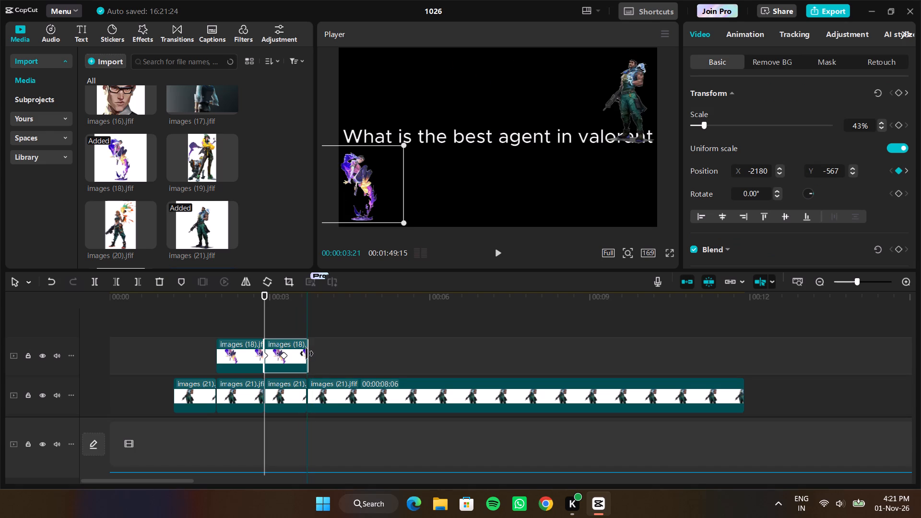
pyautogui.moveTo(307, 353); pyautogui.dragTo(307, 353)
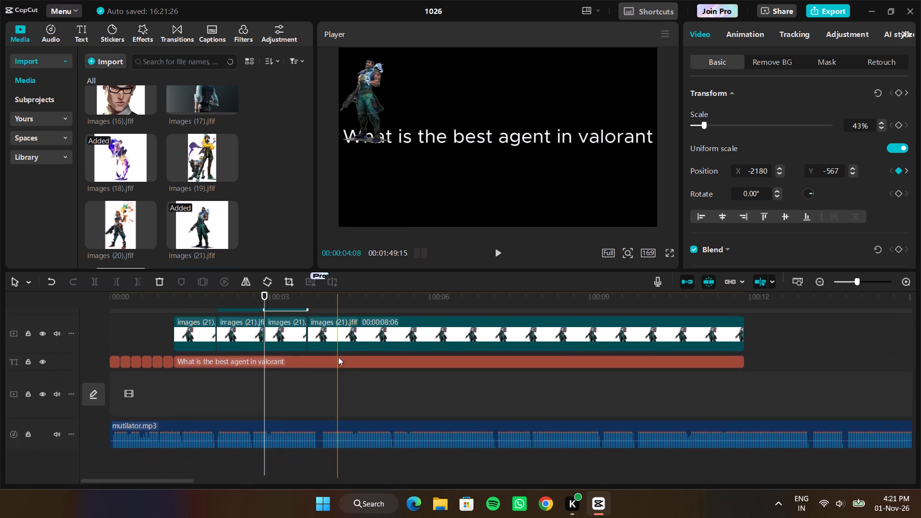
# Delete both position keyframes from the copied images (18) clip.
pyautogui.click(306, 359)
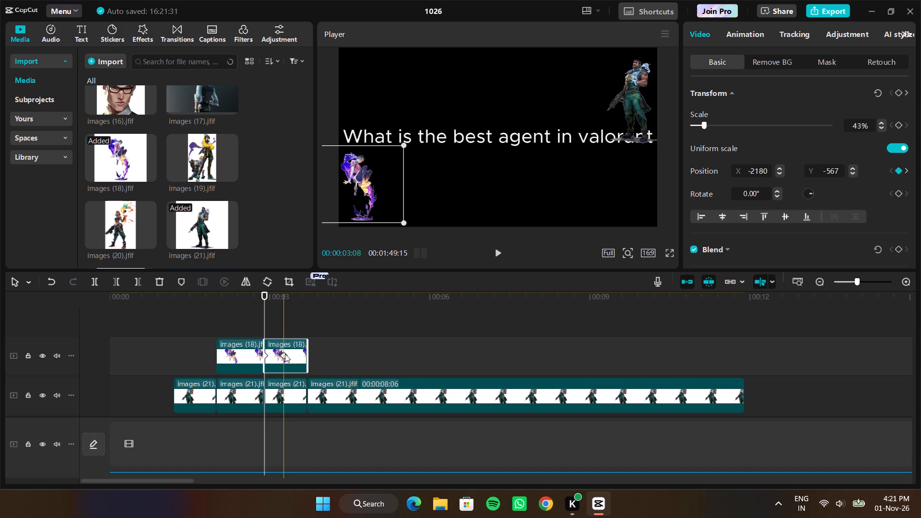
pyautogui.rightClick(285, 354)
pyautogui.click(323, 420)
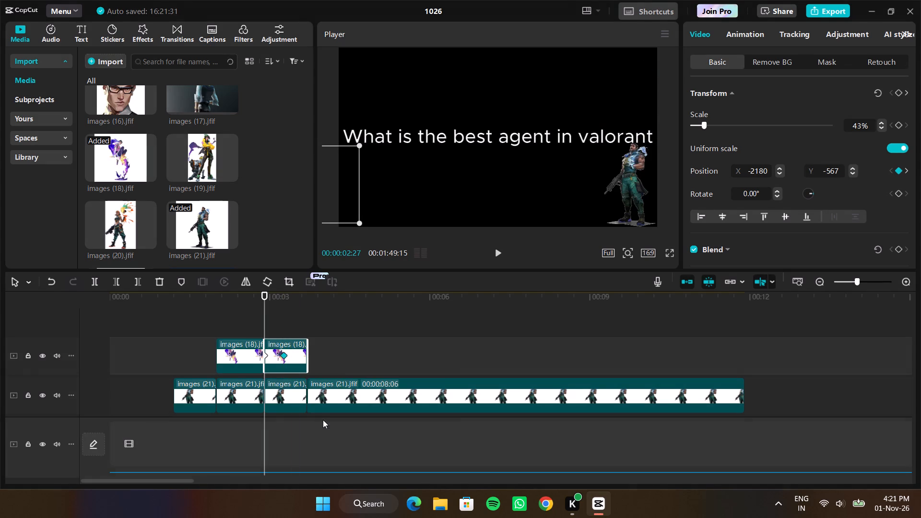
pyautogui.rightClick(264, 354)
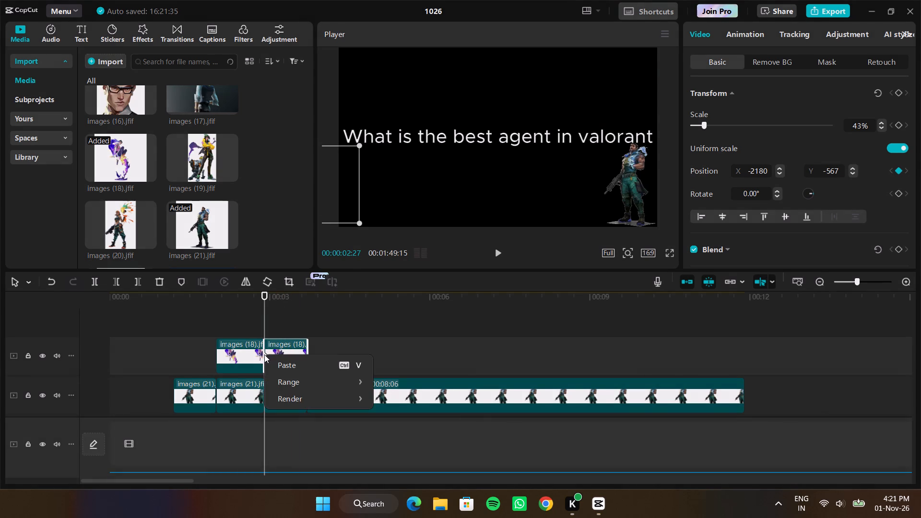
pyautogui.click(269, 351)
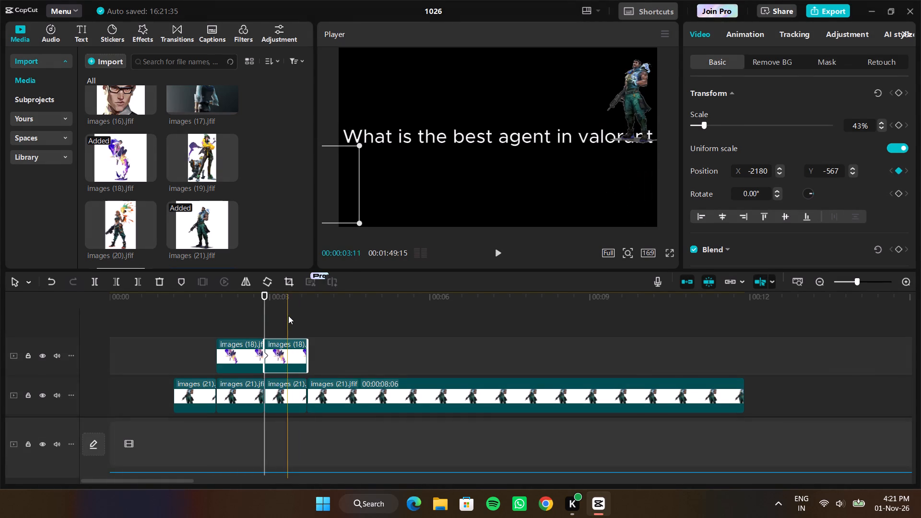
pyautogui.click(288, 316)
pyautogui.click(272, 354)
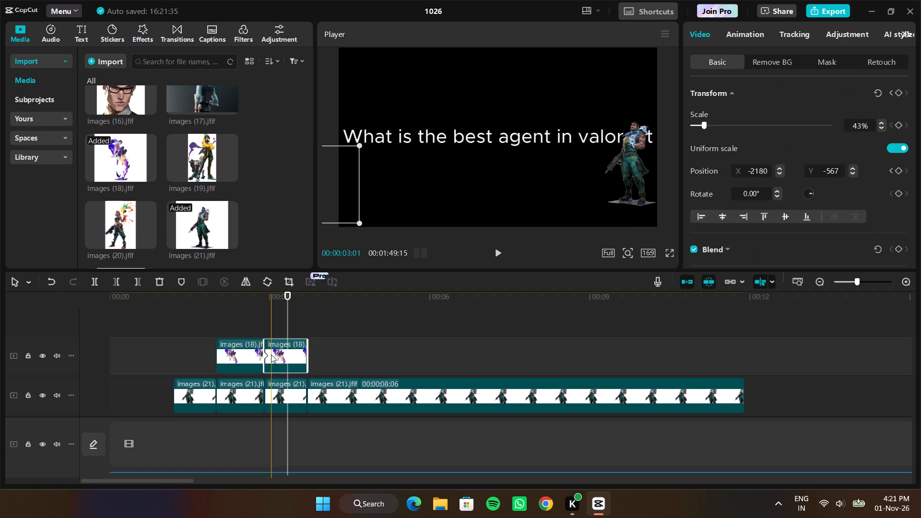
pyautogui.rightClick(266, 355)
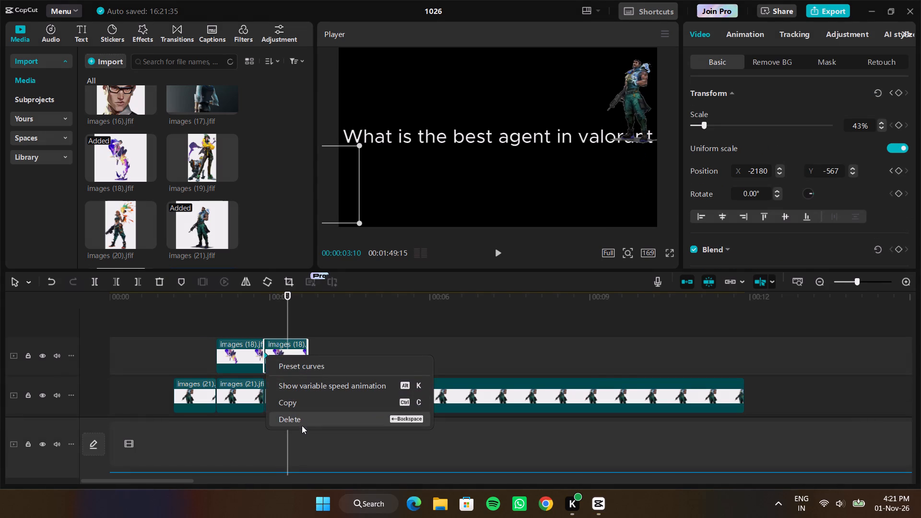
pyautogui.click(303, 421)
# At 00:00:02:27, place the second images (18) agent in the frame's lower-left corner at X -1617, Y -556 and keyframe its position.
pyautogui.moveTo(288, 322); pyautogui.dragTo(277, 322)
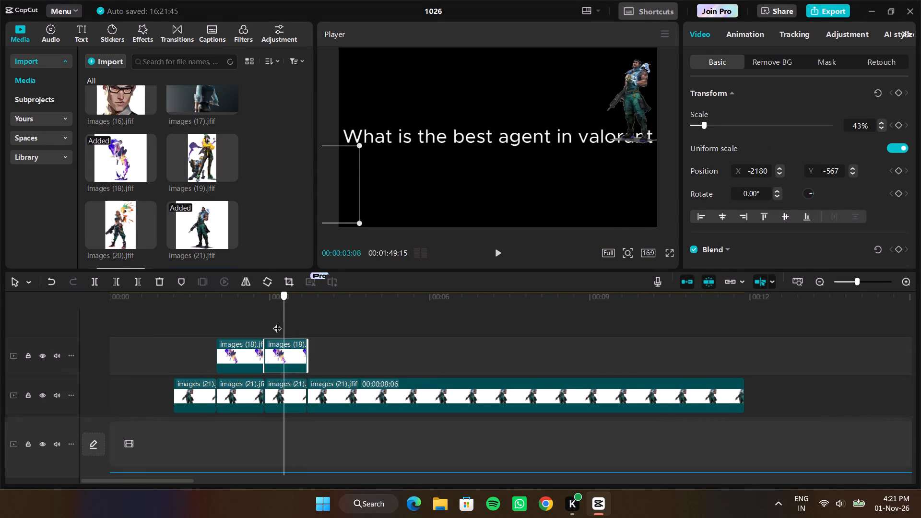
pyautogui.moveTo(277, 322); pyautogui.dragTo(265, 323)
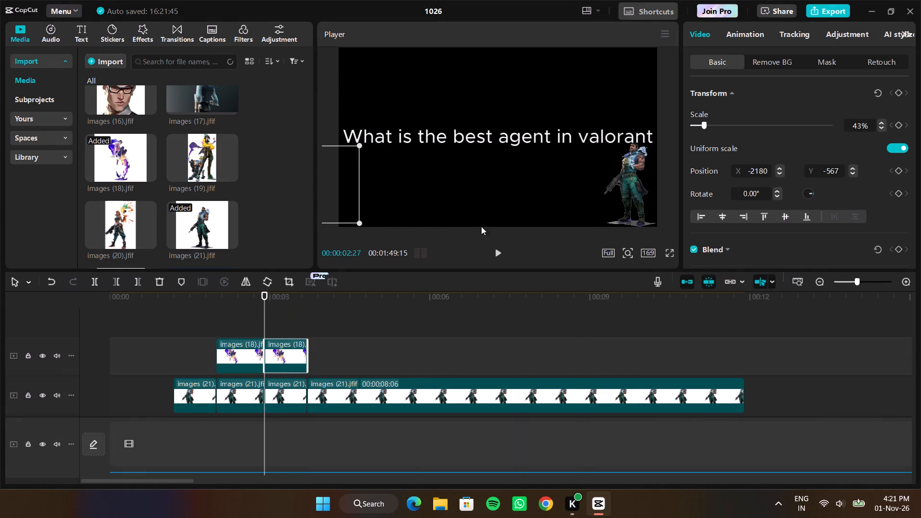
pyautogui.moveTo(347, 192); pyautogui.dragTo(397, 191)
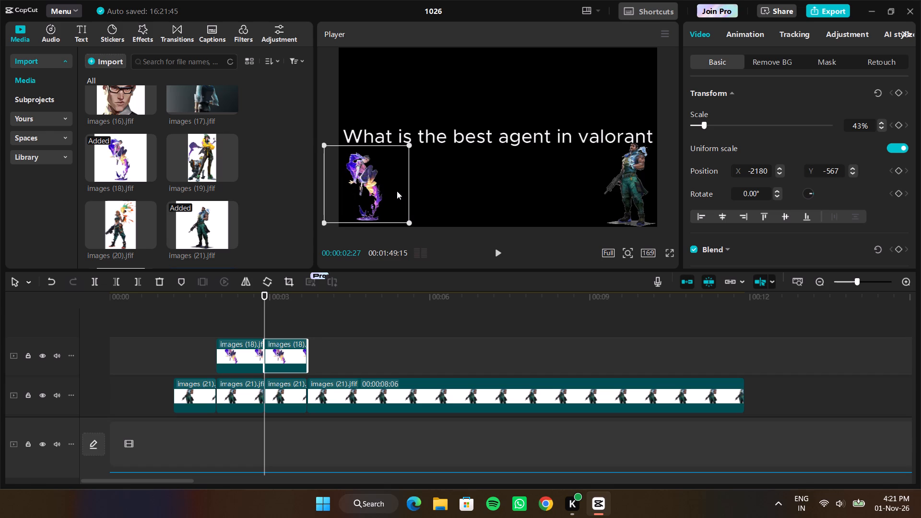
pyautogui.moveTo(397, 191); pyautogui.dragTo(393, 190)
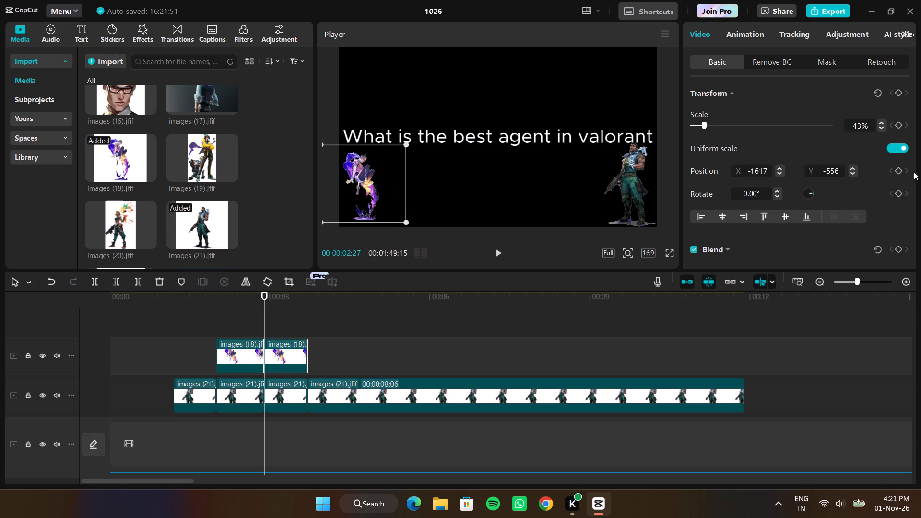
pyautogui.click(900, 172)
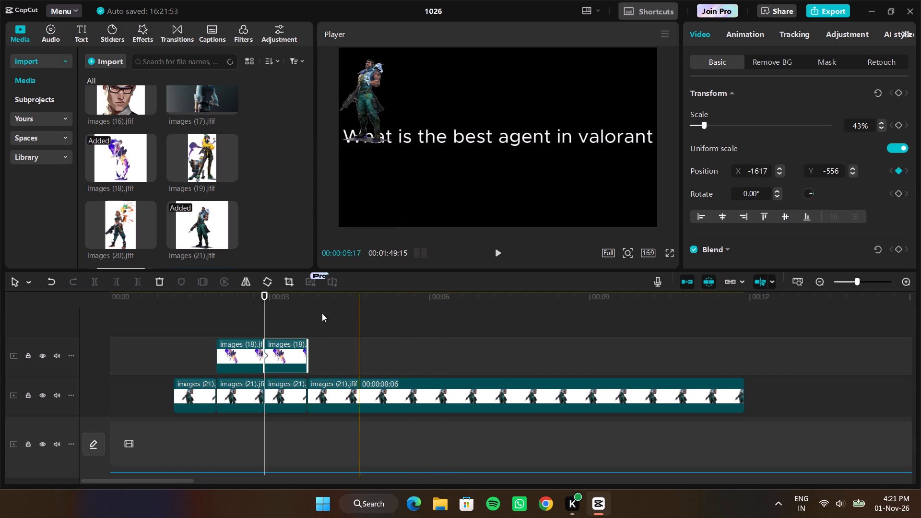
# At 00:00:03:04, aligned with the third images (21) clip's keyframe, move the second images (18) agent to the lower-right corner, X 1639, Y -612.
pyautogui.moveTo(265, 311); pyautogui.dragTo(277, 312)
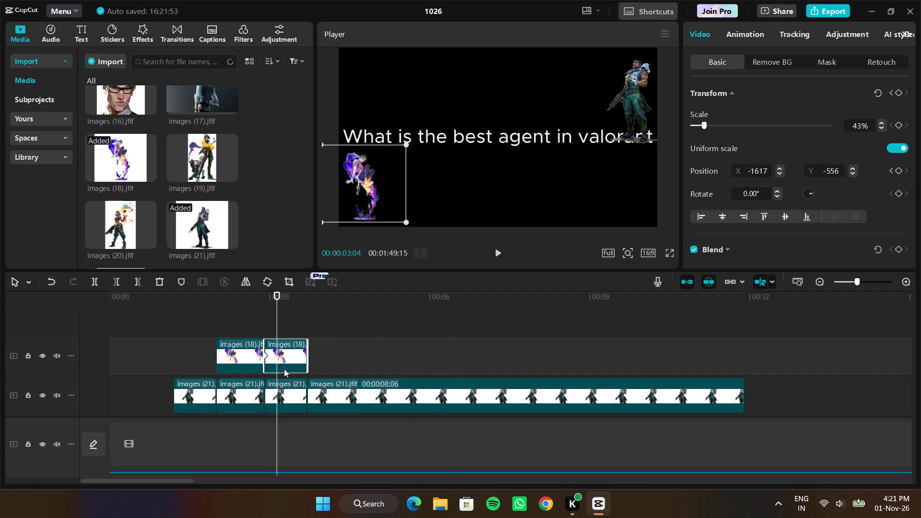
pyautogui.click(290, 399)
pyautogui.click(277, 322)
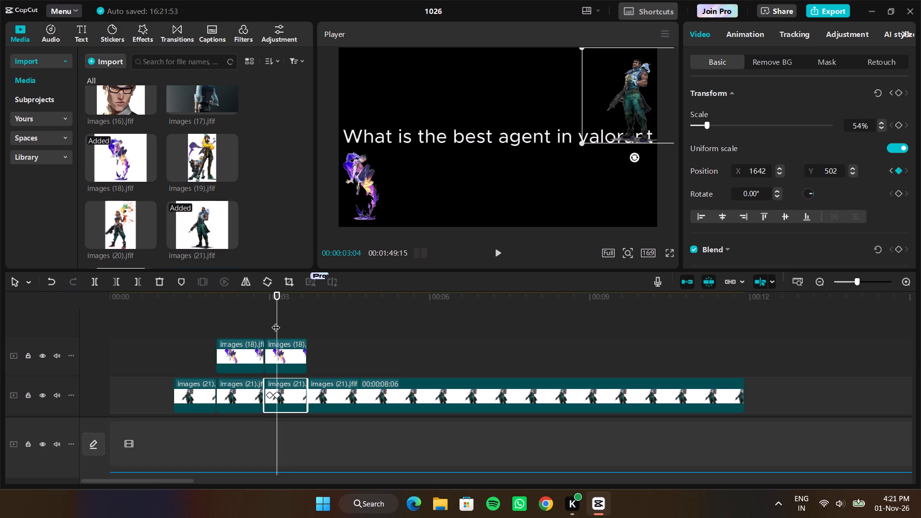
pyautogui.click(287, 337)
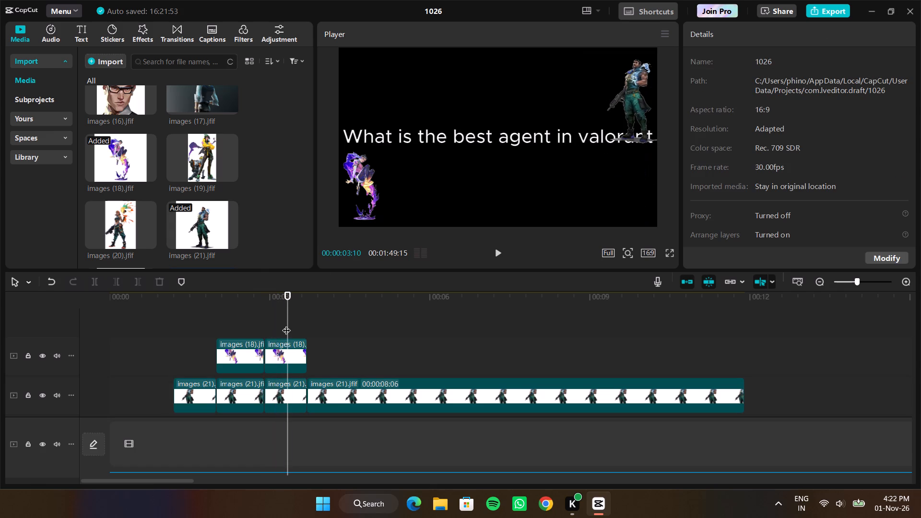
pyautogui.moveTo(285, 325); pyautogui.dragTo(276, 326)
pyautogui.click(288, 406)
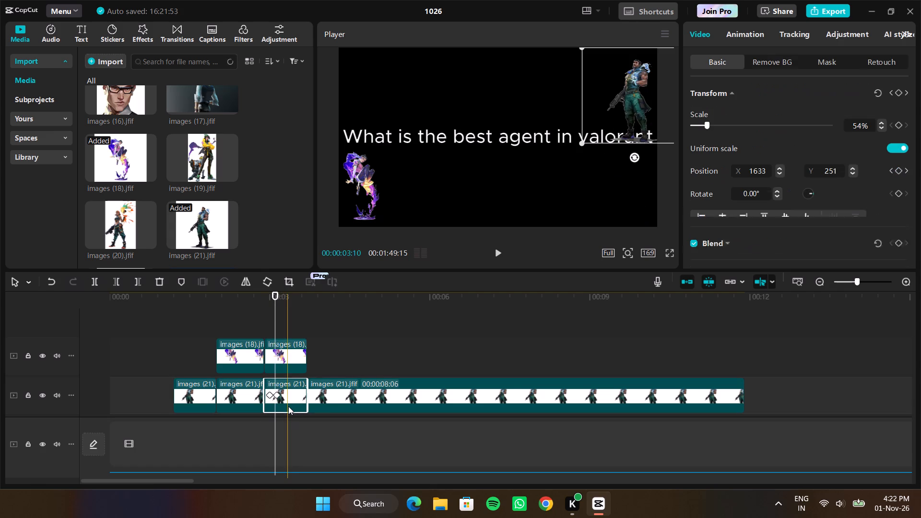
pyautogui.click(274, 318)
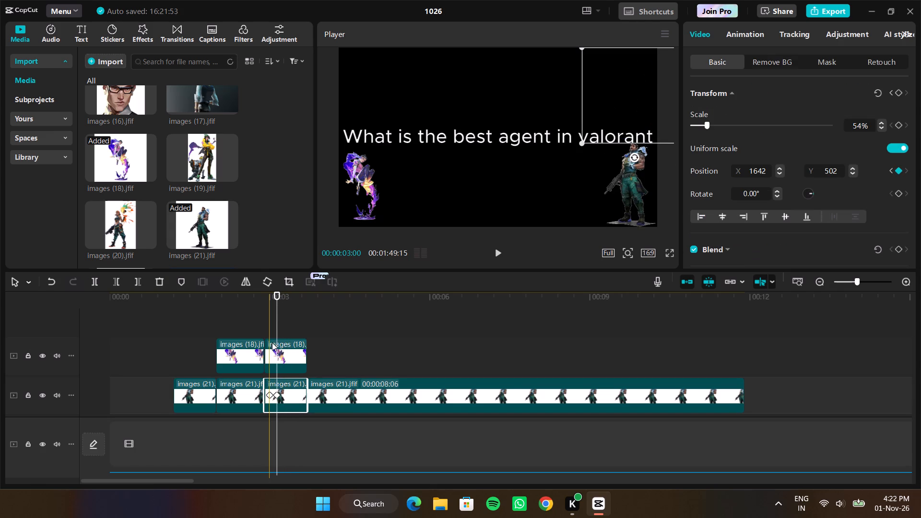
pyautogui.click(271, 348)
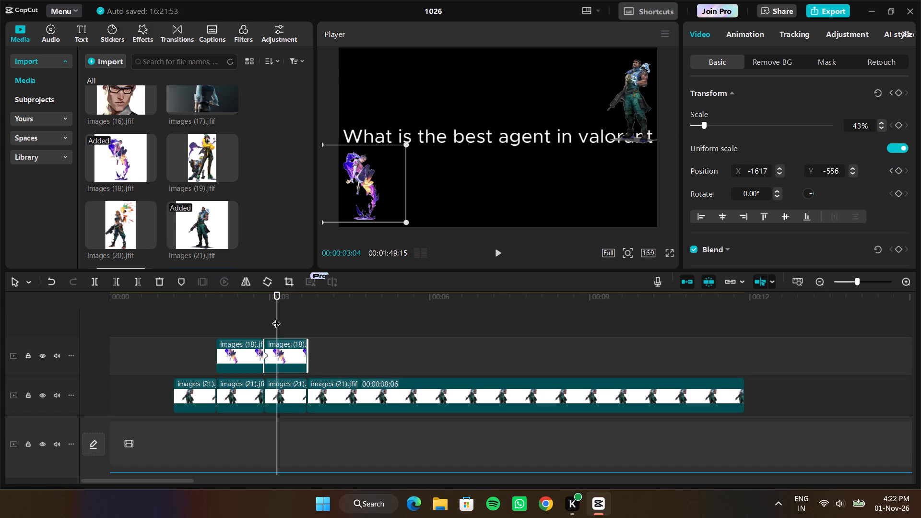
pyautogui.moveTo(380, 174); pyautogui.dragTo(583, 170)
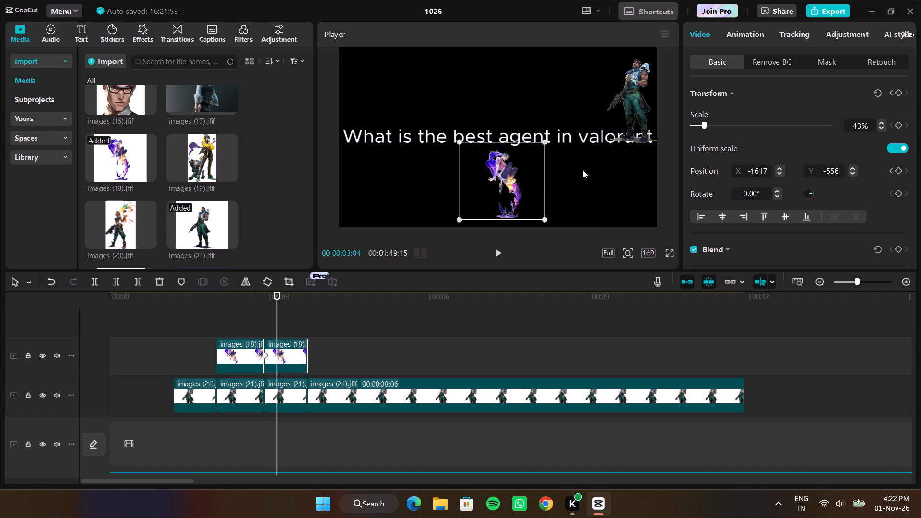
pyautogui.moveTo(583, 170); pyautogui.dragTo(647, 177)
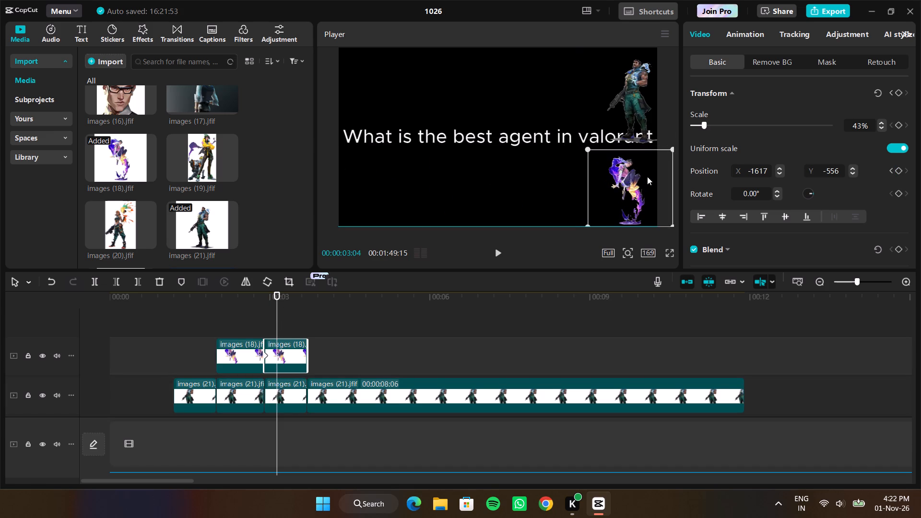
pyautogui.moveTo(647, 177); pyautogui.dragTo(650, 177)
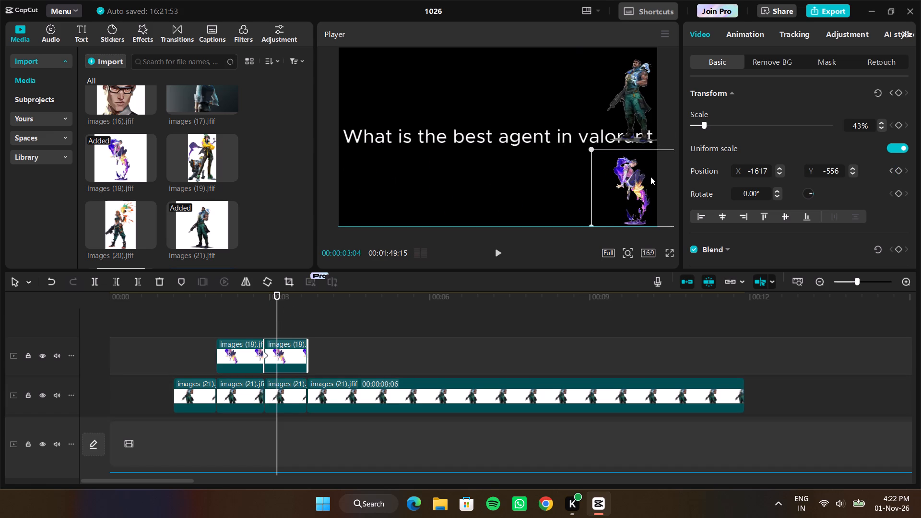
pyautogui.moveTo(650, 177); pyautogui.dragTo(651, 177)
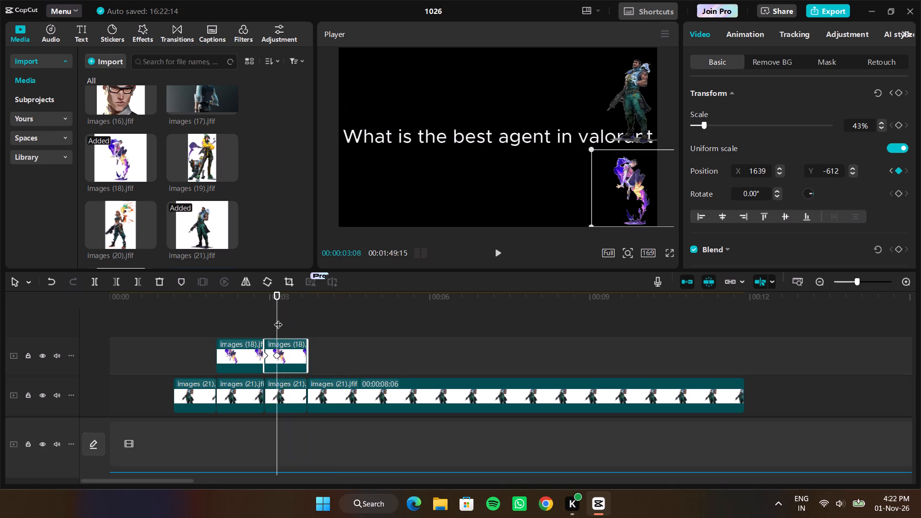
# Play the sequence from the beginning to check how the second images (18) clip slides across with the other agent.
pyautogui.moveTo(275, 319); pyautogui.dragTo(0, 361)
pyautogui.press('space')
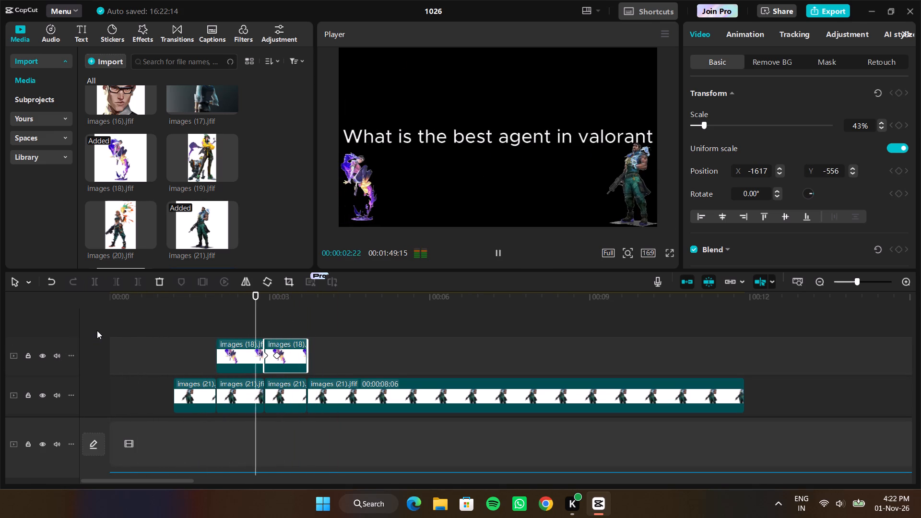
pyautogui.press('space')
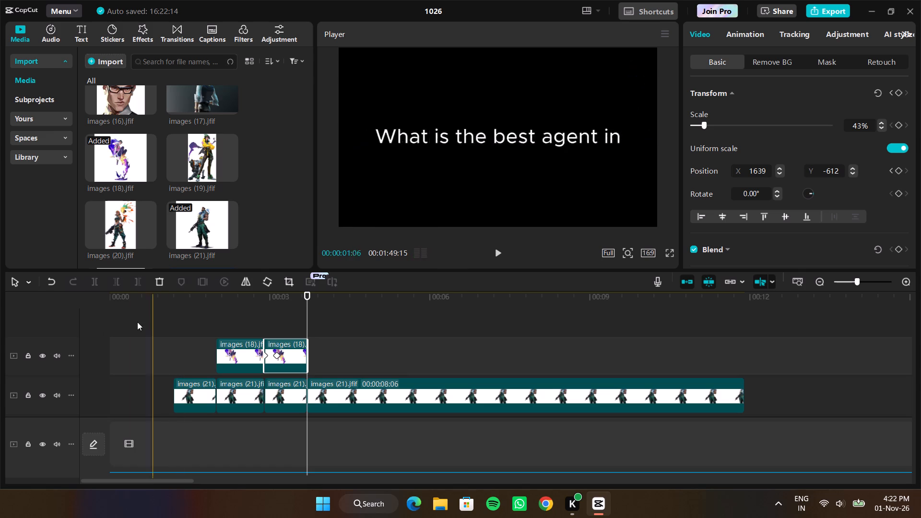
pyautogui.click(108, 317)
pyautogui.click(132, 317)
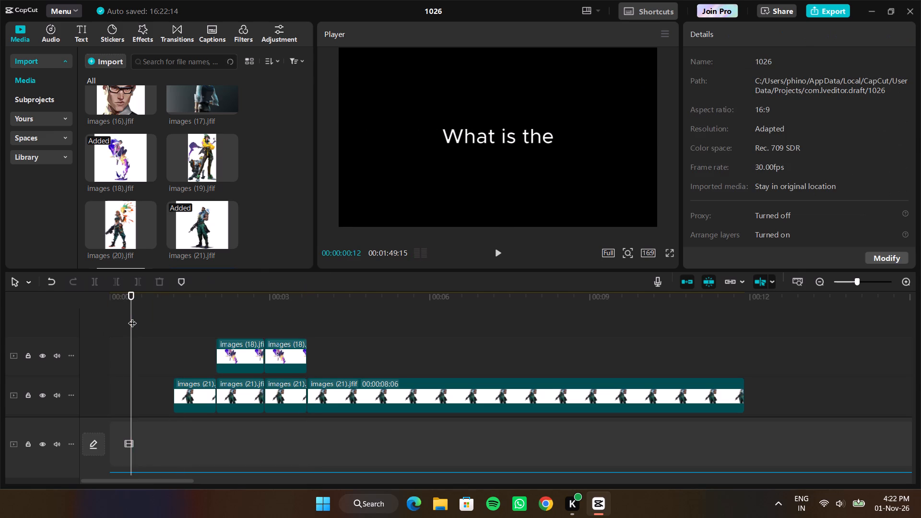
pyautogui.moveTo(132, 317); pyautogui.dragTo(39, 321)
pyautogui.press('space')
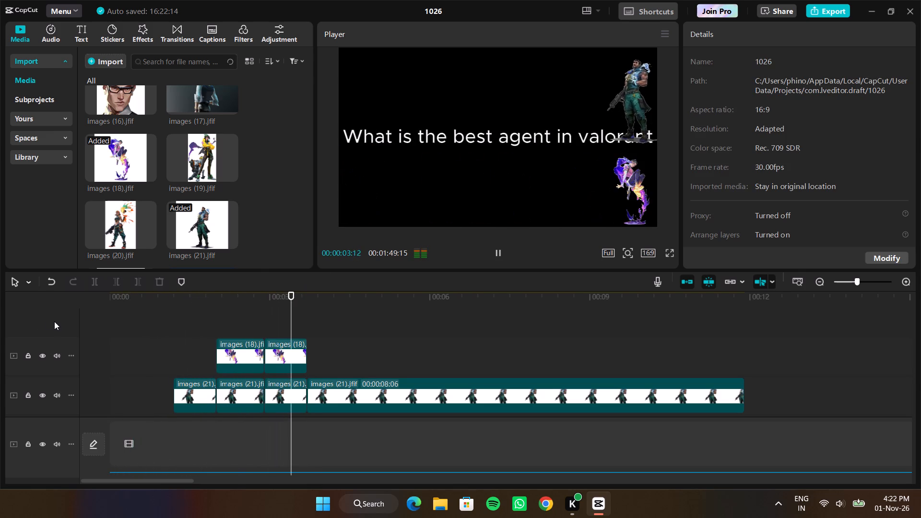
pyautogui.press('space')
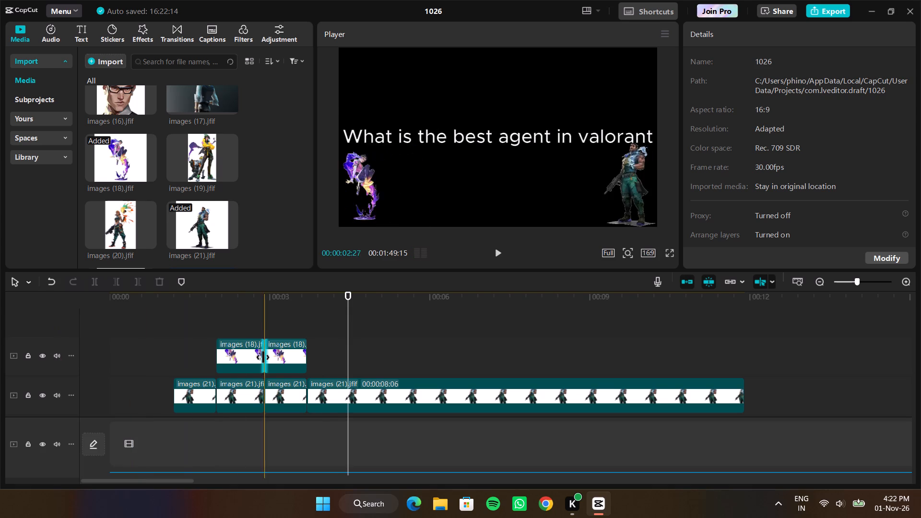
# Paste another images (18) clip at 00:00:03:21 and delete both of its position keyframes.
pyautogui.click(308, 327)
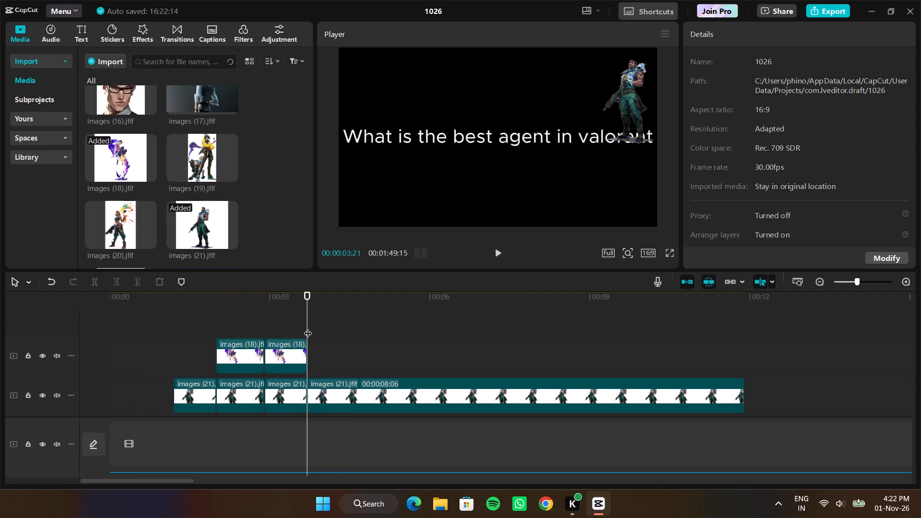
pyautogui.hotkey('ctrl', 'v')
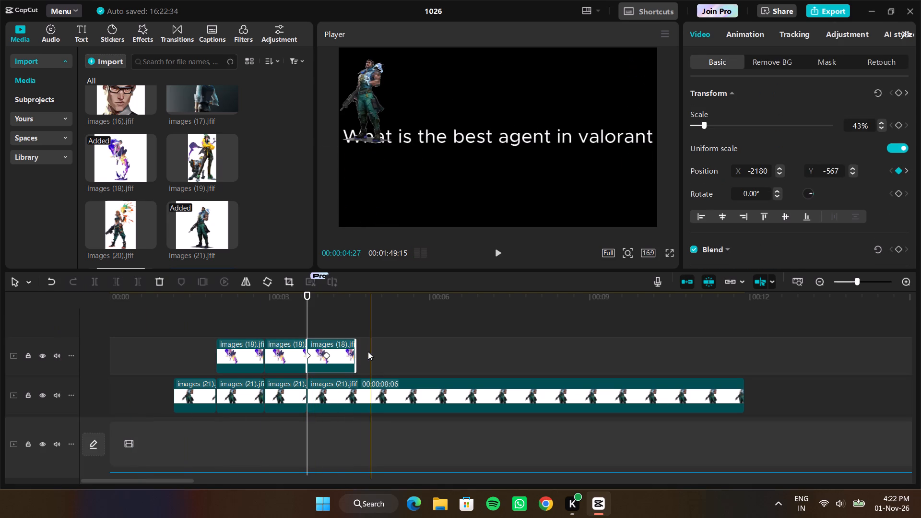
pyautogui.rightClick(326, 356)
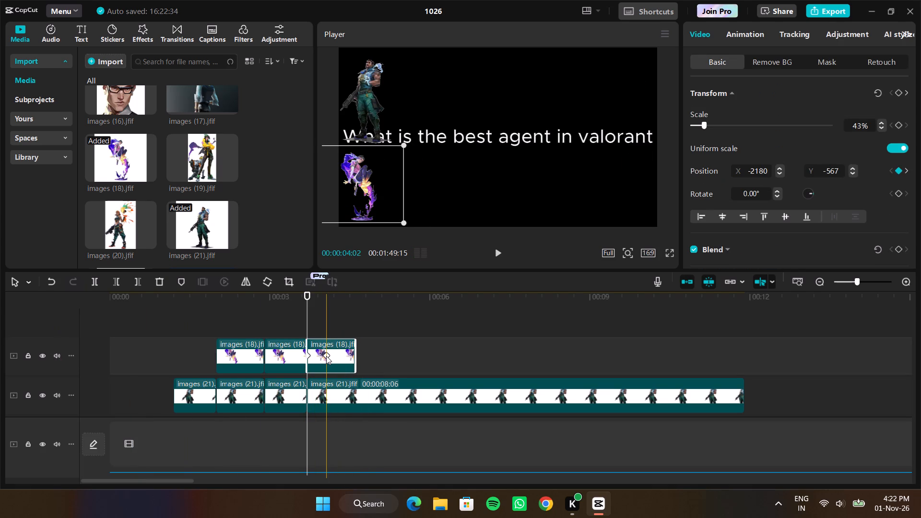
pyautogui.click(361, 419)
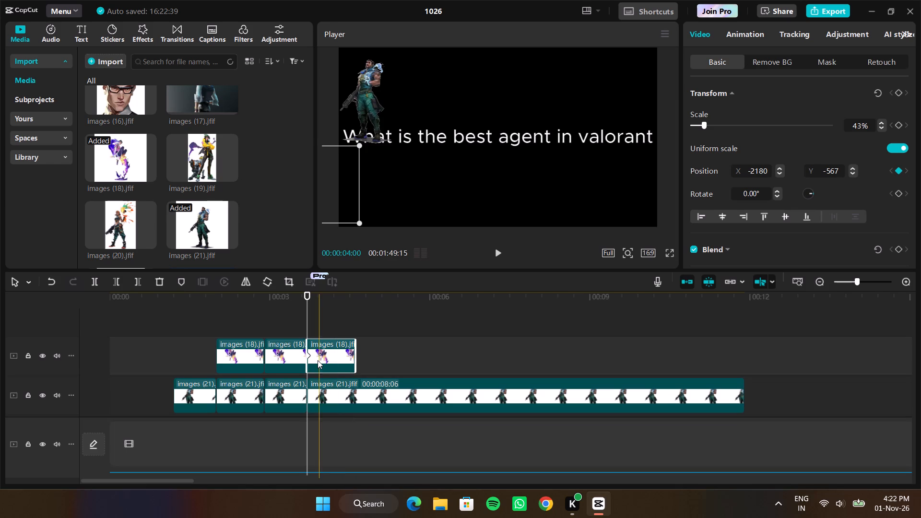
pyautogui.rightClick(309, 354)
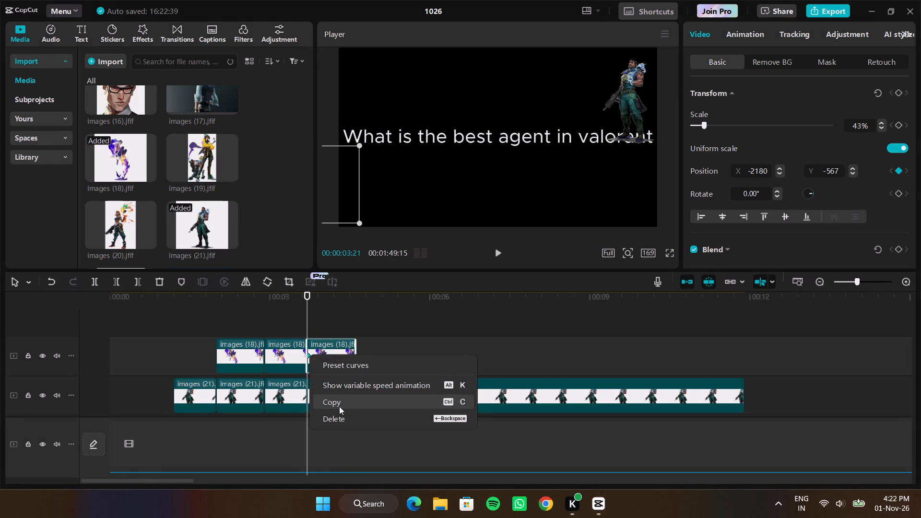
pyautogui.click(342, 416)
# Move the third images (18) agent toward the frame's lower-right corner, at about X 1406, Y -541.
pyautogui.moveTo(340, 182); pyautogui.dragTo(507, 183)
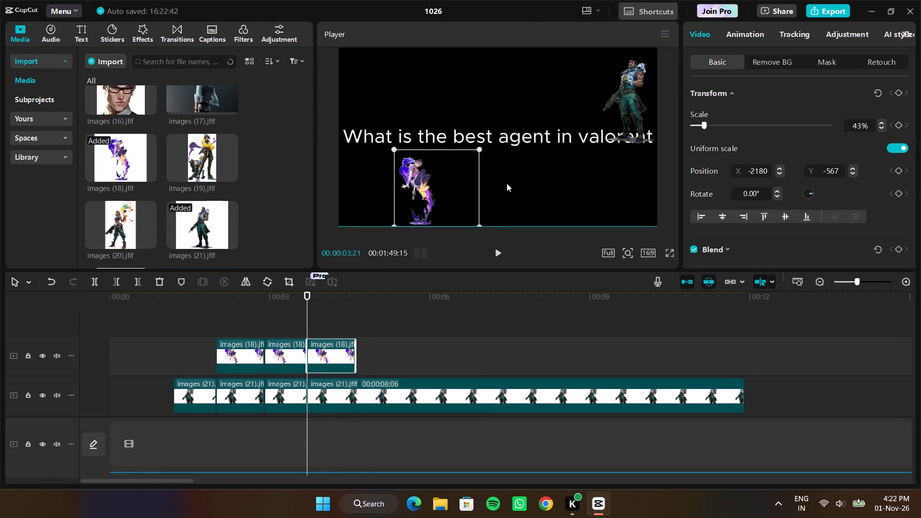
pyautogui.moveTo(507, 183); pyautogui.dragTo(638, 180)
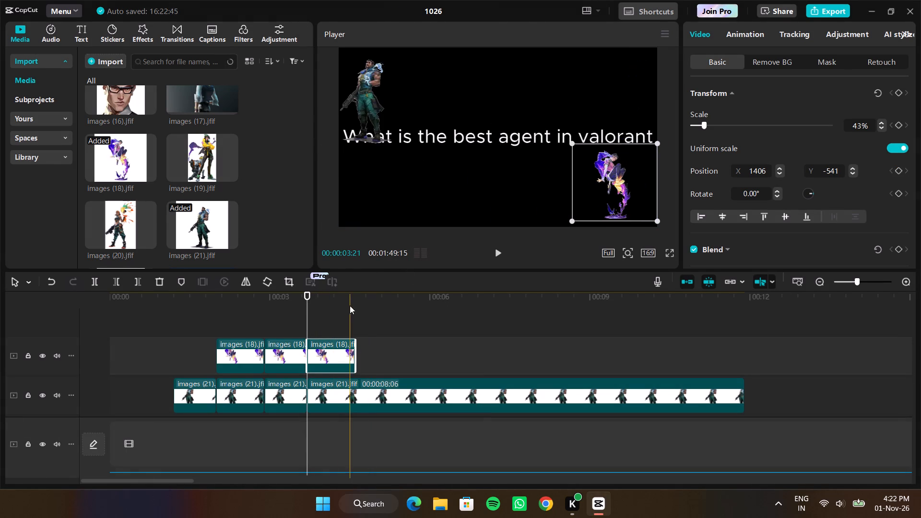
# Play the sequence from before the agents appear to check how the third images (18) clip follows the second.
pyautogui.moveTo(307, 311); pyautogui.dragTo(152, 329)
pyautogui.press('space')
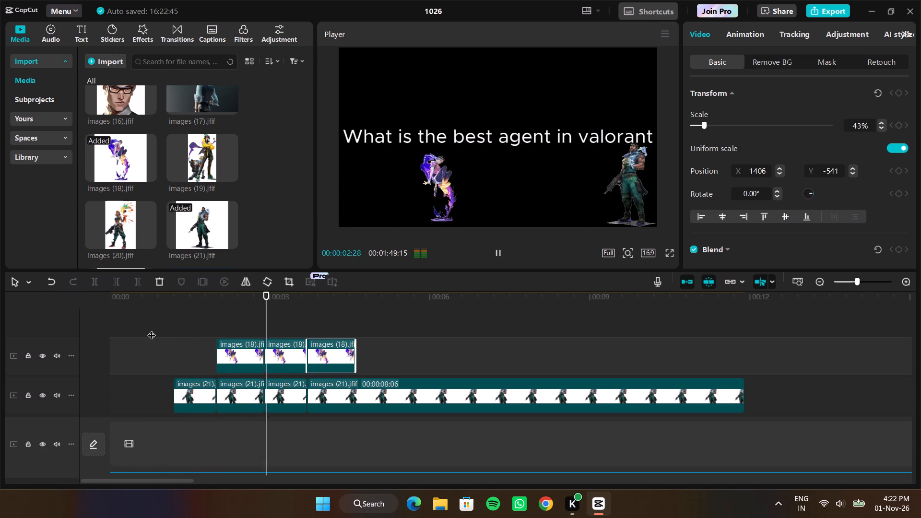
pyautogui.press('space')
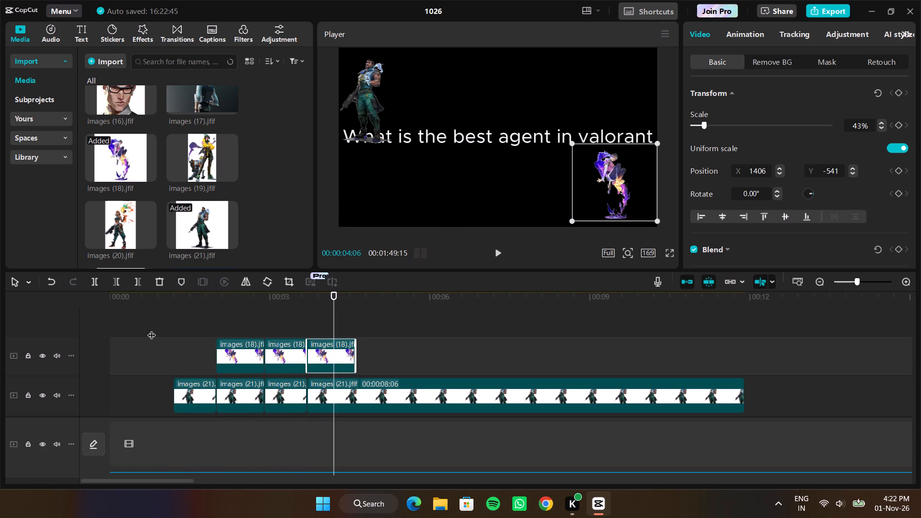
# At 00:00:03:21, shift the third images (18) agent farther into the lower-right corner, to X 1637, Y -538, and keyframe its position.
pyautogui.moveTo(335, 318); pyautogui.dragTo(309, 318)
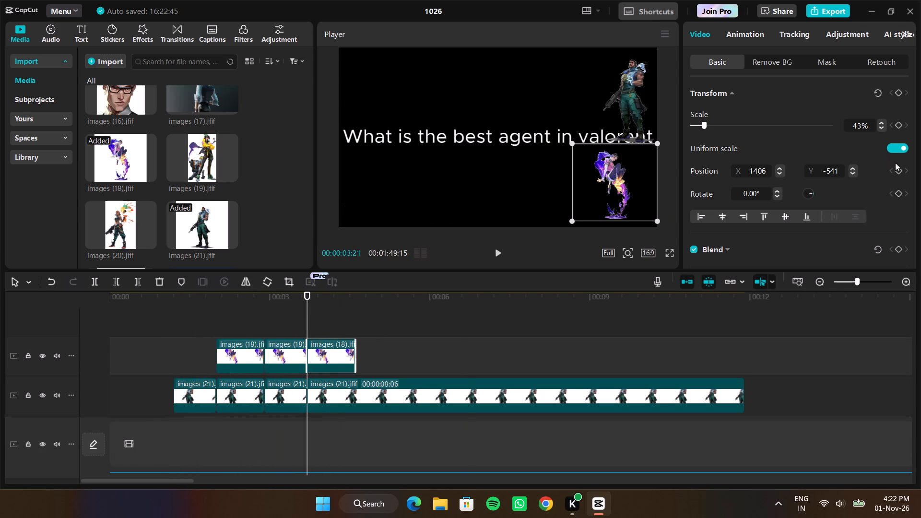
pyautogui.click(898, 169)
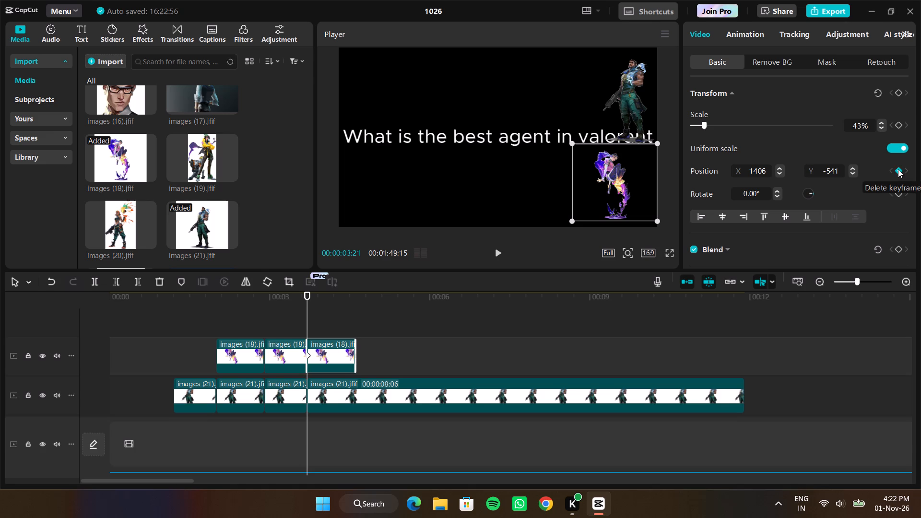
pyautogui.click(898, 169)
pyautogui.moveTo(605, 187); pyautogui.dragTo(624, 186)
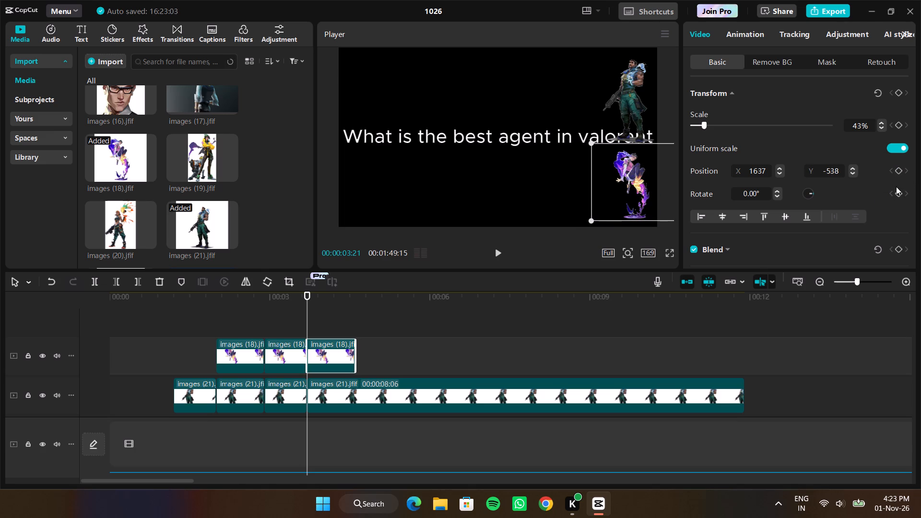
pyautogui.click(897, 171)
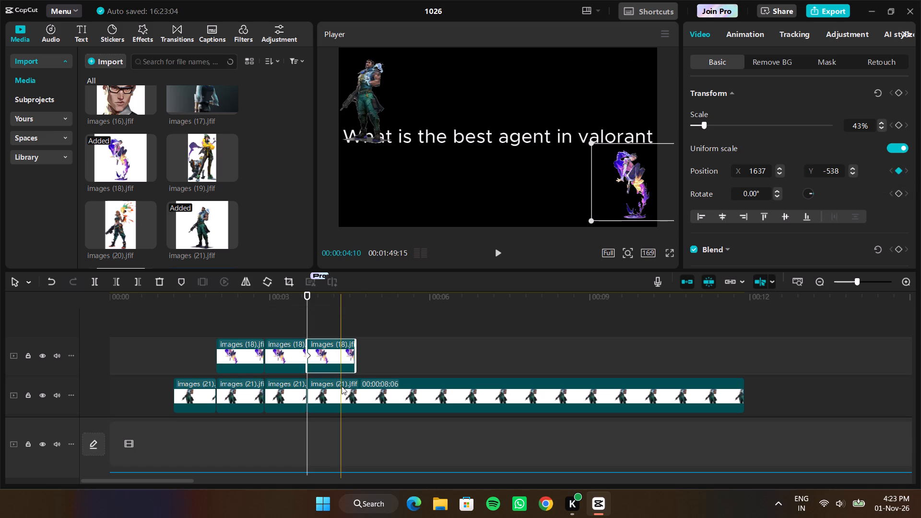
# At 00:00:03:27, move the third images (18) agent straight up to the frame's upper-right corner, at about X 1630, Y 570.
pyautogui.click(342, 388)
pyautogui.click(319, 327)
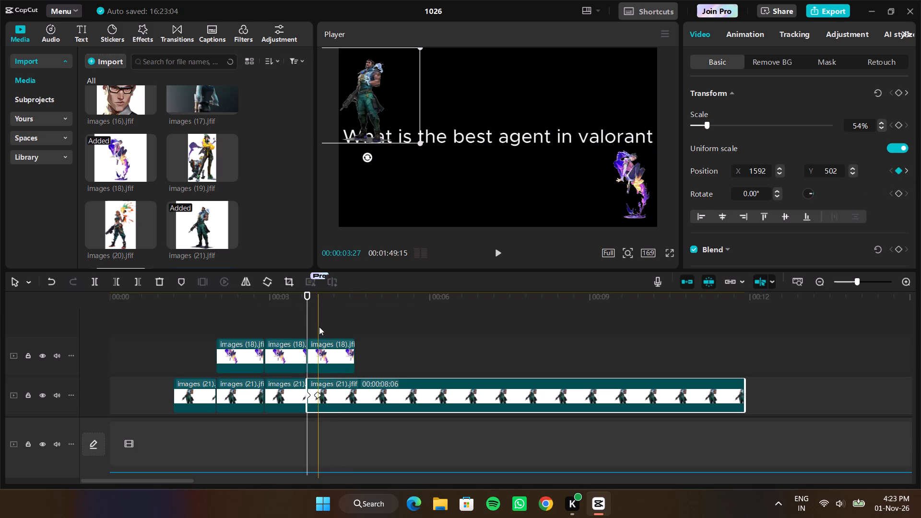
pyautogui.click(337, 356)
pyautogui.moveTo(635, 176); pyautogui.dragTo(634, 154)
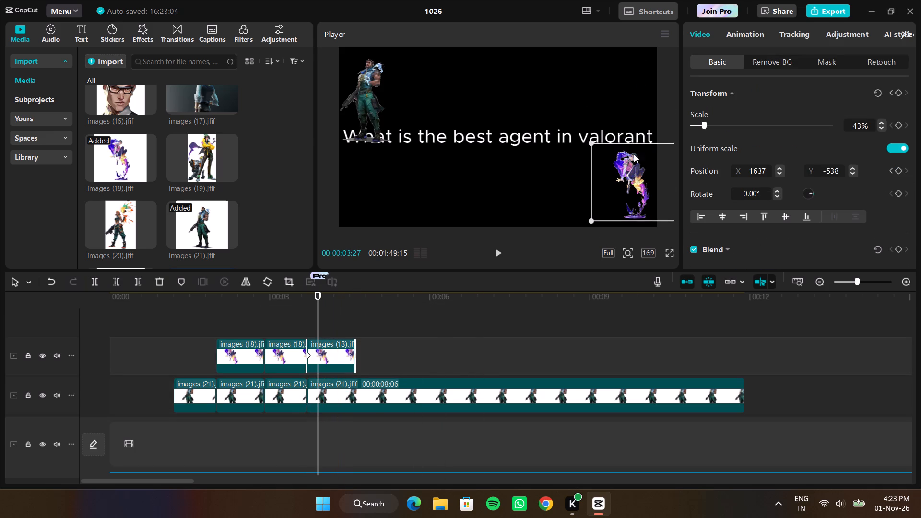
pyautogui.moveTo(634, 154); pyautogui.dragTo(635, 83)
# Play the sequence from the start to check the third images (18) agent's upward slide.
pyautogui.moveTo(317, 323); pyautogui.dragTo(44, 351)
pyautogui.click(162, 322)
pyautogui.moveTo(162, 322); pyautogui.dragTo(19, 342)
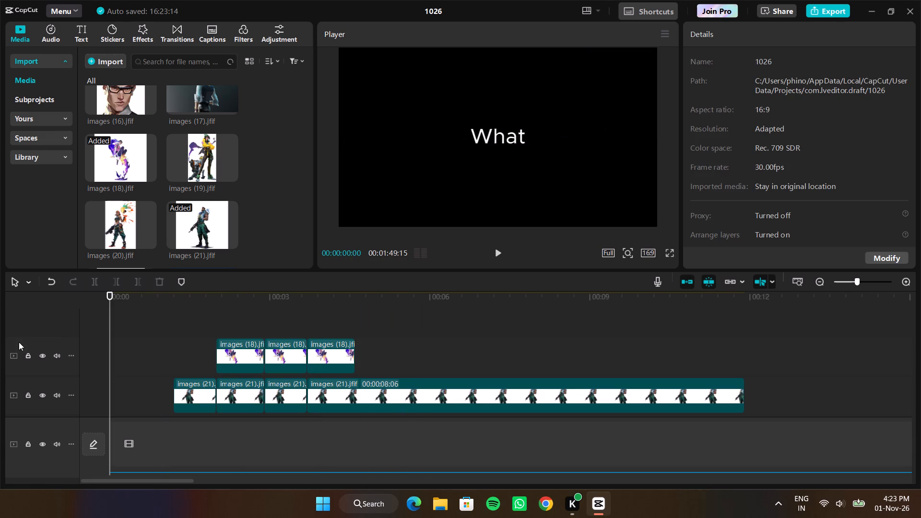
pyautogui.press('space')
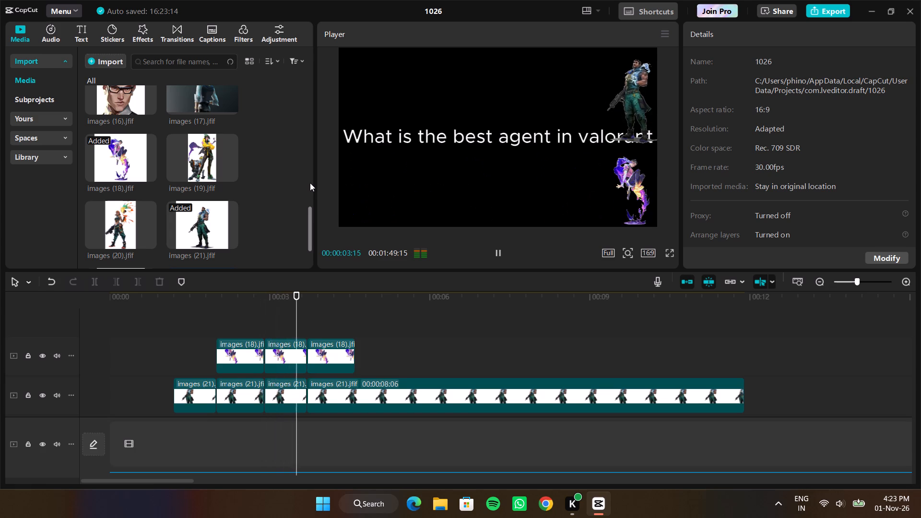
pyautogui.press('space')
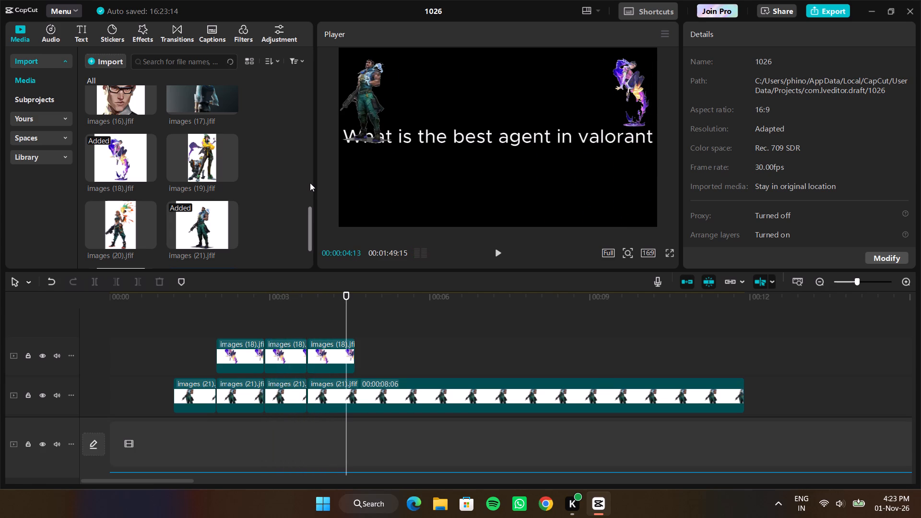
# Extend the third images (18) clip to a duration of 00:00:08:06, ending level with the last images (21) clip.
pyautogui.moveTo(354, 357); pyautogui.dragTo(740, 352)
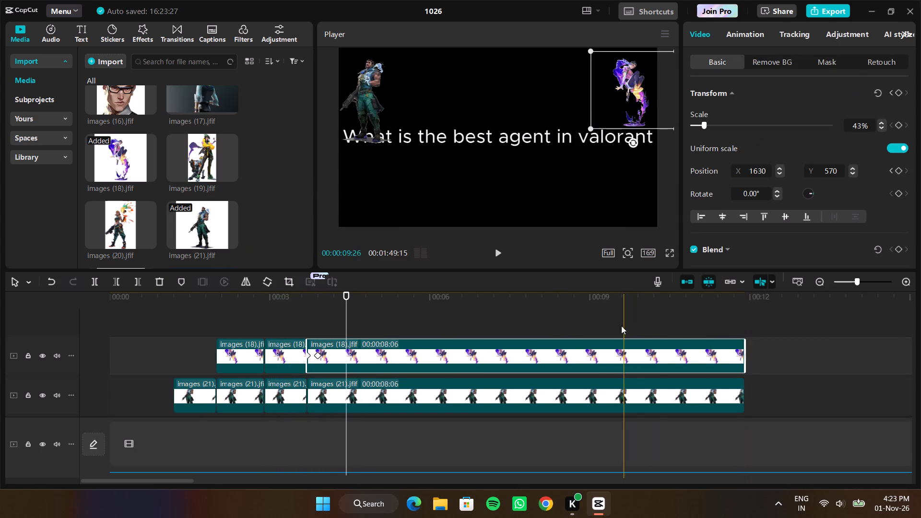
# Replay the sequence from the start to check the timing of both agents' slides.
pyautogui.click(536, 311)
pyautogui.moveTo(536, 311); pyautogui.dragTo(0, 391)
pyautogui.press('space')
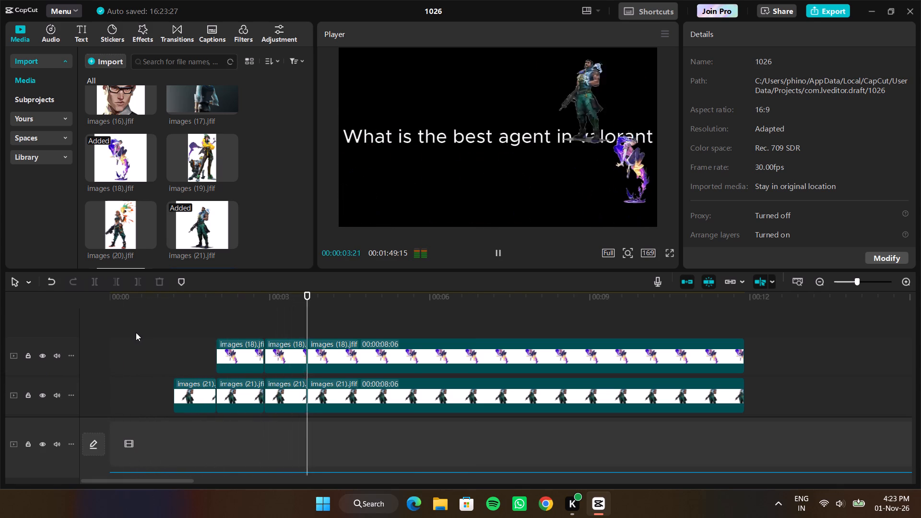
pyautogui.press('space')
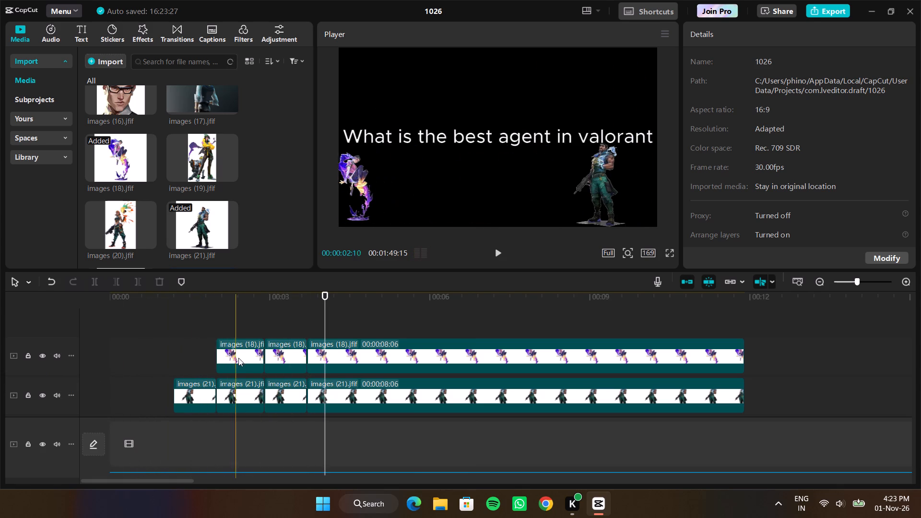
# Delete the second position keyframe of the first images (18) clip.
pyautogui.click(243, 353)
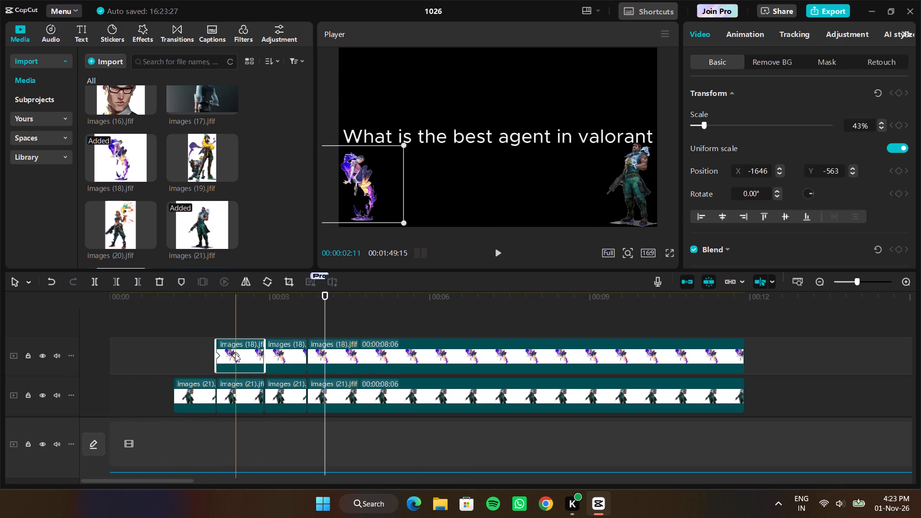
pyautogui.rightClick(235, 353)
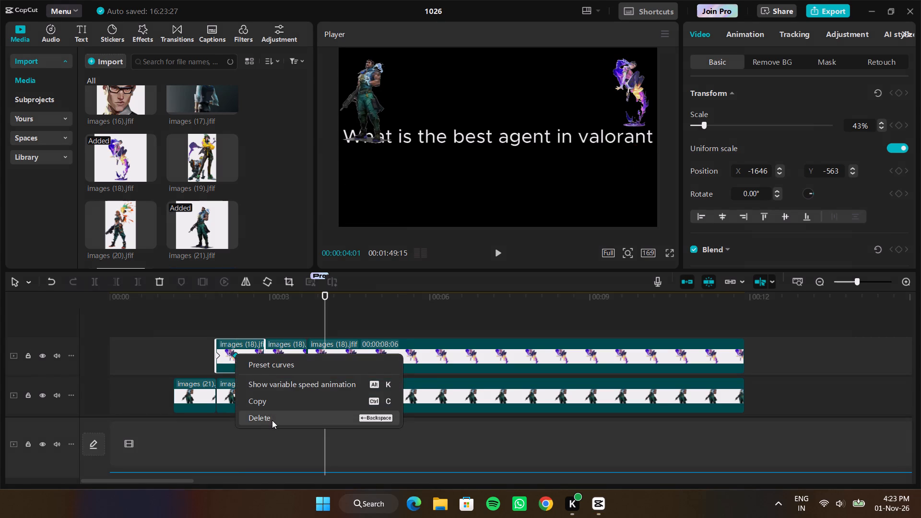
pyautogui.click(272, 420)
# At 00:00:02:06, move the first images (18) agent into the frame's lower-left corner, at about X -1617, Y -612.
pyautogui.moveTo(325, 324); pyautogui.dragTo(218, 317)
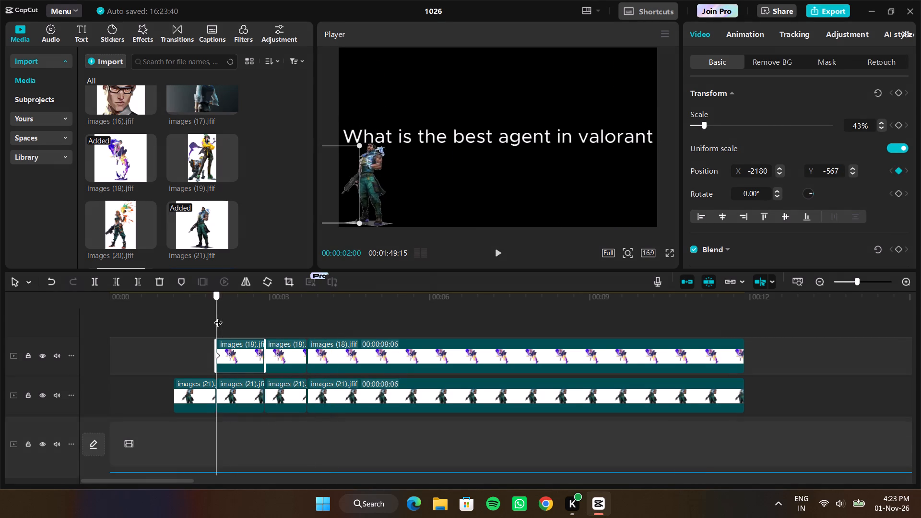
pyautogui.moveTo(218, 317); pyautogui.dragTo(227, 317)
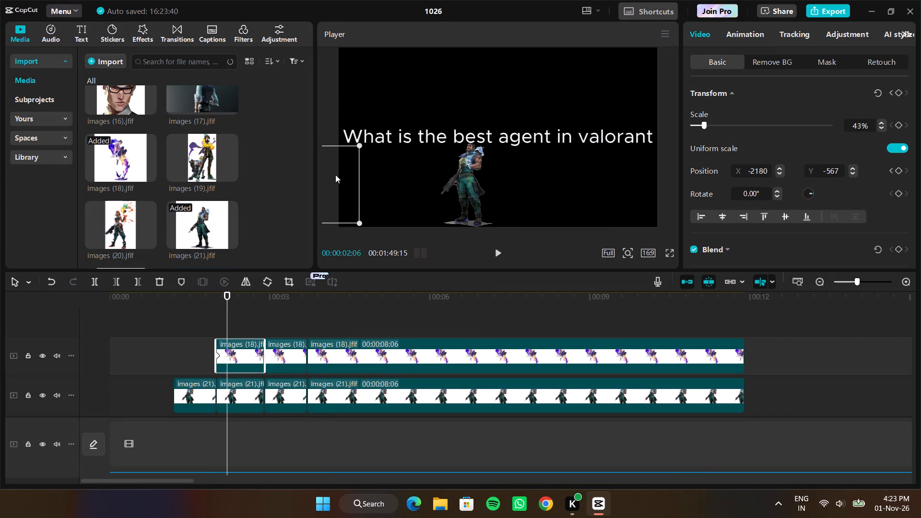
pyautogui.moveTo(337, 176); pyautogui.dragTo(387, 175)
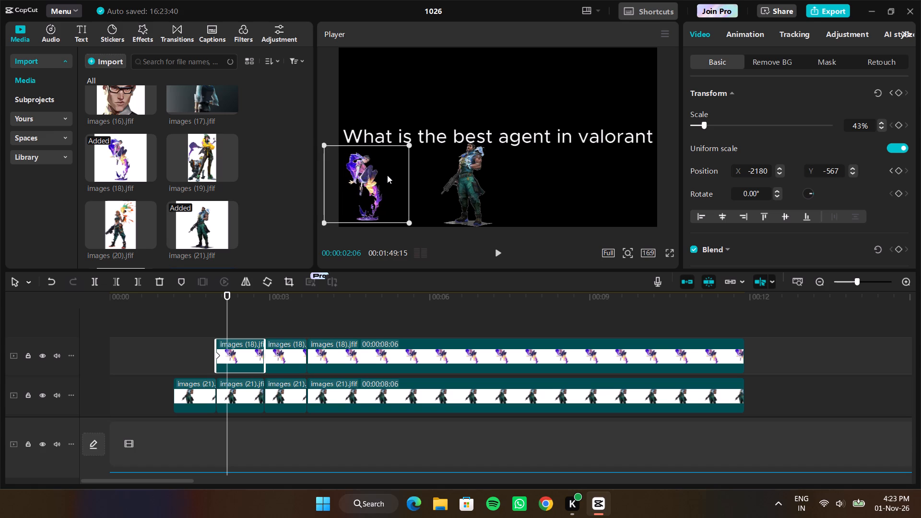
pyautogui.moveTo(387, 175); pyautogui.dragTo(384, 176)
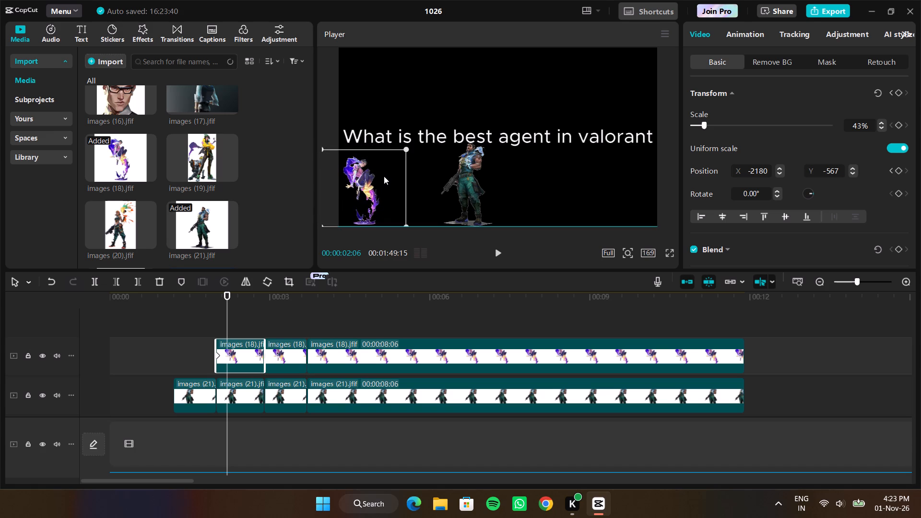
pyautogui.moveTo(384, 176); pyautogui.dragTo(384, 177)
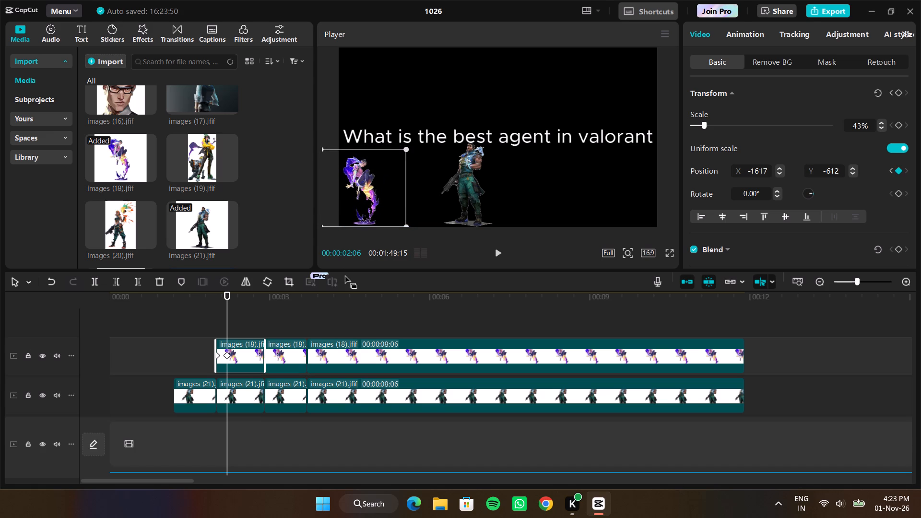
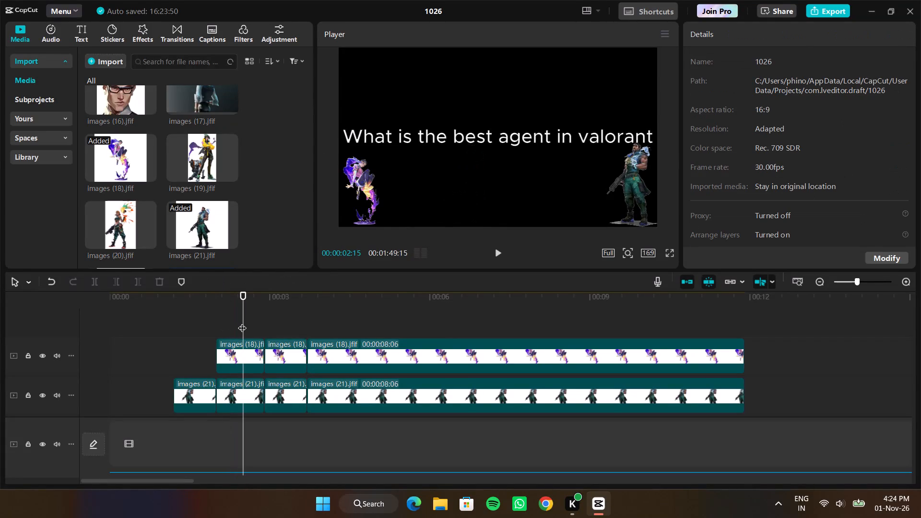
# Replay the sequence from the start to about 00:00:03:28 to check the first images (18) agent's slide.
pyautogui.moveTo(242, 322); pyautogui.dragTo(64, 333)
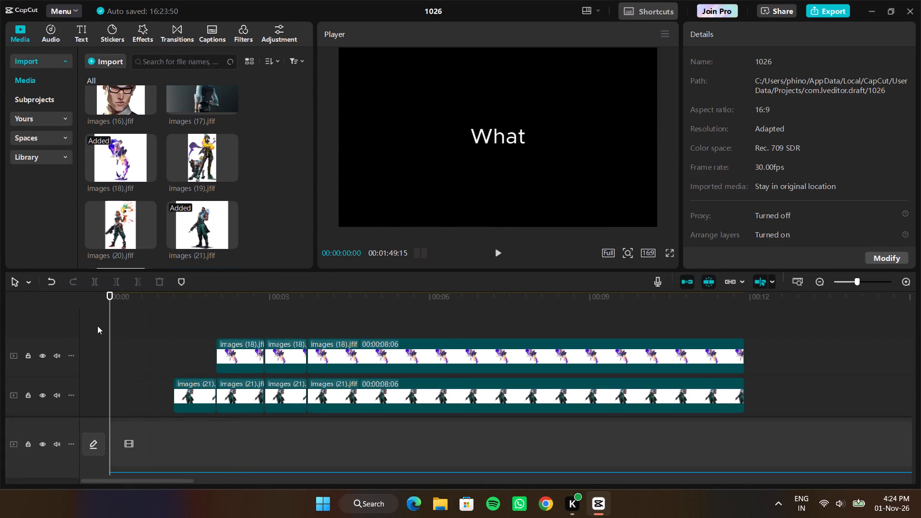
pyautogui.press('space')
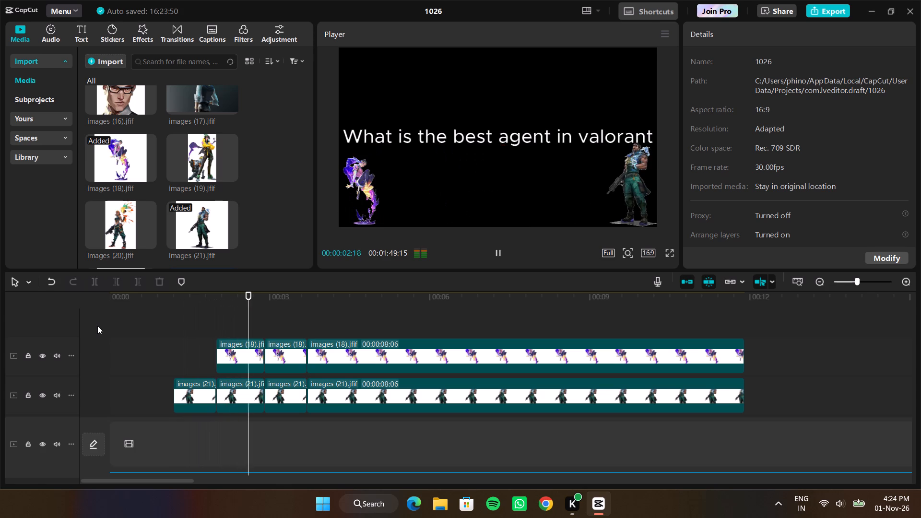
pyautogui.press('space')
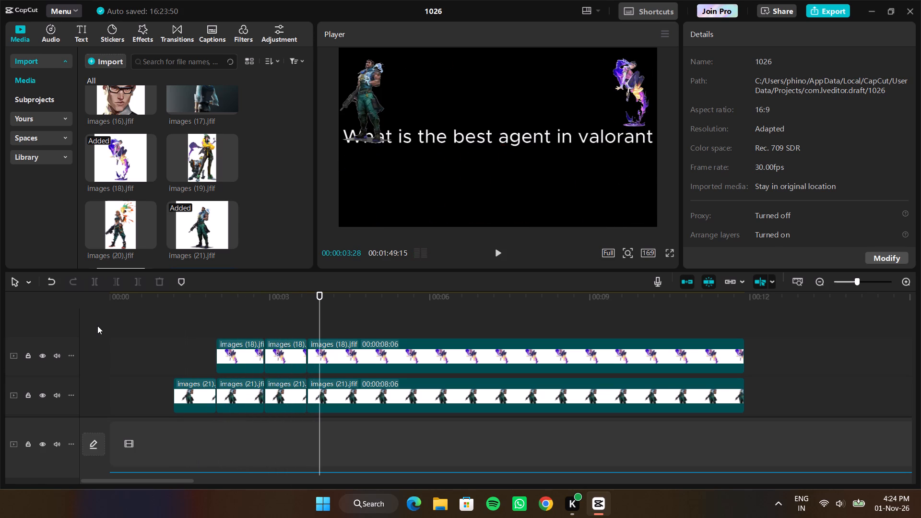
# Delete the second position keyframe of the second images (18) clip, at about 00:00:03:04.
pyautogui.moveTo(321, 318); pyautogui.dragTo(282, 319)
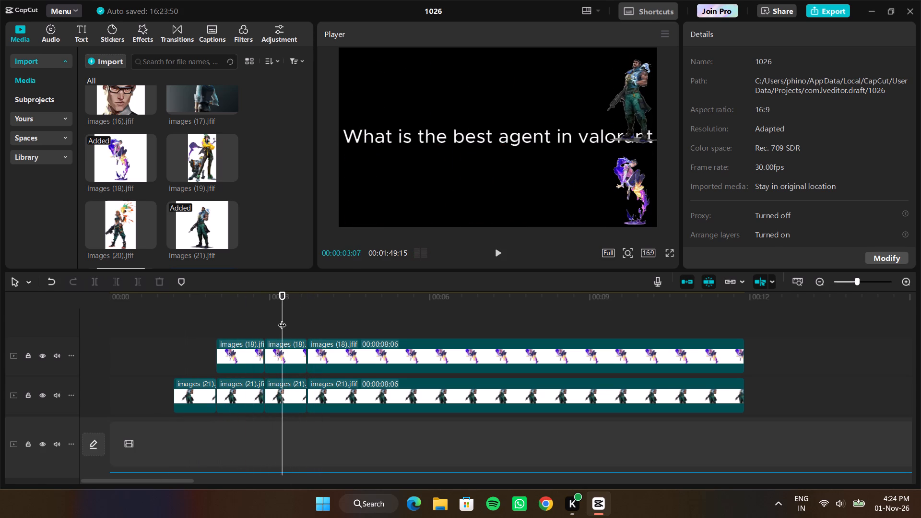
pyautogui.click(296, 358)
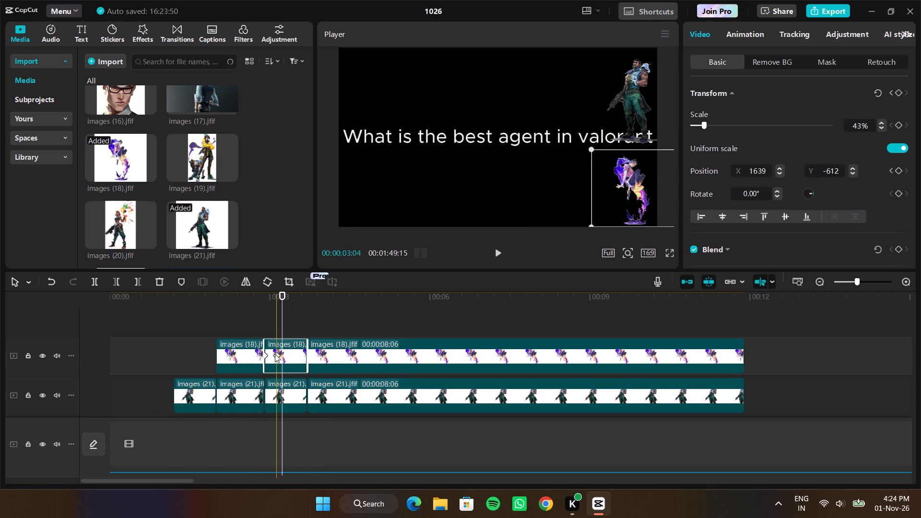
pyautogui.rightClick(275, 354)
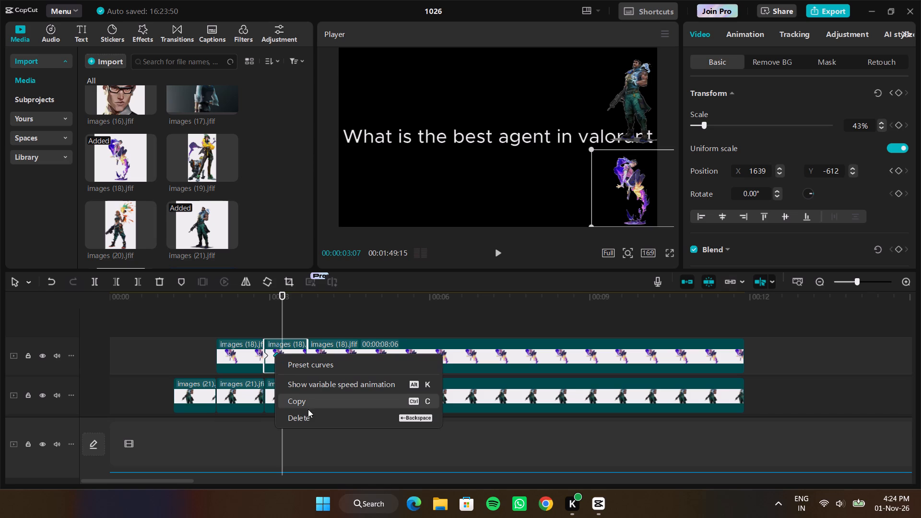
pyautogui.click(310, 417)
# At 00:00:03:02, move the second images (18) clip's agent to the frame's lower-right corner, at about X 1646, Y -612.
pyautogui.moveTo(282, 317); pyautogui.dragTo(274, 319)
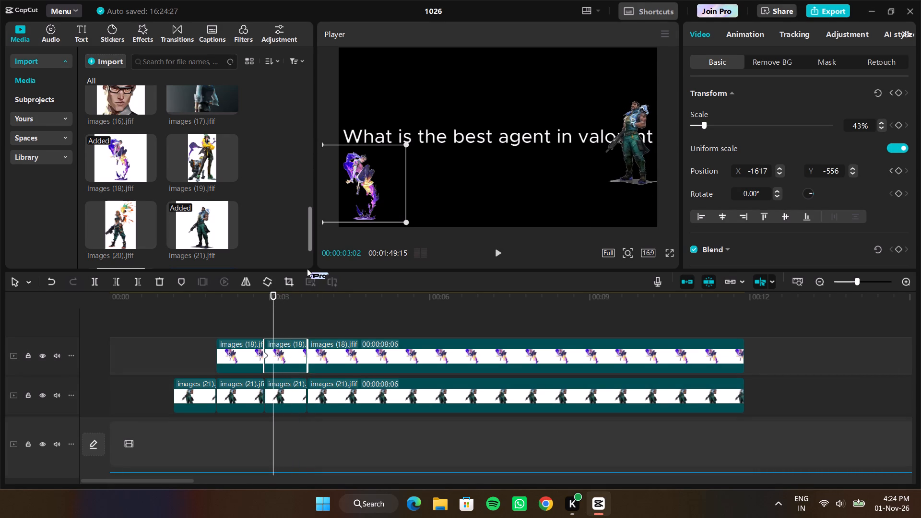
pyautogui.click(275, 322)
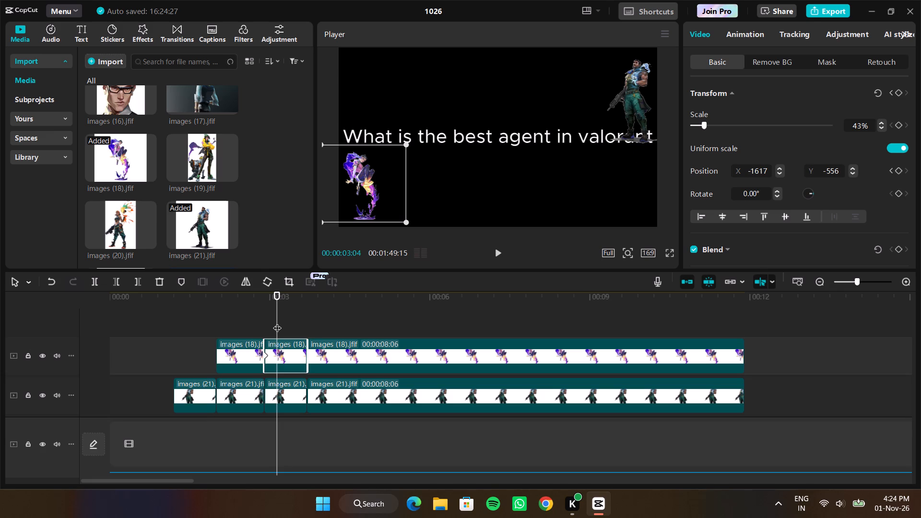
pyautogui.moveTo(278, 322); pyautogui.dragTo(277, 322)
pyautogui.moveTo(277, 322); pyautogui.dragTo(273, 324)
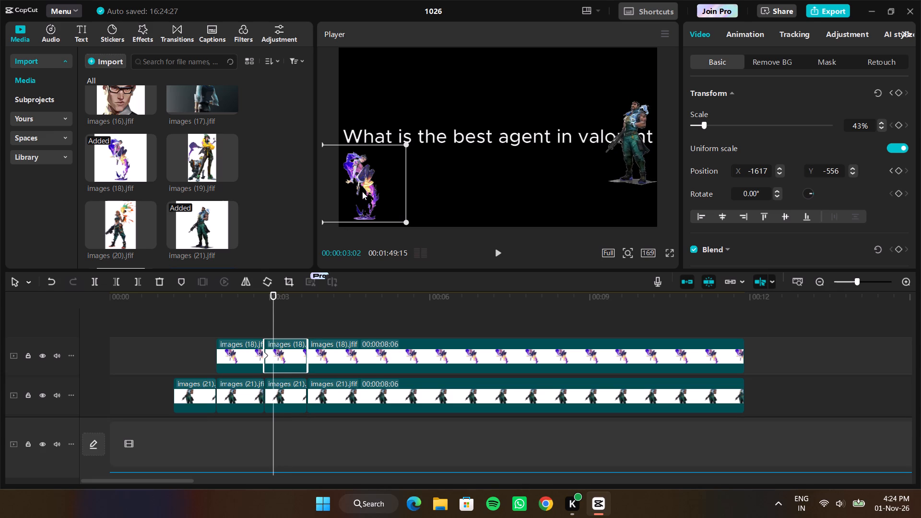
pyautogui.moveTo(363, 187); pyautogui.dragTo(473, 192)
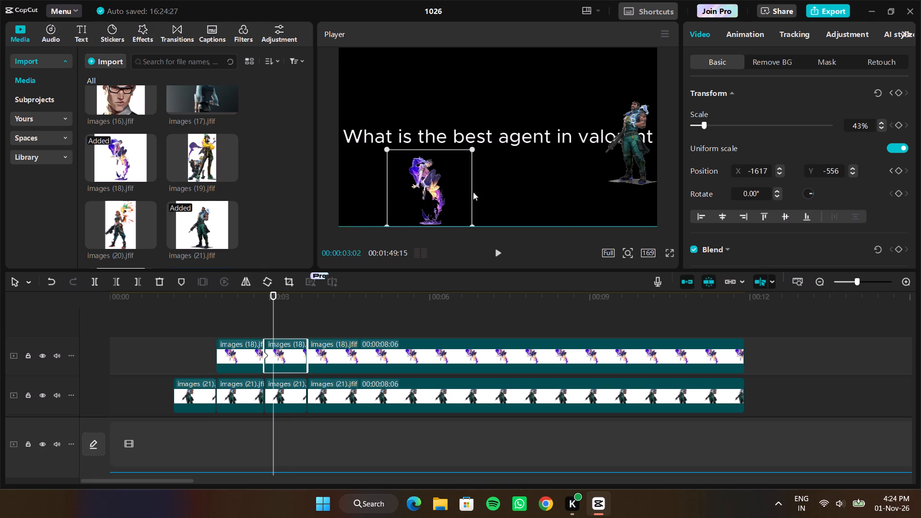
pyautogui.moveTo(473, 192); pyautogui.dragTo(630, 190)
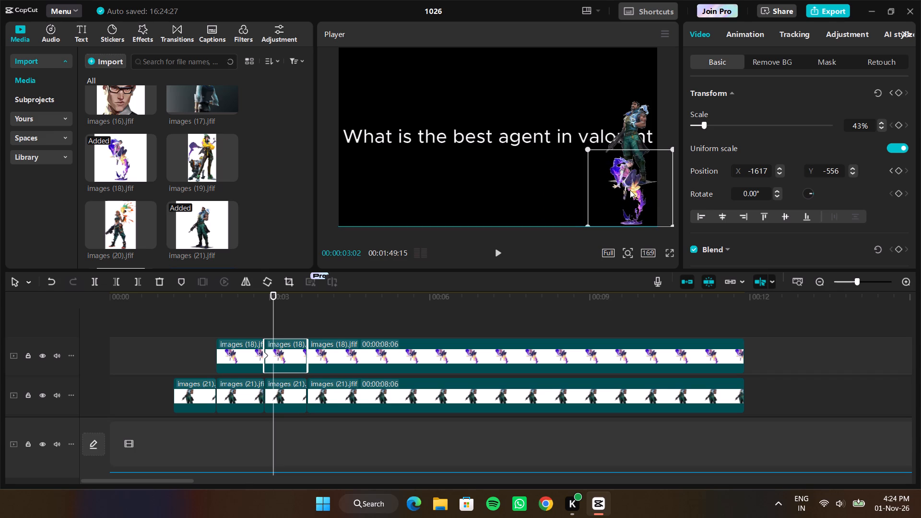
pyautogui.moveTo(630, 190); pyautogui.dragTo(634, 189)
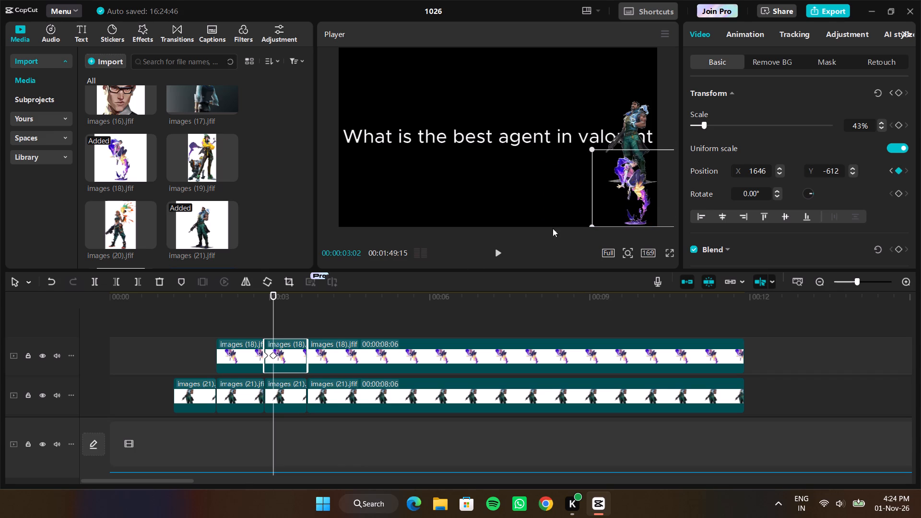
# Replay the sequence from the start to check the timing of the second images (18) clip's slide.
pyautogui.click(262, 312)
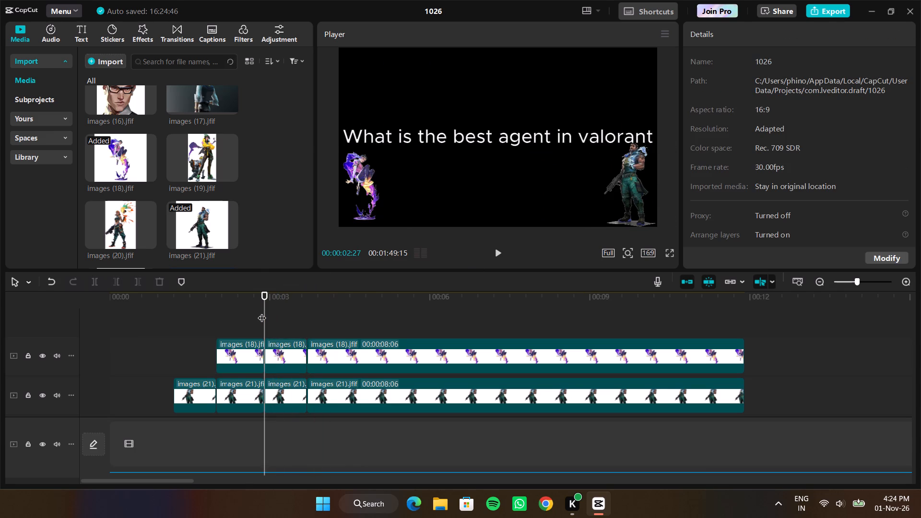
pyautogui.click(262, 312)
pyautogui.moveTo(262, 312); pyautogui.dragTo(15, 346)
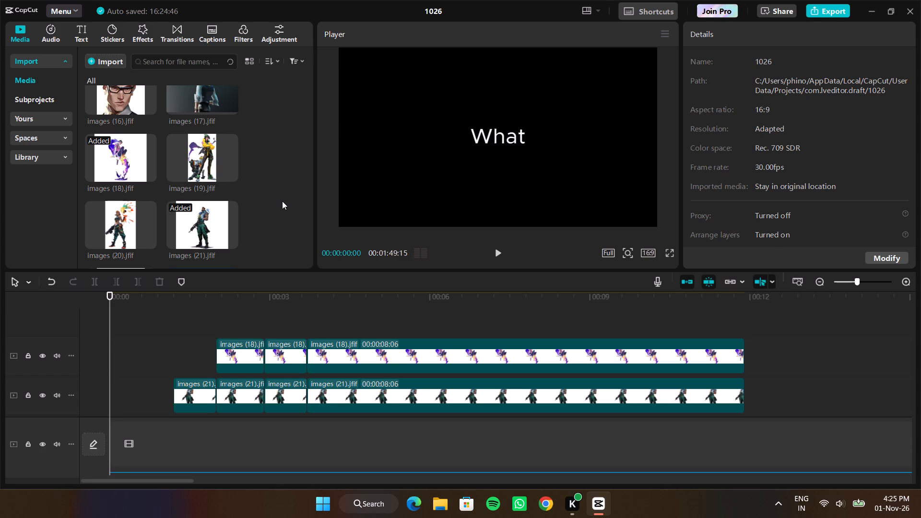
pyautogui.press('space')
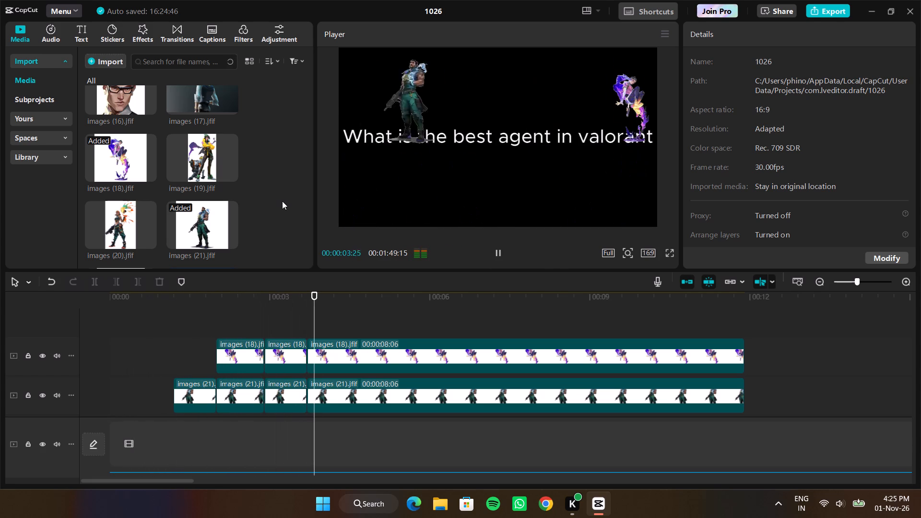
pyautogui.press('space')
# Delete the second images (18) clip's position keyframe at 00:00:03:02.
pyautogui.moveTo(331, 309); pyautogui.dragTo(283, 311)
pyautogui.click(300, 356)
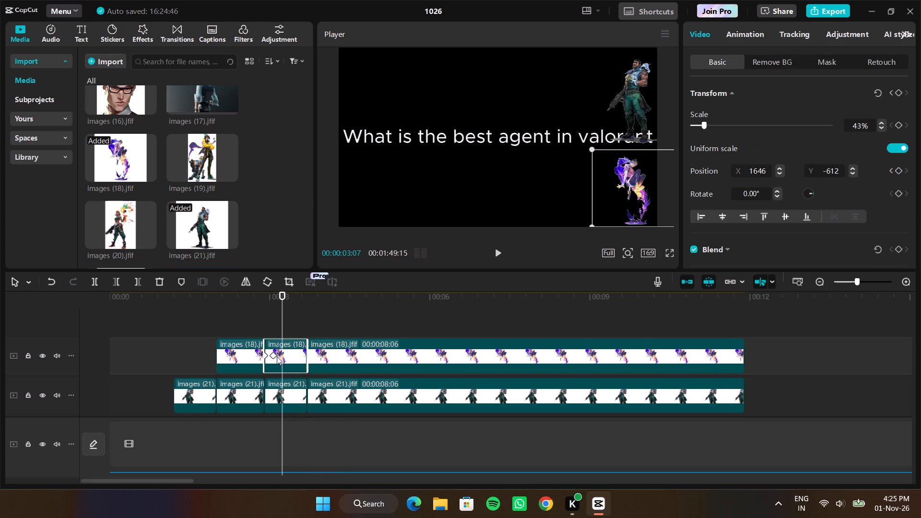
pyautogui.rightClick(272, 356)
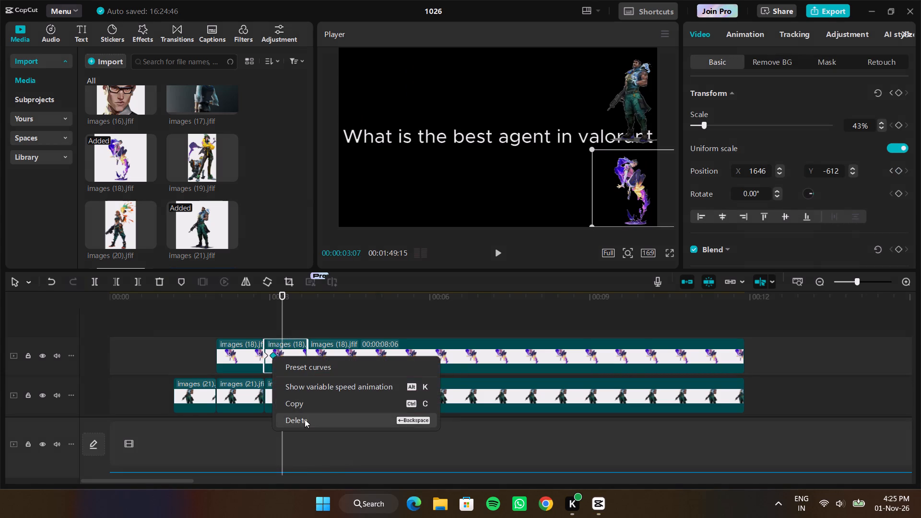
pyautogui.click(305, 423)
# At 00:00:03:04, move the second images (18) clip's agent to the frame's lower-right corner, at about X 1689, Y -612.
pyautogui.moveTo(281, 320); pyautogui.dragTo(279, 320)
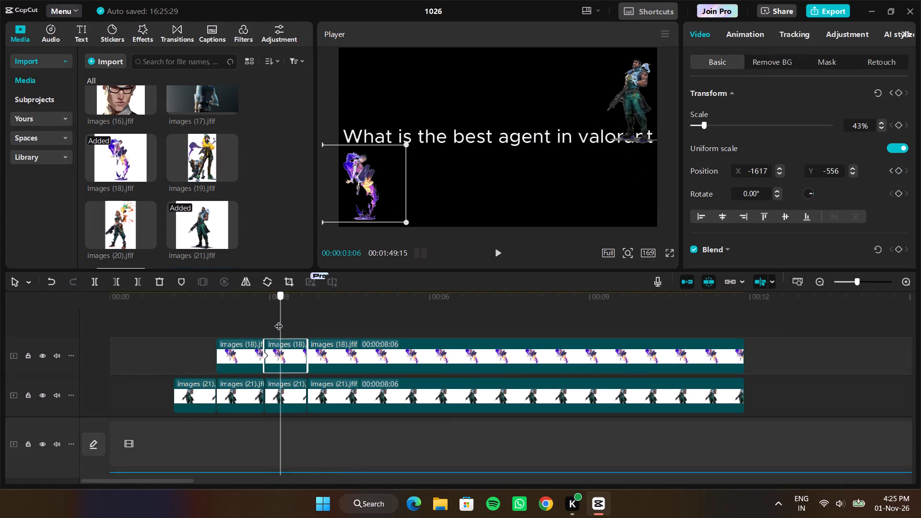
pyautogui.moveTo(279, 320); pyautogui.dragTo(276, 321)
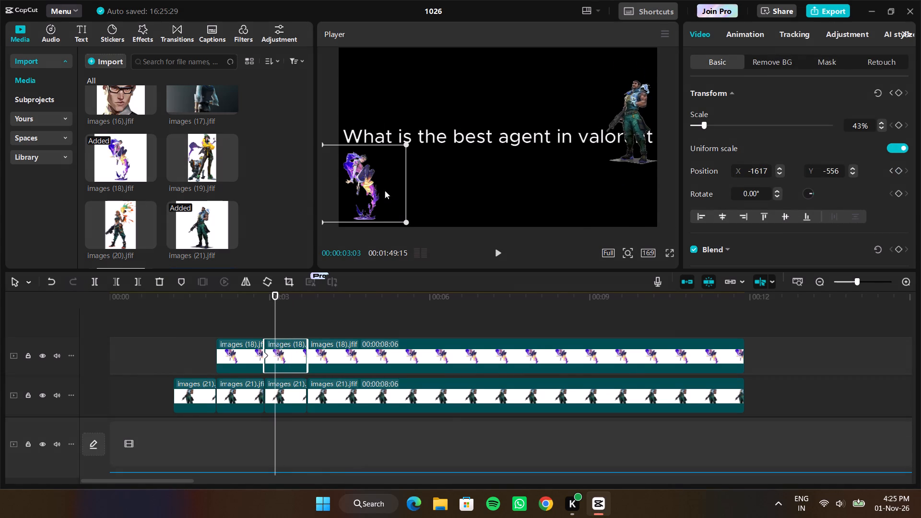
pyautogui.click(275, 312)
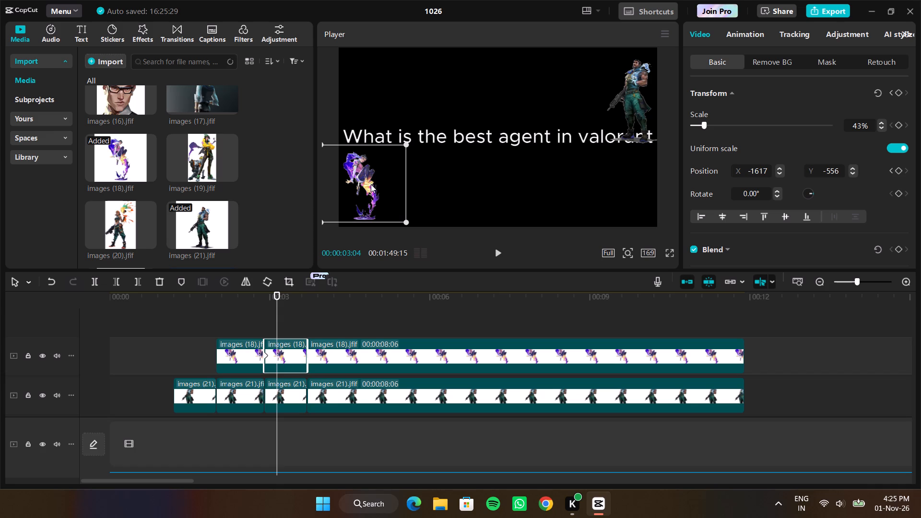
pyautogui.moveTo(371, 184); pyautogui.dragTo(582, 187)
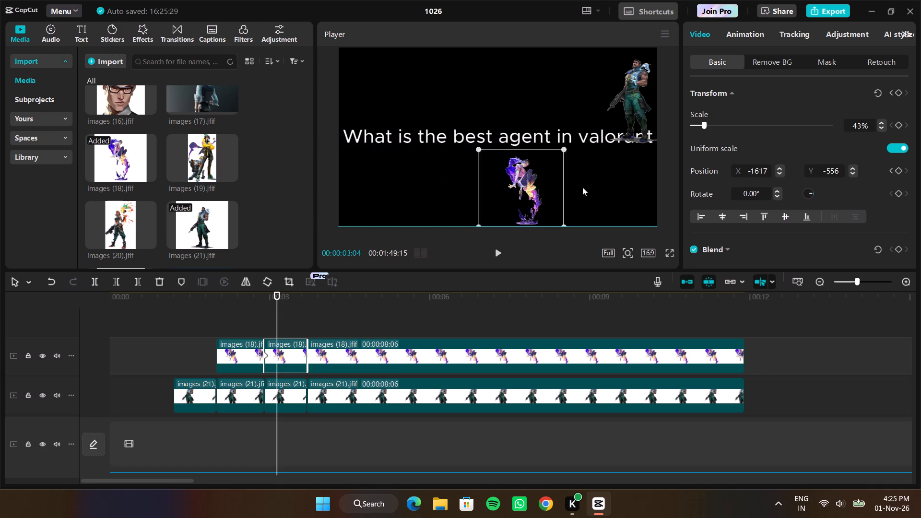
pyautogui.moveTo(582, 187); pyautogui.dragTo(629, 187)
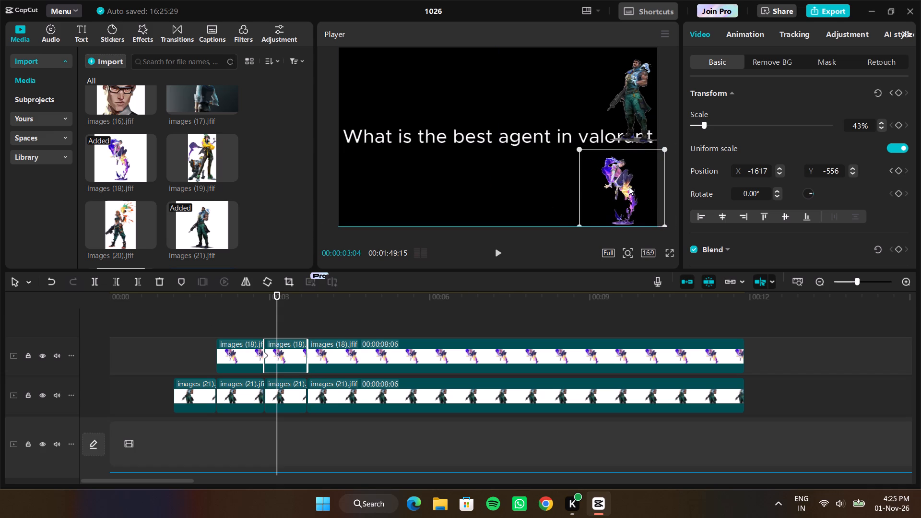
pyautogui.moveTo(629, 187); pyautogui.dragTo(645, 188)
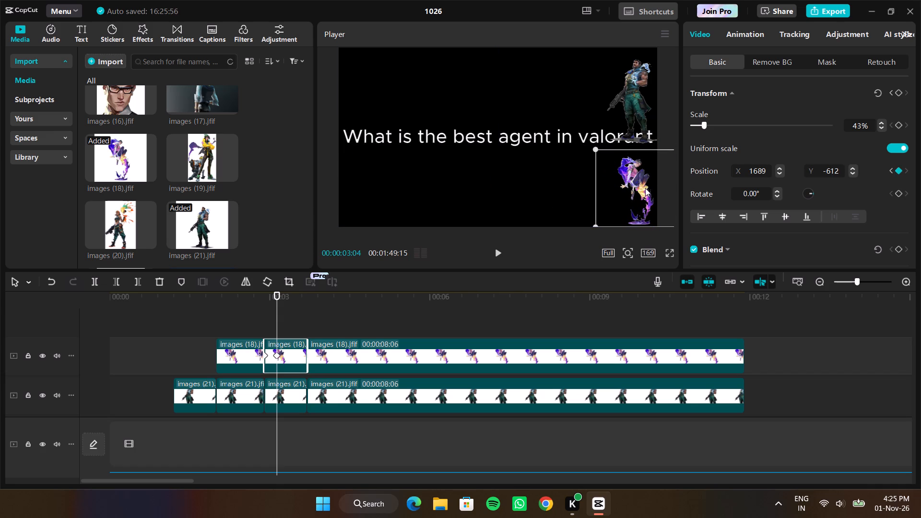
# Replay the sequence from the start to about 00:00:04:12 to check both agents' slides.
pyautogui.click(275, 310)
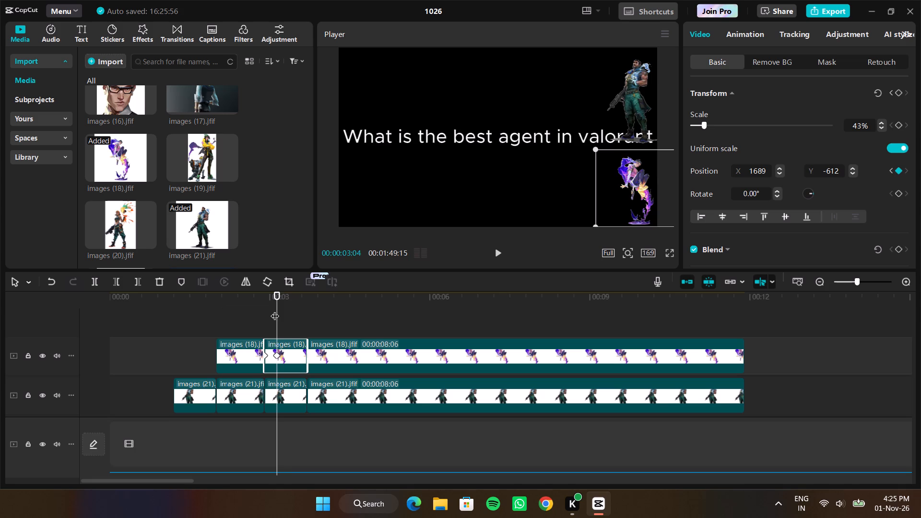
pyautogui.click(271, 310)
pyautogui.moveTo(271, 310); pyautogui.dragTo(8, 358)
pyautogui.press('space')
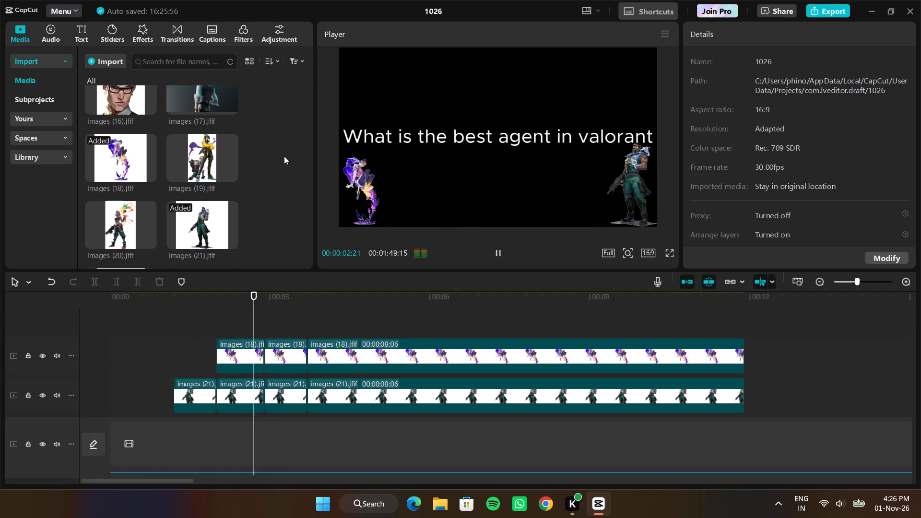
pyautogui.press('space')
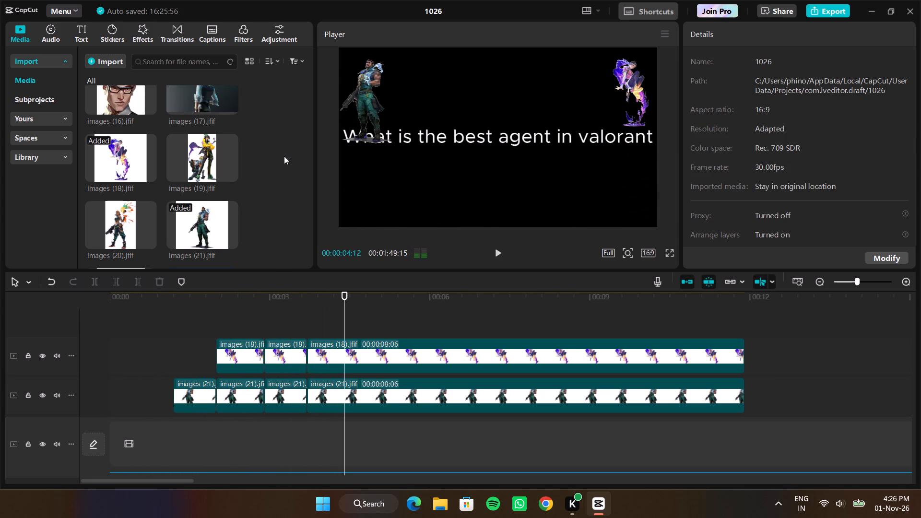
# Play on past the agent clips to about 00:00:17:15, examining the music track along the timeline.
pyautogui.press('space')
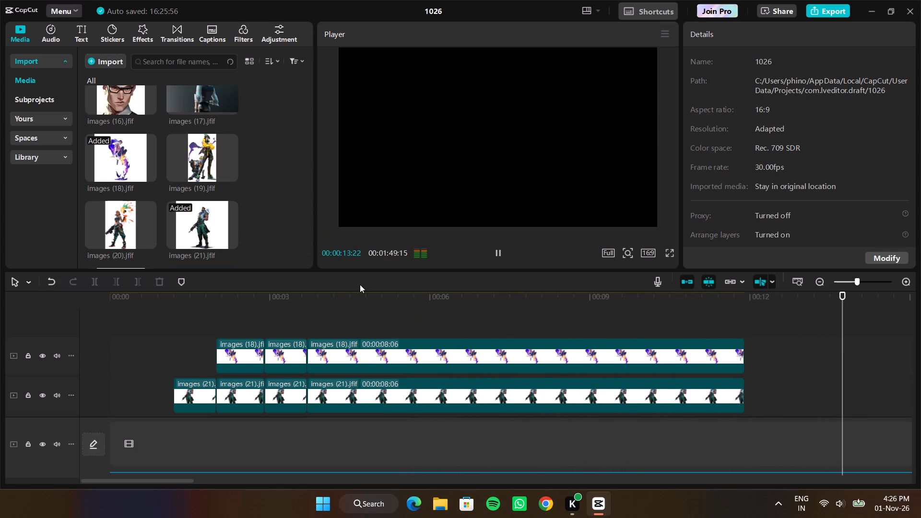
pyautogui.hscroll(-1, 563, 314)
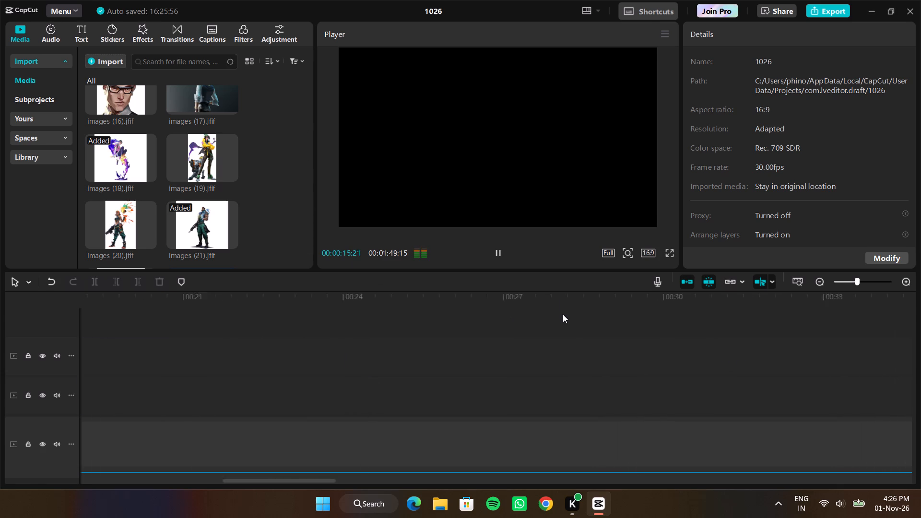
pyautogui.hscroll(-1, 563, 314)
pyautogui.scroll(-2, 563, 314)
pyautogui.press('space')
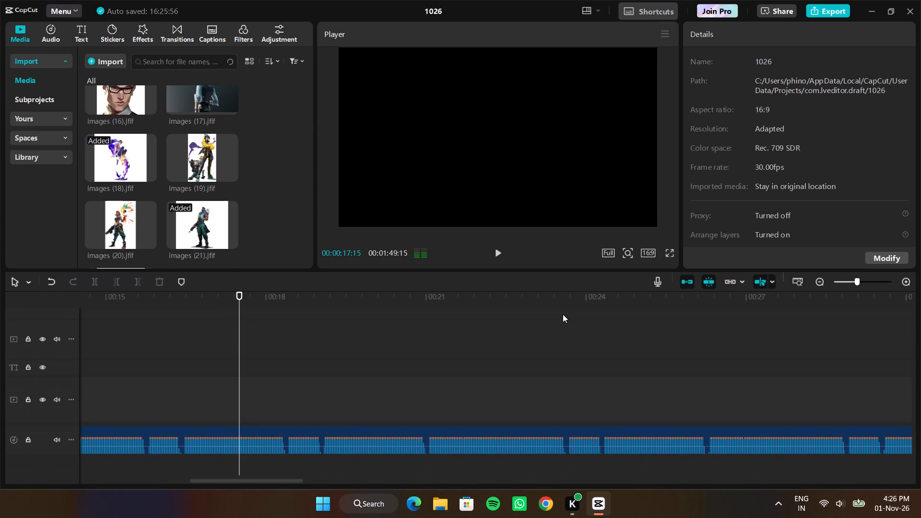
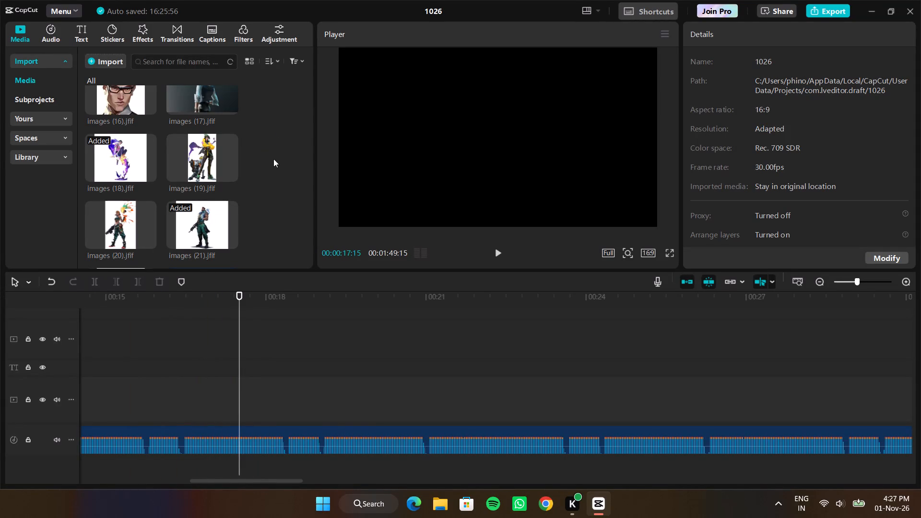
# Return the playhead to the start of the timeline at 00:00:00:00.
pyautogui.moveTo(240, 318); pyautogui.dragTo(0, 322)
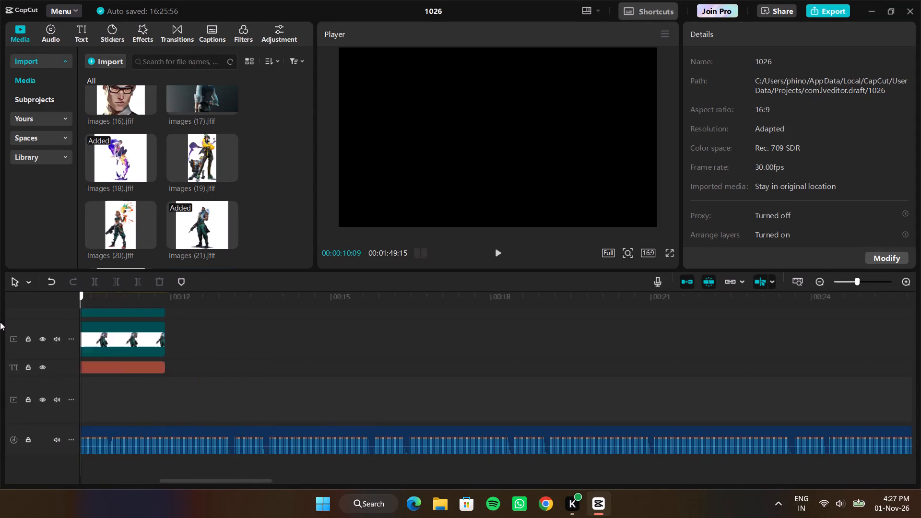
pyautogui.moveTo(0, 322); pyautogui.dragTo(0, 328)
pyautogui.scroll(1, 192, 310)
# Enlarge the timeline area's height so all tracks, from the images (18) clips to mutilator.mp3, fit below a smaller preview.
pyautogui.moveTo(475, 271); pyautogui.dragTo(475, 269)
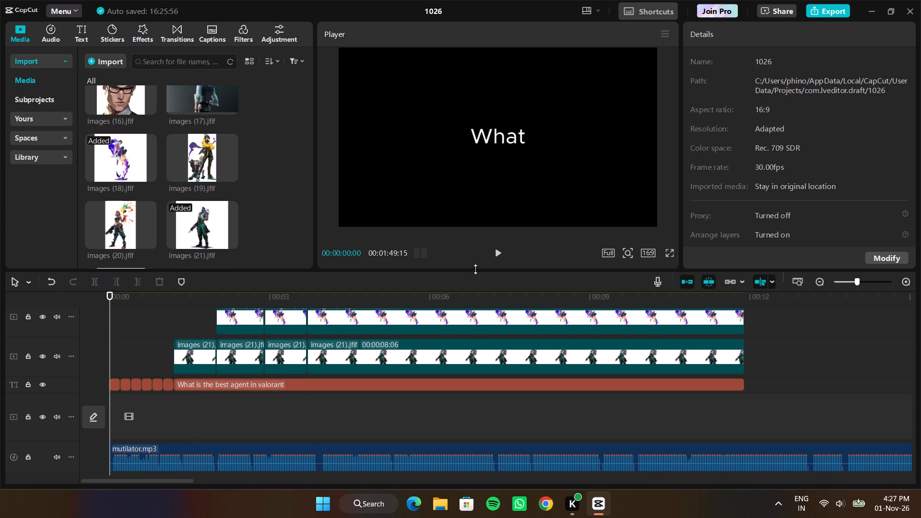
pyautogui.moveTo(475, 269); pyautogui.dragTo(471, 130)
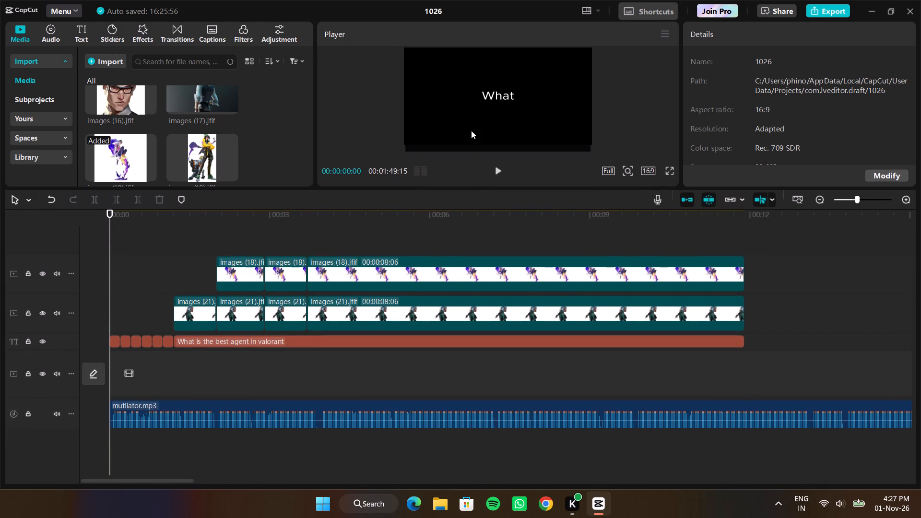
pyautogui.moveTo(471, 130); pyautogui.dragTo(480, 194)
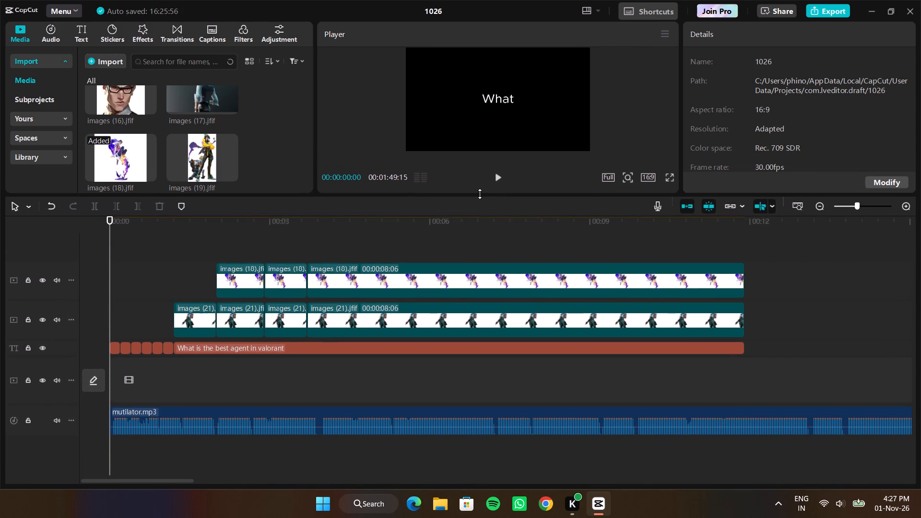
pyautogui.moveTo(480, 194); pyautogui.dragTo(481, 210)
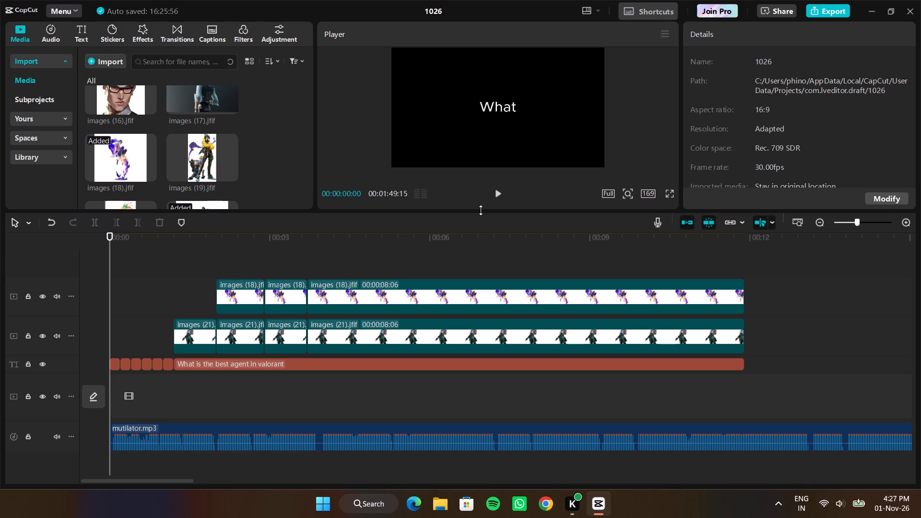
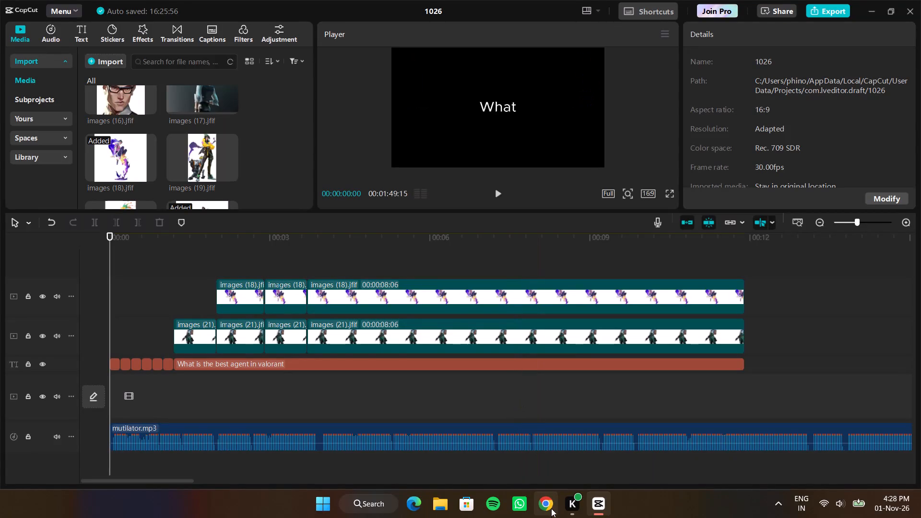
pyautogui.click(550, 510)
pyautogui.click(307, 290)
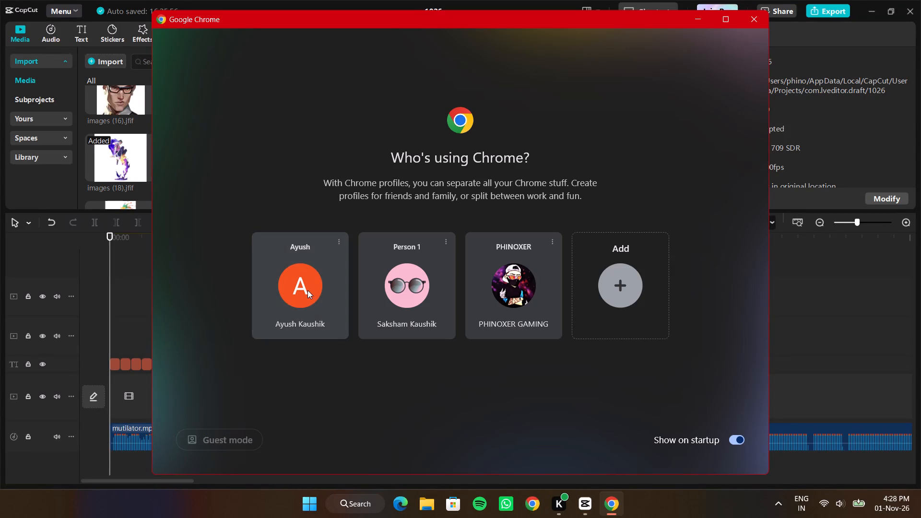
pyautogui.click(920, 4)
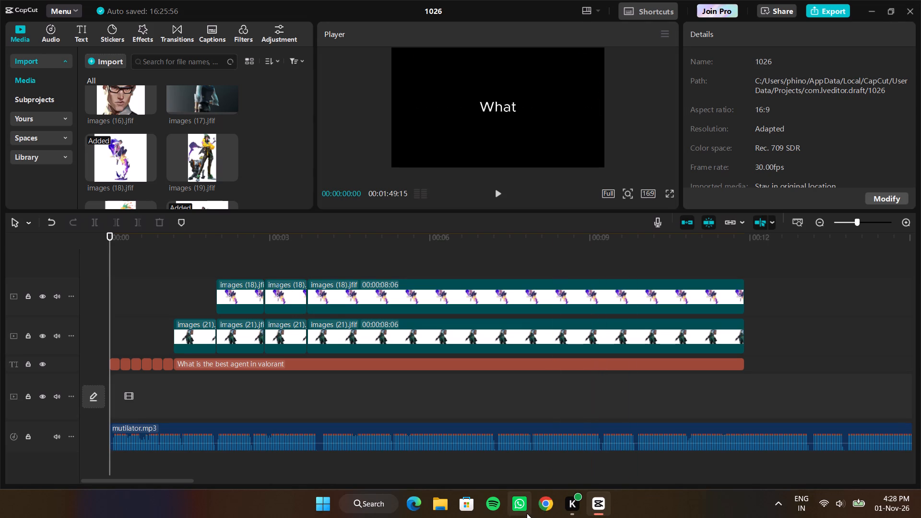
# Switch to Google Chrome with the Person 1 profile and open amazon.in.
pyautogui.click(543, 513)
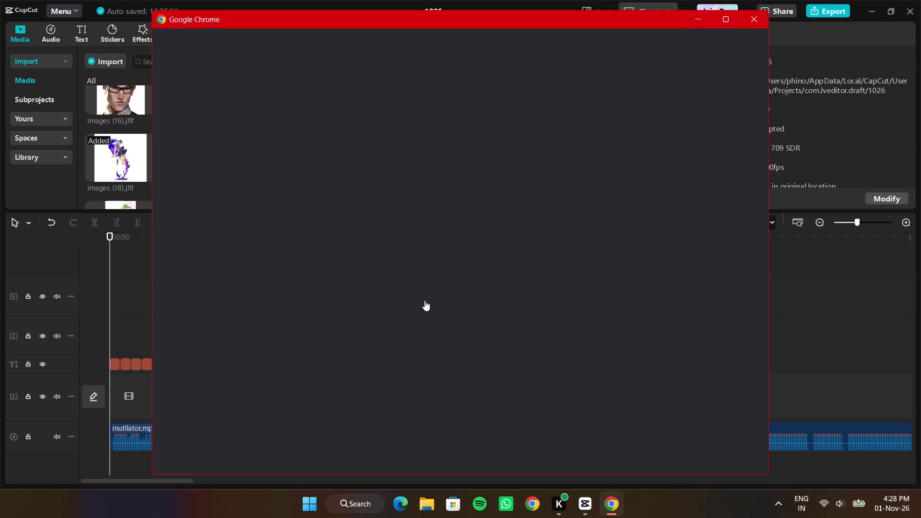
pyautogui.click(400, 286)
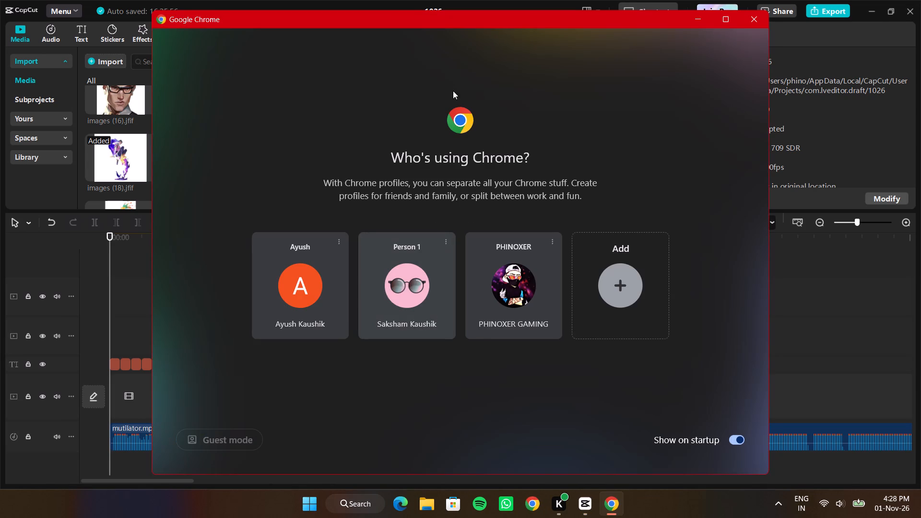
pyautogui.click(467, 38)
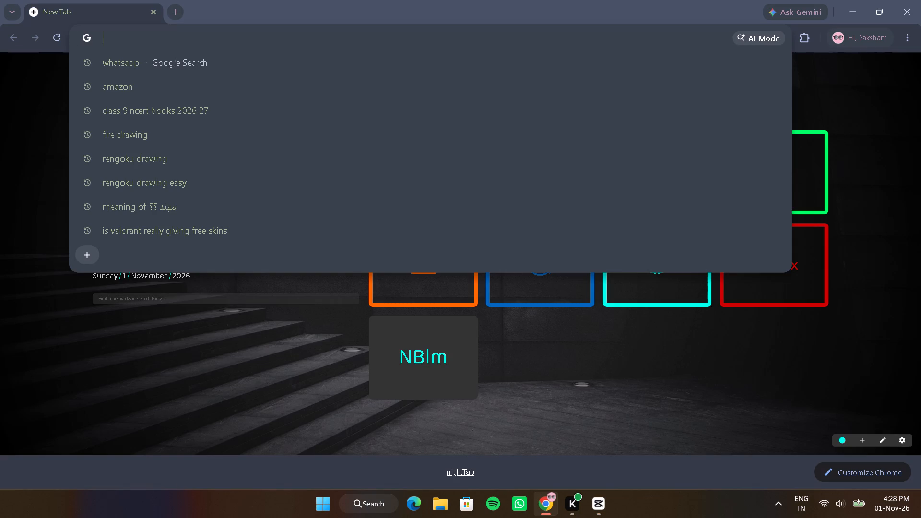
pyautogui.write('ama')
pyautogui.press('Return')
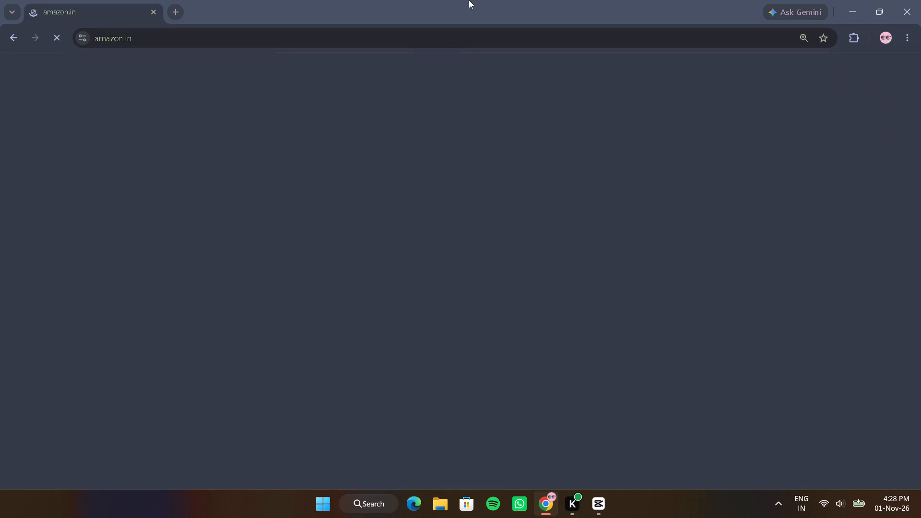
# Search Amazon for valorant vp.
pyautogui.click(430, 73)
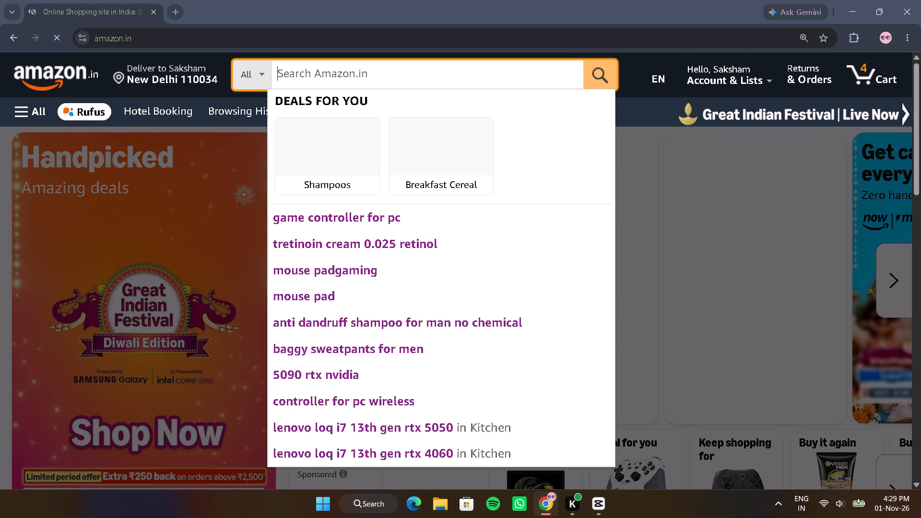
pyautogui.write('valorant')
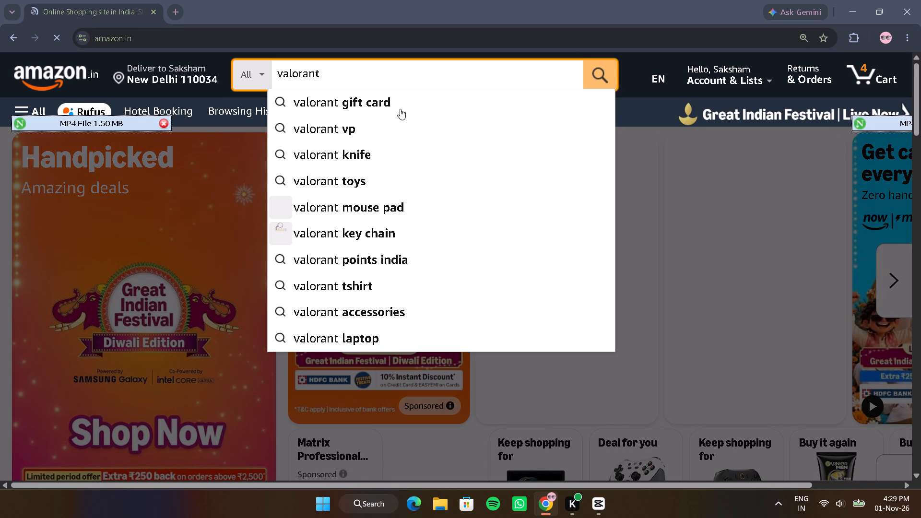
pyautogui.click(372, 129)
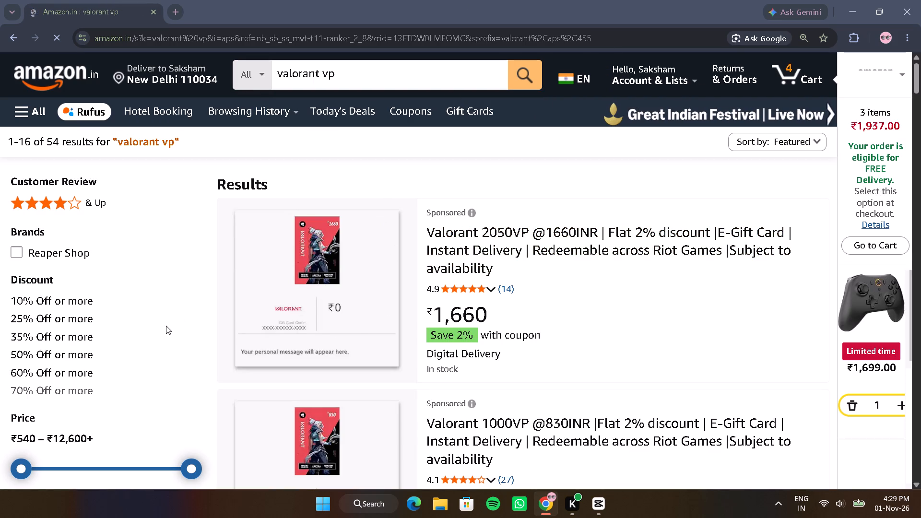
# Look through the valorant vp search results, comparing the gift card offers and their prices.
pyautogui.scroll(-4, 177, 329)
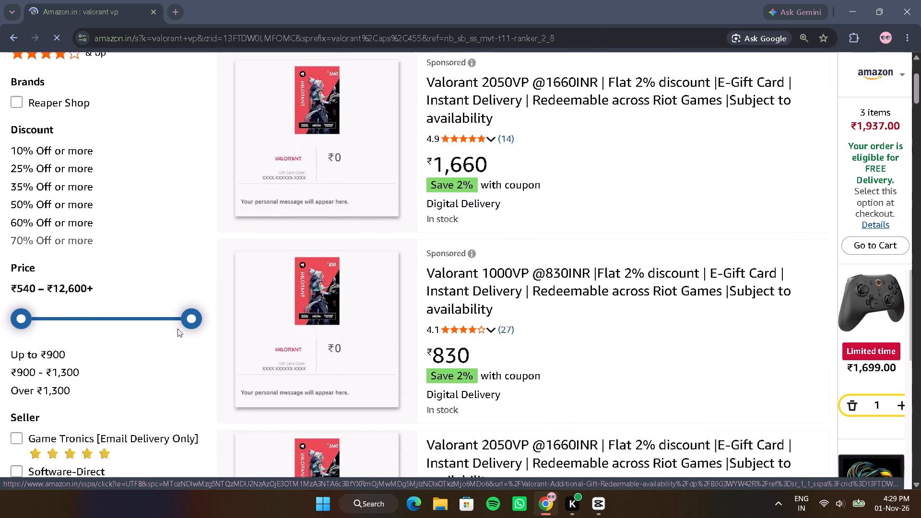
pyautogui.scroll(-7, 177, 329)
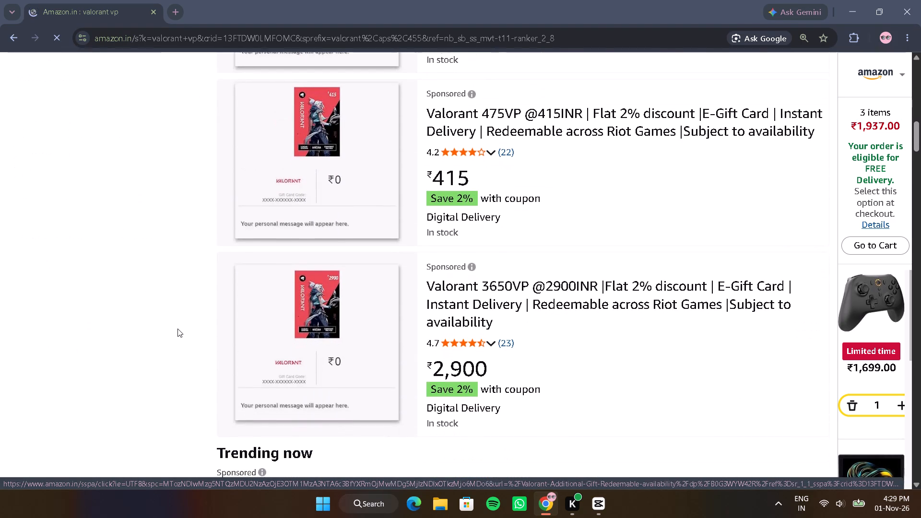
pyautogui.scroll(-2, 177, 329)
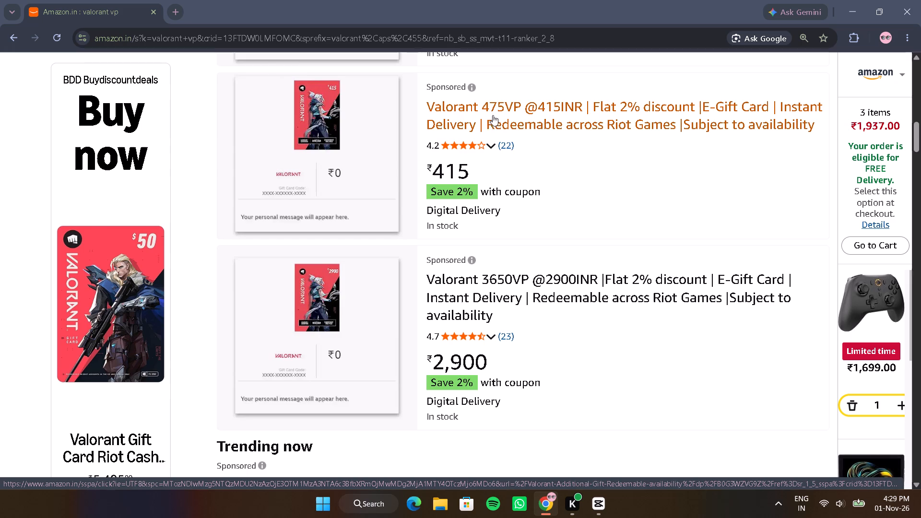
pyautogui.scroll(1, 496, 197)
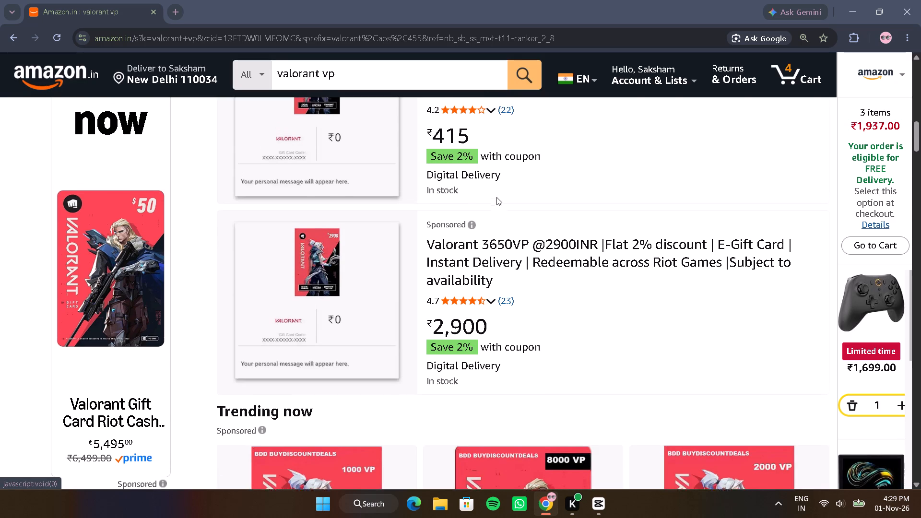
pyautogui.scroll(2, 496, 197)
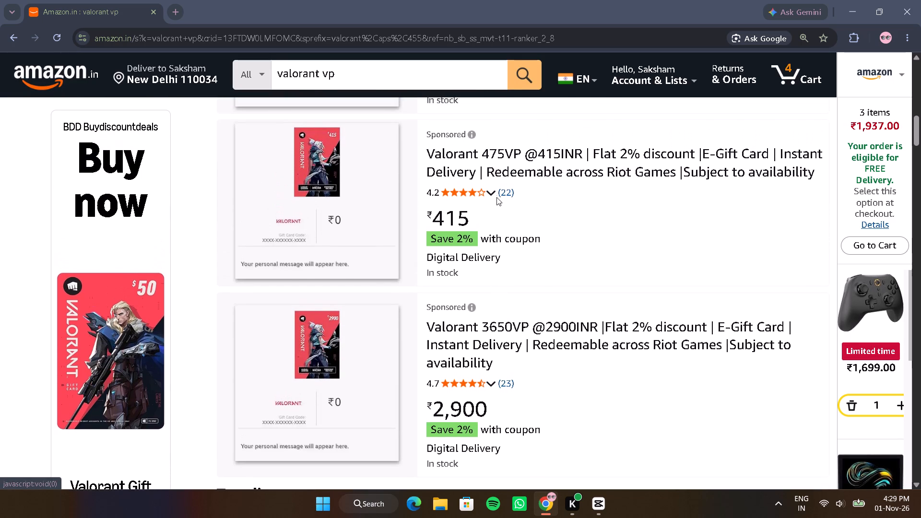
pyautogui.scroll(1, 496, 197)
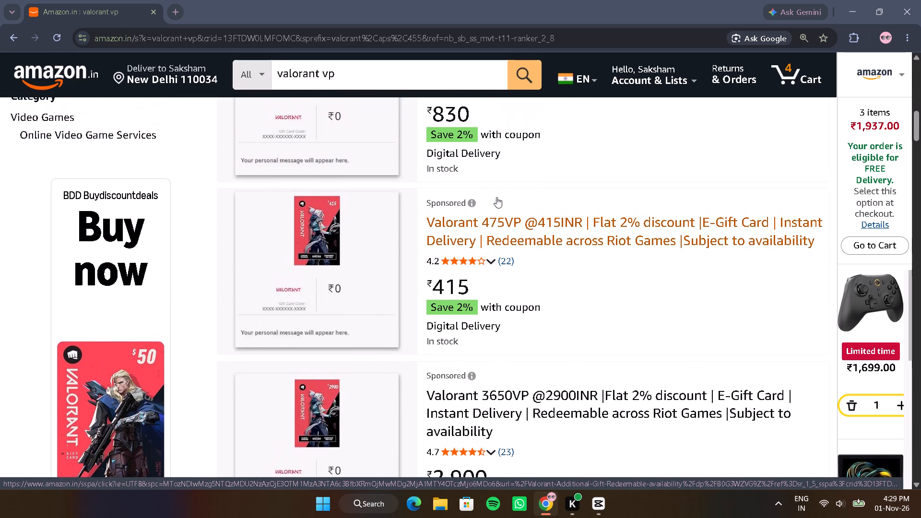
pyautogui.scroll(1, 496, 197)
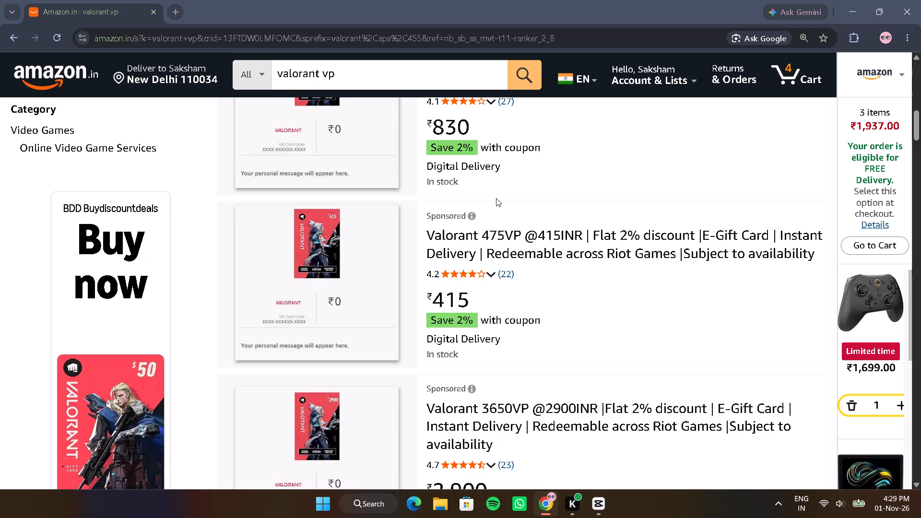
pyautogui.scroll(2, 496, 198)
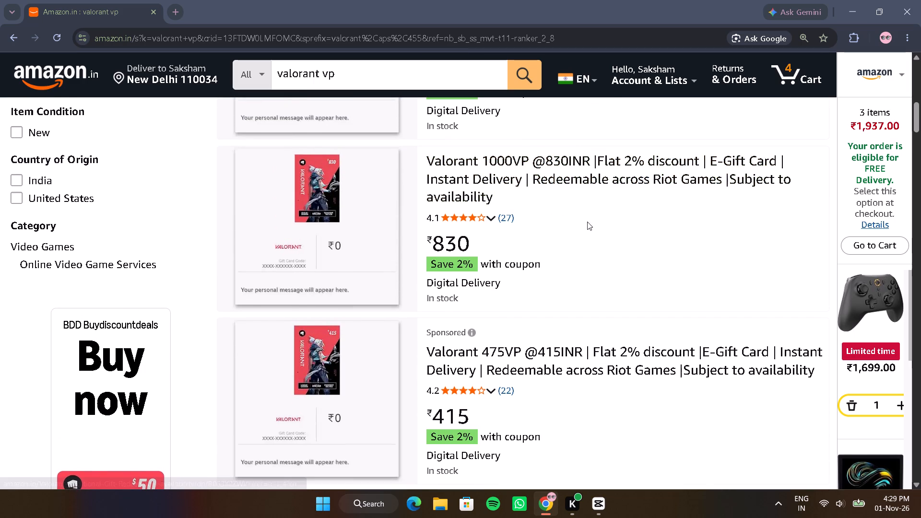
pyautogui.scroll(1, 635, 272)
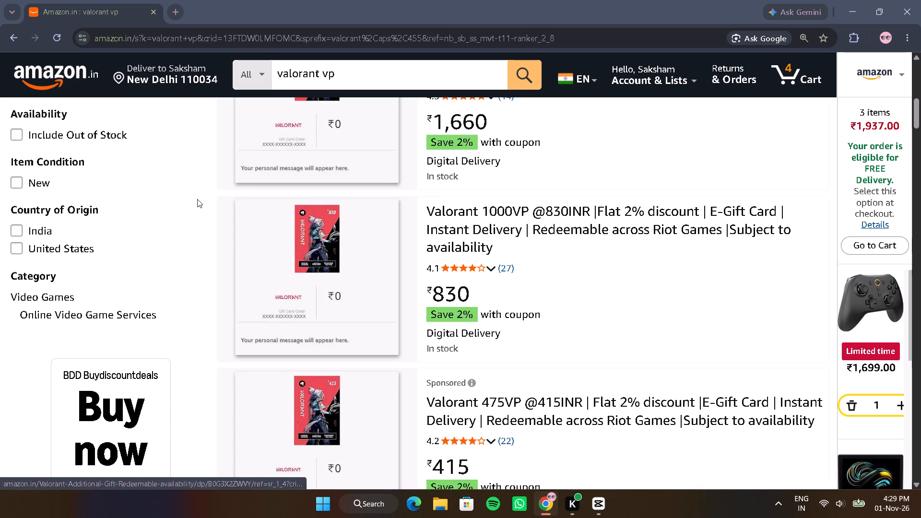
pyautogui.scroll(7, 204, 194)
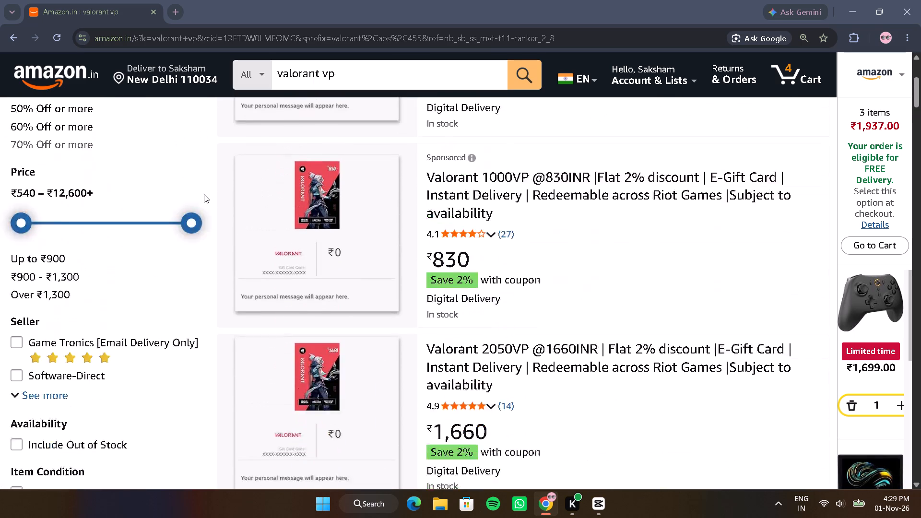
pyautogui.scroll(8, 204, 194)
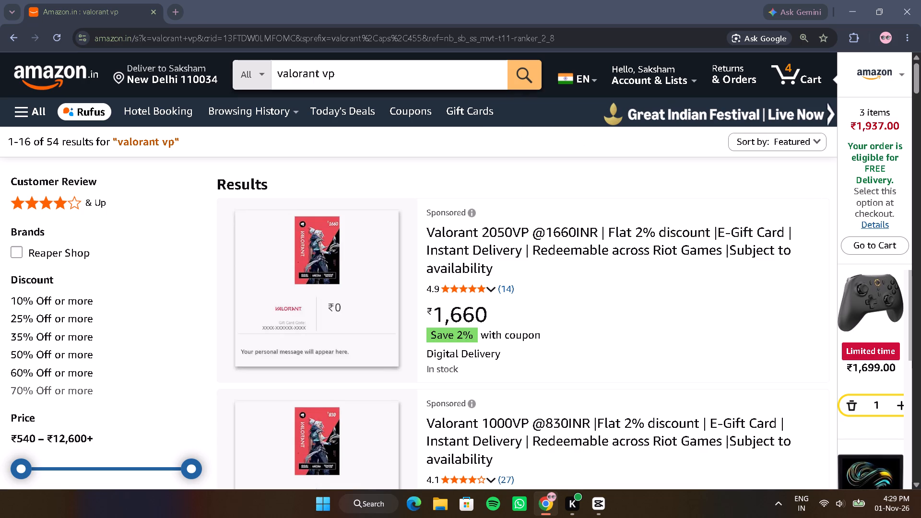
# Open the Amazon order history, look over the recent orders from the past 3 months, and close the browser.
pyautogui.click(741, 75)
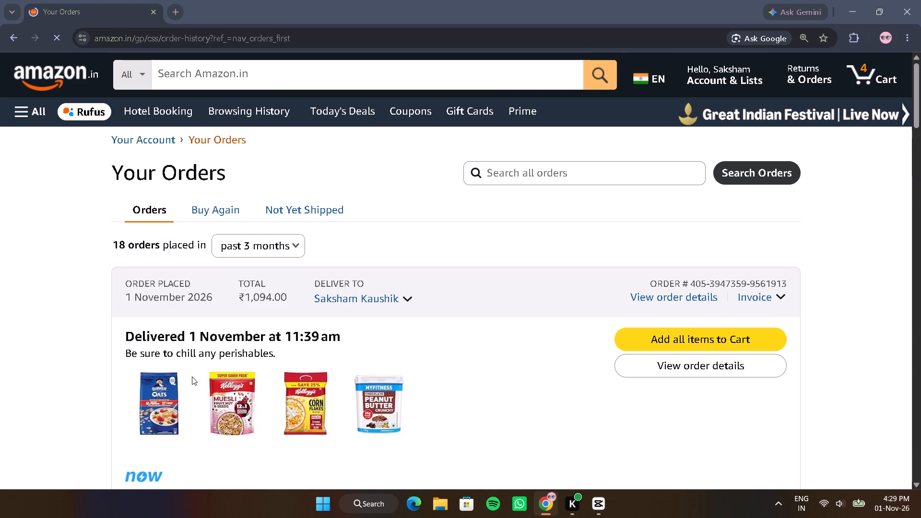
pyautogui.scroll(-6, 319, 346)
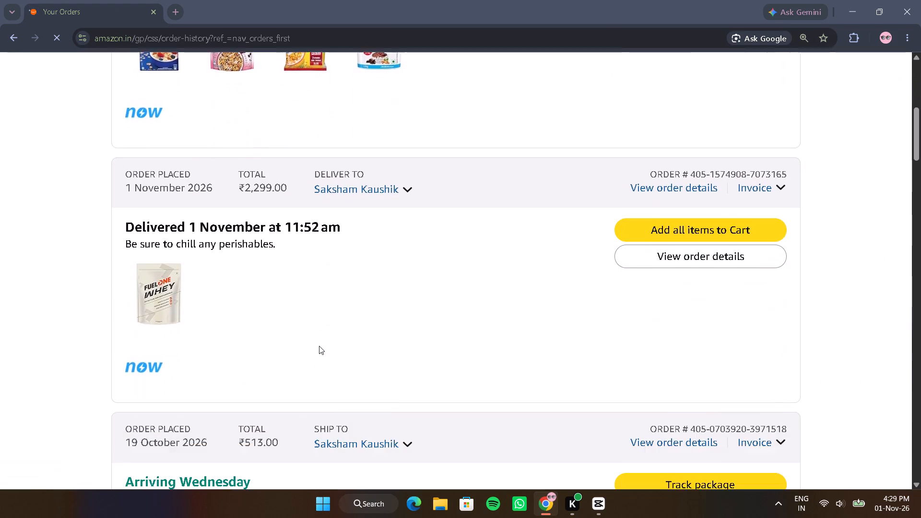
pyautogui.scroll(-4, 319, 346)
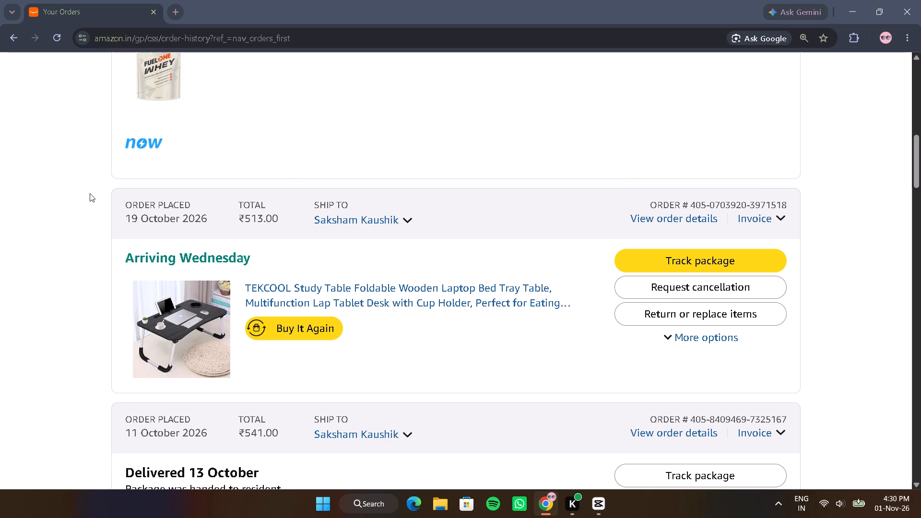
pyautogui.scroll(3, 92, 188)
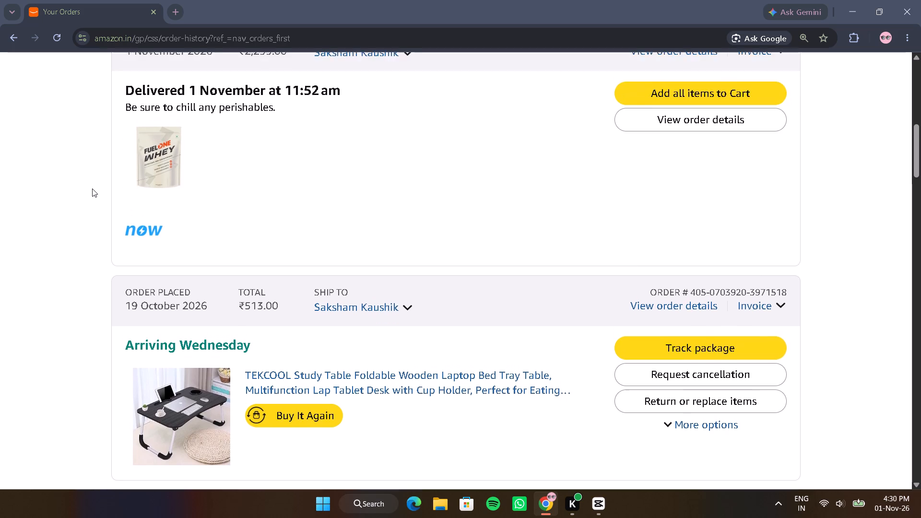
pyautogui.scroll(11, 92, 188)
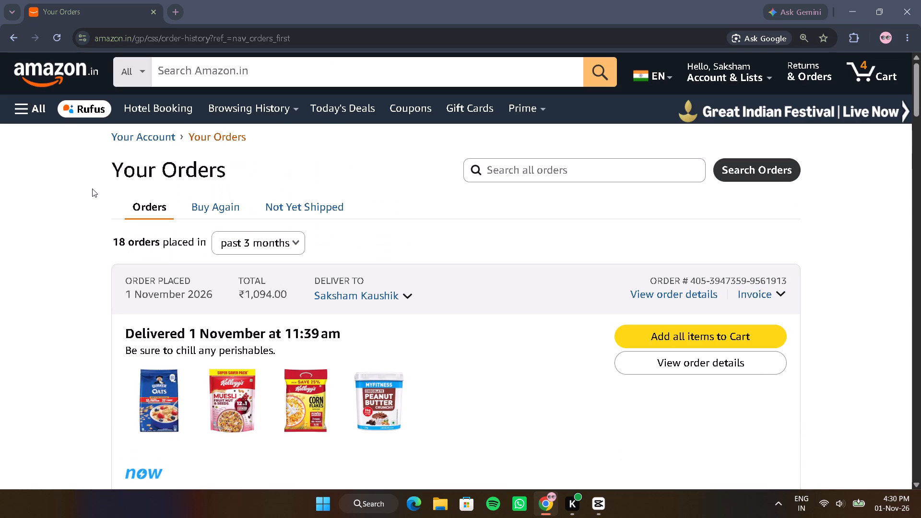
pyautogui.scroll(-1, 94, 238)
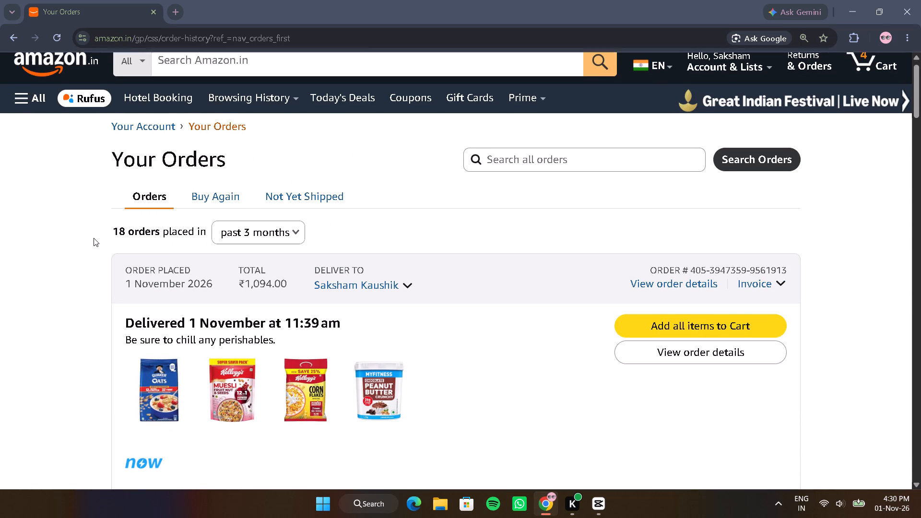
pyautogui.scroll(-5, 94, 238)
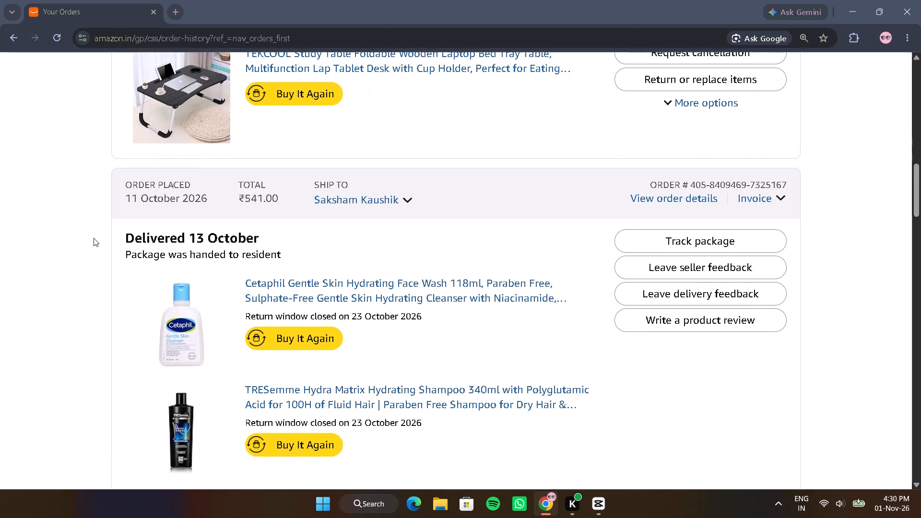
pyautogui.scroll(-2, 94, 238)
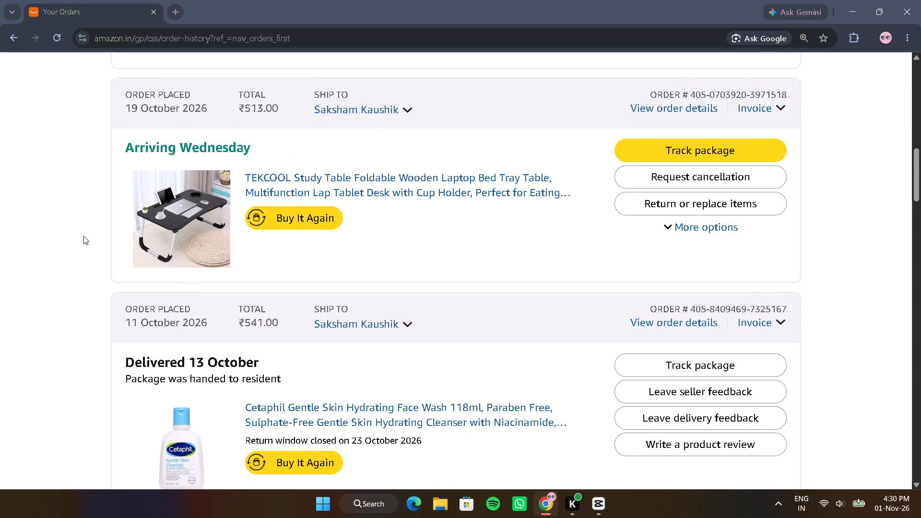
pyautogui.scroll(8, 83, 236)
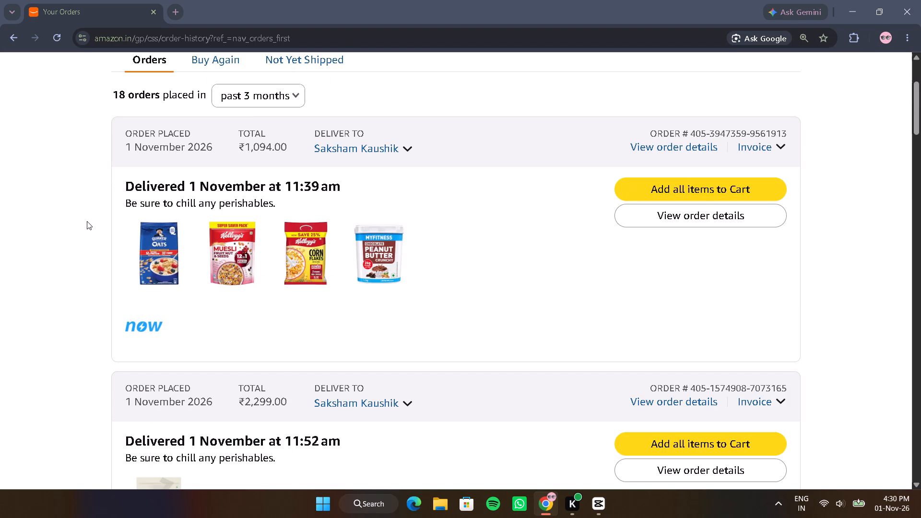
pyautogui.click(920, 0)
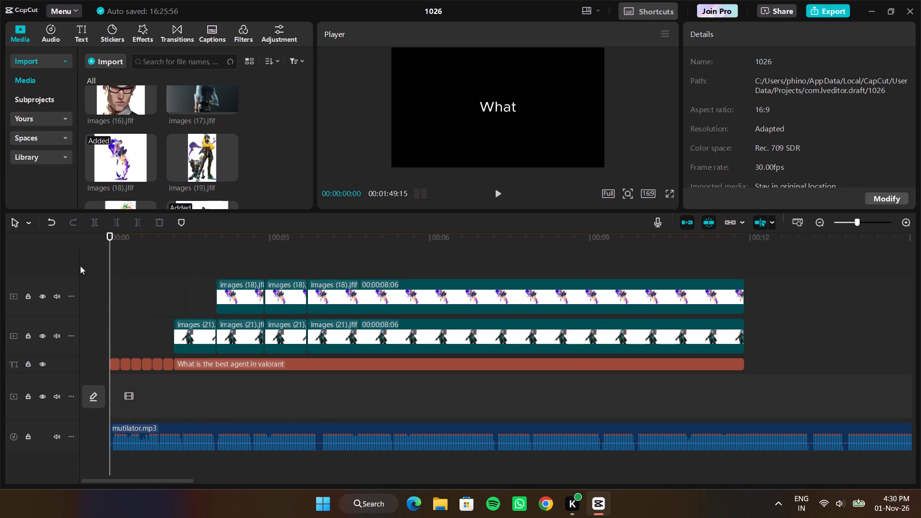
# Play the opening in CapCut to check the images (18) and images (21) slides, leaving the playhead at about 00:00:02:27.
pyautogui.press('space')
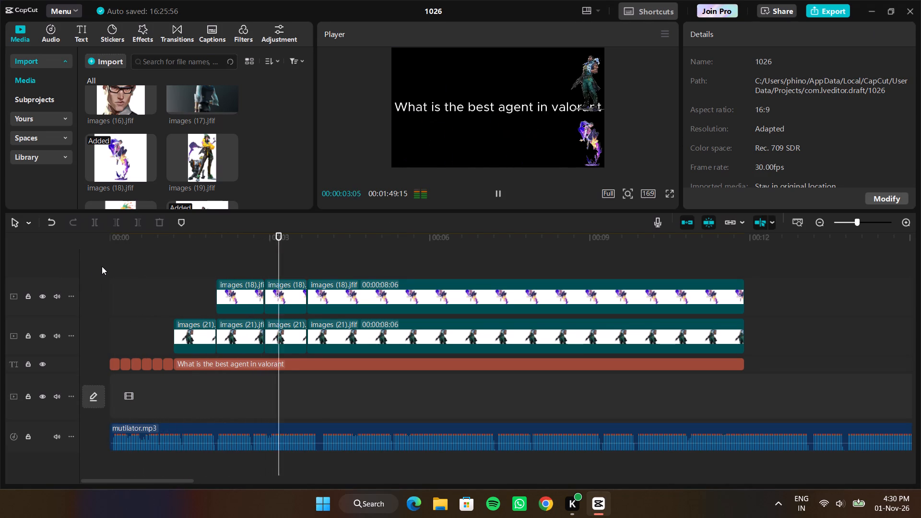
pyautogui.press('space')
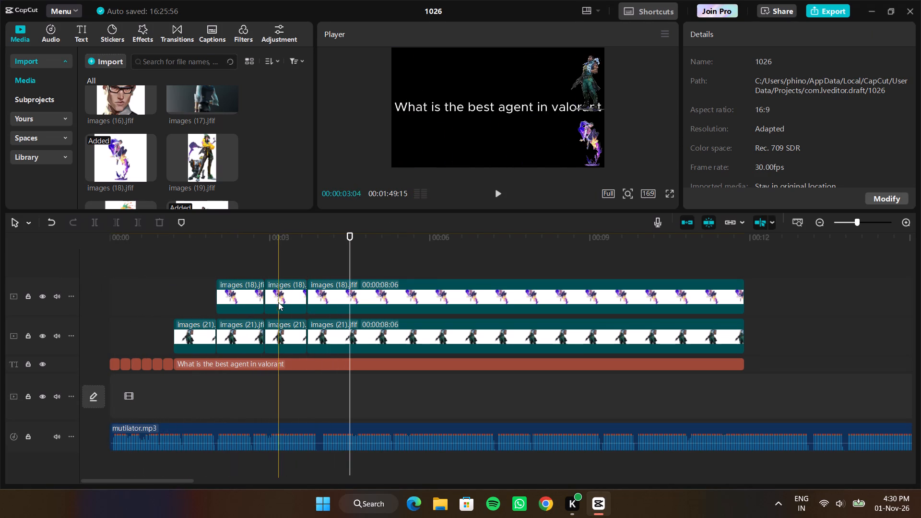
pyautogui.press('space')
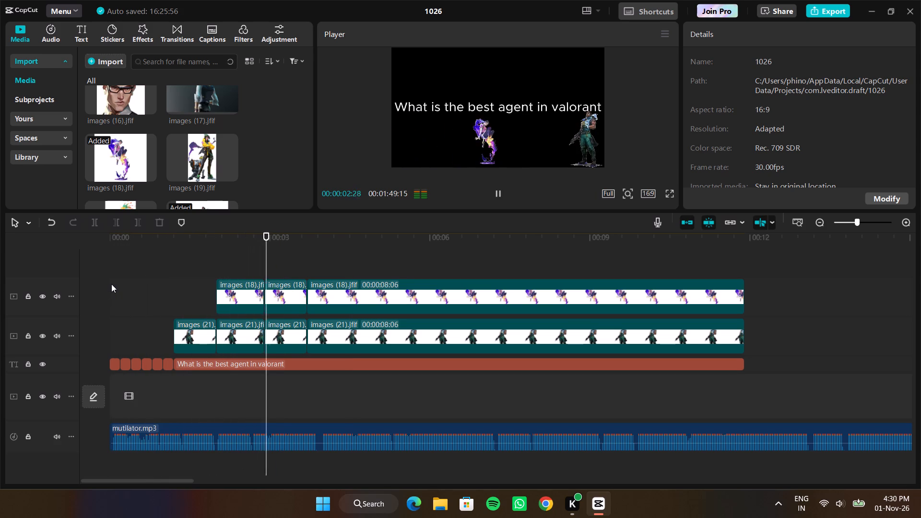
pyautogui.press('space')
pyautogui.moveTo(283, 273); pyautogui.dragTo(242, 268)
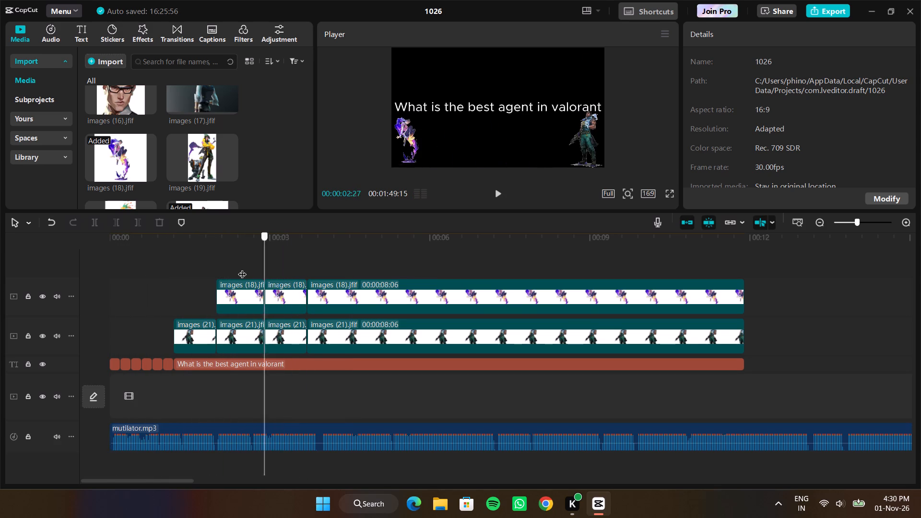
# Delete the position keyframe at 00:00:02:06 from the first images (18) clip.
pyautogui.moveTo(242, 268); pyautogui.dragTo(236, 267)
pyautogui.click(244, 287)
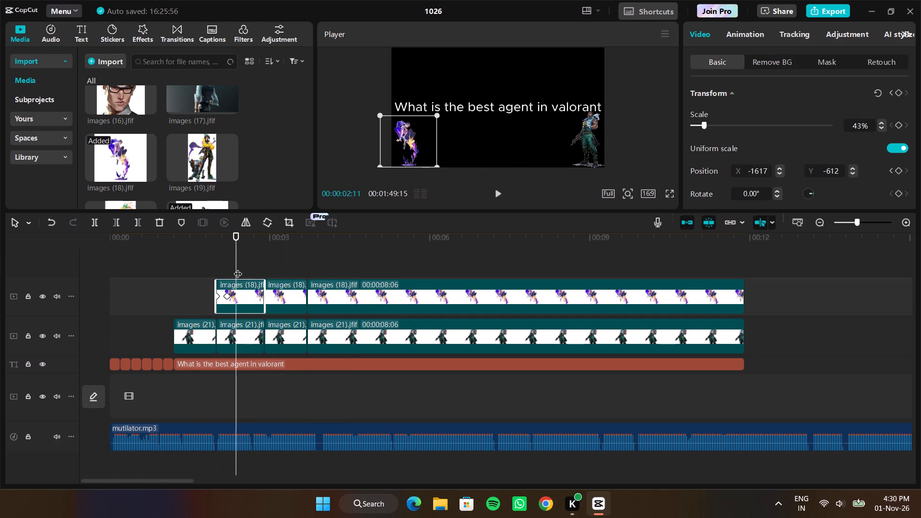
pyautogui.moveTo(238, 268); pyautogui.dragTo(229, 268)
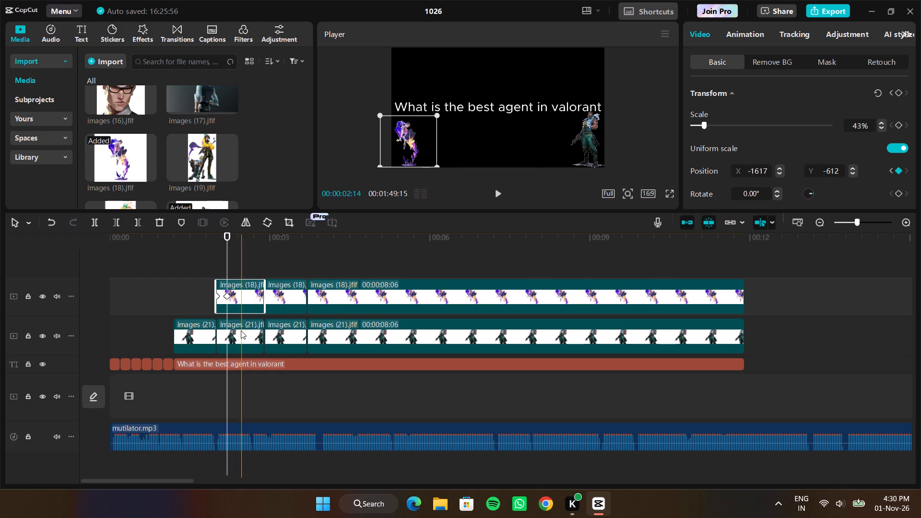
pyautogui.click(241, 330)
pyautogui.click(239, 285)
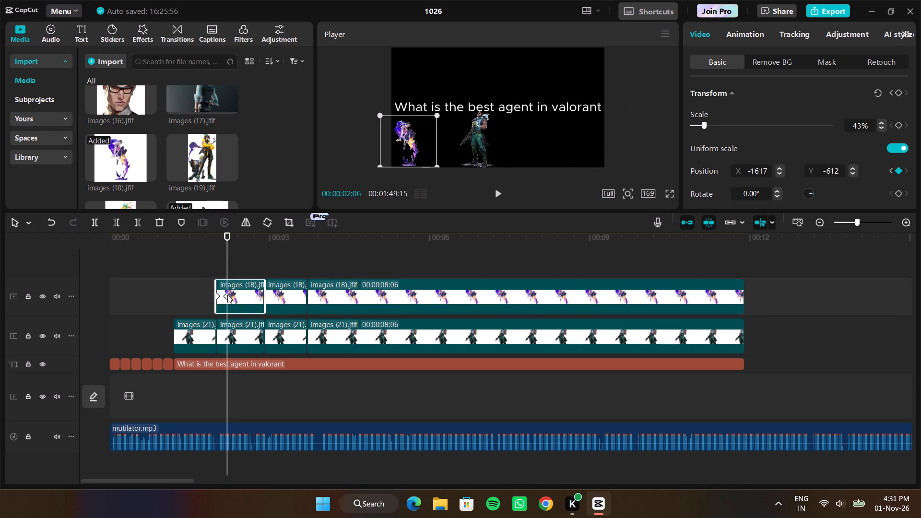
pyautogui.rightClick(227, 294)
pyautogui.click(258, 355)
# At 00:00:02:08, move the first images (18) clip to the frame's bottom-left corner, about X -1612, Y -612, creating a position keyframe.
pyautogui.click(227, 267)
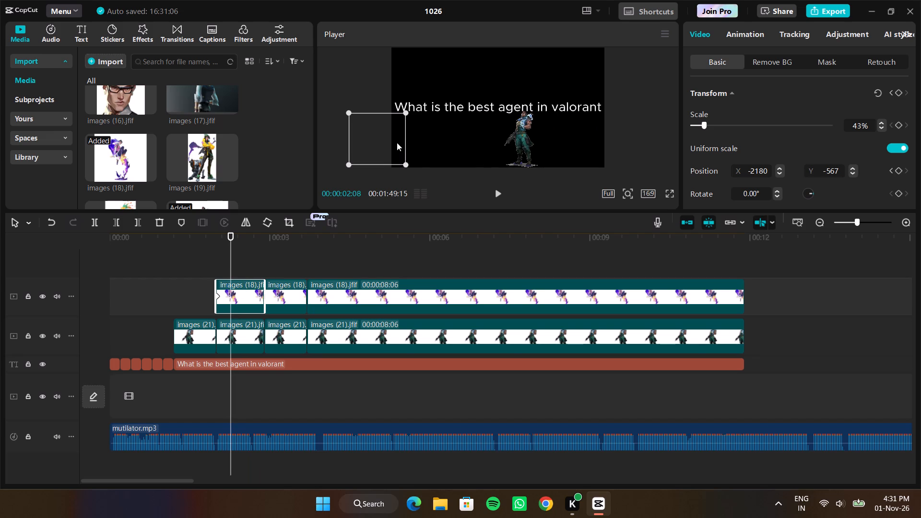
pyautogui.moveTo(397, 142); pyautogui.dragTo(430, 140)
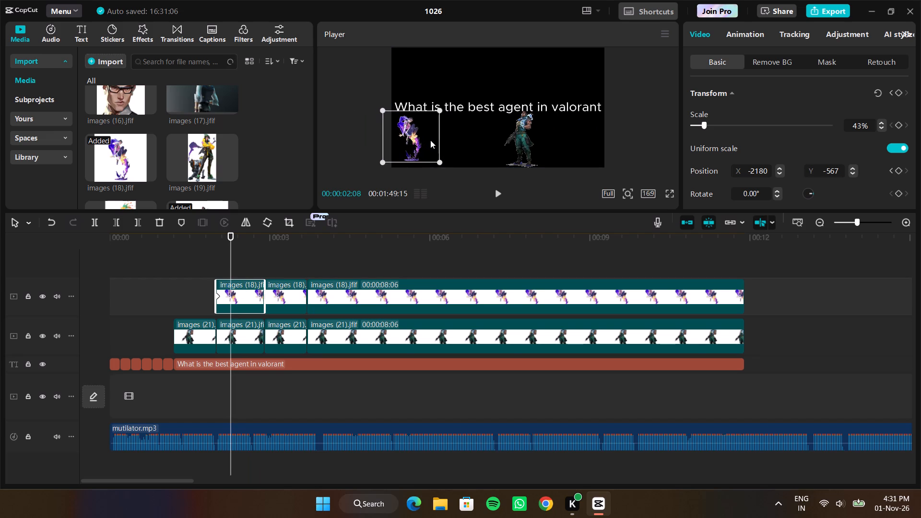
pyautogui.moveTo(430, 140); pyautogui.dragTo(428, 144)
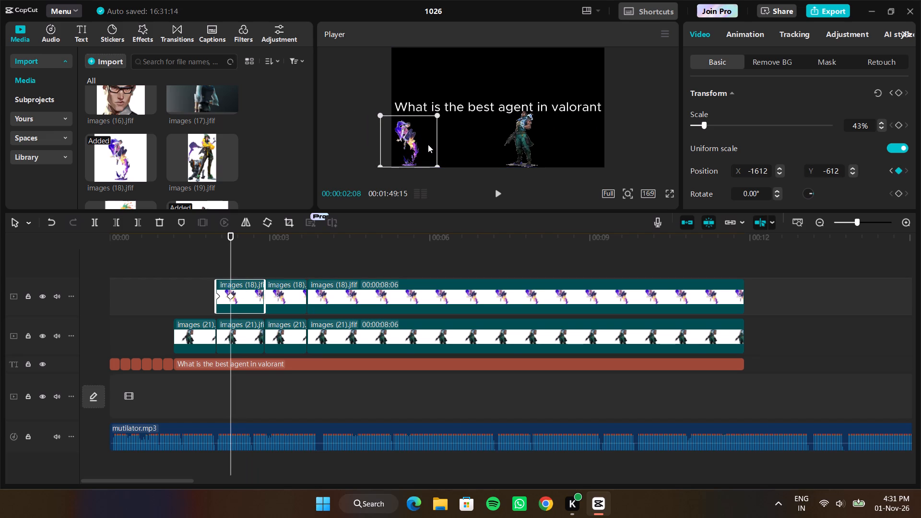
# Play the opening from the start to check the retimed images (18) slide against the music.
pyautogui.moveTo(232, 259); pyautogui.dragTo(0, 301)
pyautogui.press('space')
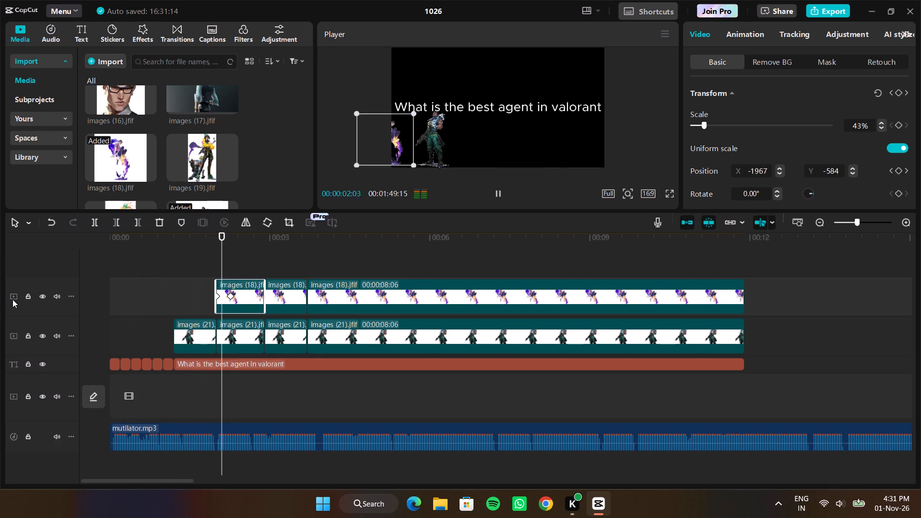
pyautogui.click(146, 274)
pyautogui.moveTo(150, 275); pyautogui.dragTo(33, 300)
pyautogui.press('space')
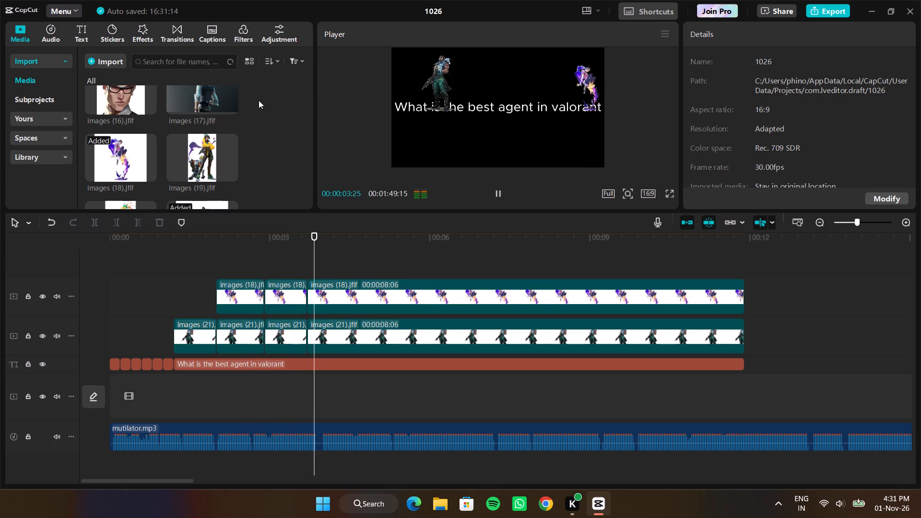
pyautogui.press('space')
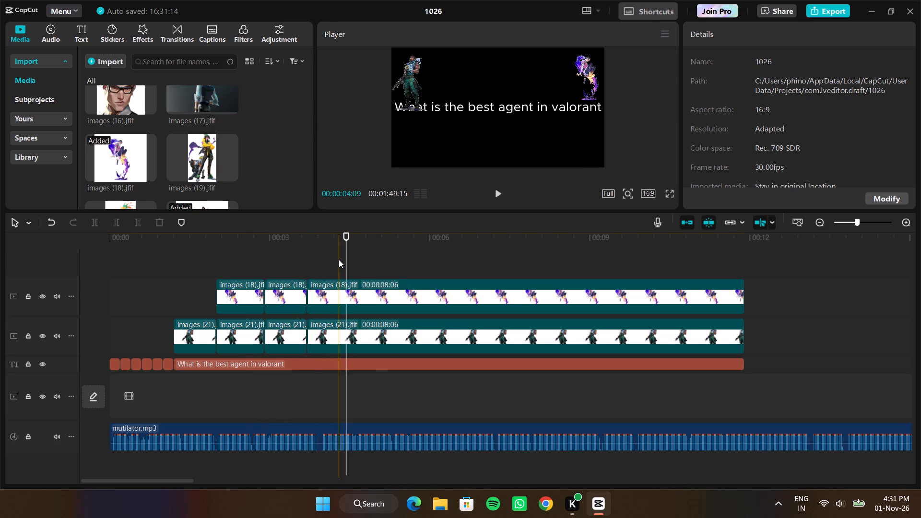
# Add images (19) on a new top track at 00:00:02:27 and trim its end to match the second images (18) clip.
pyautogui.moveTo(347, 256); pyautogui.dragTo(259, 258)
pyautogui.click(261, 257)
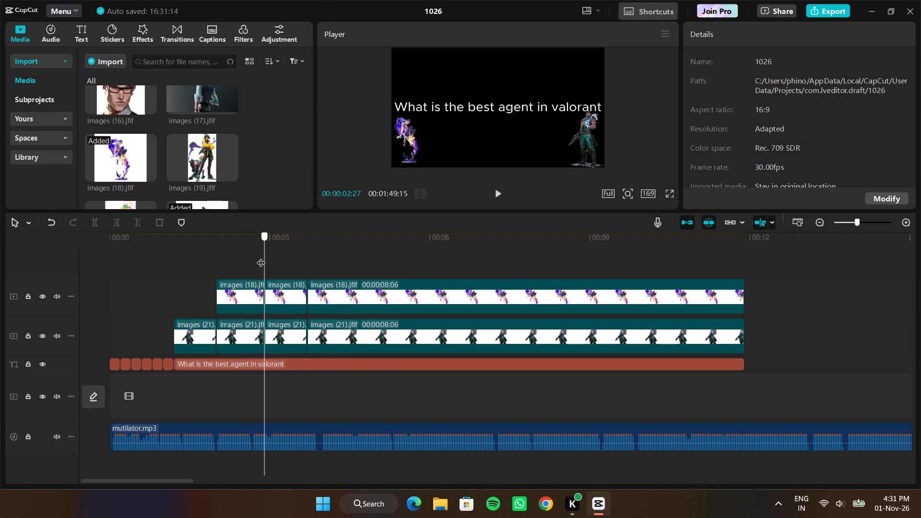
pyautogui.scroll(1, 280, 259)
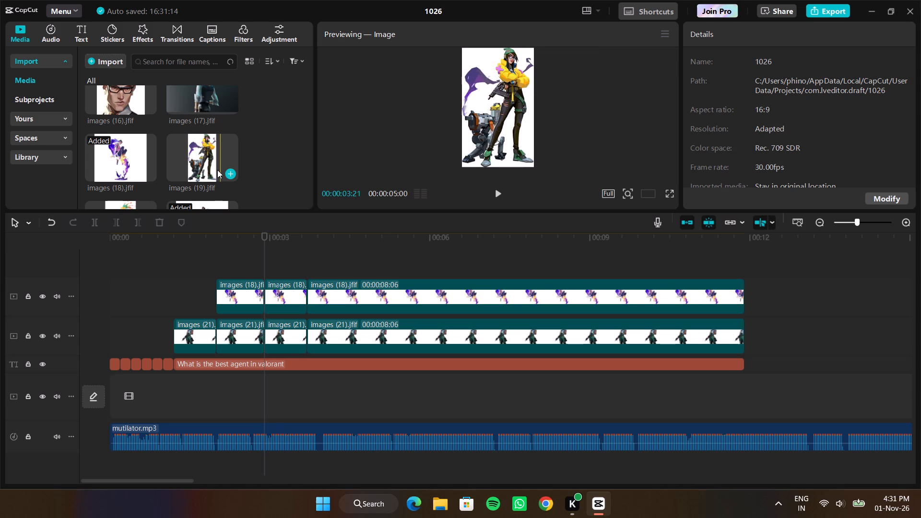
pyautogui.moveTo(209, 167); pyautogui.dragTo(265, 260)
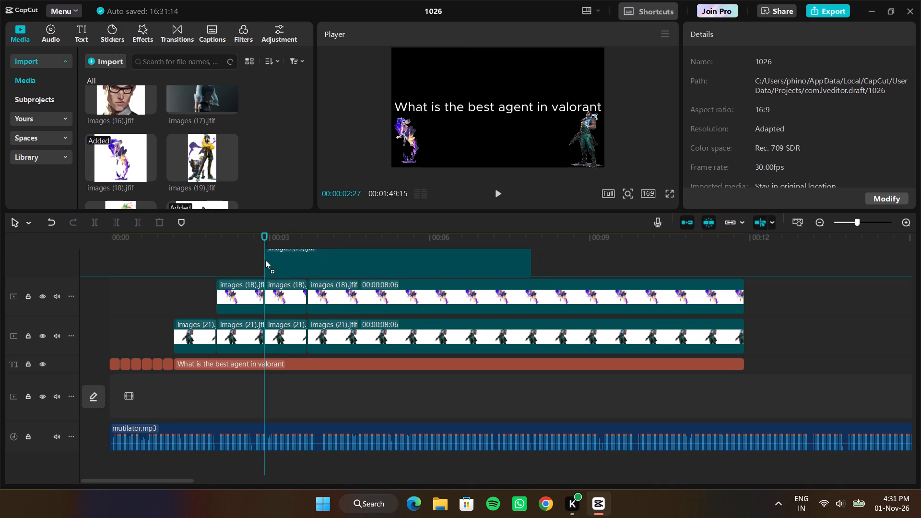
pyautogui.moveTo(265, 260); pyautogui.dragTo(265, 260)
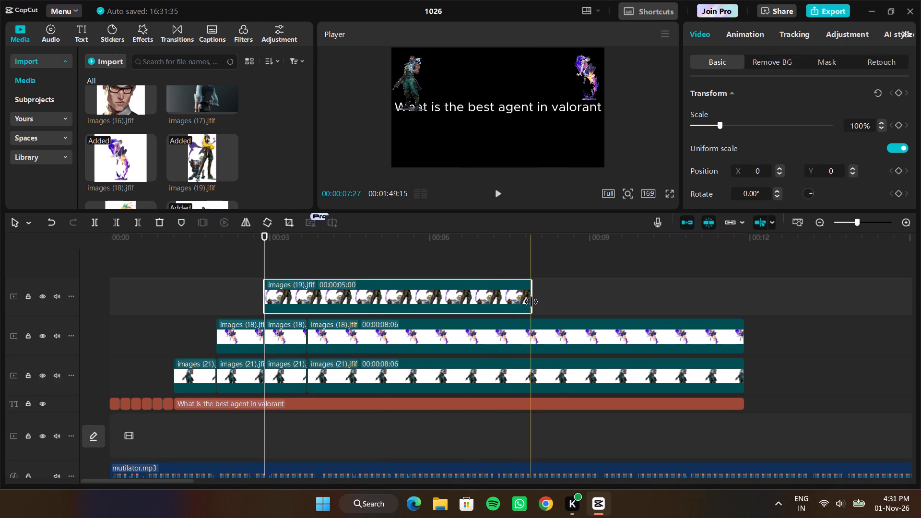
pyautogui.moveTo(531, 301); pyautogui.dragTo(309, 296)
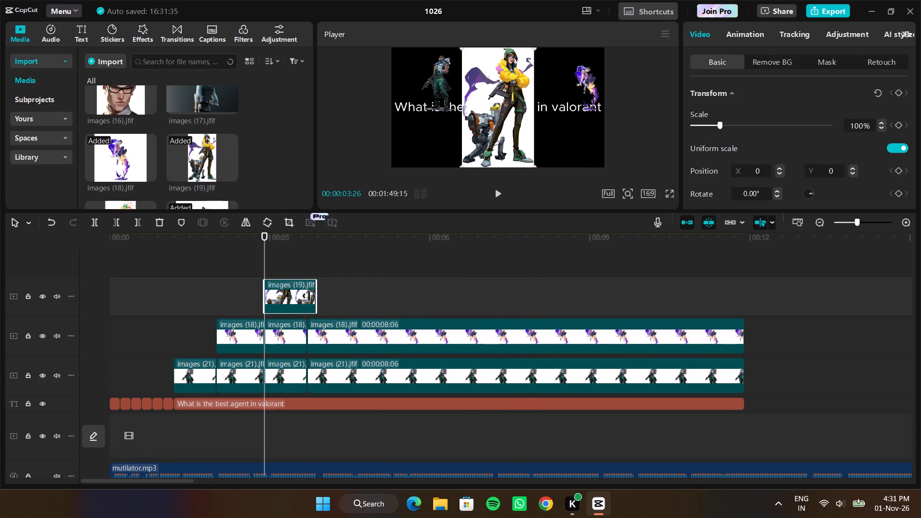
pyautogui.moveTo(309, 296); pyautogui.dragTo(304, 296)
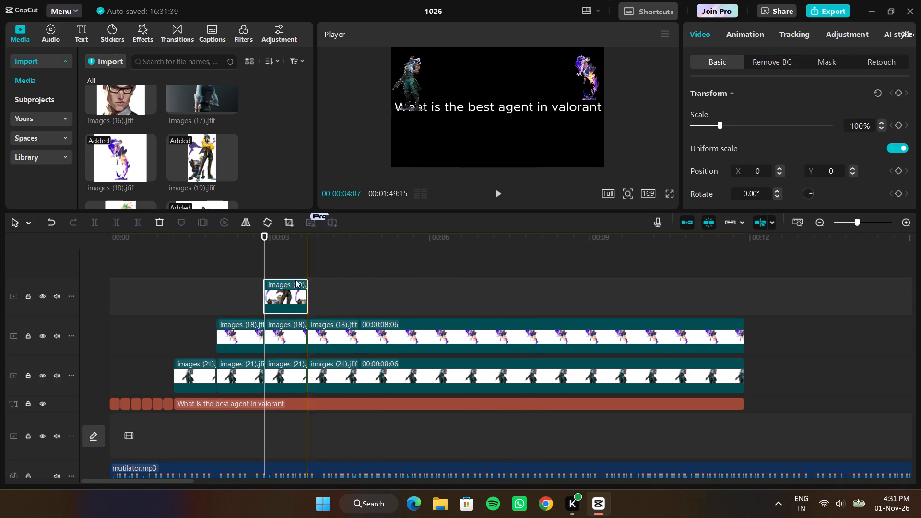
# Open the images (19) clip's background removal settings at 00:00:03:11 and enlarge the player preview by shrinking the timeline and media areas.
pyautogui.click(290, 265)
pyautogui.click(300, 292)
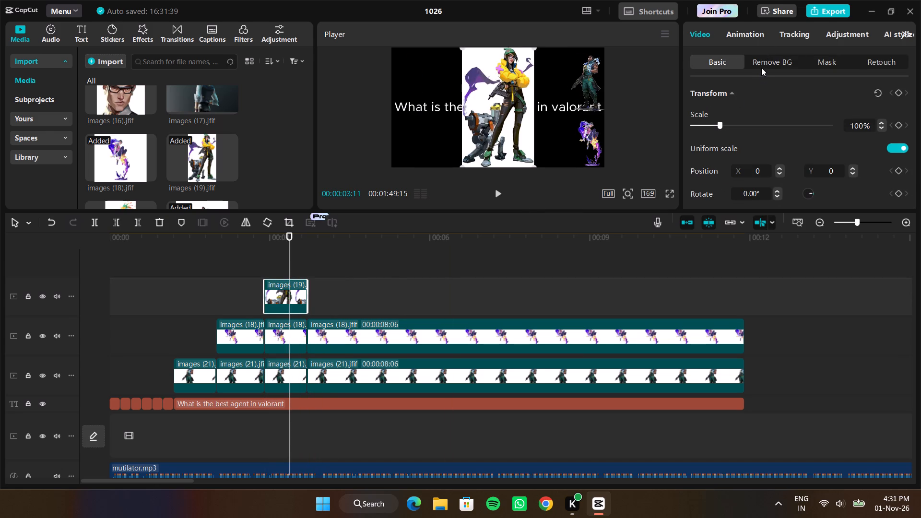
pyautogui.click(761, 68)
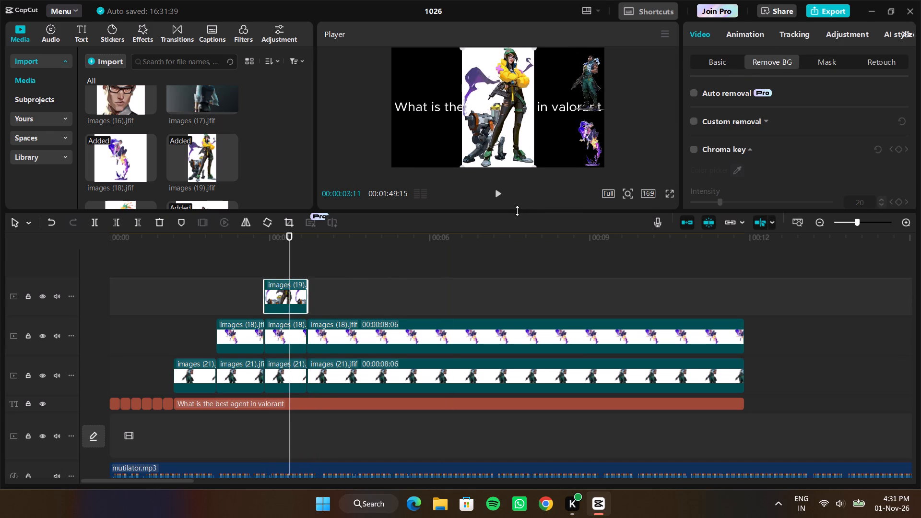
pyautogui.moveTo(517, 211); pyautogui.dragTo(516, 242)
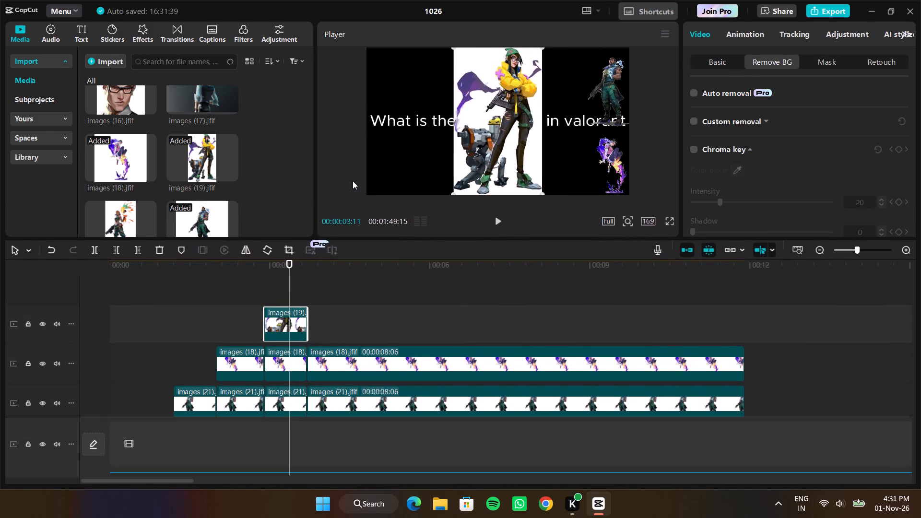
pyautogui.click(317, 171)
pyautogui.click(316, 171)
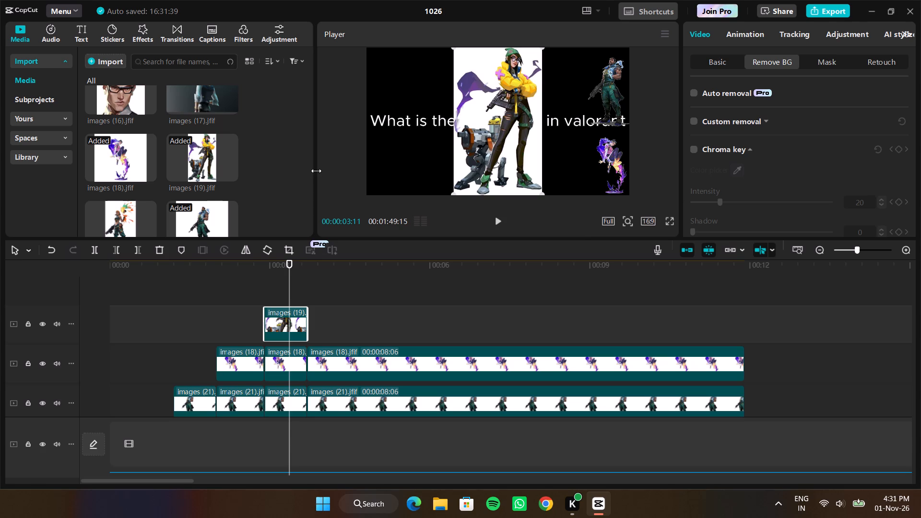
pyautogui.moveTo(316, 171); pyautogui.dragTo(79, 188)
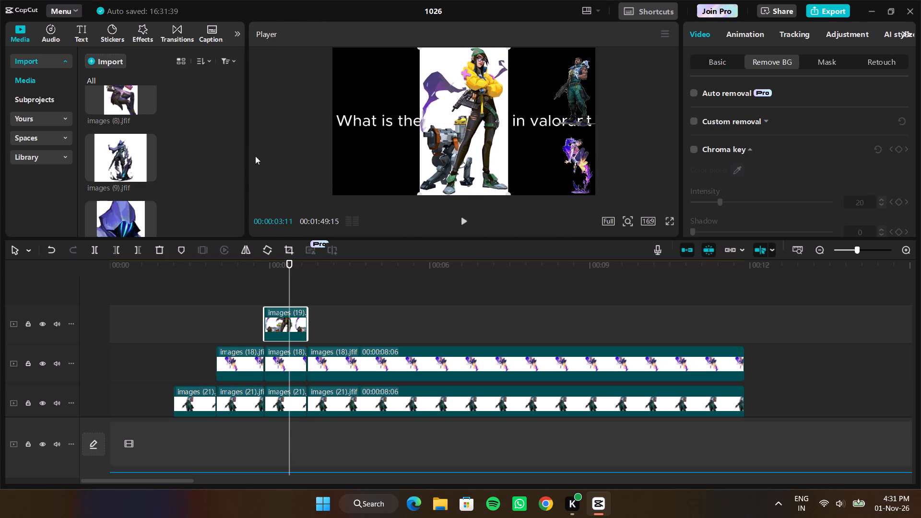
pyautogui.moveTo(246, 160); pyautogui.dragTo(157, 165)
# Enable Chroma key on the images (19) clip, pick its white background as the key color, and set the intensity to 1.
pyautogui.click(692, 152)
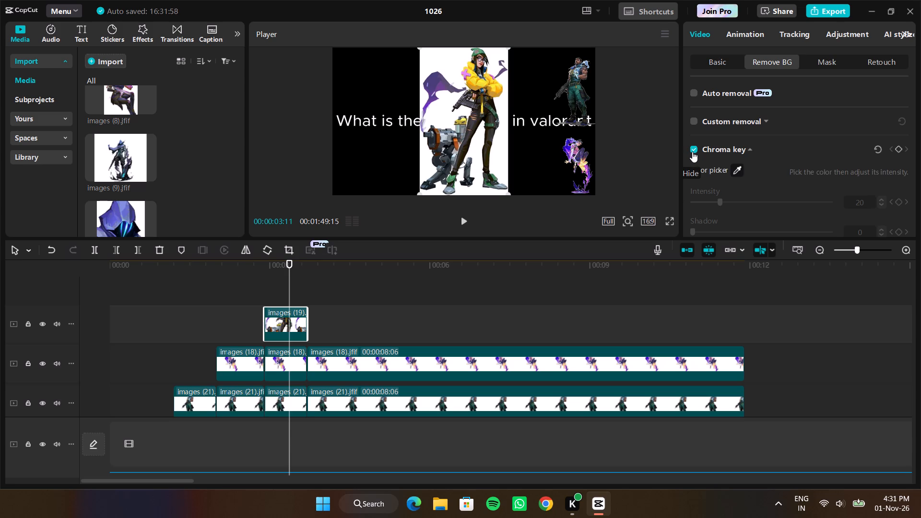
pyautogui.click(503, 138)
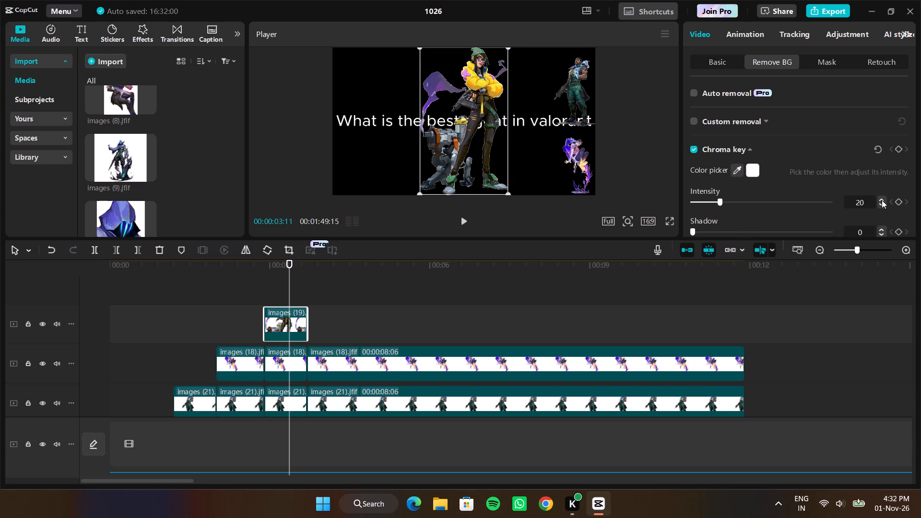
pyautogui.tripleClick(882, 205)
pyautogui.tripleClick(882, 205)
pyautogui.tripleClick(882, 205)
pyautogui.tripleClick(882, 205)
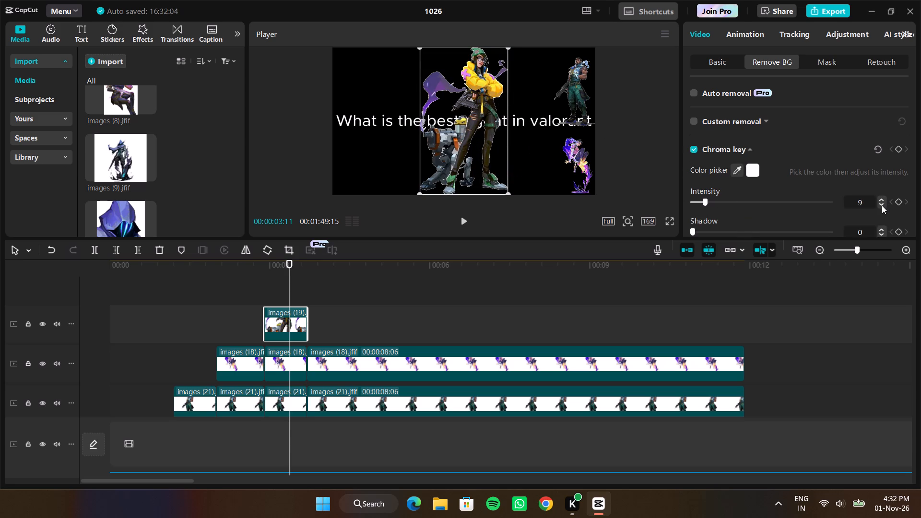
pyautogui.tripleClick(882, 205)
pyautogui.tripleClick(882, 205)
pyautogui.click(882, 205)
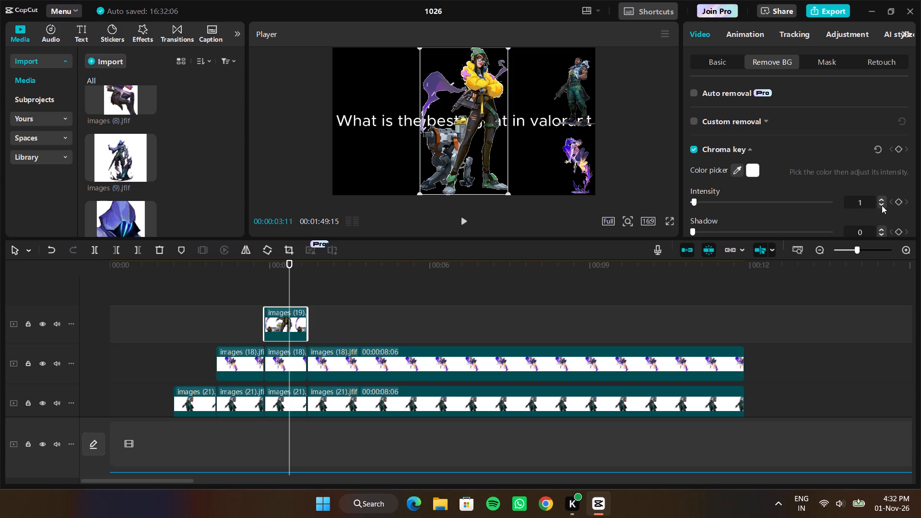
# Set the images (19) chroma key shadow to 100 and feather edge to 29.
pyautogui.scroll(-1, 797, 175)
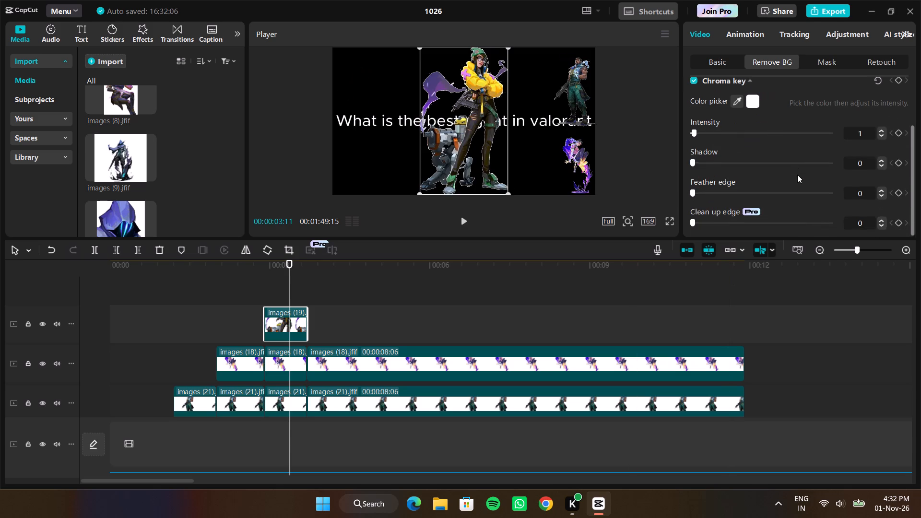
pyautogui.scroll(-1, 797, 175)
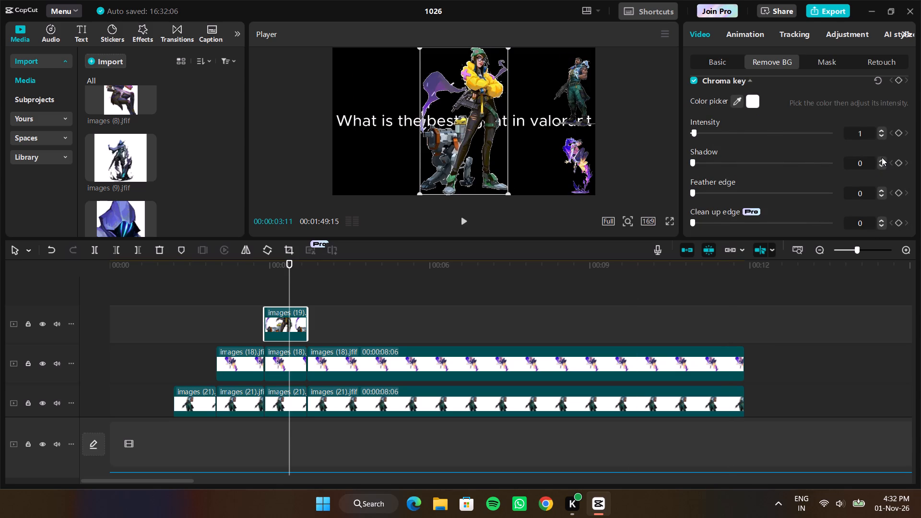
pyautogui.moveTo(809, 165); pyautogui.dragTo(842, 165)
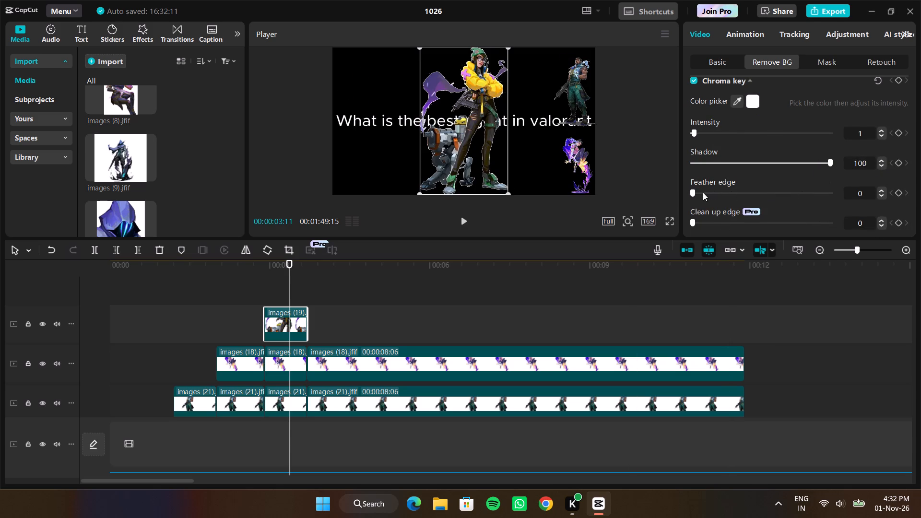
pyautogui.moveTo(695, 192); pyautogui.dragTo(736, 195)
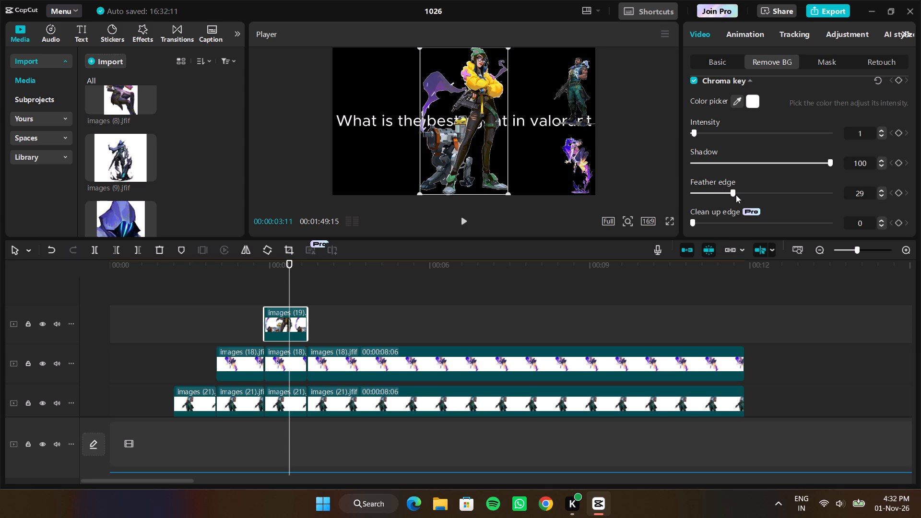
pyautogui.moveTo(736, 195); pyautogui.dragTo(736, 195)
pyautogui.scroll(-15, 785, 199)
pyautogui.scroll(7, 785, 199)
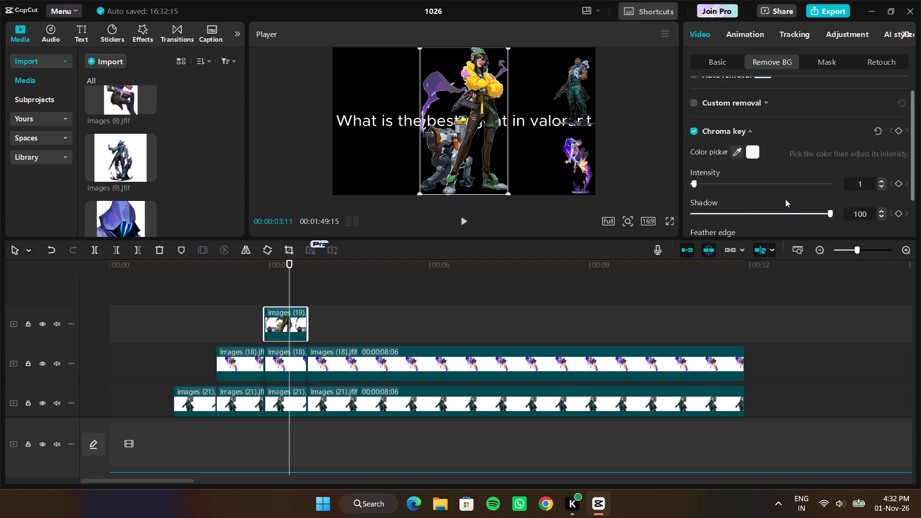
pyautogui.scroll(2, 785, 199)
# Scale the images (19) clip down to about 57% in the preview.
pyautogui.click(719, 68)
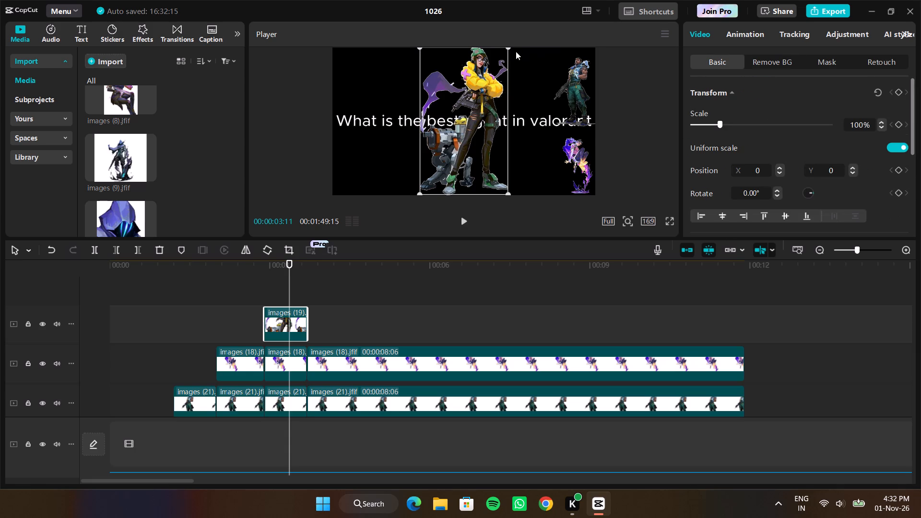
pyautogui.click(507, 47)
pyautogui.moveTo(509, 48); pyautogui.dragTo(481, 95)
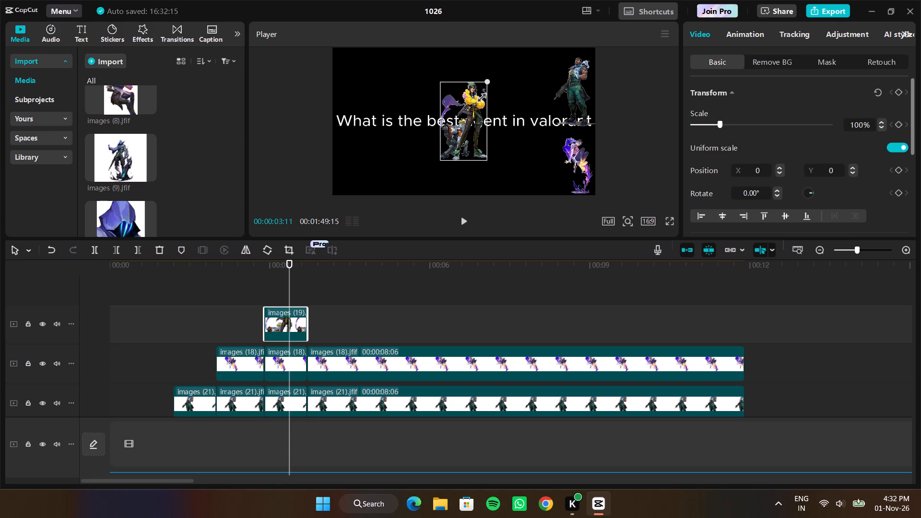
pyautogui.moveTo(481, 95); pyautogui.dragTo(481, 91)
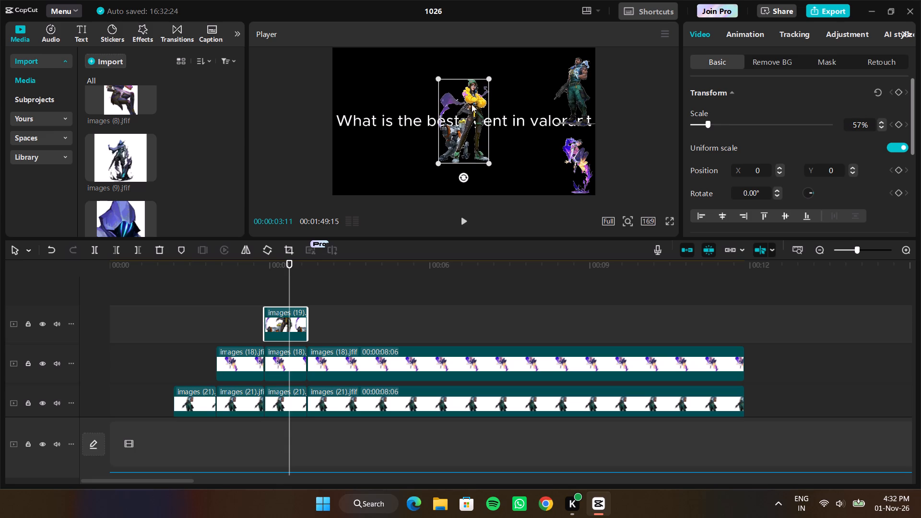
# Move the images (19) clip off the frame's lower-left side to X -2290, Y -605 and add a position keyframe at 00:00:02:27.
pyautogui.moveTo(471, 105); pyautogui.dragTo(325, 146)
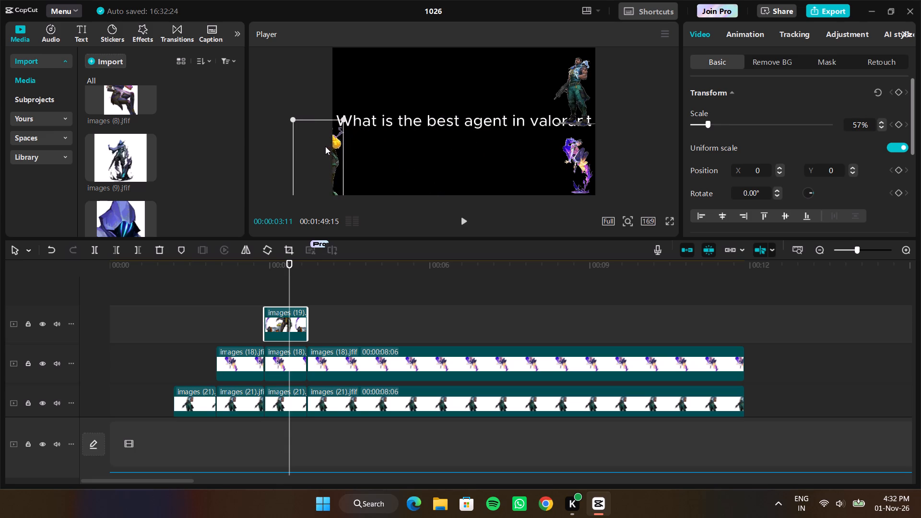
pyautogui.moveTo(325, 146); pyautogui.dragTo(319, 145)
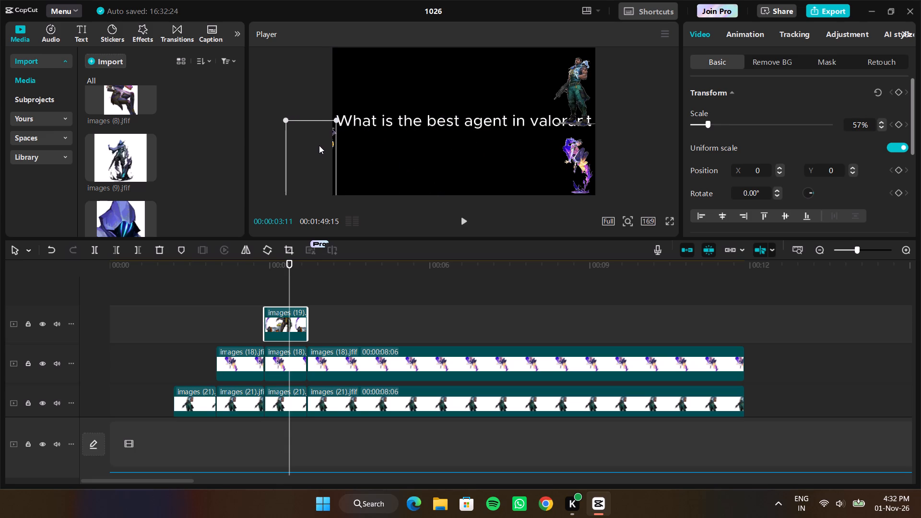
pyautogui.moveTo(319, 145); pyautogui.dragTo(317, 147)
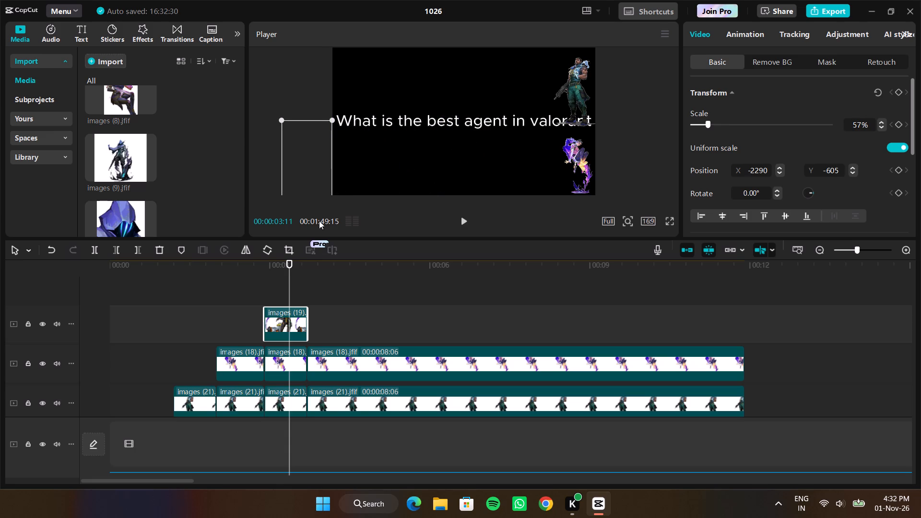
pyautogui.moveTo(289, 285); pyautogui.dragTo(263, 288)
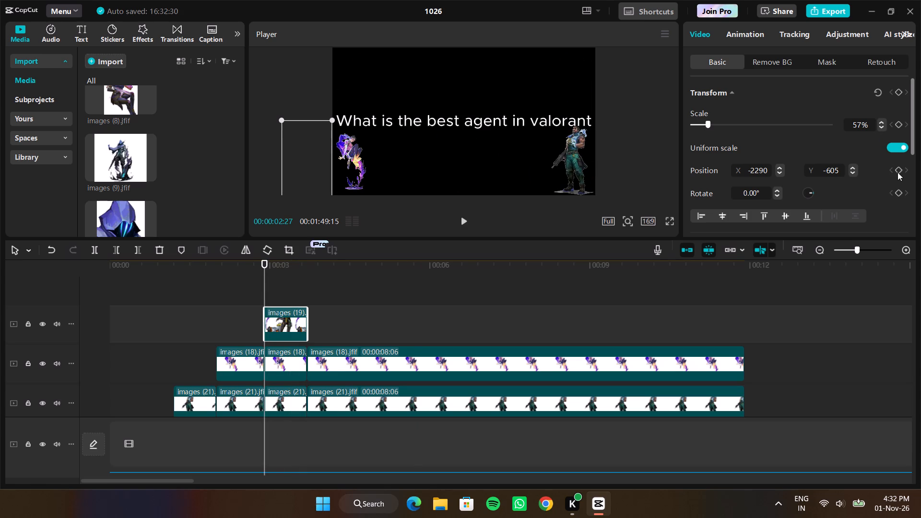
pyautogui.click(898, 172)
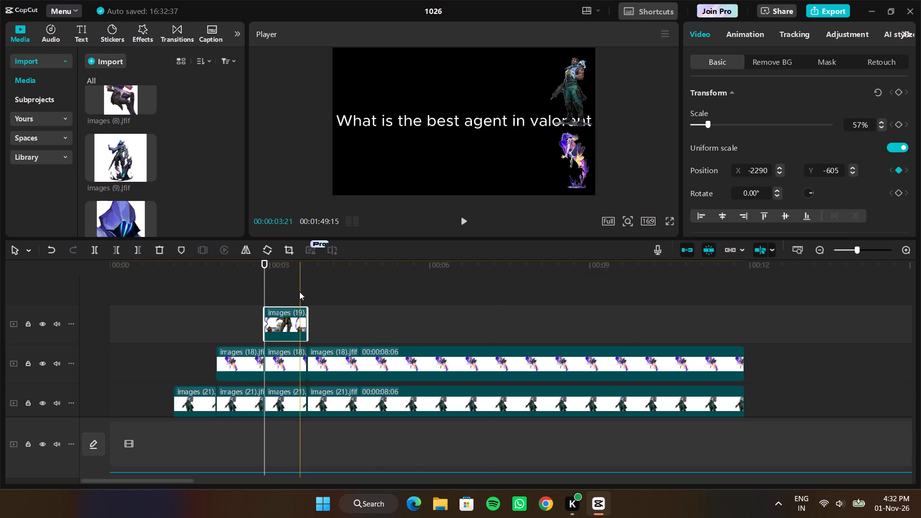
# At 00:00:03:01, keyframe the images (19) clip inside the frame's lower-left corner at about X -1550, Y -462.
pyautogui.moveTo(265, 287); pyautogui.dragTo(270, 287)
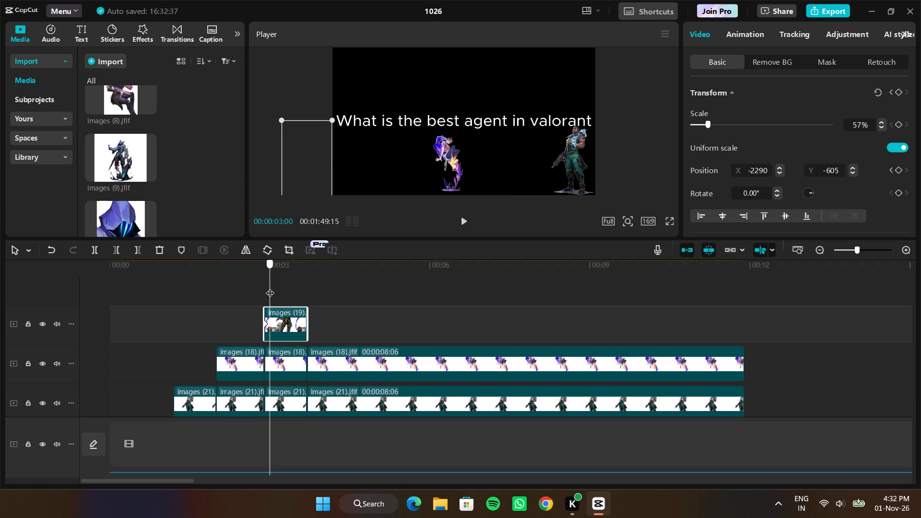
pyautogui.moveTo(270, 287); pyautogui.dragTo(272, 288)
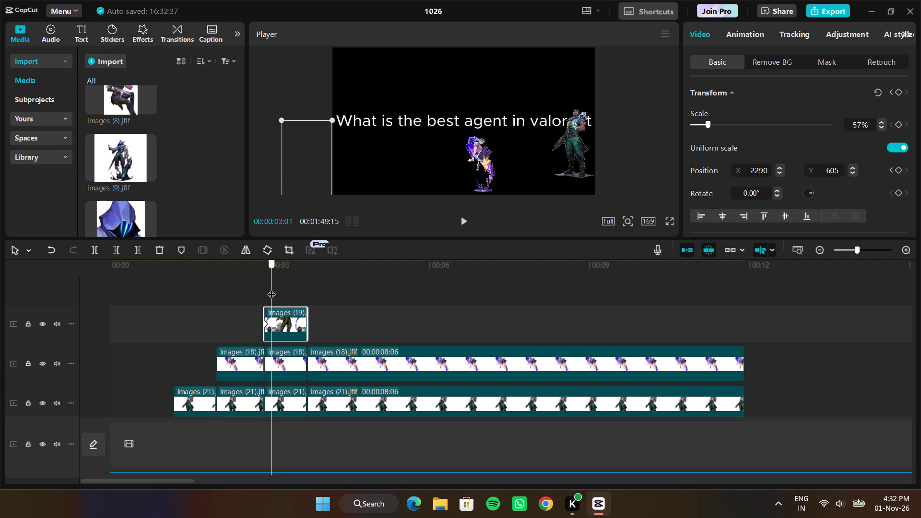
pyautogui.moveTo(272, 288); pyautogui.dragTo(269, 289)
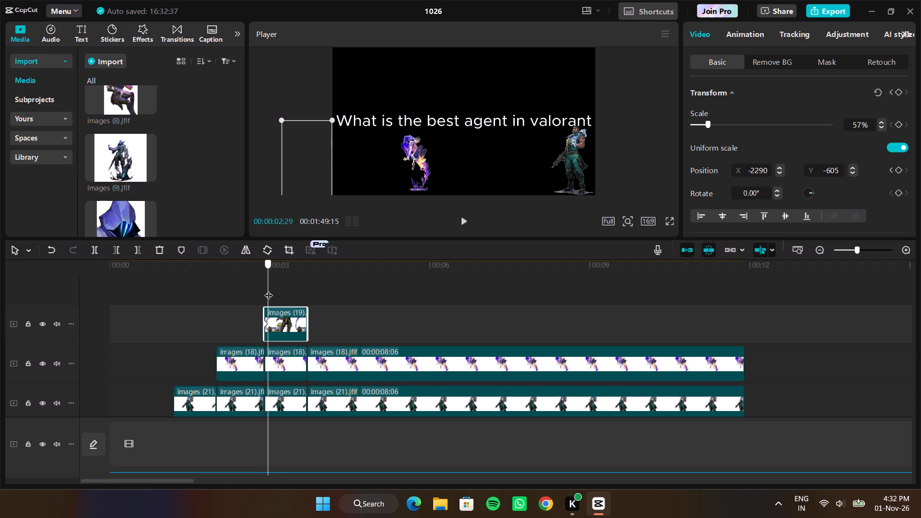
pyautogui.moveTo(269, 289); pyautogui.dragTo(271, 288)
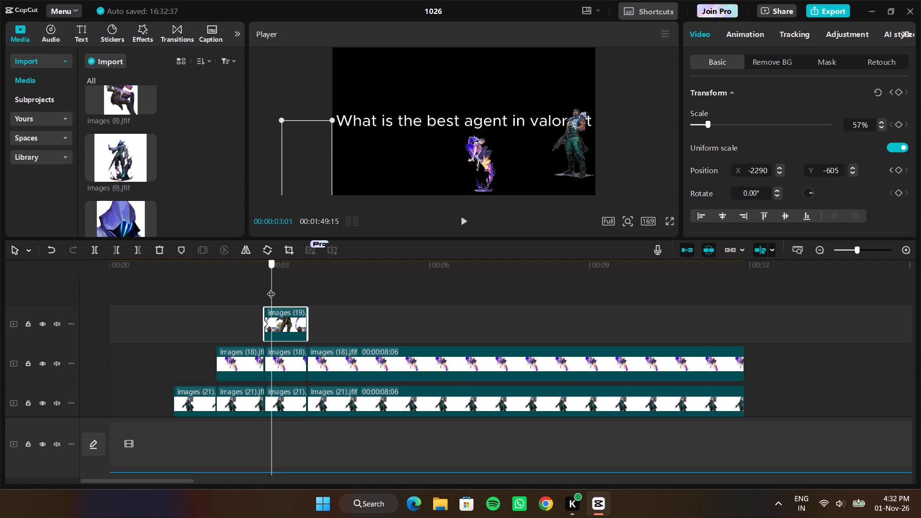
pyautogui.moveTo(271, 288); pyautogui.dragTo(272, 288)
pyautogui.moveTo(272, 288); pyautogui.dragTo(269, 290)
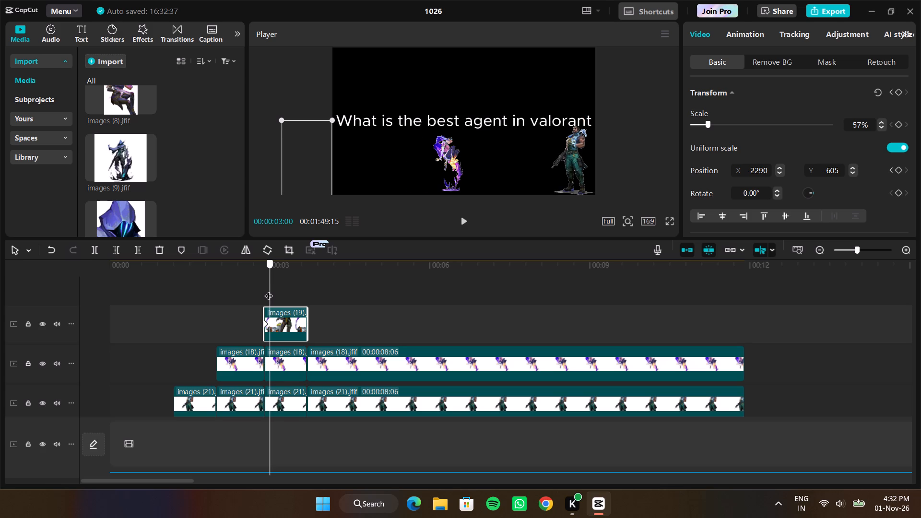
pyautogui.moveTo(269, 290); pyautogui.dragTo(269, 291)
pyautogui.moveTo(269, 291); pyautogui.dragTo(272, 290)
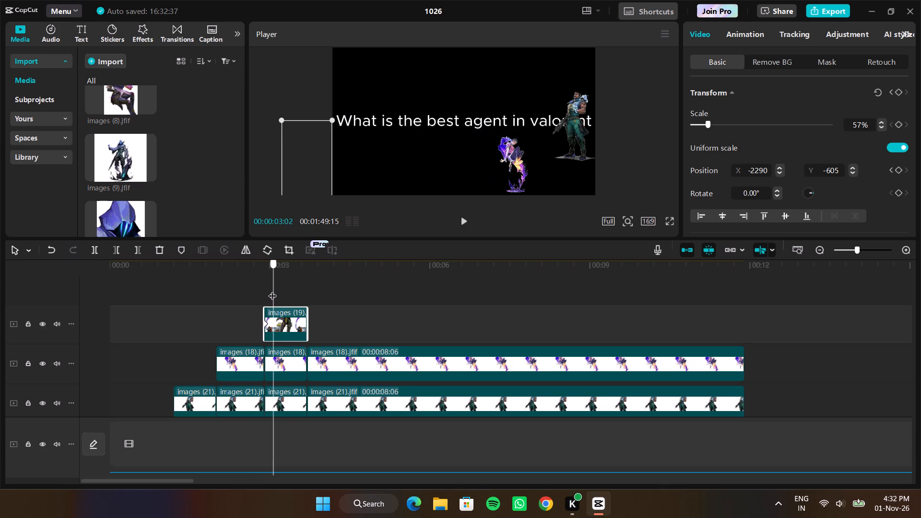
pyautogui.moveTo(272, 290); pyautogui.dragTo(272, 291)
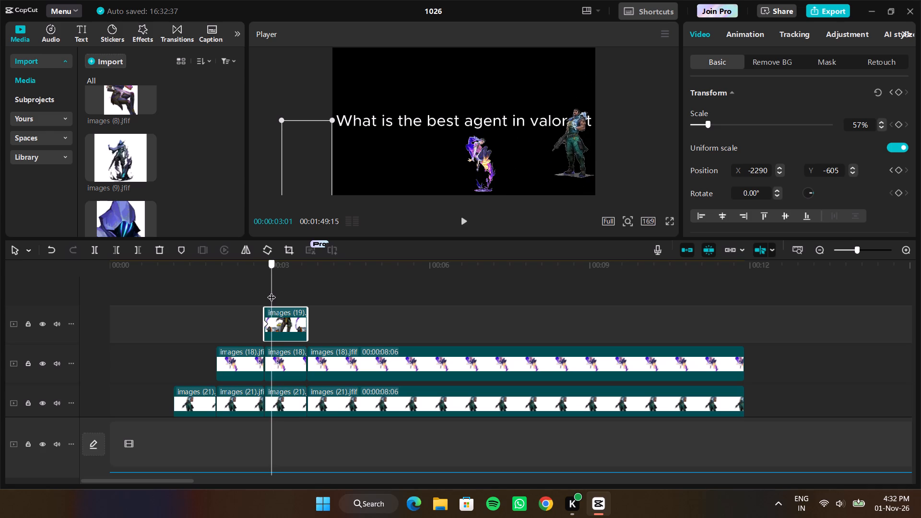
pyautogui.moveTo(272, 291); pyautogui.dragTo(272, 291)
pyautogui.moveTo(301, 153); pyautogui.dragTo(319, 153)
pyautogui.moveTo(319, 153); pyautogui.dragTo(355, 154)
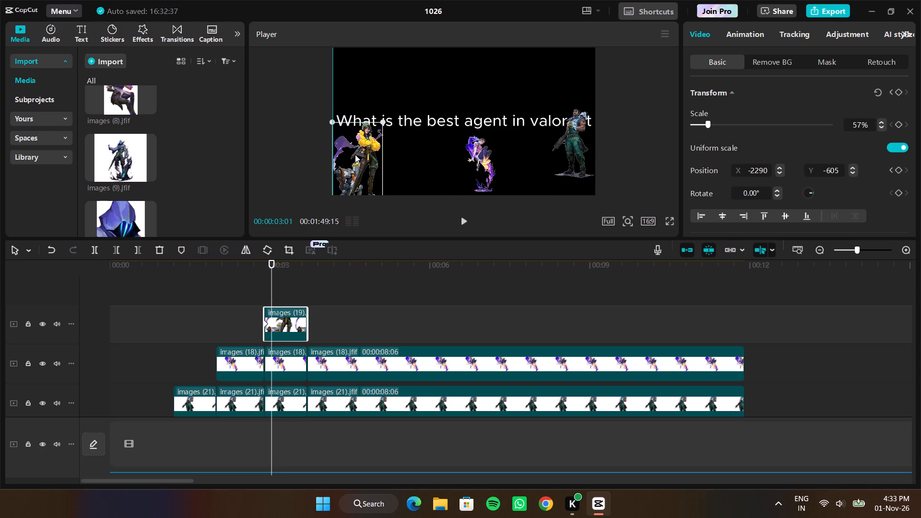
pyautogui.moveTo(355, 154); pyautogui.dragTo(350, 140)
# Scale the images (19) clip down to about 46% and settle it in the frame's lower-left corner at about X -1621, Y -580.
pyautogui.moveTo(383, 110); pyautogui.dragTo(376, 119)
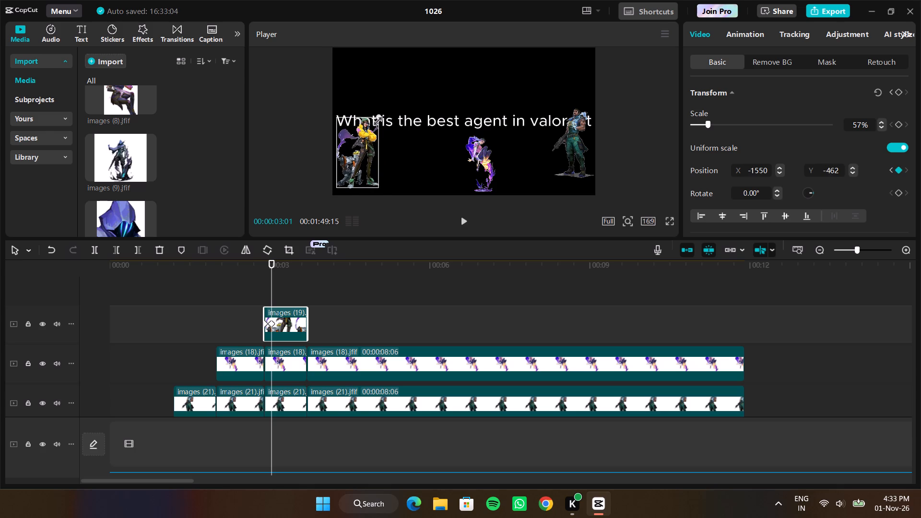
pyautogui.moveTo(376, 119); pyautogui.dragTo(375, 121)
pyautogui.moveTo(368, 127); pyautogui.dragTo(368, 128)
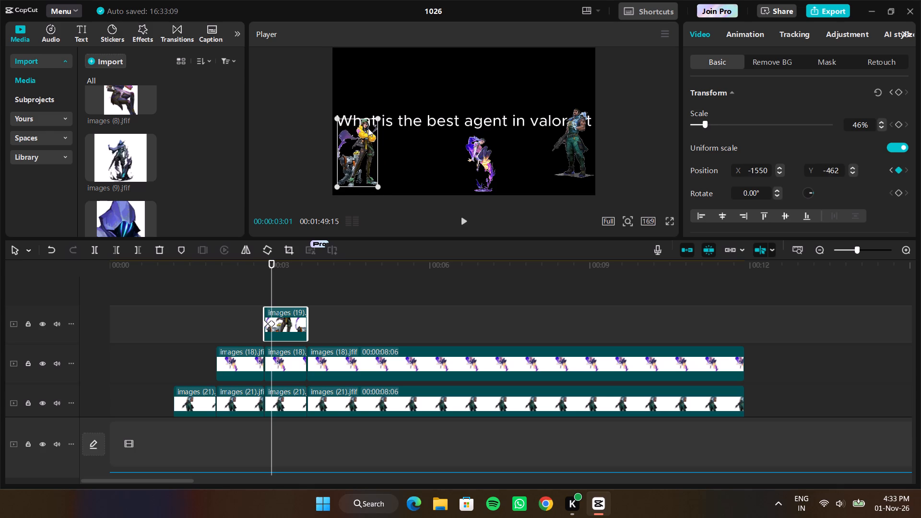
pyautogui.moveTo(368, 128); pyautogui.dragTo(365, 134)
# Scale the middle images (18) segment up to about 46%.
pyautogui.click(481, 141)
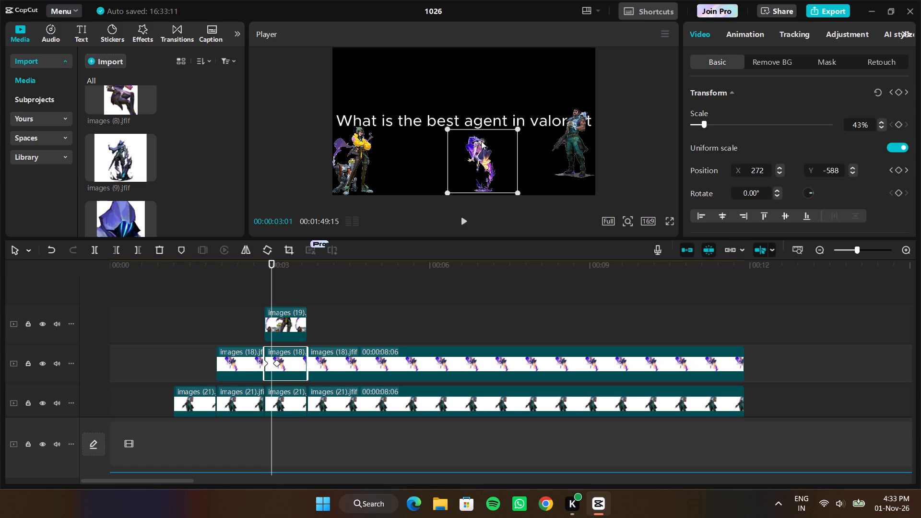
pyautogui.click(517, 129)
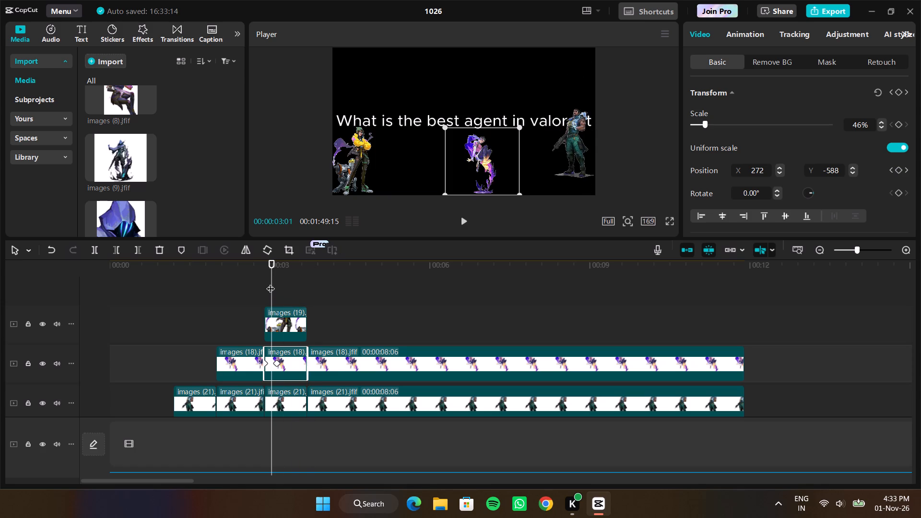
# Play back the opening and the part from 00:00:01:25 to check how the images (19) entrance moves with the other agents.
pyautogui.moveTo(271, 283); pyautogui.dragTo(24, 360)
pyautogui.click(117, 329)
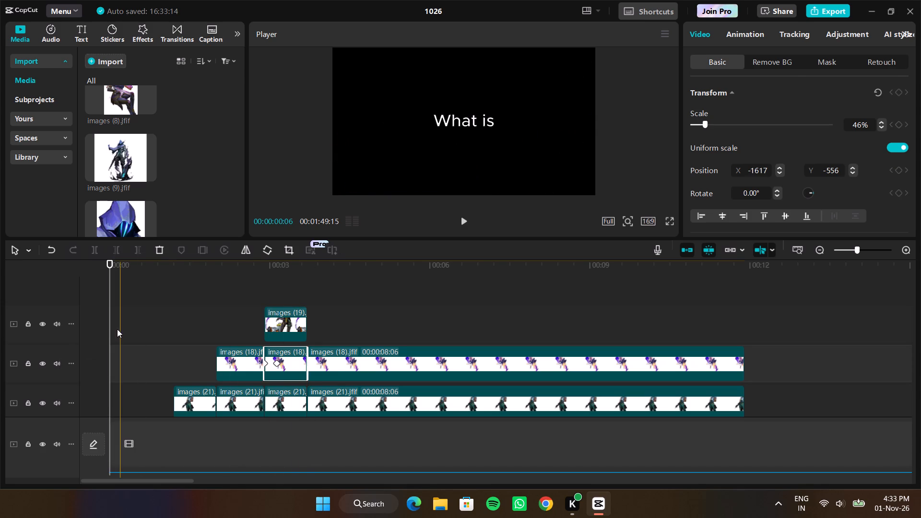
pyautogui.moveTo(122, 328); pyautogui.dragTo(58, 345)
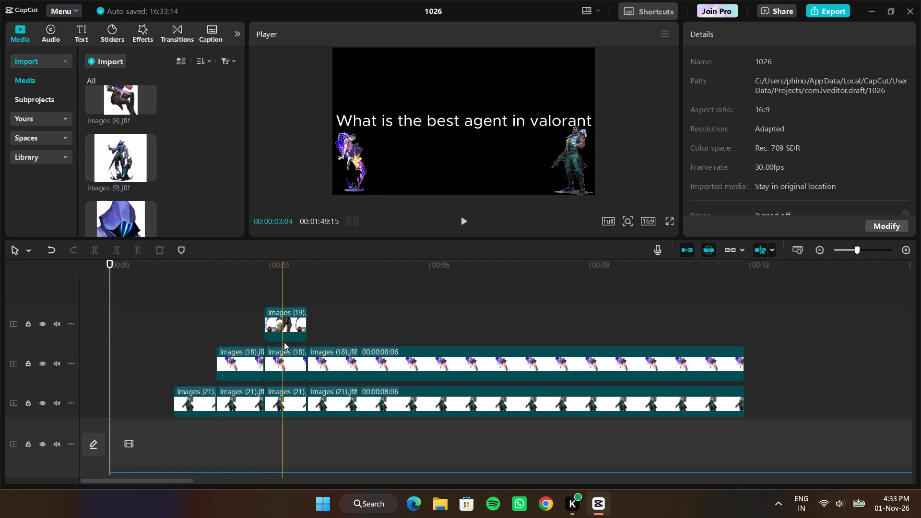
pyautogui.click(269, 293)
pyautogui.click(274, 315)
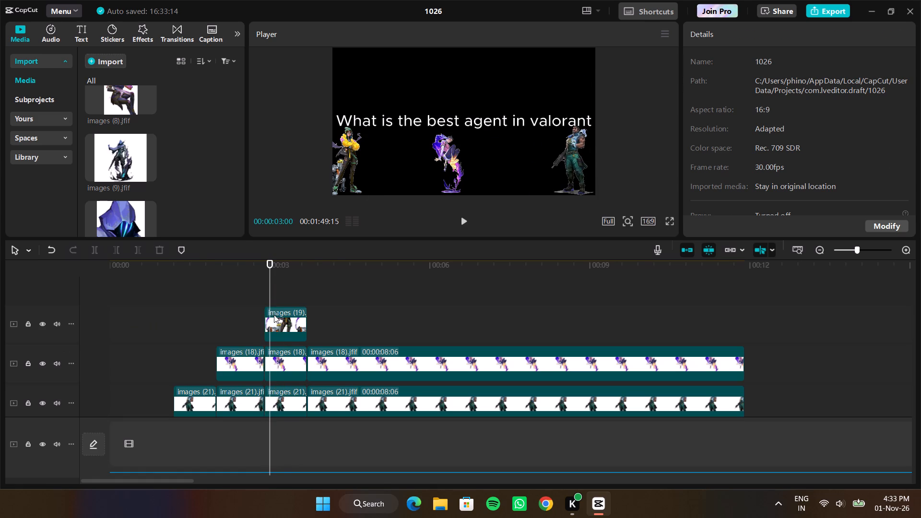
pyautogui.moveTo(268, 292); pyautogui.dragTo(67, 349)
pyautogui.press('space')
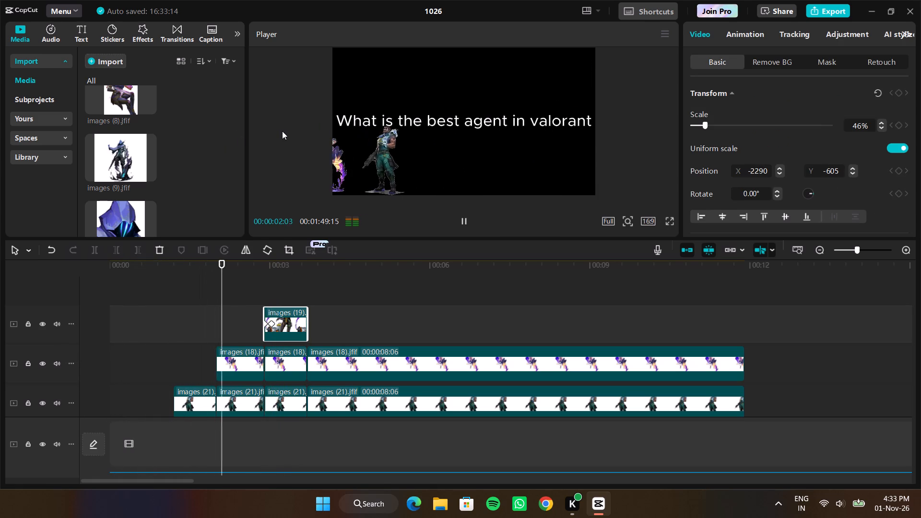
pyautogui.click(207, 297)
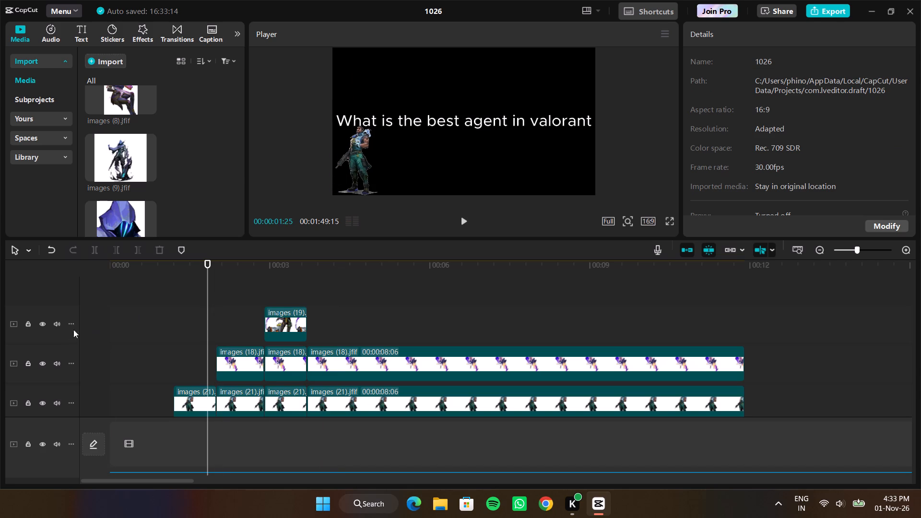
pyautogui.press('space')
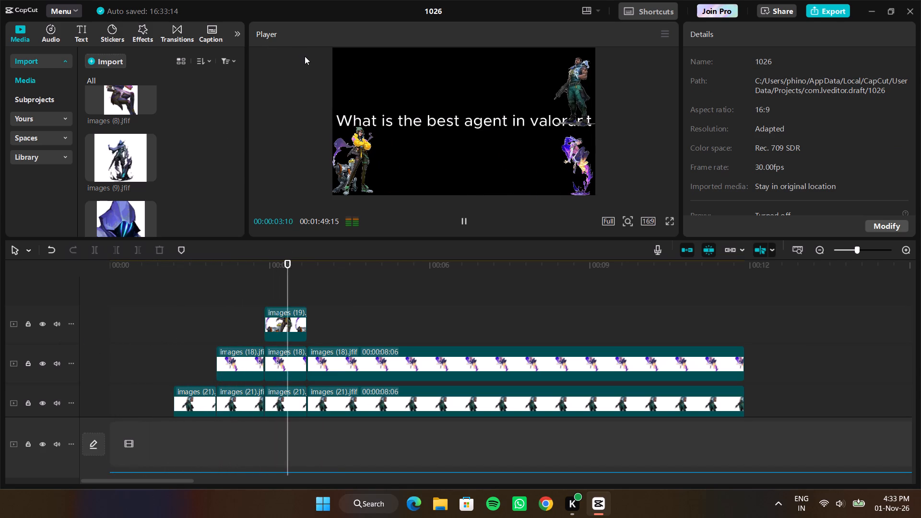
pyautogui.press('space')
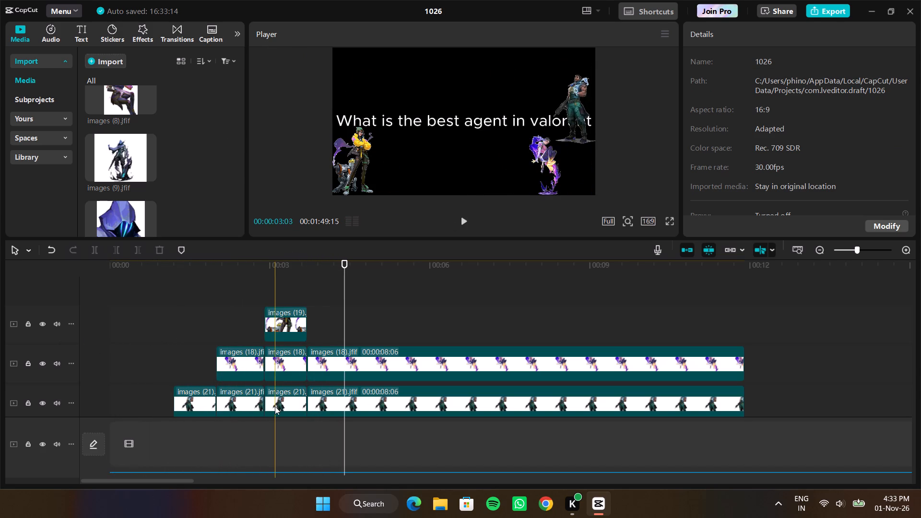
# Replace the images (19) clip's 00:00:03:01 position keyframe with a lower-left corner placement at 00:00:03:04, aligned with the second keyframe of the images (18) segment.
pyautogui.moveTo(347, 333); pyautogui.dragTo(276, 337)
pyautogui.click(281, 350)
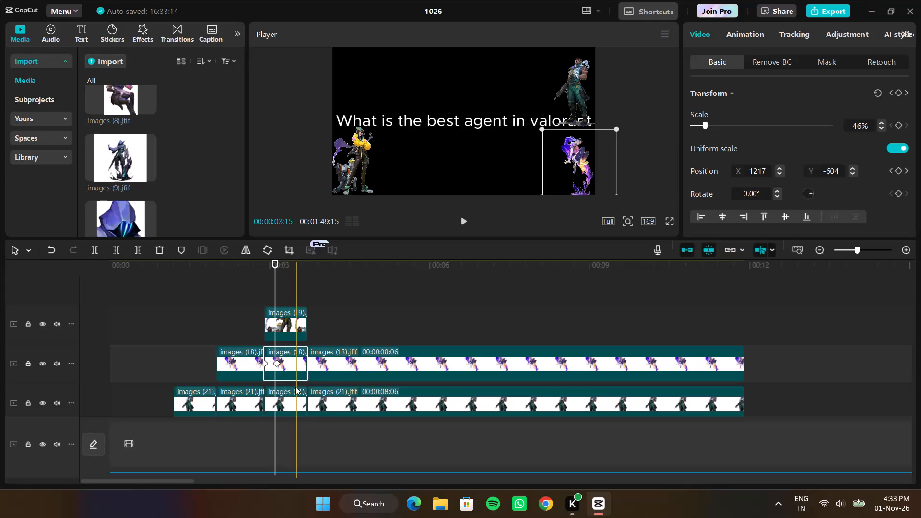
pyautogui.click(295, 392)
pyautogui.click(286, 367)
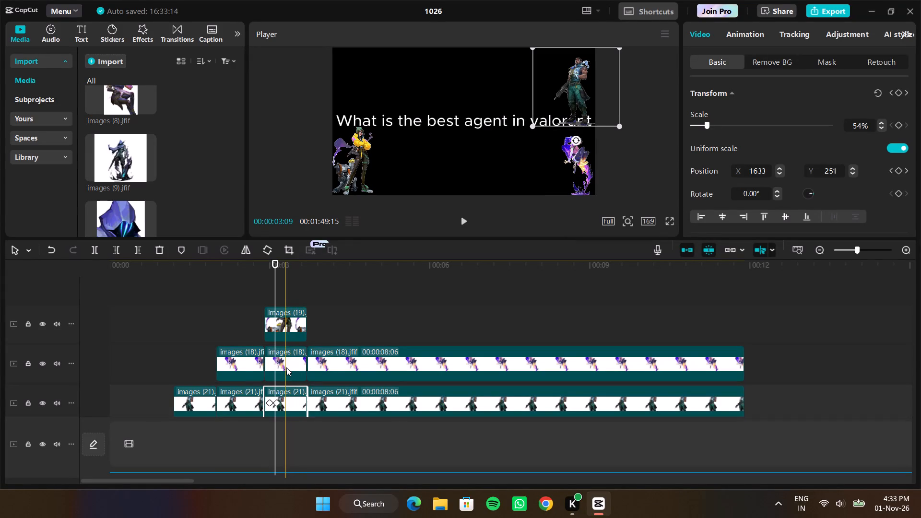
pyautogui.click(282, 396)
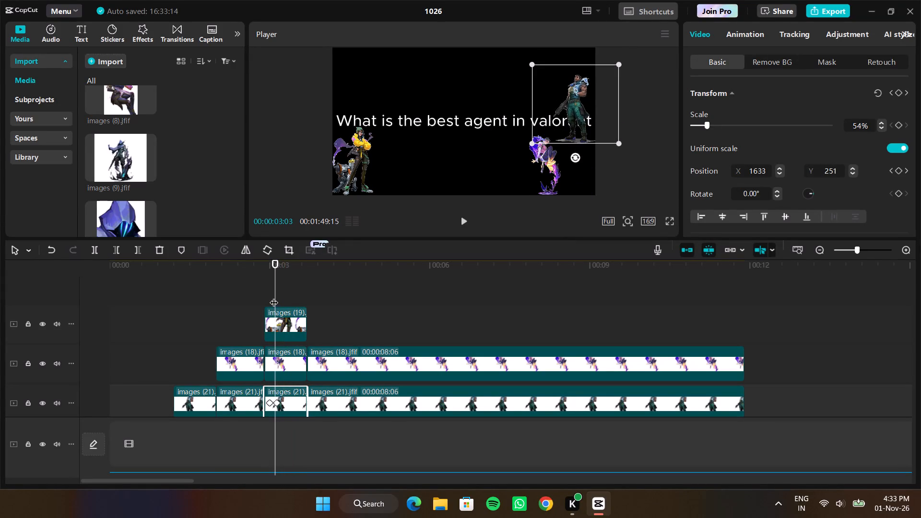
pyautogui.click(274, 296)
pyautogui.click(288, 379)
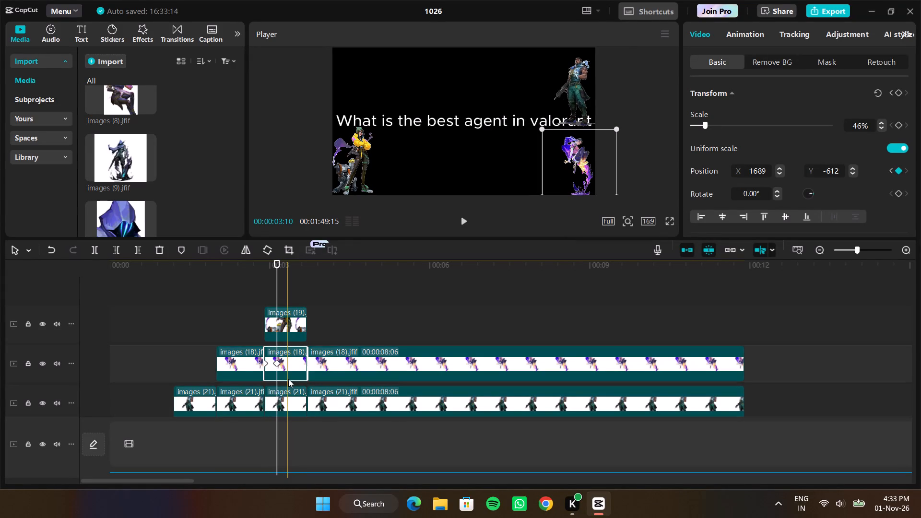
pyautogui.click(281, 318)
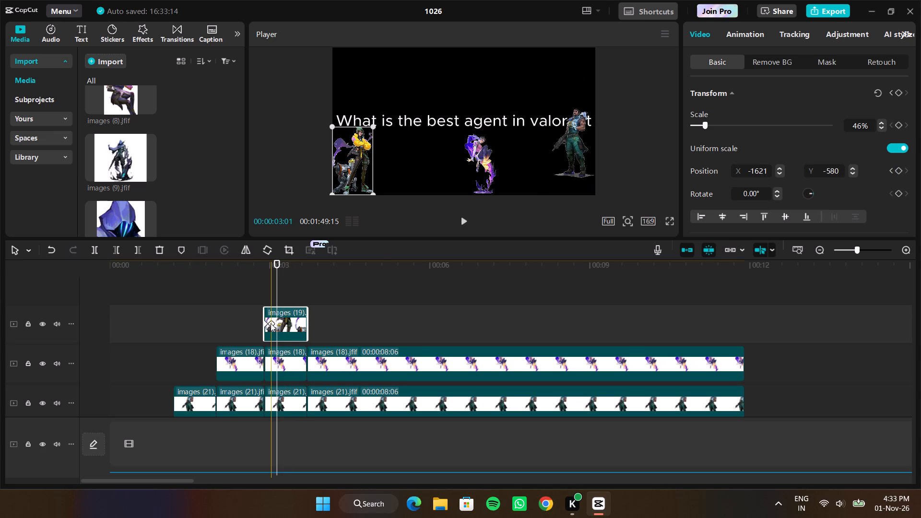
pyautogui.rightClick(271, 323)
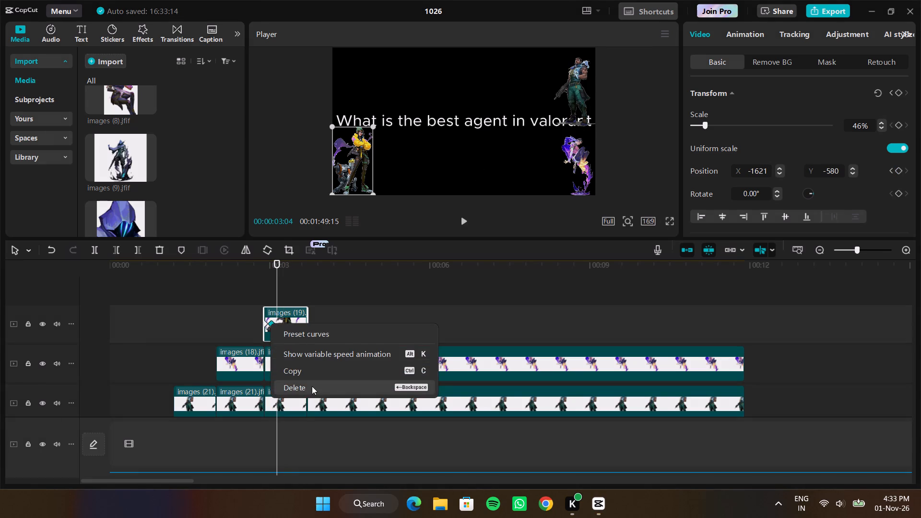
pyautogui.click(311, 386)
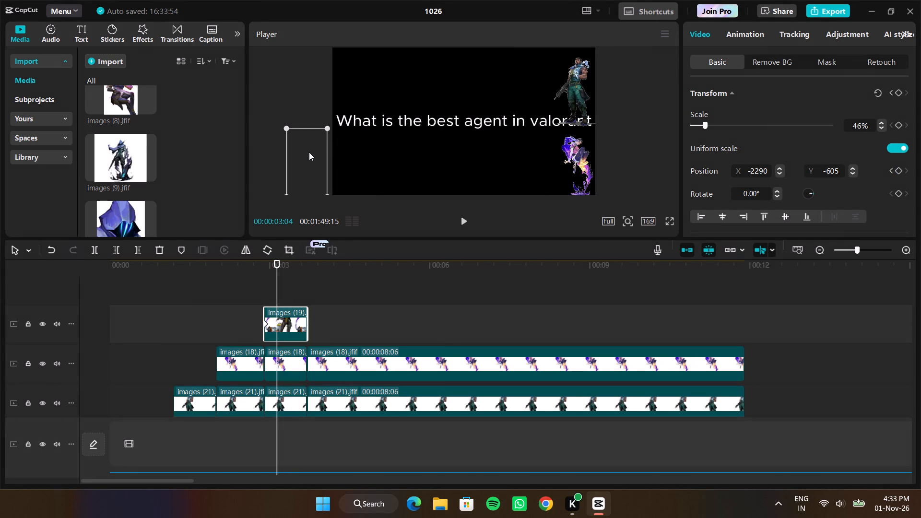
pyautogui.moveTo(309, 152); pyautogui.dragTo(353, 148)
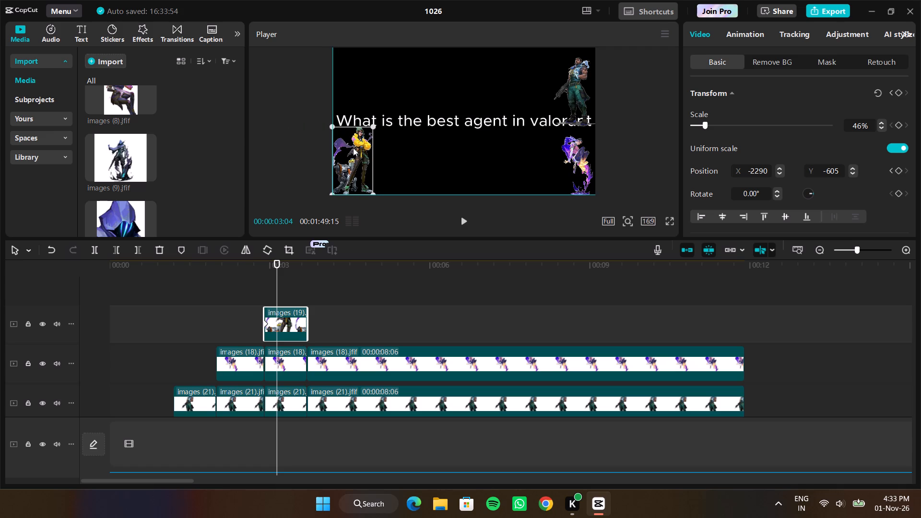
# Settle the images (19) clip in the frame's lower-left corner at 00:00:03:04, at about X -1621, Y -580.
pyautogui.moveTo(353, 148); pyautogui.dragTo(353, 151)
pyautogui.moveTo(353, 151); pyautogui.dragTo(353, 153)
# Replace the first images (18) segment's second position keyframe with a lower-left corner placement at 00:00:02:11, aligned with the second images (21) segment's last keyframe.
pyautogui.moveTo(275, 285); pyautogui.dragTo(262, 285)
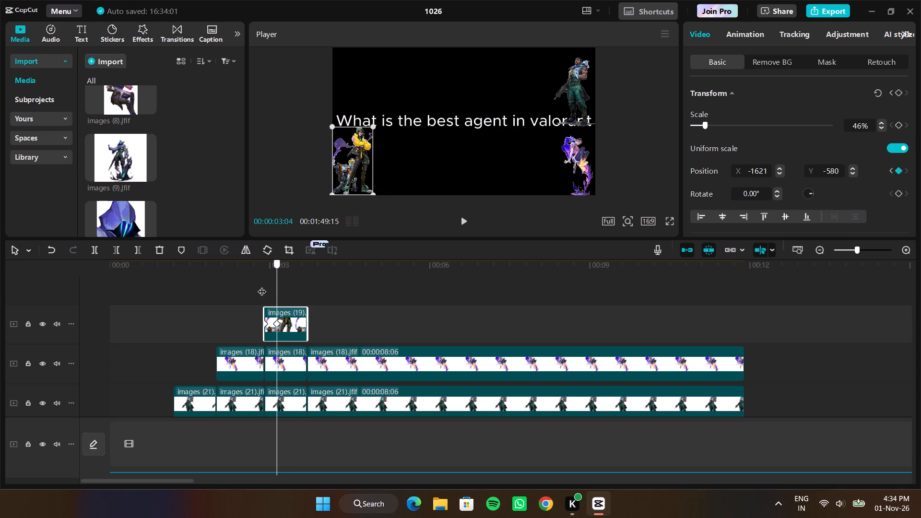
pyautogui.moveTo(262, 285); pyautogui.dragTo(232, 290)
pyautogui.click(249, 362)
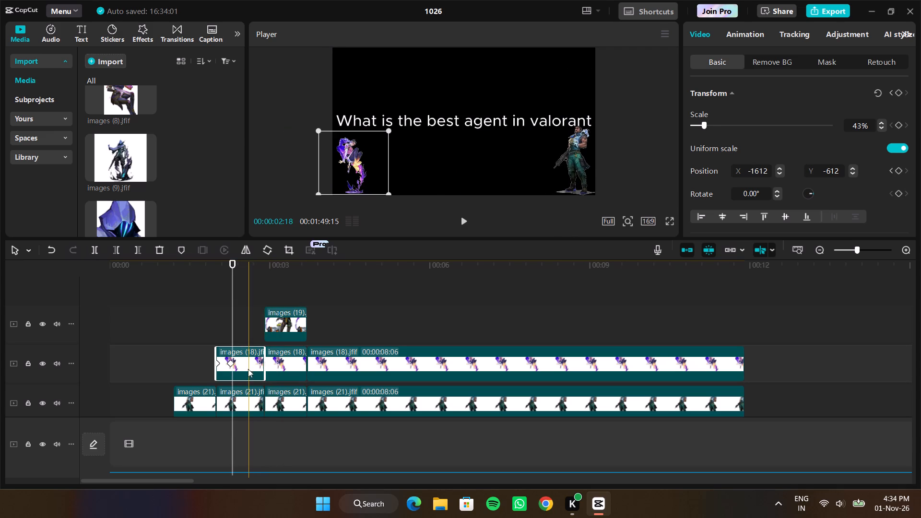
pyautogui.click(244, 402)
pyautogui.moveTo(231, 336); pyautogui.dragTo(237, 336)
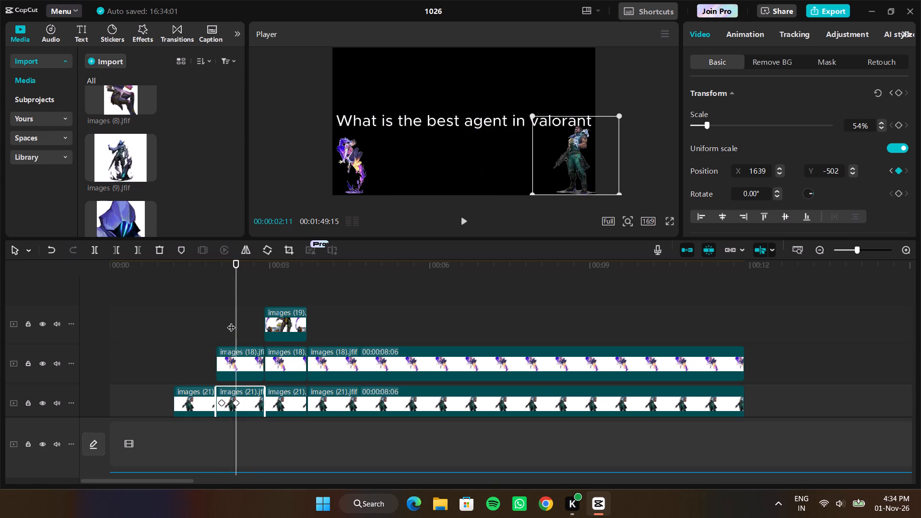
pyautogui.click(245, 365)
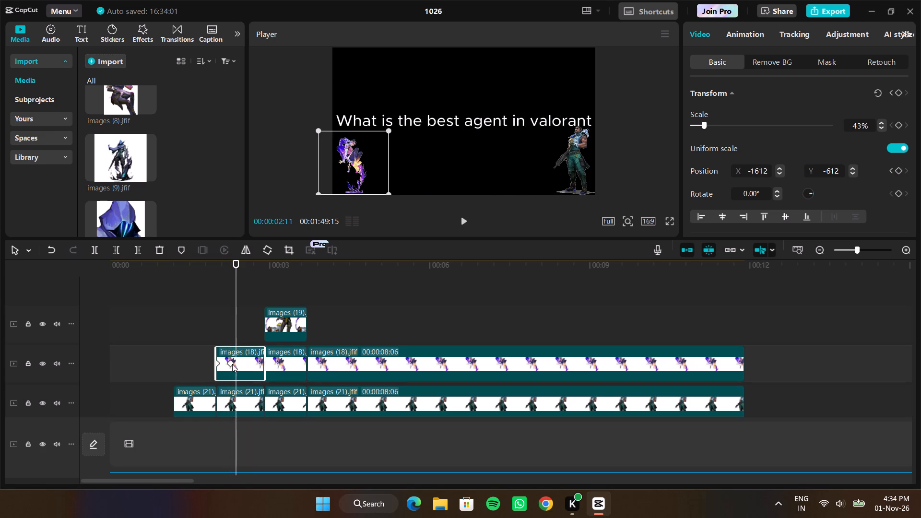
pyautogui.rightClick(229, 364)
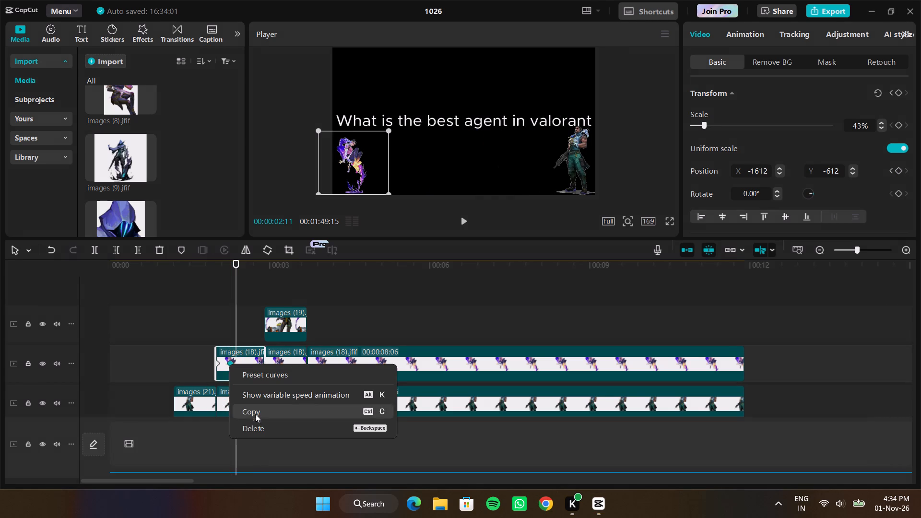
pyautogui.click(258, 430)
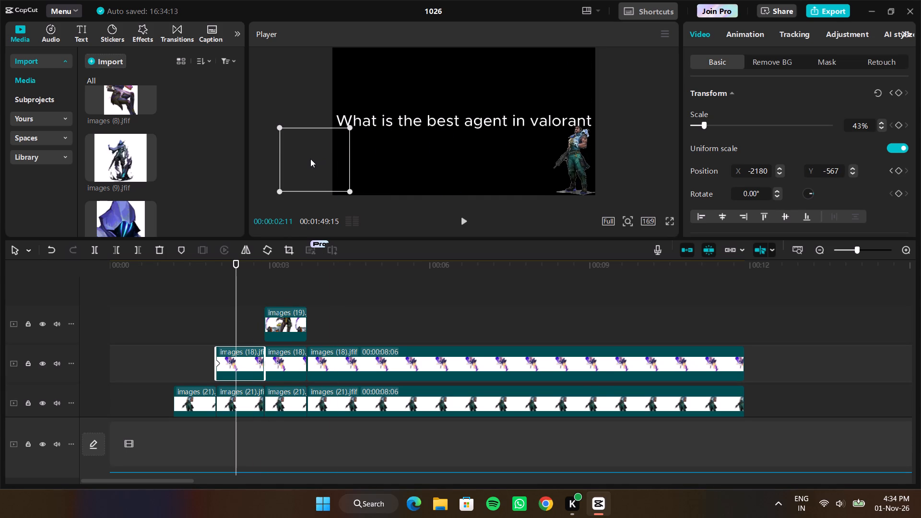
pyautogui.moveTo(310, 159); pyautogui.dragTo(337, 160)
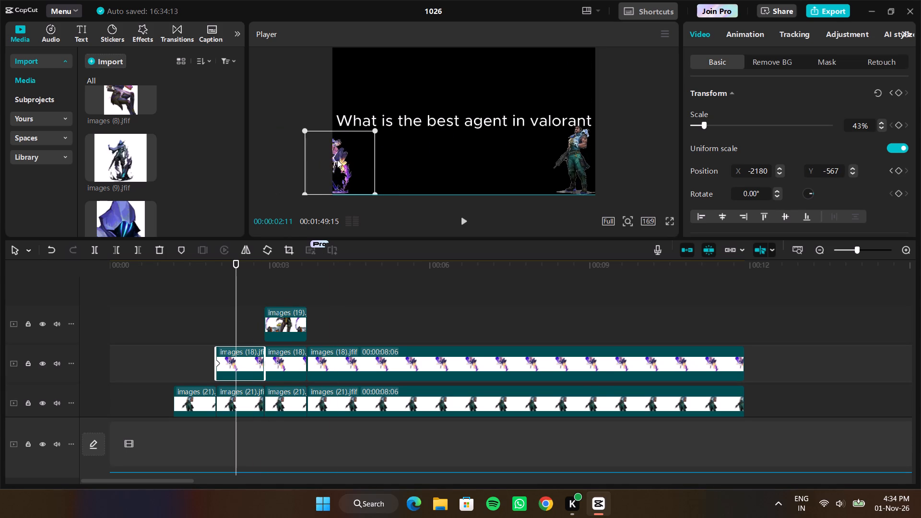
pyautogui.moveTo(337, 160); pyautogui.dragTo(357, 160)
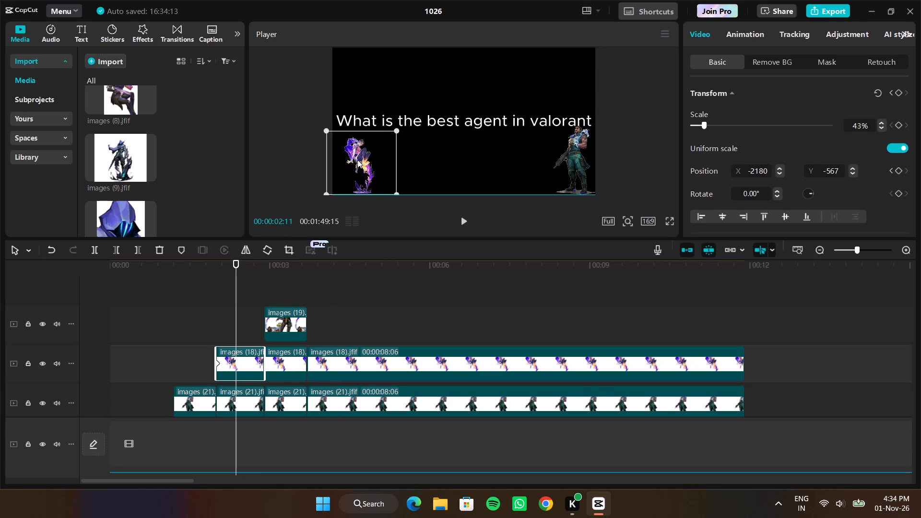
pyautogui.moveTo(357, 160); pyautogui.dragTo(350, 160)
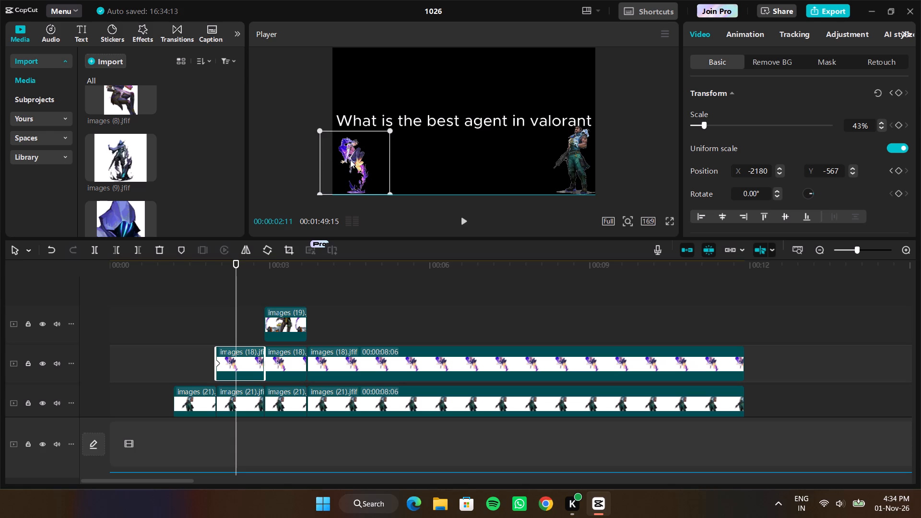
pyautogui.moveTo(350, 160); pyautogui.dragTo(347, 160)
# Play back the opening through about 00:00:03:26 to check how the three agents move together.
pyautogui.moveTo(237, 291); pyautogui.dragTo(122, 307)
pyautogui.click(122, 307)
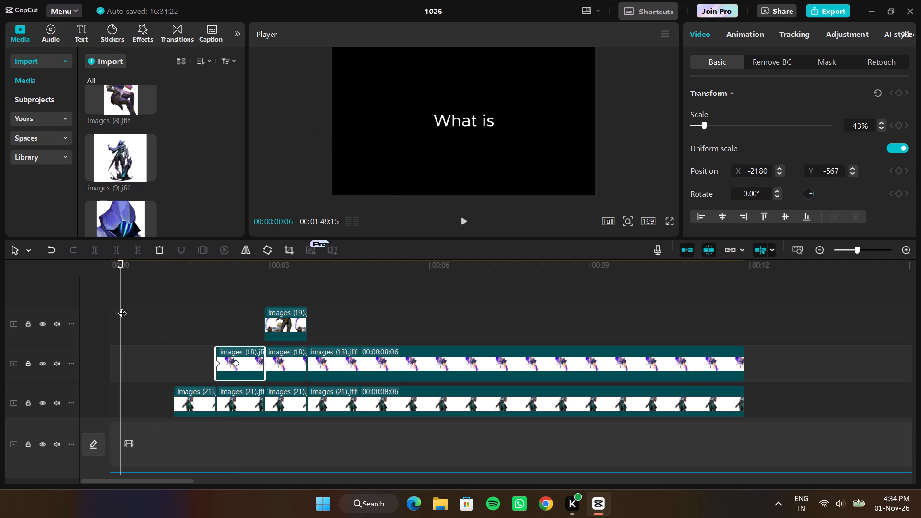
pyautogui.click(132, 310)
pyautogui.press('space')
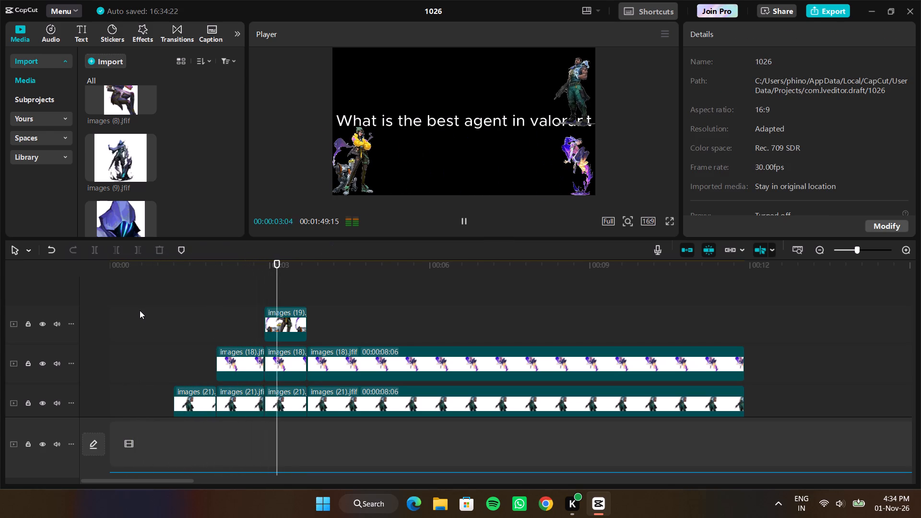
pyautogui.press('space')
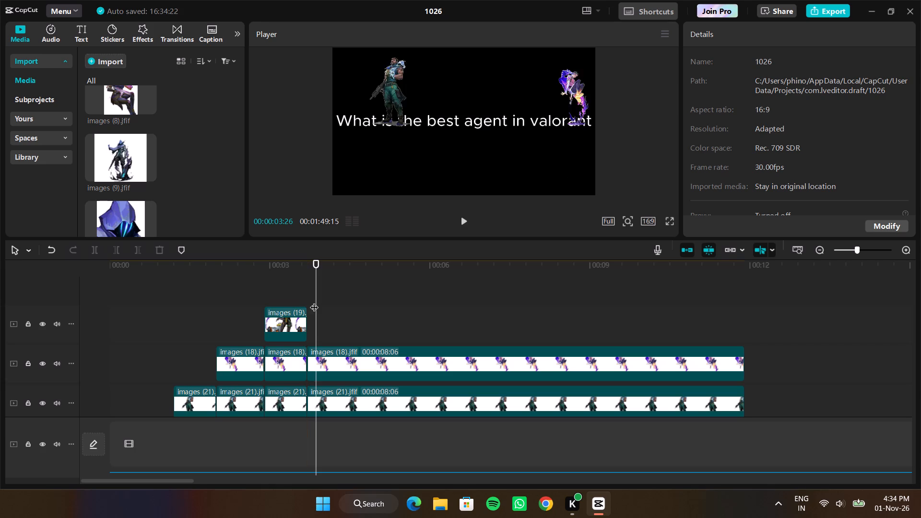
# Delete the position keyframes at 00:00:03:00 and 00:00:03:04 from the third images (21) segment.
pyautogui.moveTo(315, 301); pyautogui.dragTo(270, 302)
pyautogui.click(281, 313)
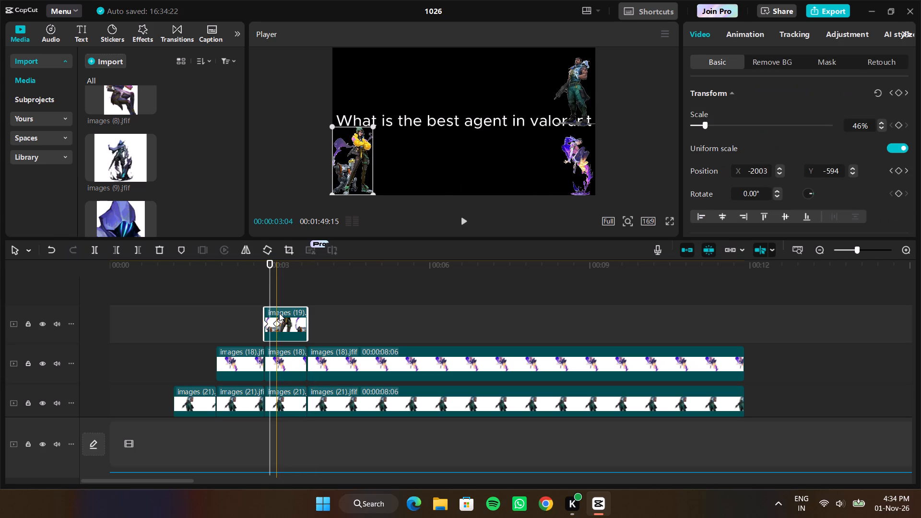
pyautogui.moveTo(268, 290); pyautogui.dragTo(275, 290)
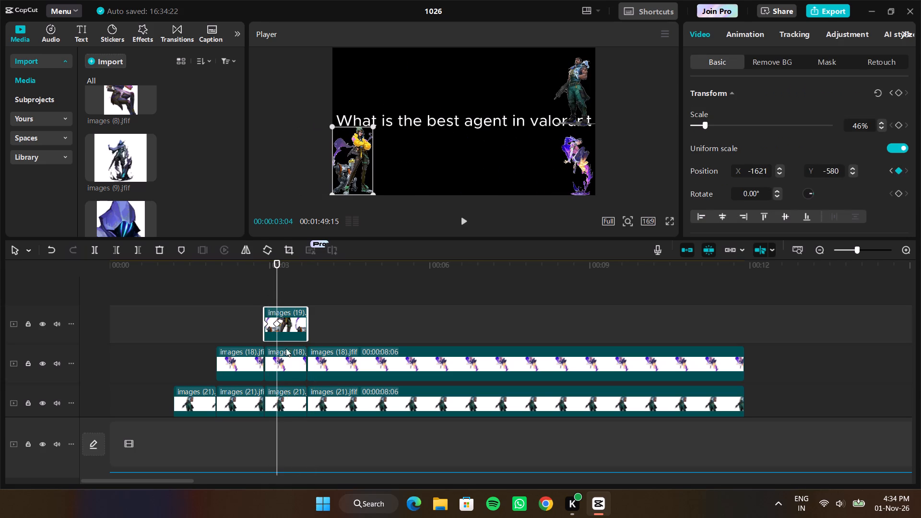
pyautogui.click(290, 361)
pyautogui.click(295, 391)
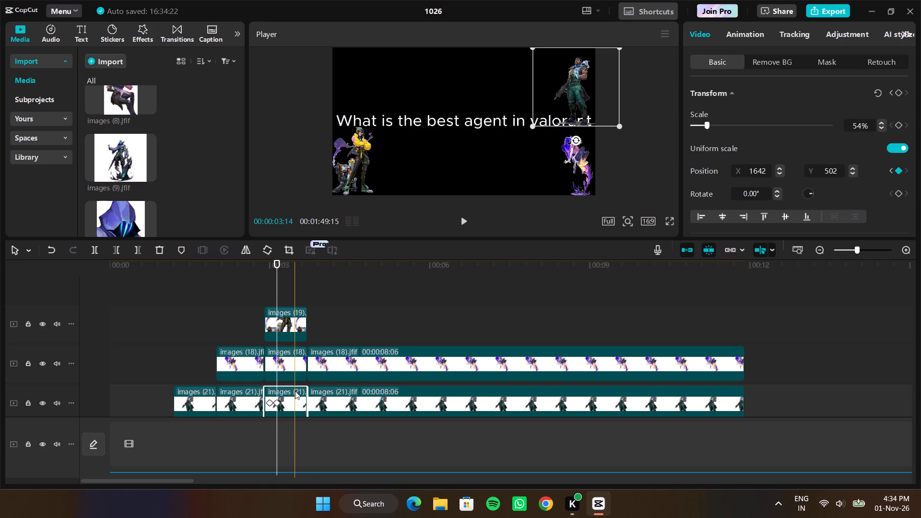
pyautogui.moveTo(277, 290); pyautogui.dragTo(275, 291)
pyautogui.moveTo(275, 291); pyautogui.dragTo(272, 291)
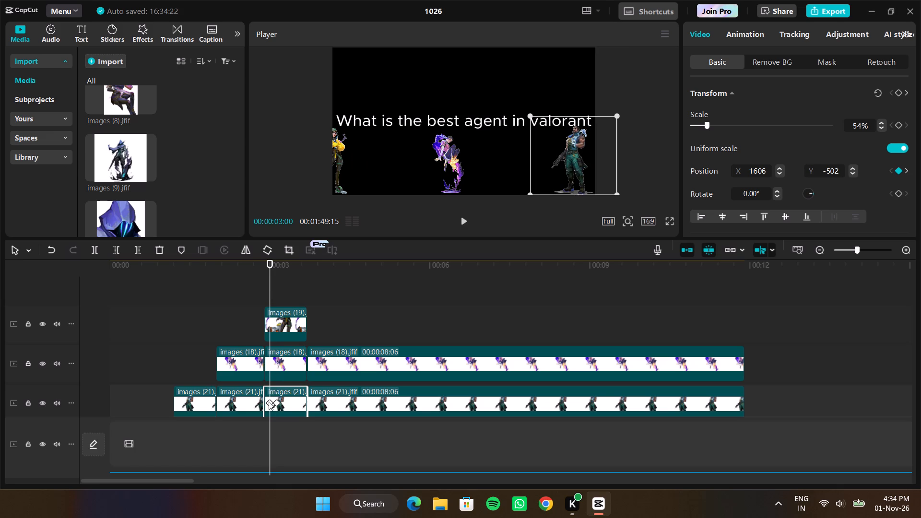
pyautogui.rightClick(268, 401)
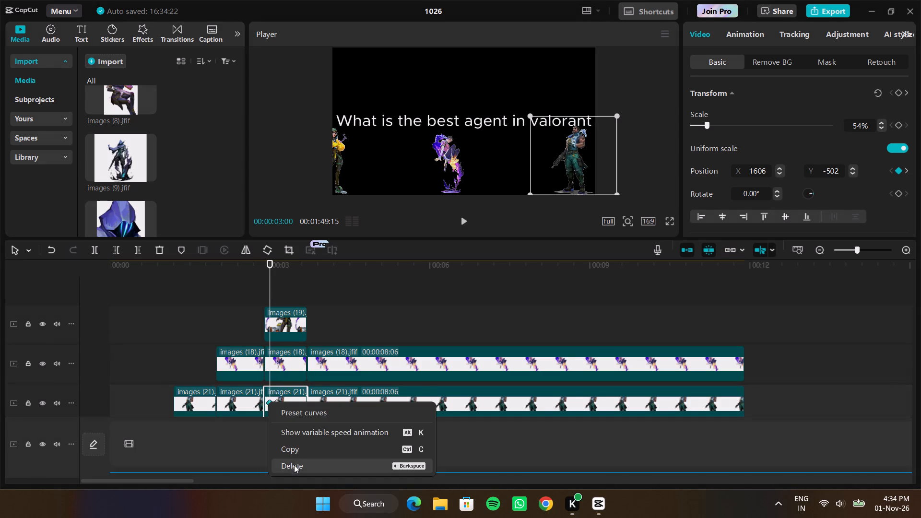
pyautogui.click(295, 466)
pyautogui.moveTo(269, 289); pyautogui.dragTo(264, 289)
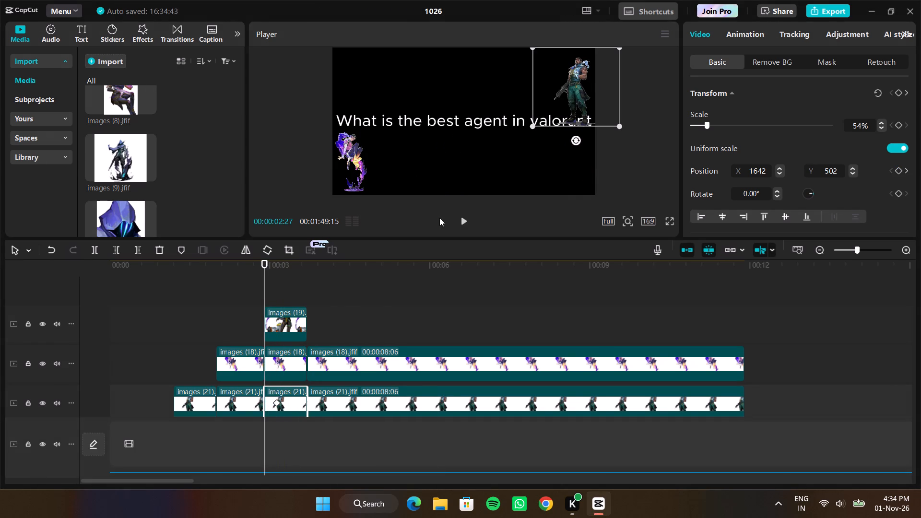
pyautogui.moveTo(266, 292); pyautogui.dragTo(256, 293)
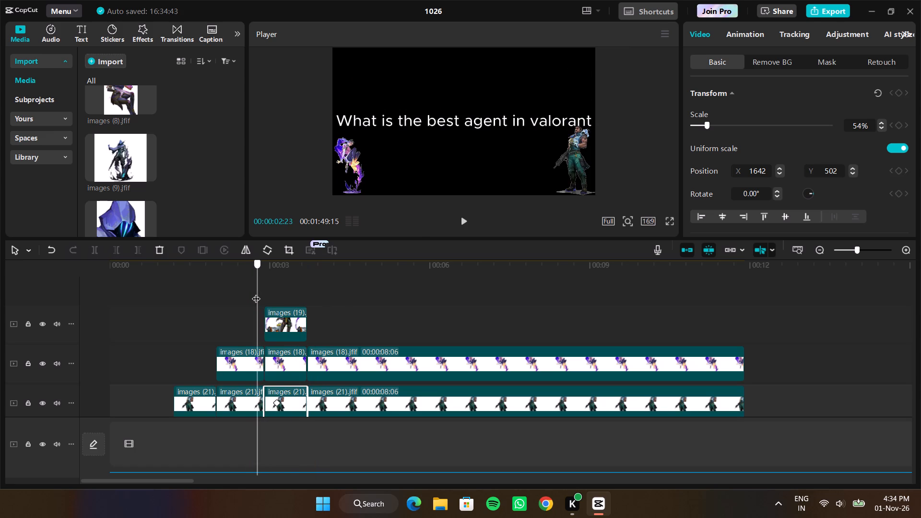
pyautogui.moveTo(256, 293); pyautogui.dragTo(261, 293)
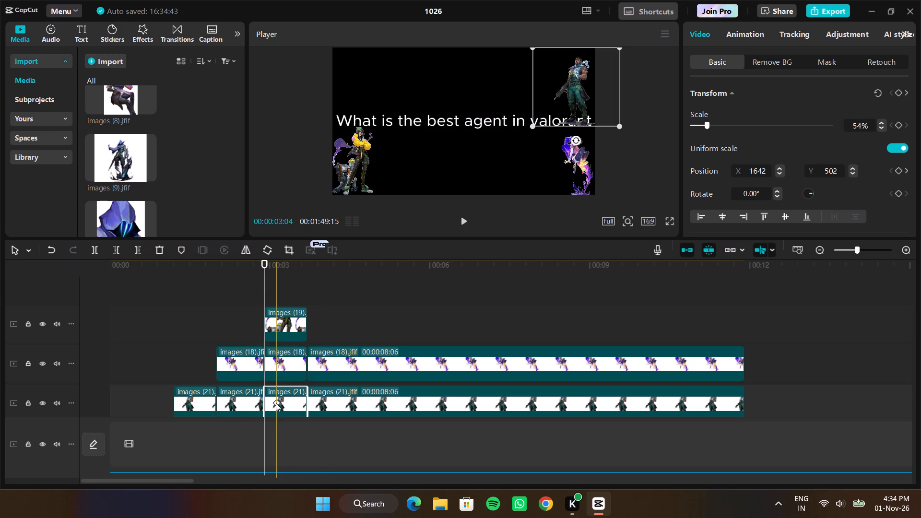
pyautogui.rightClick(276, 403)
pyautogui.click(302, 467)
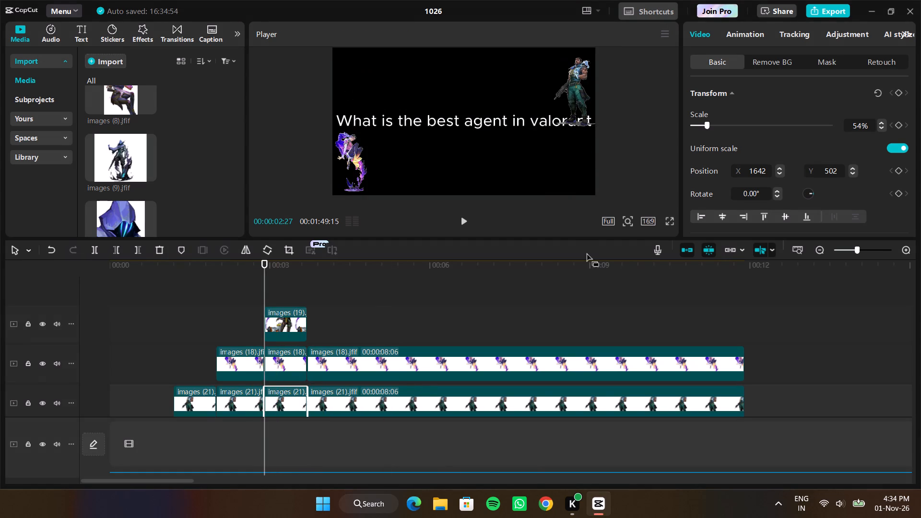
# Place the third images (21) segment in the lower-right corner at about X 1629, Y -502 and add a position keyframe at its start, 00:00:02:27.
pyautogui.click(265, 322)
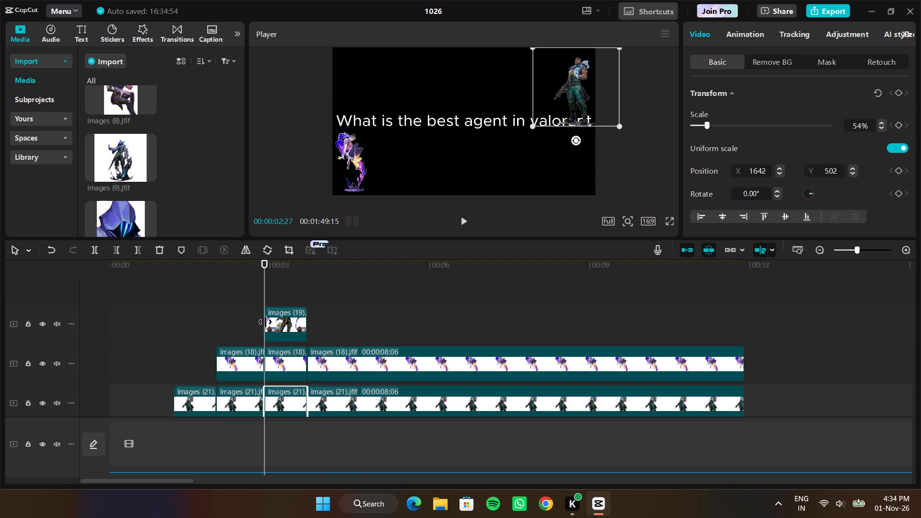
pyautogui.click(262, 289)
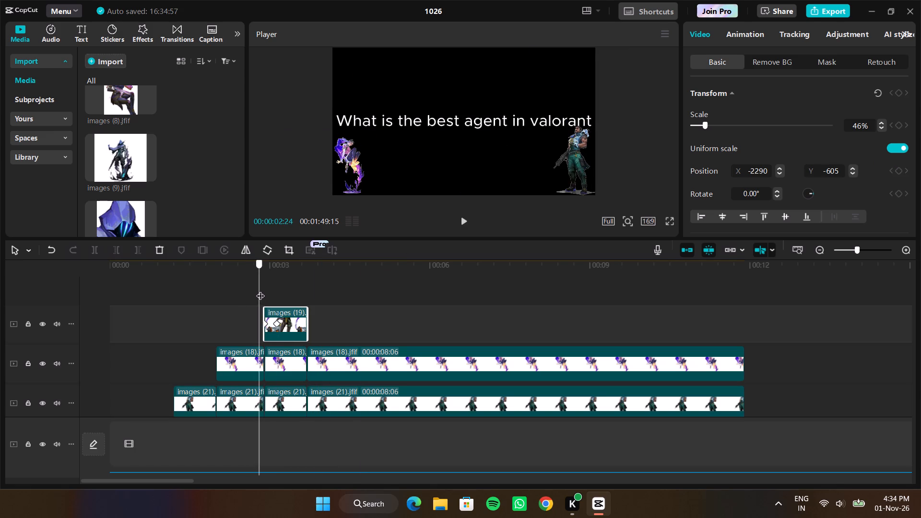
pyautogui.click(237, 293)
pyautogui.moveTo(238, 294); pyautogui.dragTo(252, 294)
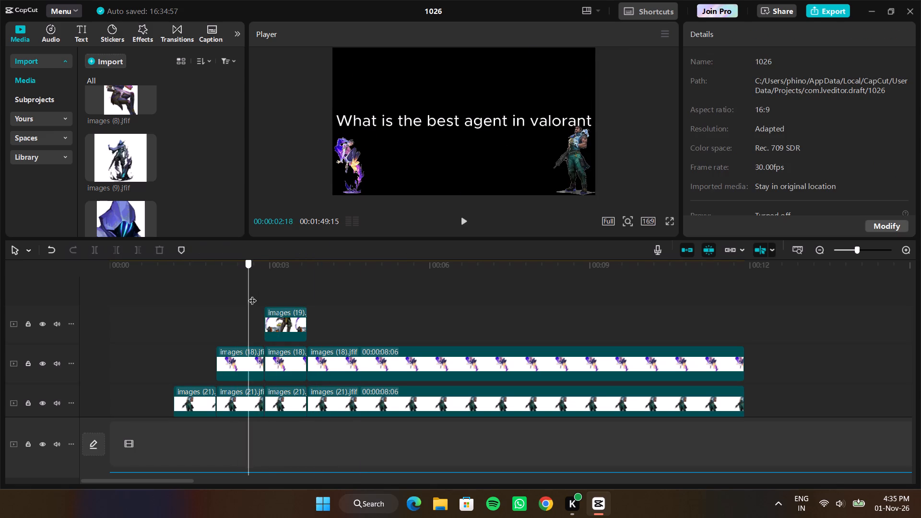
pyautogui.moveTo(252, 294); pyautogui.dragTo(265, 297)
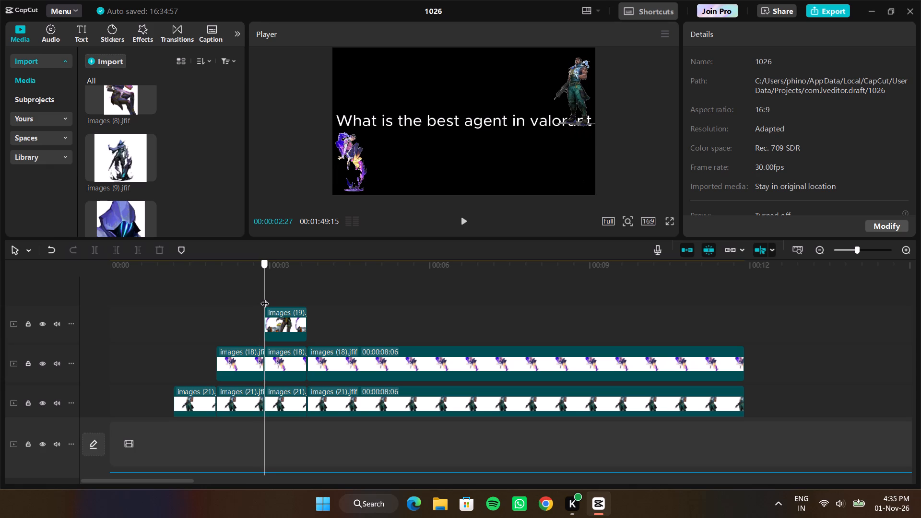
pyautogui.moveTo(265, 297); pyautogui.dragTo(265, 296)
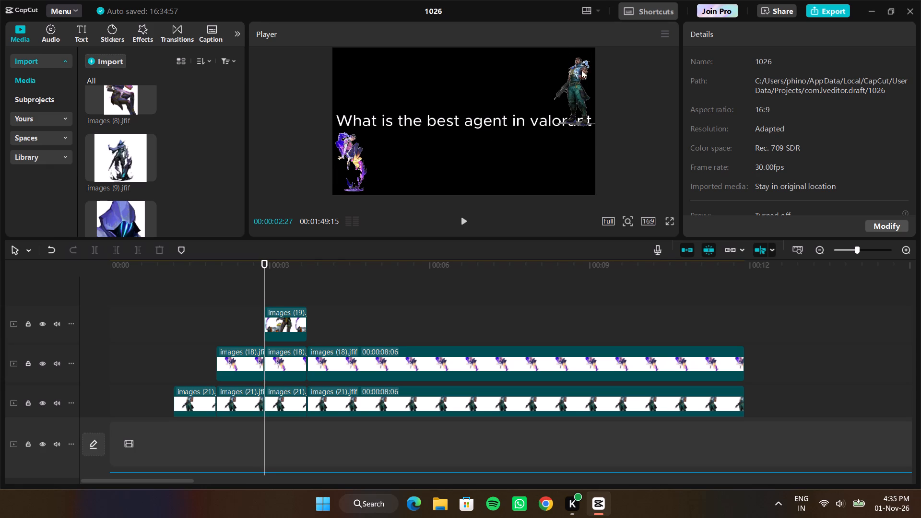
pyautogui.click(576, 78)
pyautogui.moveTo(576, 78); pyautogui.dragTo(576, 141)
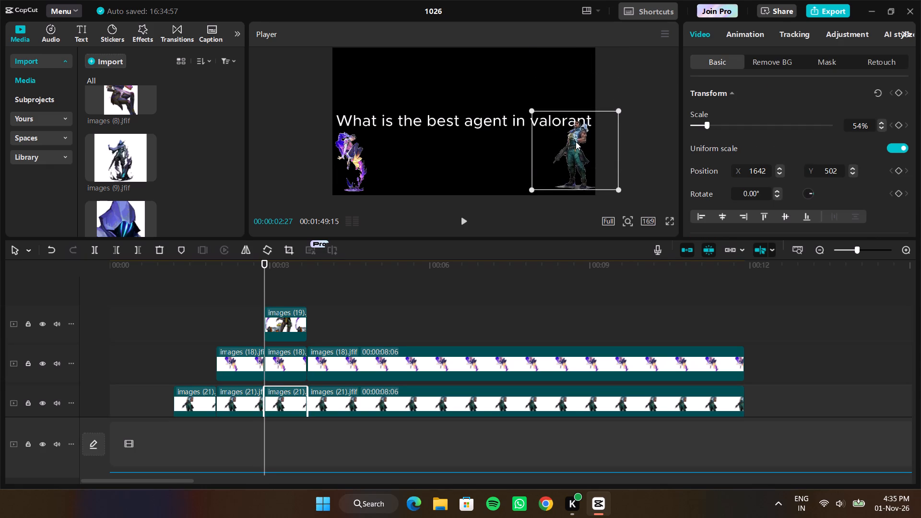
pyautogui.moveTo(576, 141); pyautogui.dragTo(576, 145)
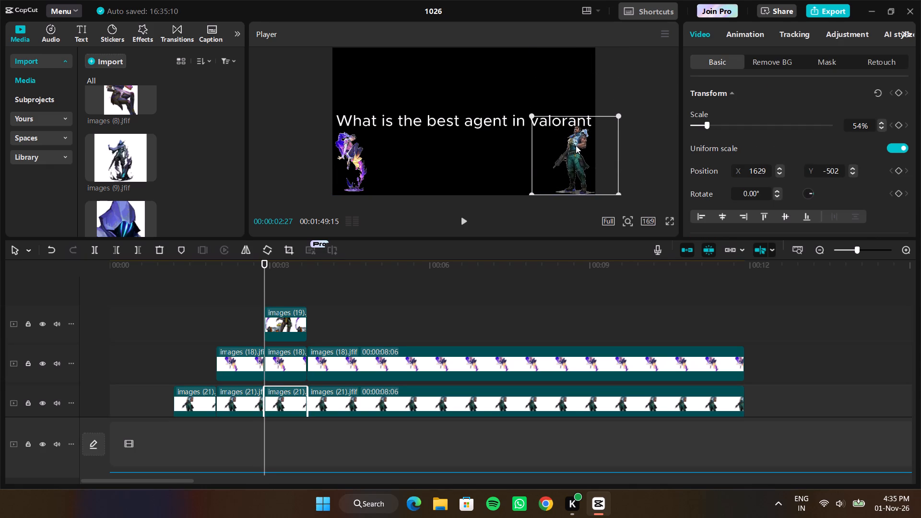
pyautogui.click(899, 173)
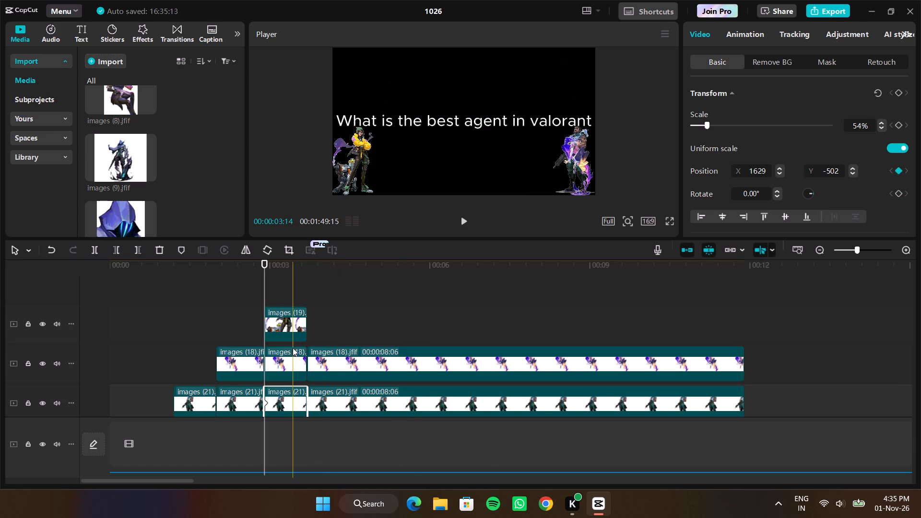
# Move the third images (21) segment to the upper-right corner at about X 1603, Y 502 at 00:00:03:04, aligned with the images (18) keyframe.
pyautogui.click(287, 354)
pyautogui.click(266, 323)
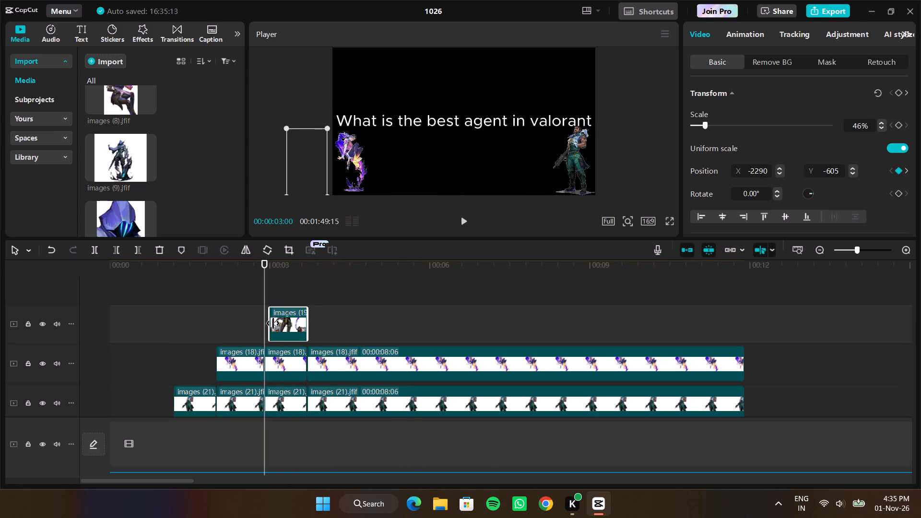
pyautogui.click(284, 370)
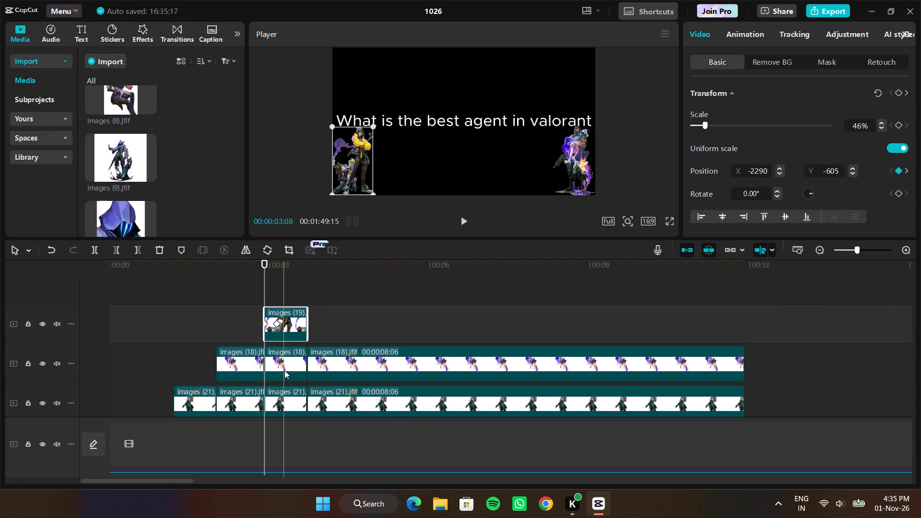
pyautogui.moveTo(264, 295); pyautogui.dragTo(274, 296)
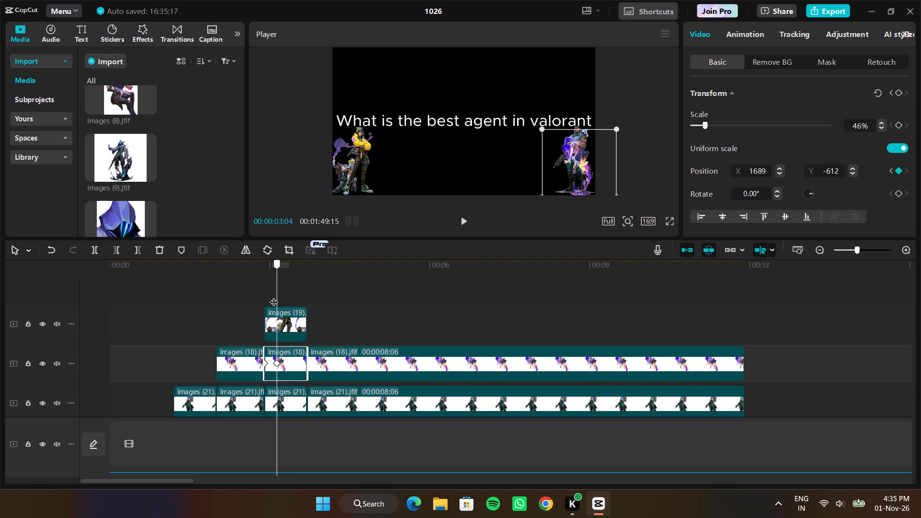
pyautogui.moveTo(274, 296); pyautogui.dragTo(274, 296)
pyautogui.click(284, 400)
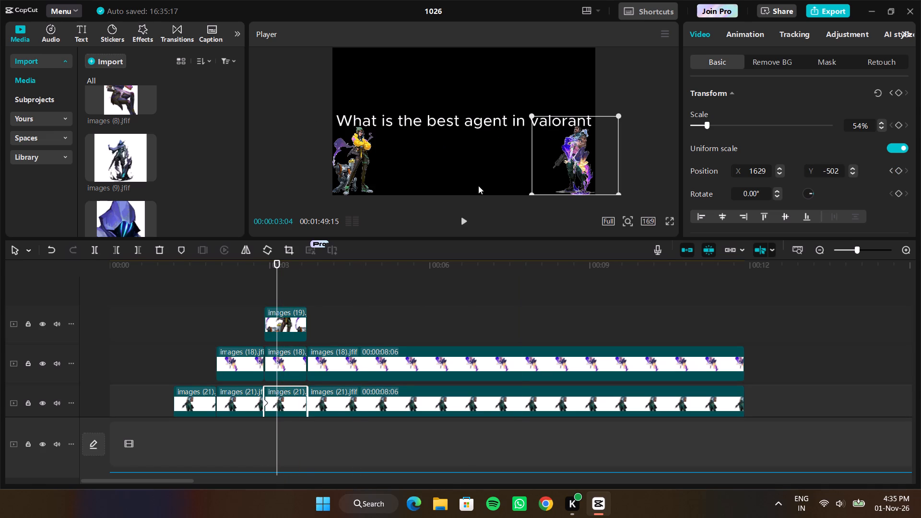
pyautogui.moveTo(546, 133); pyautogui.dragTo(544, 97)
pyautogui.moveTo(544, 112); pyautogui.dragTo(545, 90)
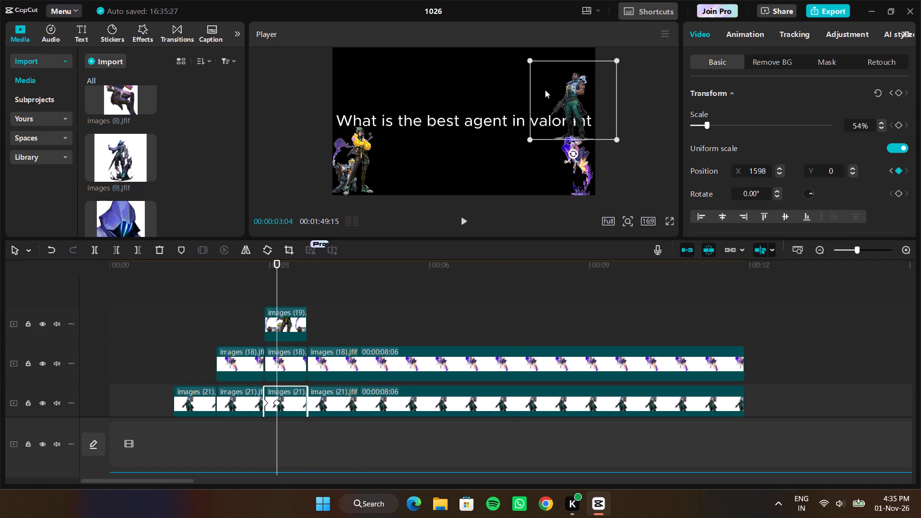
pyautogui.moveTo(545, 90); pyautogui.dragTo(545, 78)
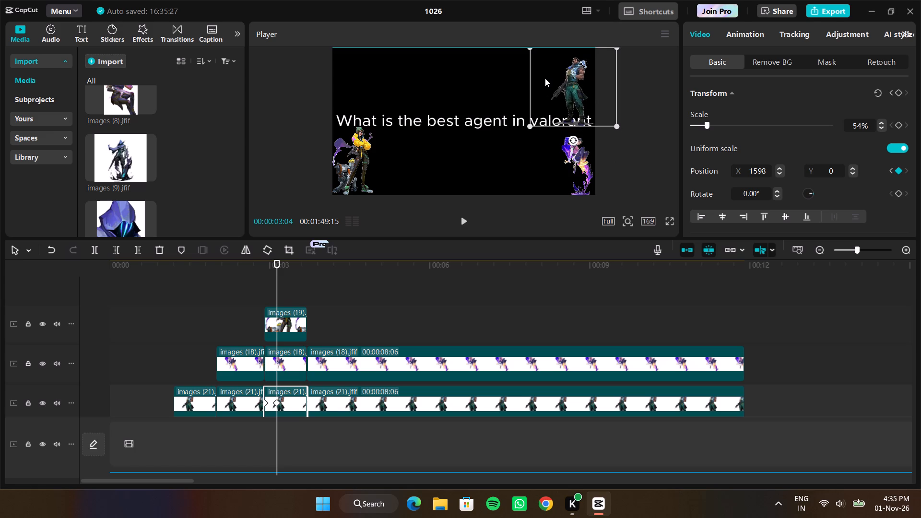
pyautogui.moveTo(545, 78); pyautogui.dragTo(545, 78)
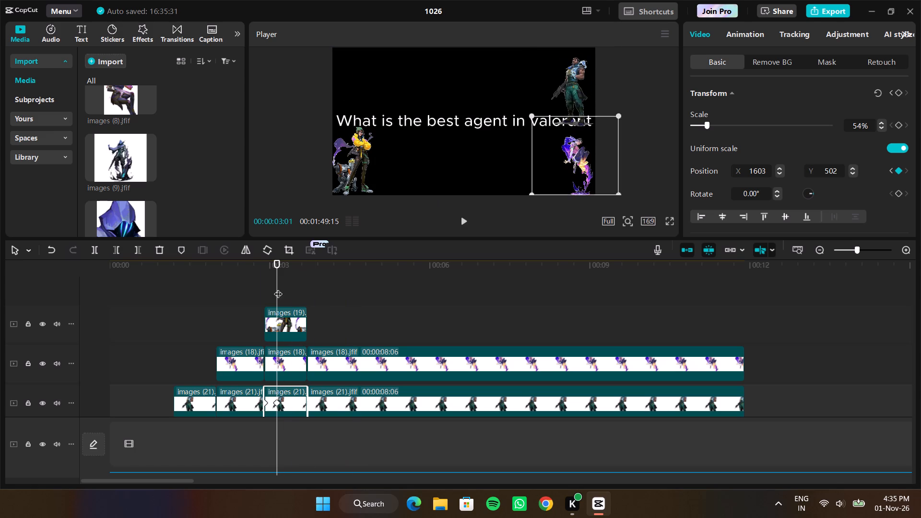
# Play back the opening through about 00:00:04:09 to check how the agents move around the frame.
pyautogui.moveTo(277, 288); pyautogui.dragTo(87, 330)
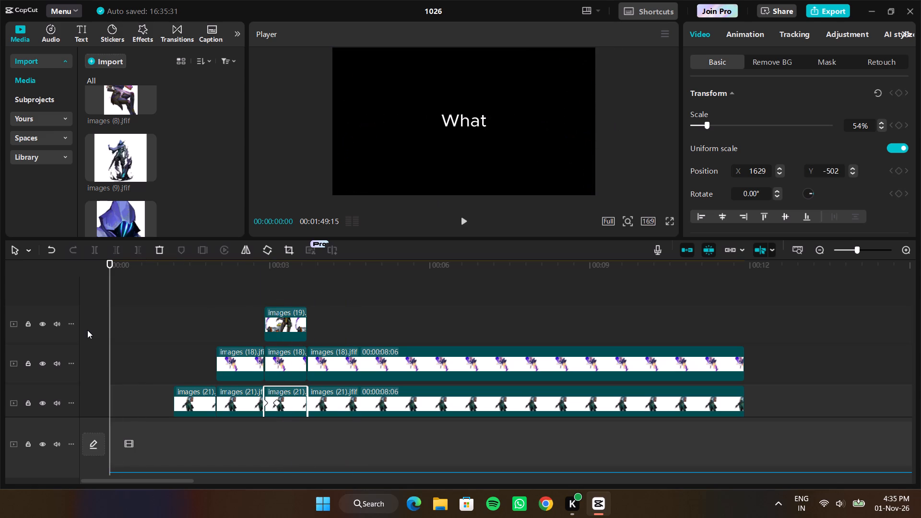
pyautogui.click(114, 332)
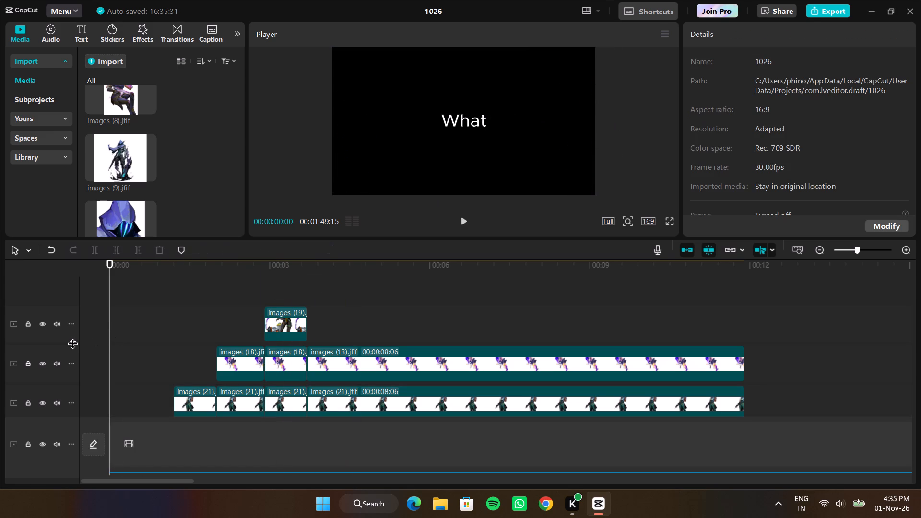
pyautogui.press('space')
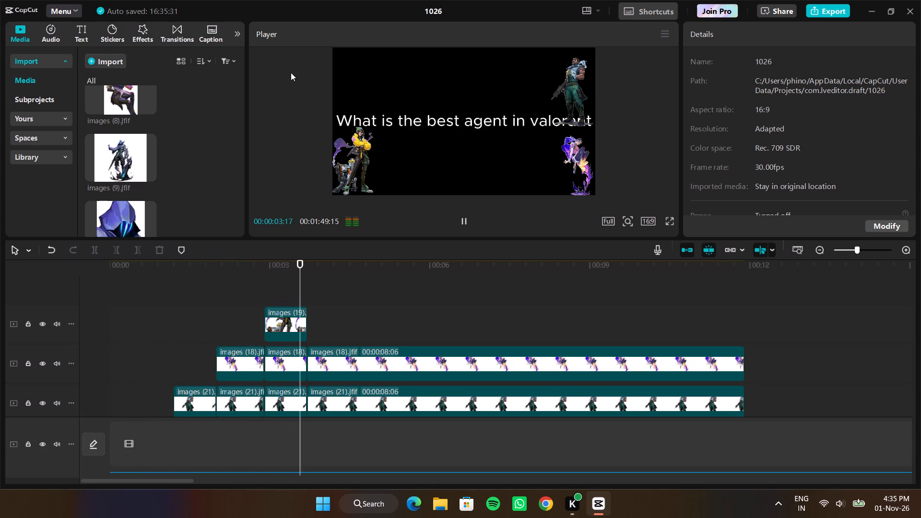
pyautogui.press('space')
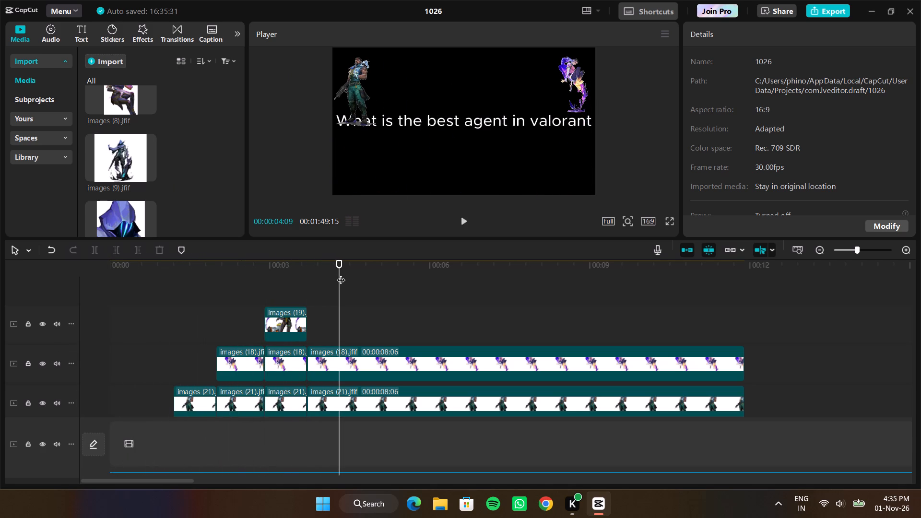
# Copy the images (19) segment and paste the duplicate directly after it at 00:00:03:21.
pyautogui.moveTo(341, 278); pyautogui.dragTo(307, 281)
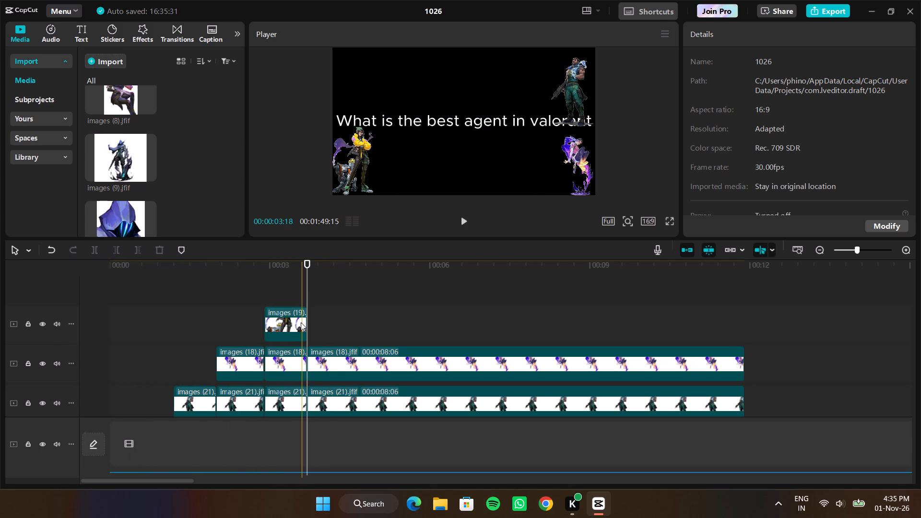
pyautogui.click(301, 322)
pyautogui.rightClick(301, 322)
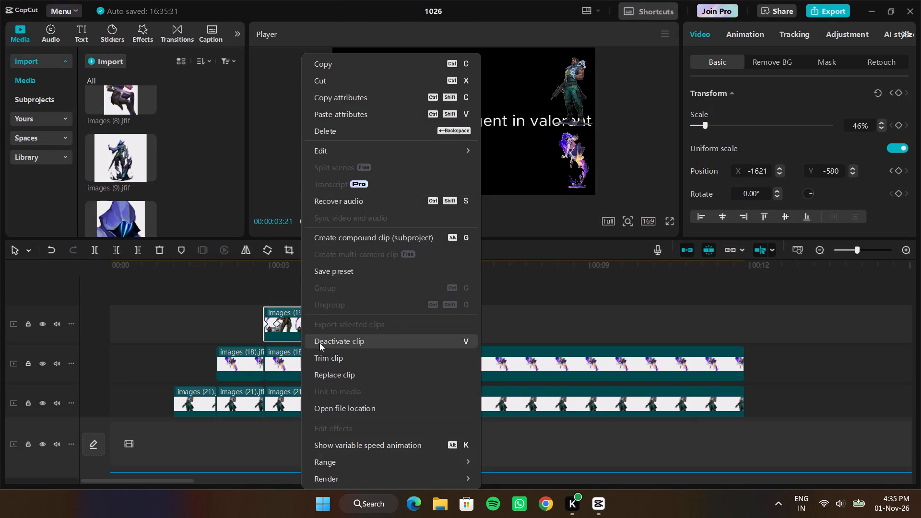
pyautogui.click(335, 67)
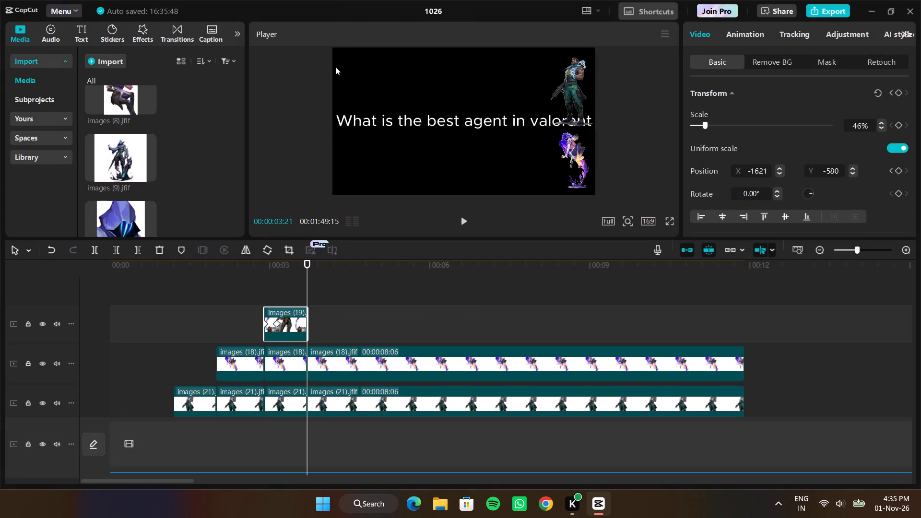
pyautogui.hotkey('ctrl', 'v')
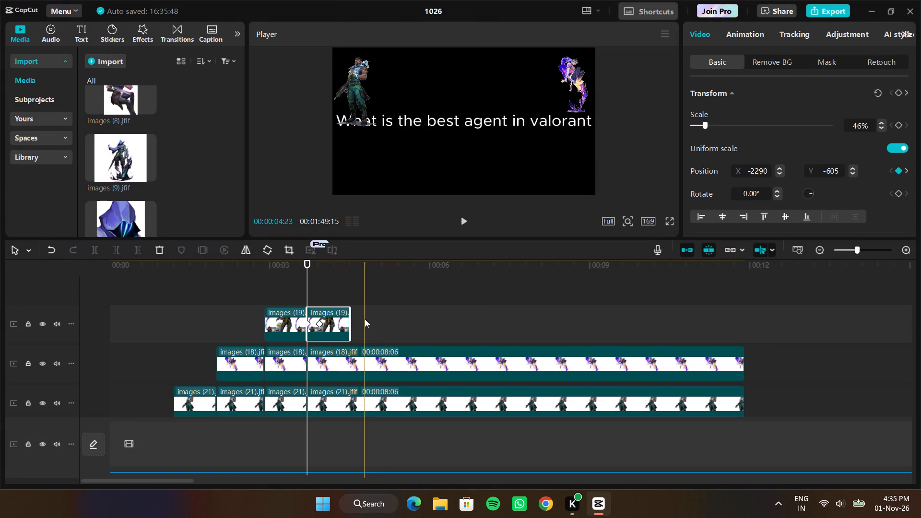
# Delete both position keyframes from the pasted images (19) segment.
pyautogui.click(365, 319)
pyautogui.click(320, 324)
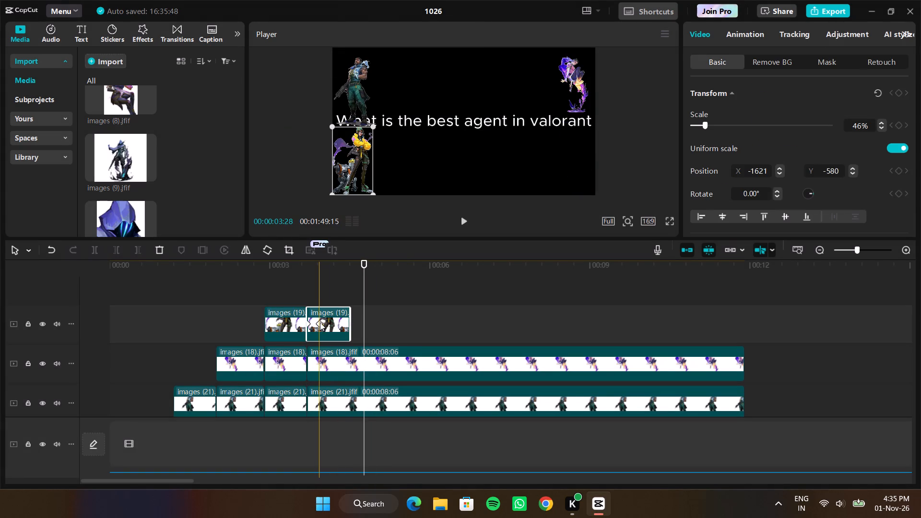
pyautogui.rightClick(319, 322)
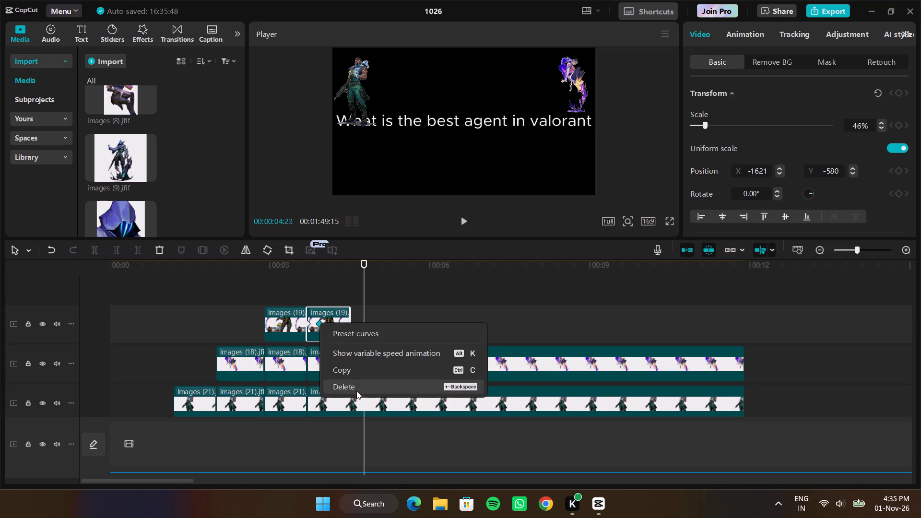
pyautogui.click(354, 388)
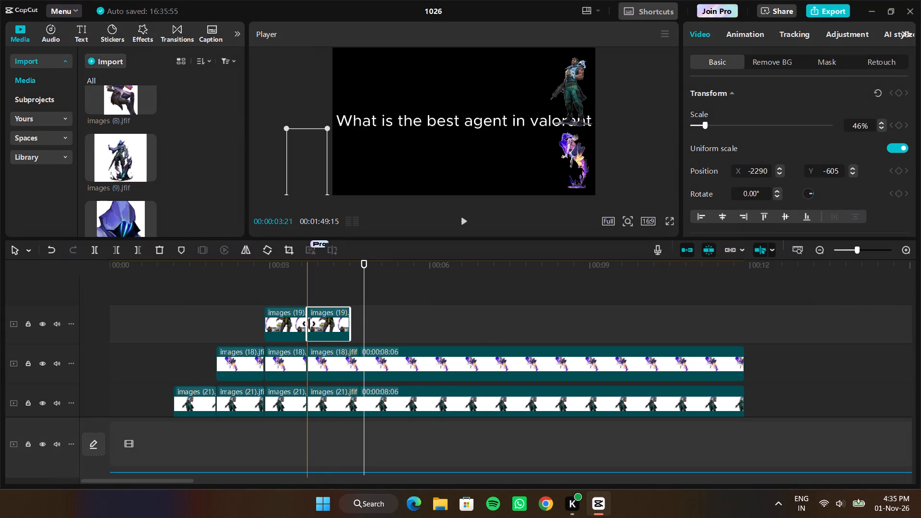
pyautogui.rightClick(309, 324)
pyautogui.click(332, 385)
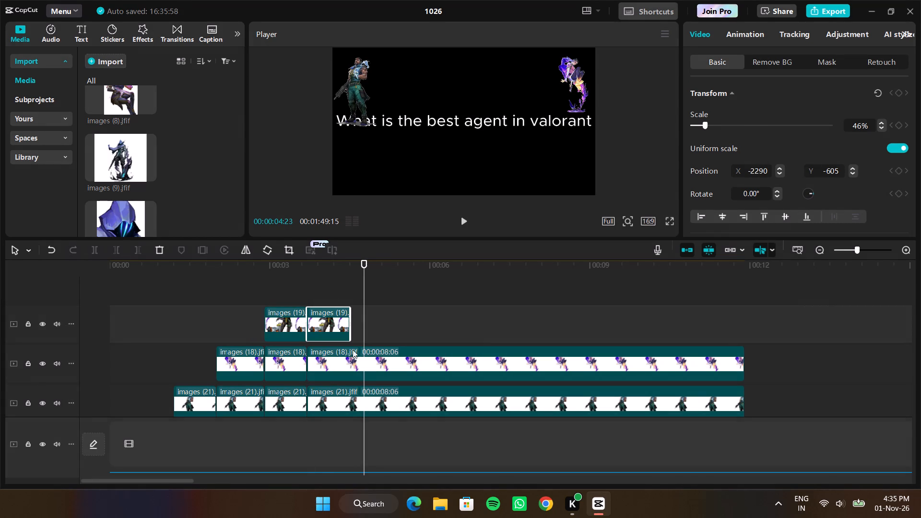
# Place the second images (19) segment in the lower-left corner at X -1621, Y -580 and add a position keyframe at its start, 00:00:03:21.
pyautogui.moveTo(364, 311); pyautogui.dragTo(308, 306)
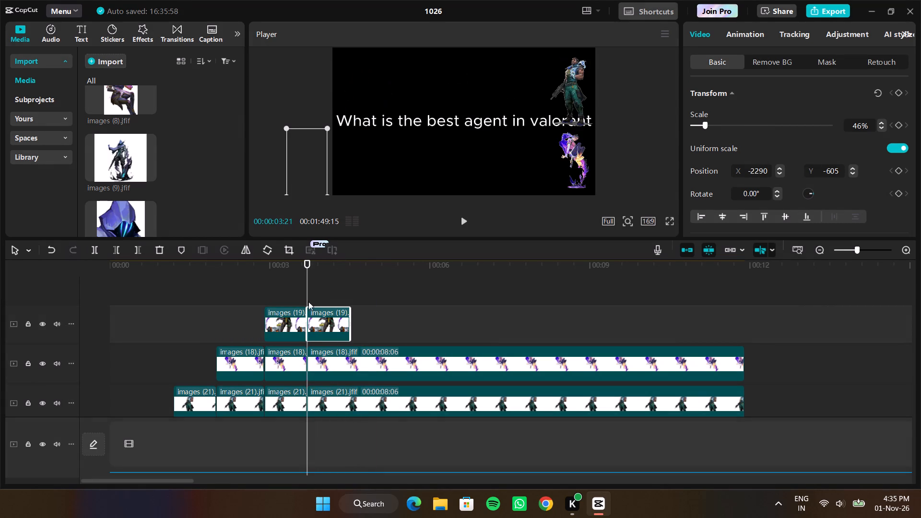
pyautogui.moveTo(306, 168); pyautogui.dragTo(350, 168)
pyautogui.click(899, 174)
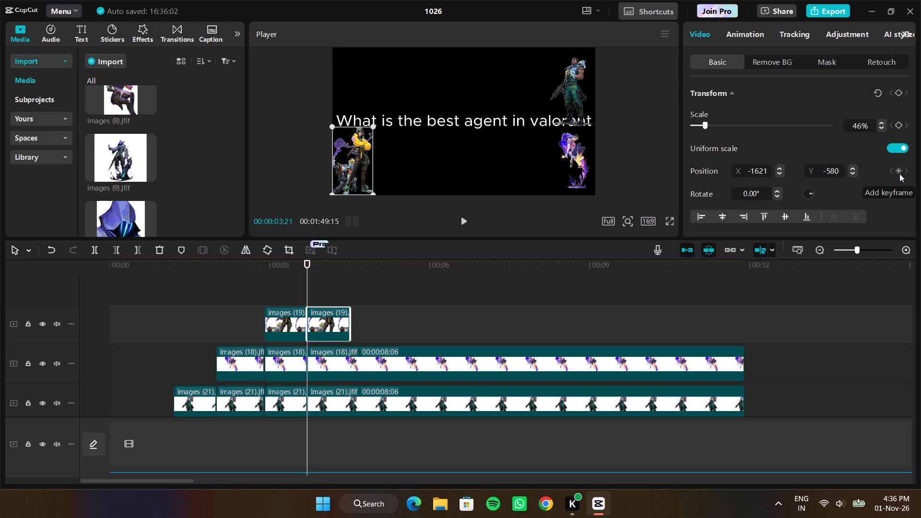
# Move the second images (19) segment to the lower-right corner at X 1621, Y -580 at 00:00:03:27, aligned with the third images (18) segment's keyframe.
pyautogui.click(340, 365)
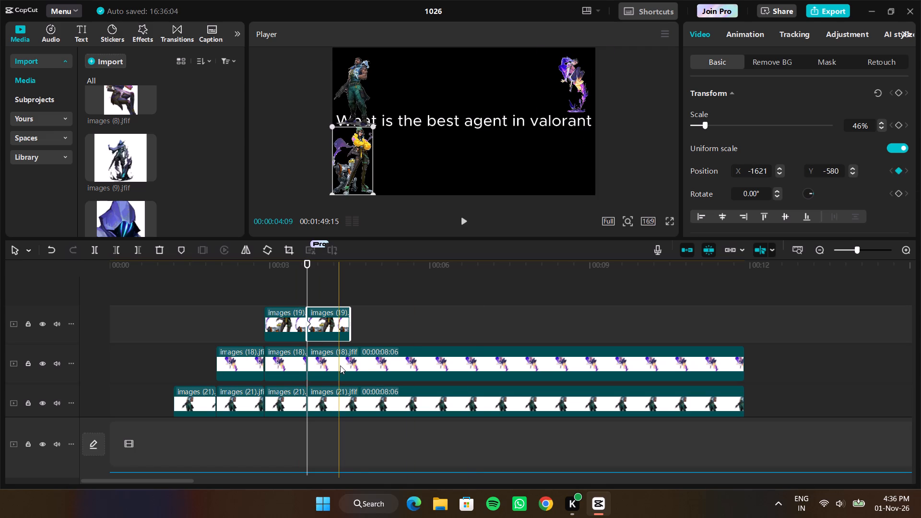
pyautogui.moveTo(307, 281); pyautogui.dragTo(318, 282)
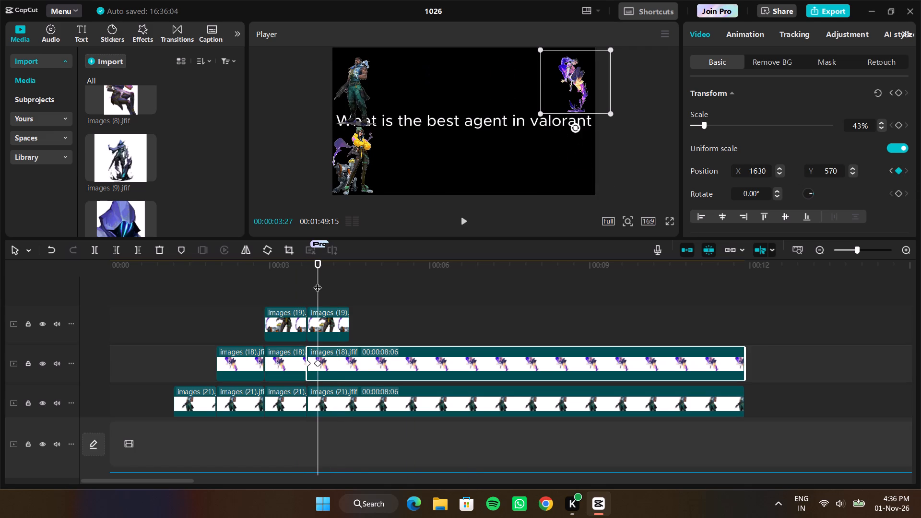
pyautogui.click(327, 329)
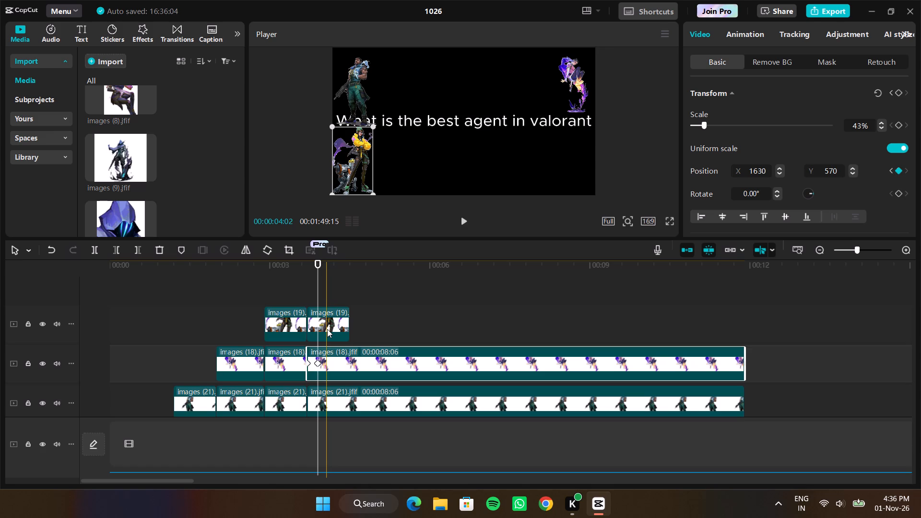
pyautogui.moveTo(358, 172); pyautogui.dragTo(586, 167)
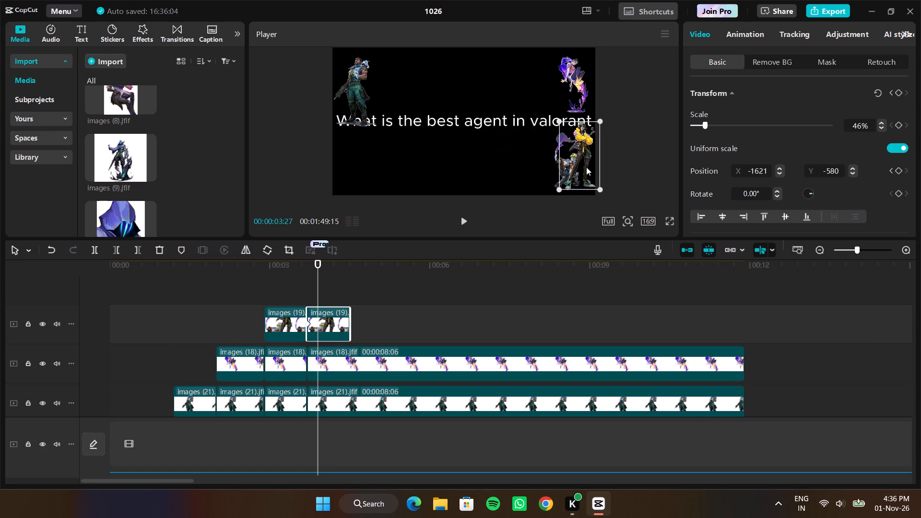
pyautogui.moveTo(586, 167); pyautogui.dragTo(578, 172)
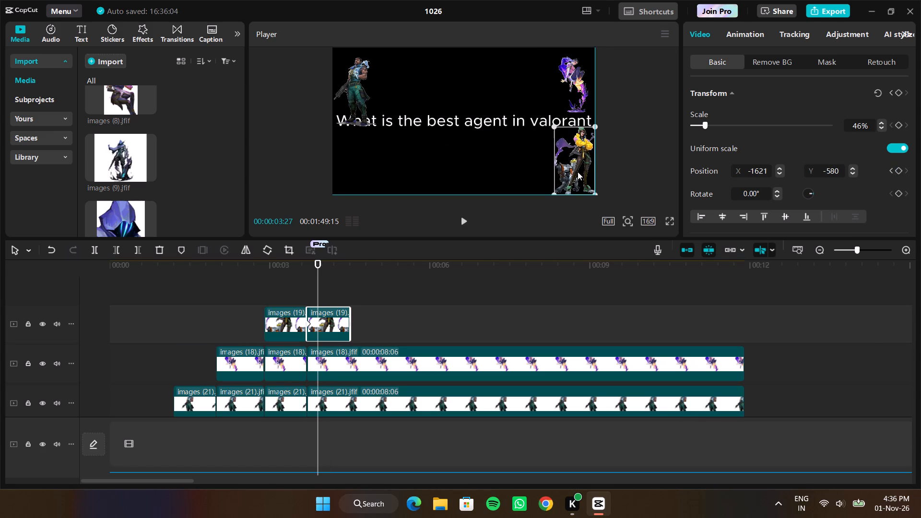
pyautogui.moveTo(578, 172); pyautogui.dragTo(578, 170)
# Play back the opening through about 00:00:05:00 to check the three agents' synchronized moves.
pyautogui.moveTo(317, 294); pyautogui.dragTo(40, 321)
pyautogui.click(113, 326)
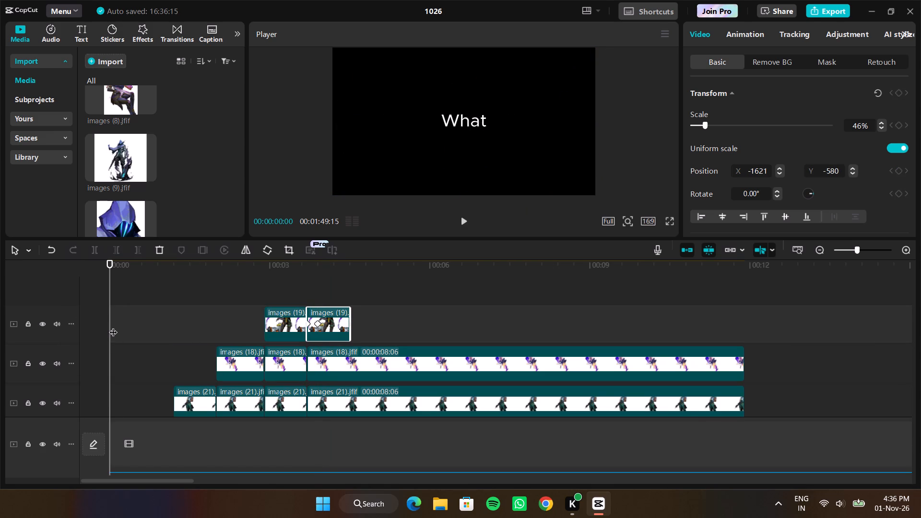
pyautogui.click(121, 326)
pyautogui.moveTo(121, 326); pyautogui.dragTo(43, 330)
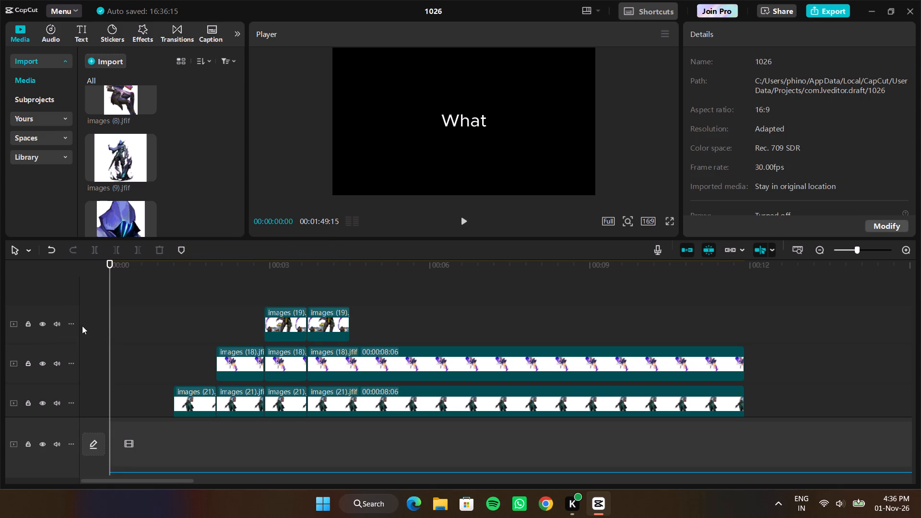
pyautogui.press('space')
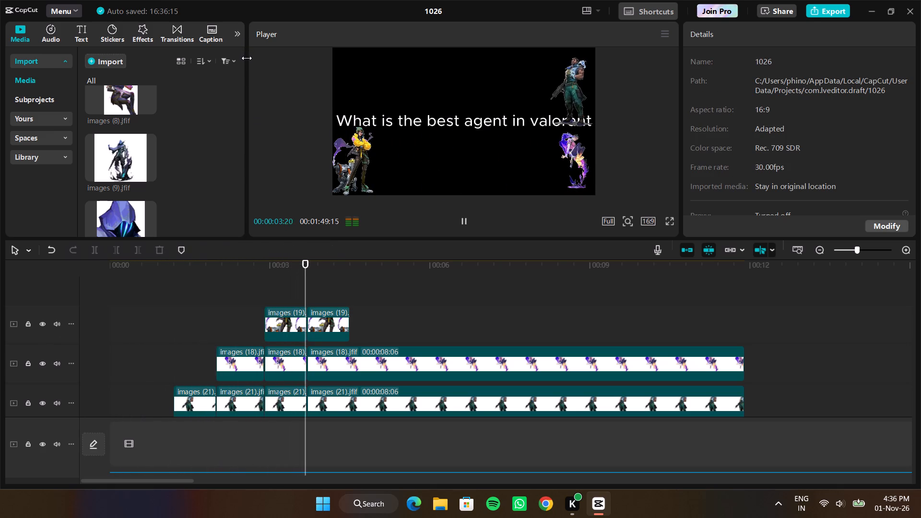
pyautogui.press('space')
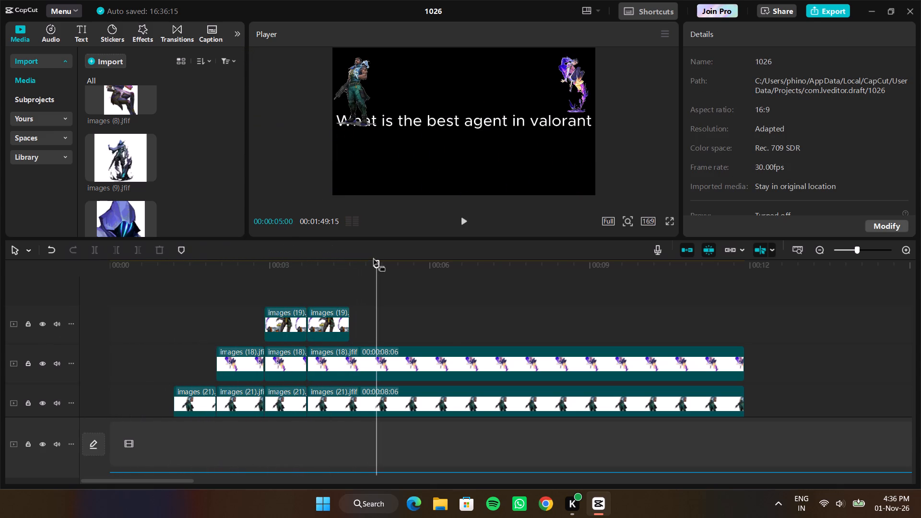
# Extend the second images (19) segment to a duration of 00:00:08:06, ending level with the images (18) and images (21) clips.
pyautogui.moveTo(349, 318); pyautogui.dragTo(683, 317)
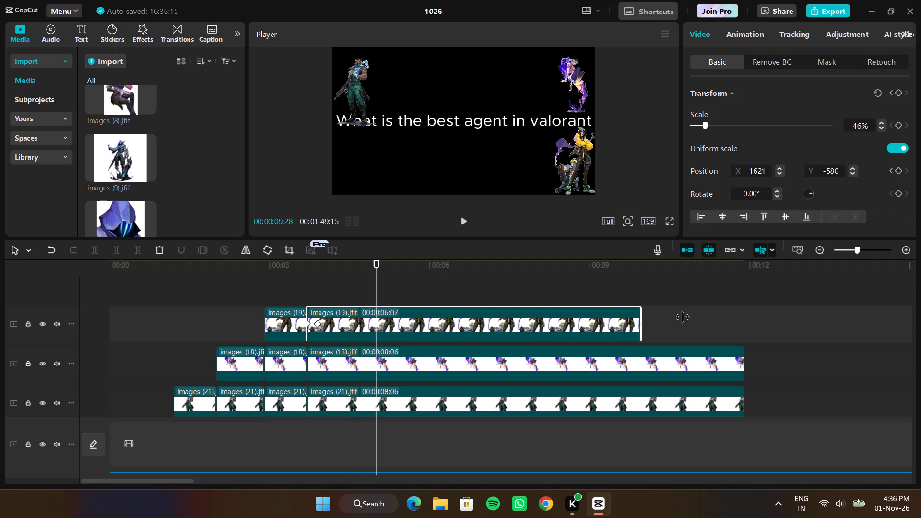
pyautogui.moveTo(683, 317); pyautogui.dragTo(741, 326)
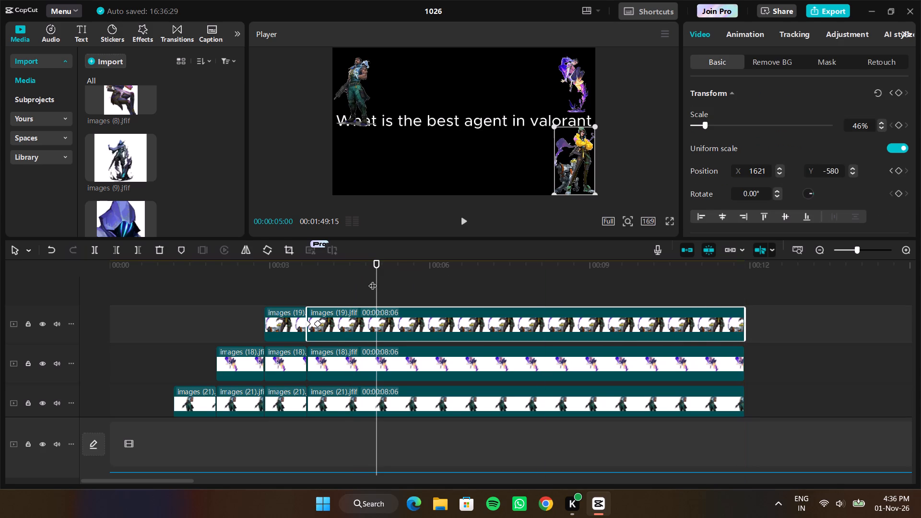
# Scrub the playhead from 00:00:05:00 back to the very start of the timeline.
pyautogui.moveTo(376, 280); pyautogui.dragTo(153, 301)
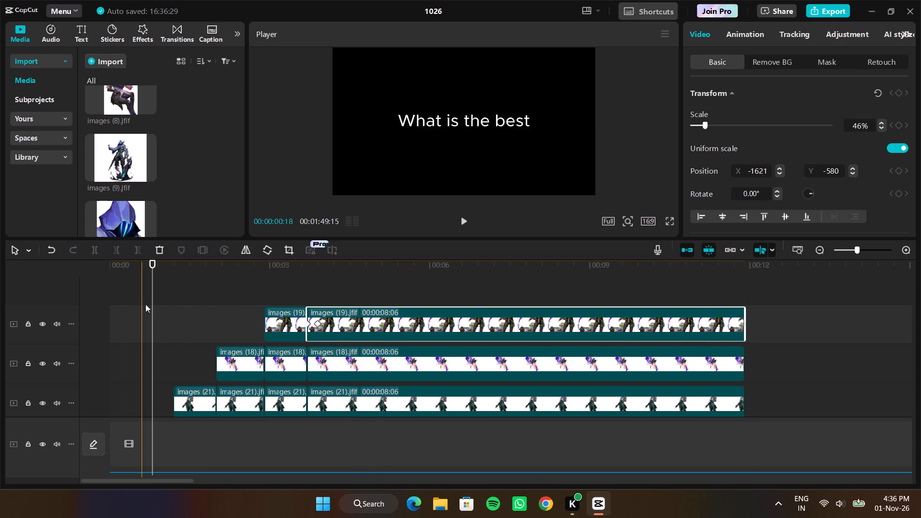
pyautogui.moveTo(149, 305); pyautogui.dragTo(98, 306)
pyautogui.click(136, 309)
pyautogui.moveTo(136, 309); pyautogui.dragTo(129, 309)
pyautogui.moveTo(129, 309); pyautogui.dragTo(62, 323)
# Add images (20) on a new track above images (19), starting level with the second images (19) segment.
pyautogui.scroll(1, 201, 301)
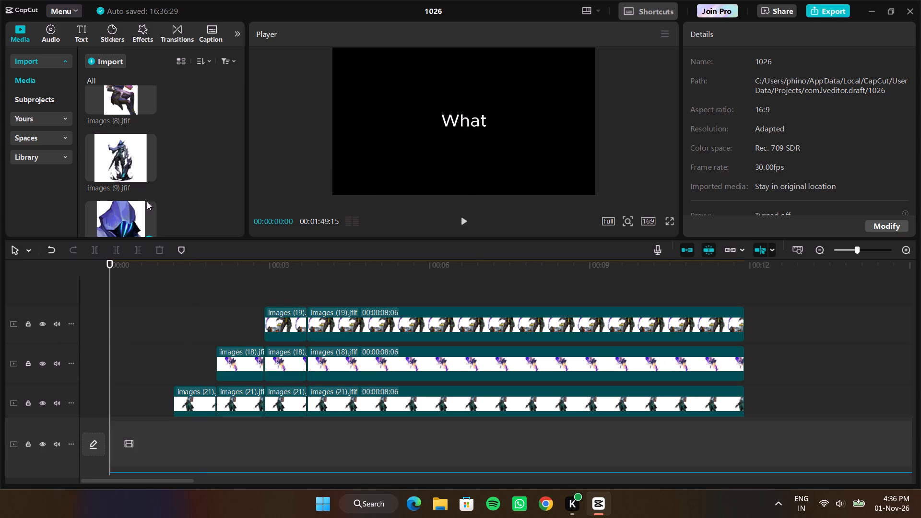
pyautogui.scroll(-14, 145, 192)
pyautogui.scroll(1, 145, 192)
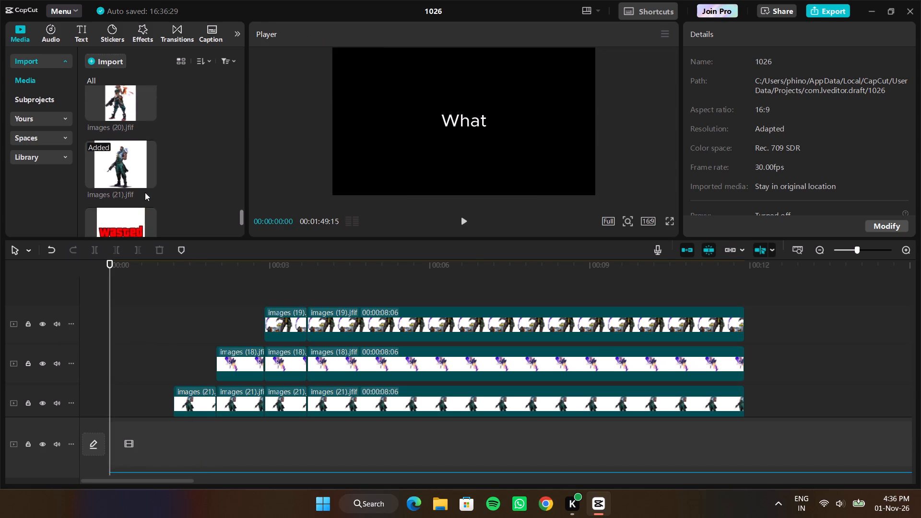
pyautogui.scroll(2, 145, 192)
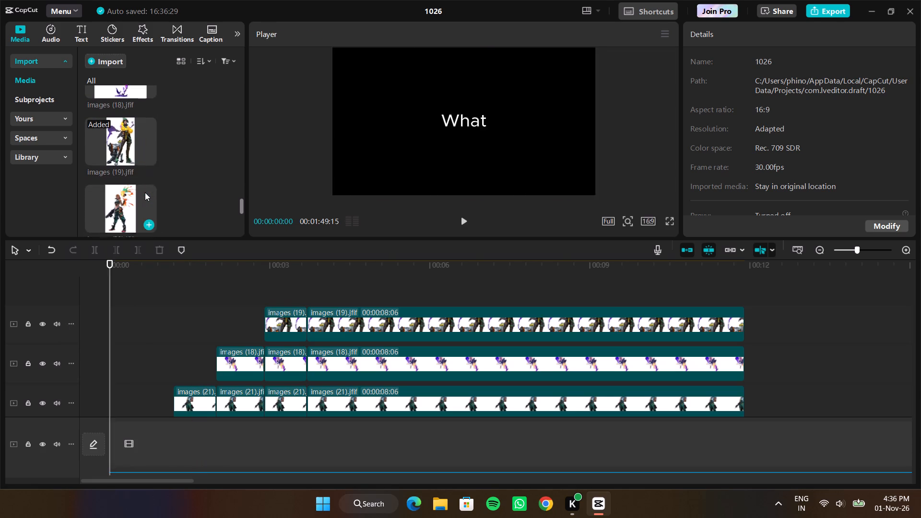
pyautogui.click(120, 190)
pyautogui.moveTo(120, 190); pyautogui.dragTo(331, 297)
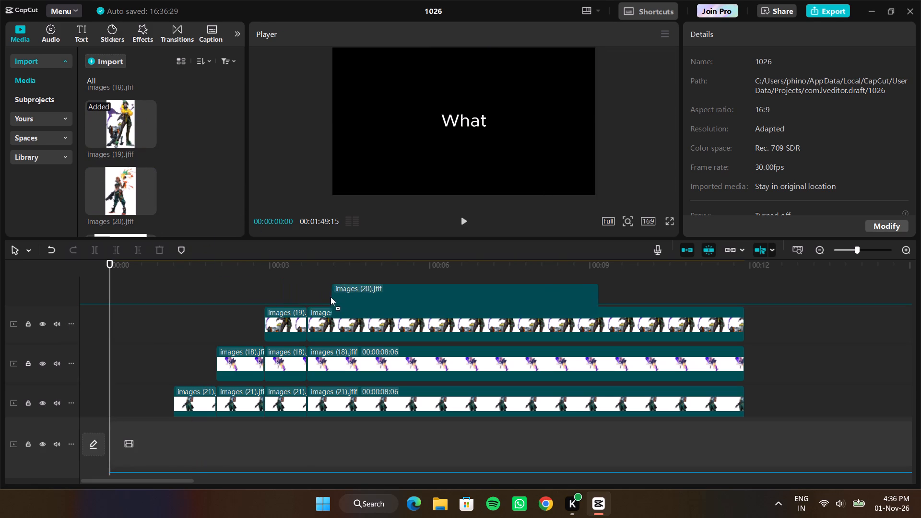
pyautogui.moveTo(331, 297); pyautogui.dragTo(306, 288)
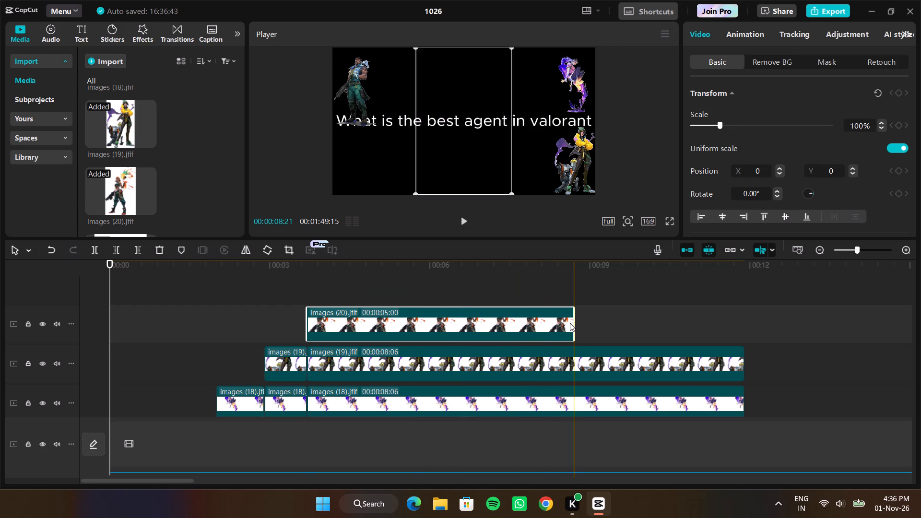
# Extend the images (20) clip to a duration of 00:00:08:06, ending level with the clips below.
pyautogui.click(574, 322)
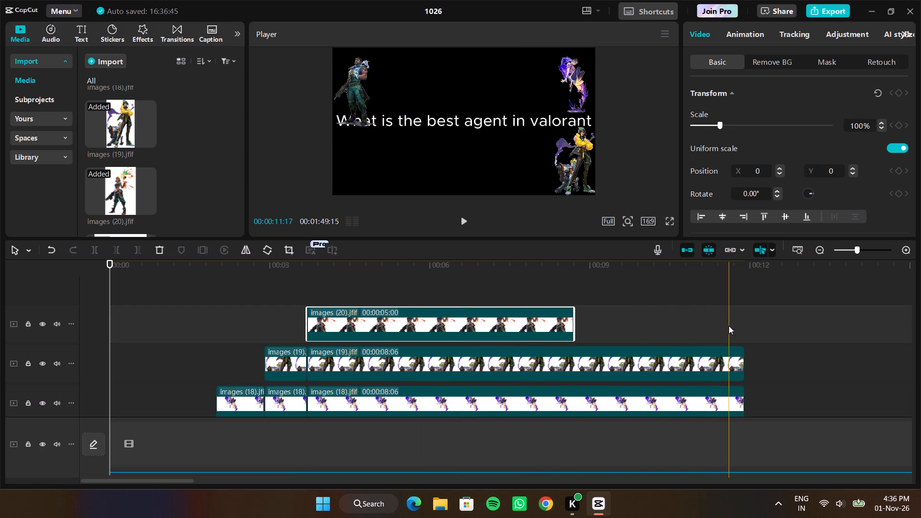
pyautogui.moveTo(573, 323); pyautogui.dragTo(751, 319)
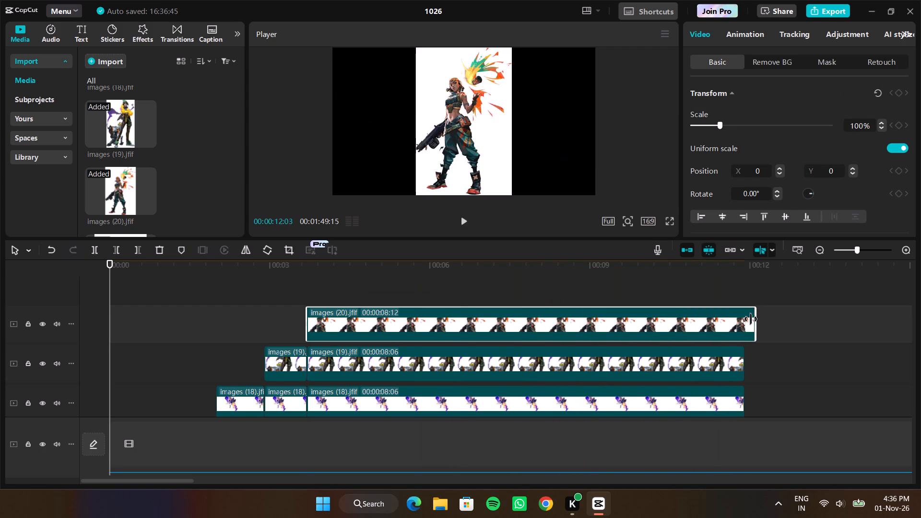
pyautogui.moveTo(751, 319); pyautogui.dragTo(745, 319)
# Enable chroma key on the images (20) clip and pick its white background as the key colour.
pyautogui.click(422, 283)
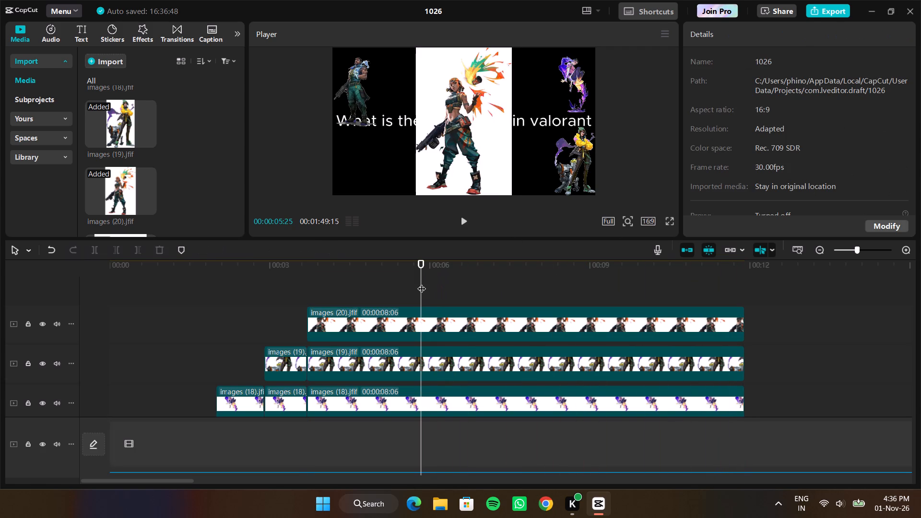
pyautogui.click(479, 321)
pyautogui.click(789, 61)
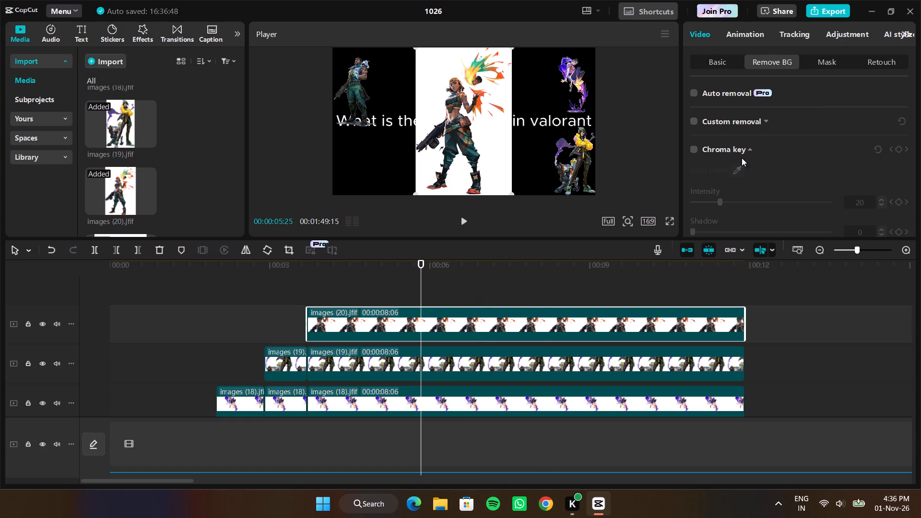
pyautogui.click(694, 146)
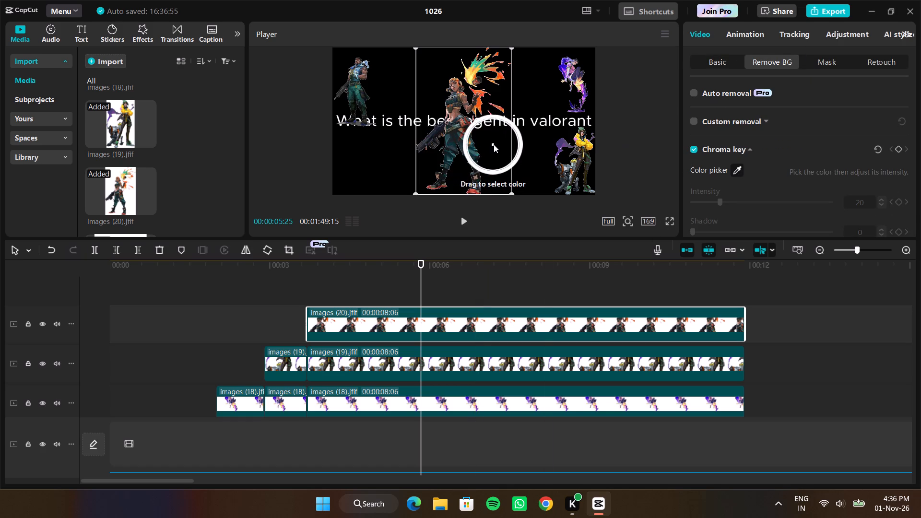
pyautogui.click(500, 145)
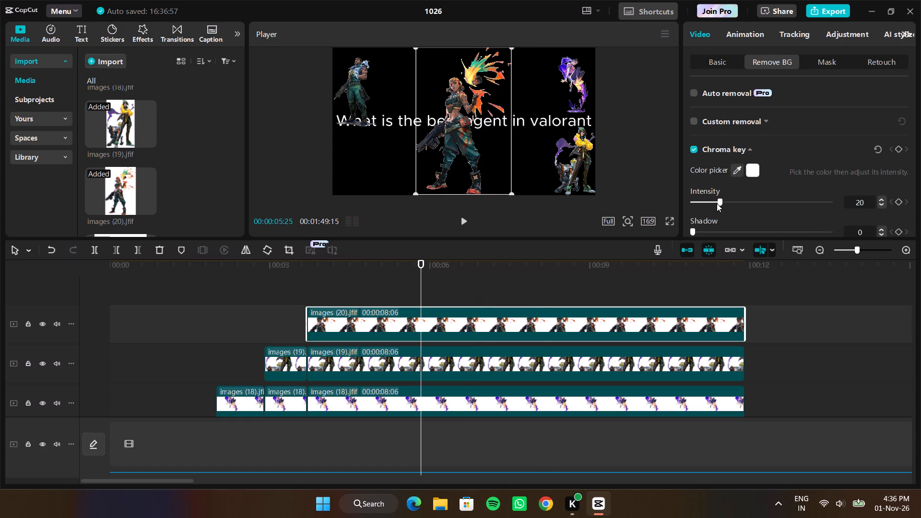
# Lower the chroma key intensity of images (20) to 1.
pyautogui.tripleClick(881, 206)
pyautogui.doubleClick(881, 206)
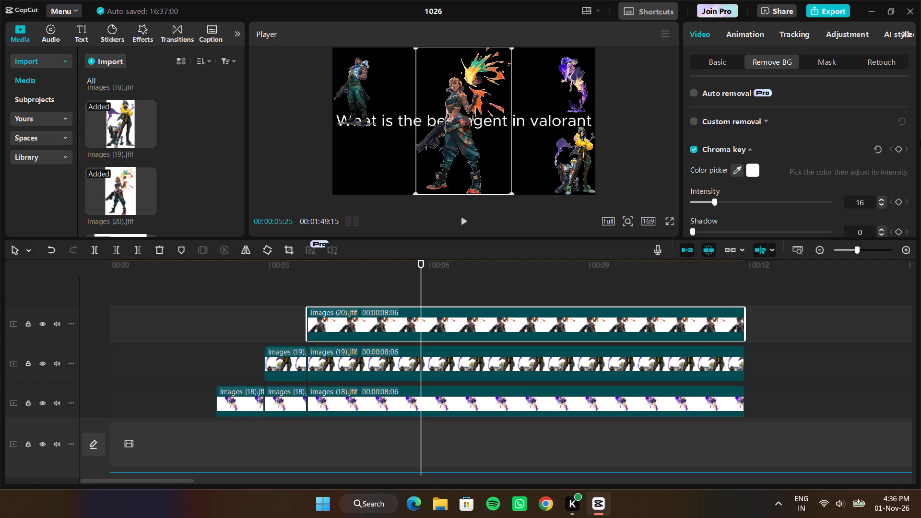
pyautogui.tripleClick(920, 139)
pyautogui.doubleClick(880, 206)
pyautogui.rightClick(880, 206)
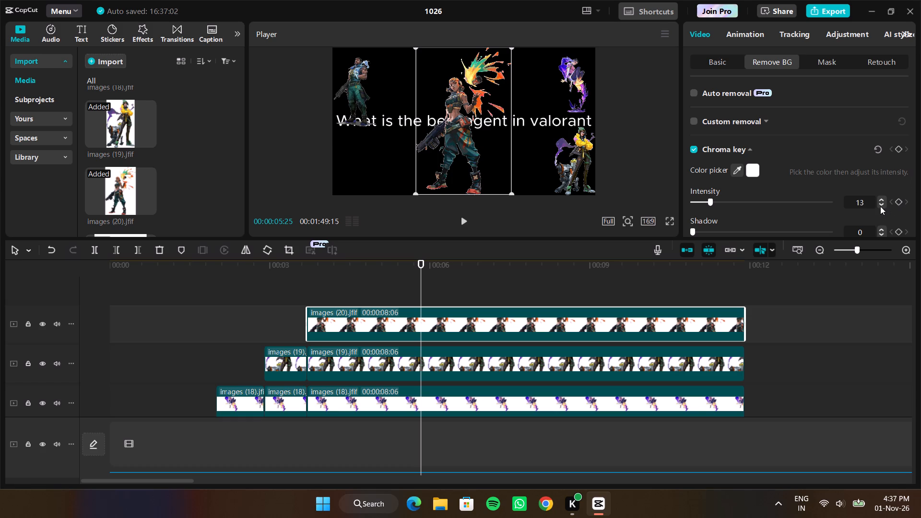
pyautogui.doubleClick(880, 206)
pyautogui.rightClick(880, 206)
pyautogui.tripleClick(880, 206)
pyautogui.tripleClick(880, 206)
pyautogui.tripleClick(880, 206)
pyautogui.doubleClick(880, 206)
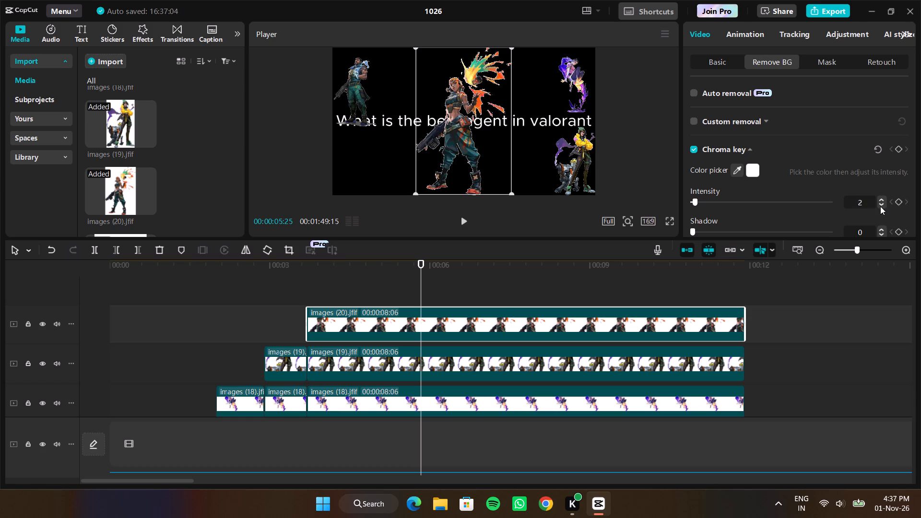
pyautogui.click(882, 199)
# Set the chroma key shadow of images (20) to 100 and its feather edge to 30.
pyautogui.moveTo(807, 233); pyautogui.dragTo(834, 232)
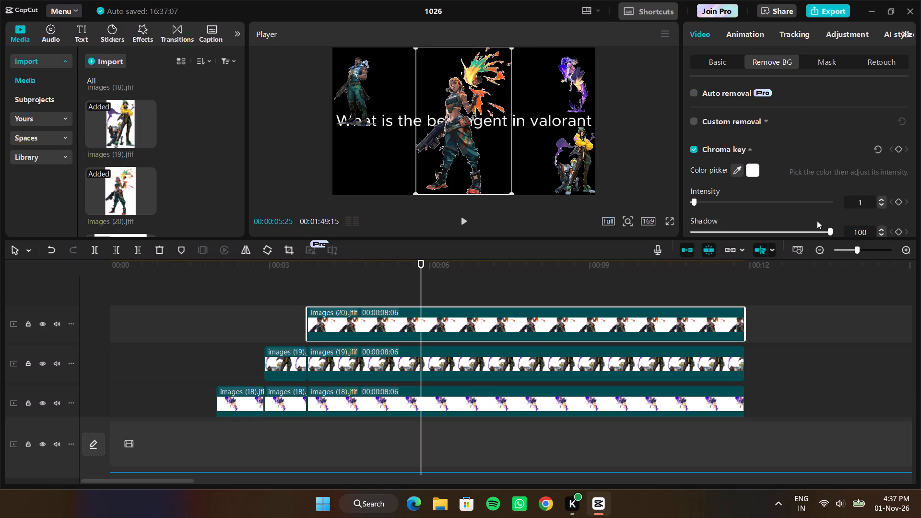
pyautogui.scroll(-1, 817, 221)
pyautogui.moveTo(693, 193); pyautogui.dragTo(732, 196)
pyautogui.scroll(-6, 798, 187)
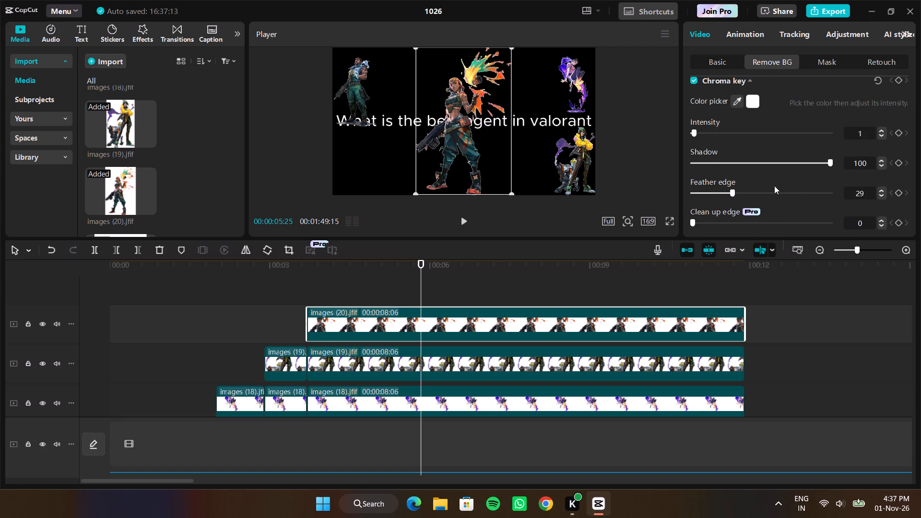
pyautogui.click(733, 192)
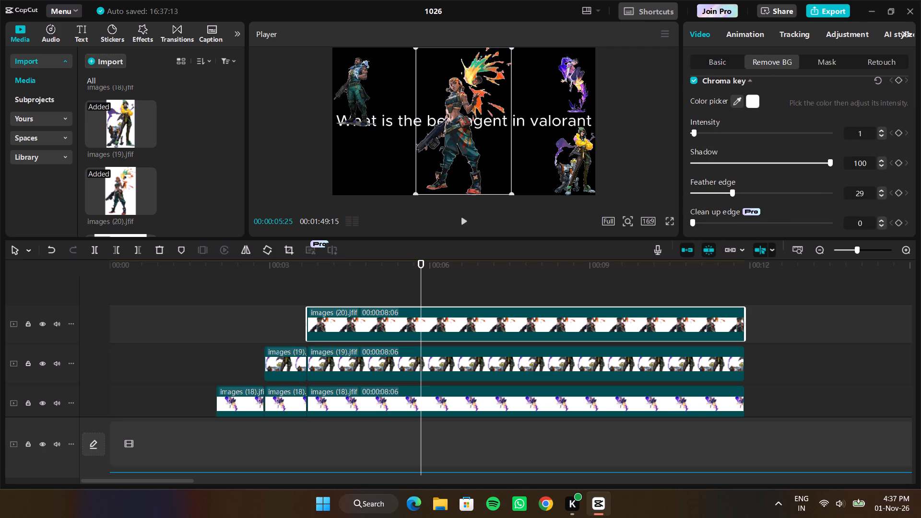
pyautogui.click(881, 190)
# Scale images (20) down to 50% and place it in the frame's lower-left corner at X -1571, Y -542.
pyautogui.moveTo(512, 50); pyautogui.dragTo(467, 104)
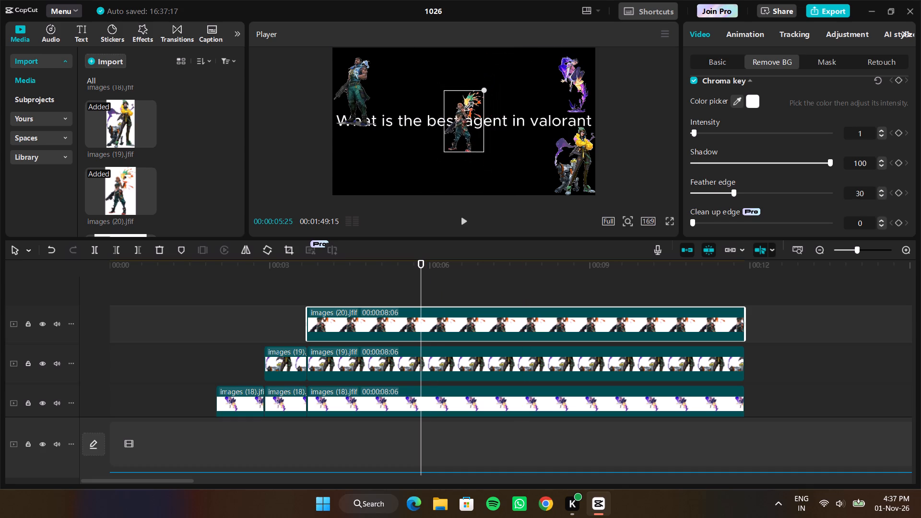
pyautogui.moveTo(467, 104); pyautogui.dragTo(469, 98)
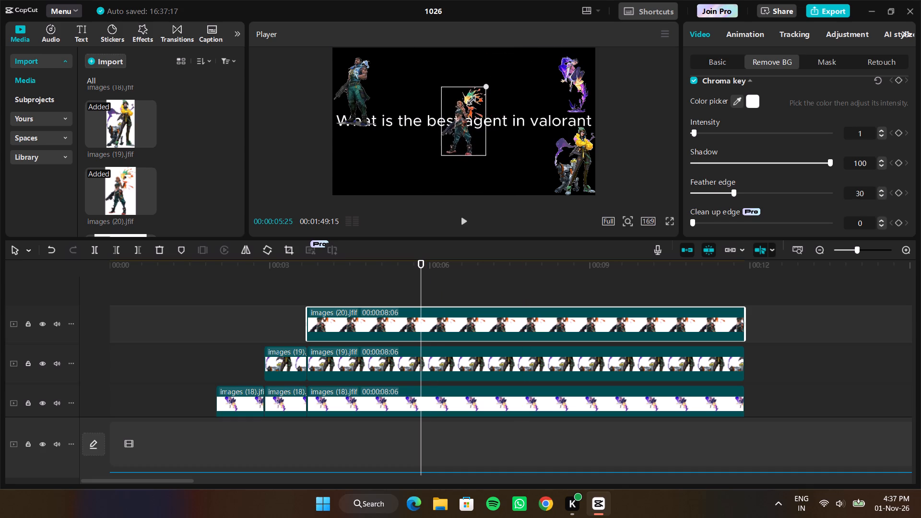
pyautogui.moveTo(469, 98); pyautogui.dragTo(518, 66)
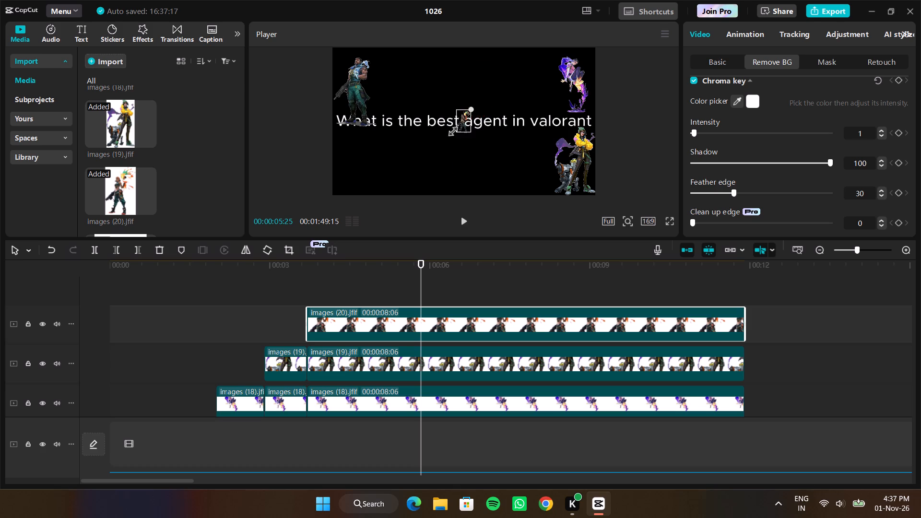
pyautogui.moveTo(518, 66); pyautogui.dragTo(492, 109)
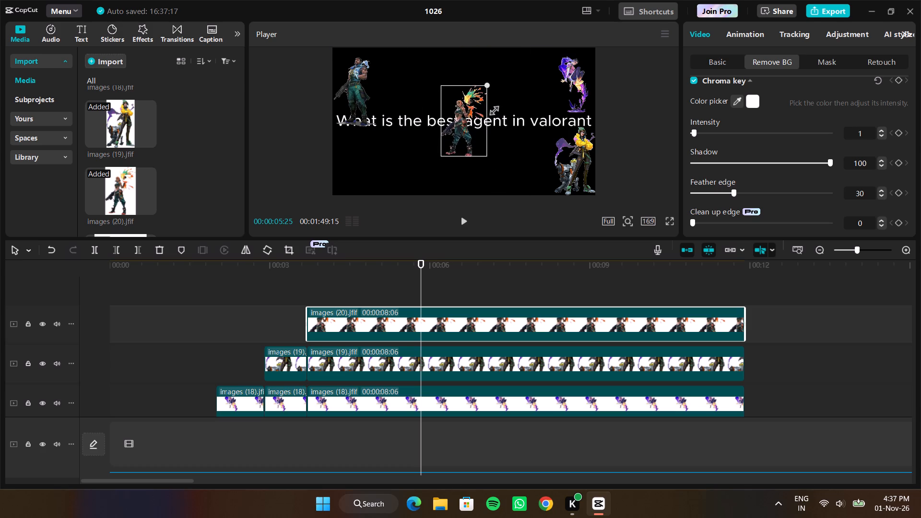
pyautogui.moveTo(492, 109); pyautogui.dragTo(492, 107)
pyautogui.moveTo(456, 114); pyautogui.dragTo(352, 155)
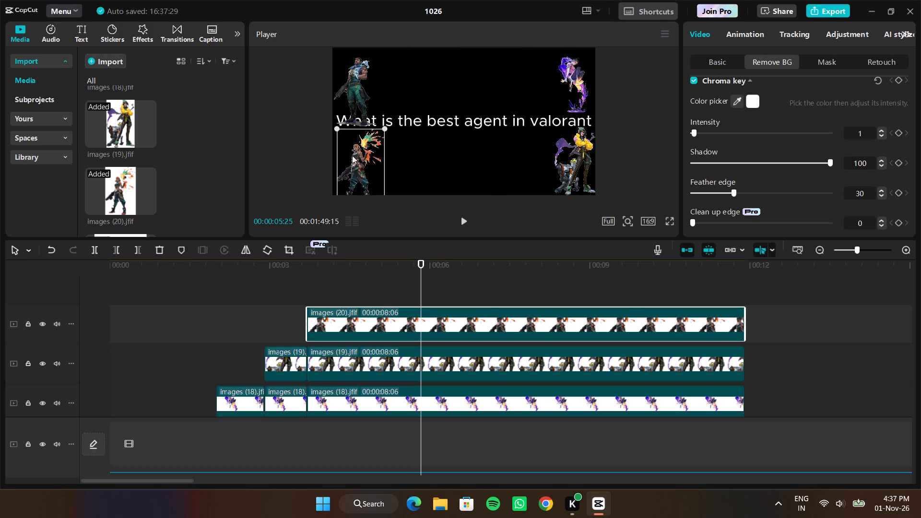
pyautogui.moveTo(352, 155); pyautogui.dragTo(348, 155)
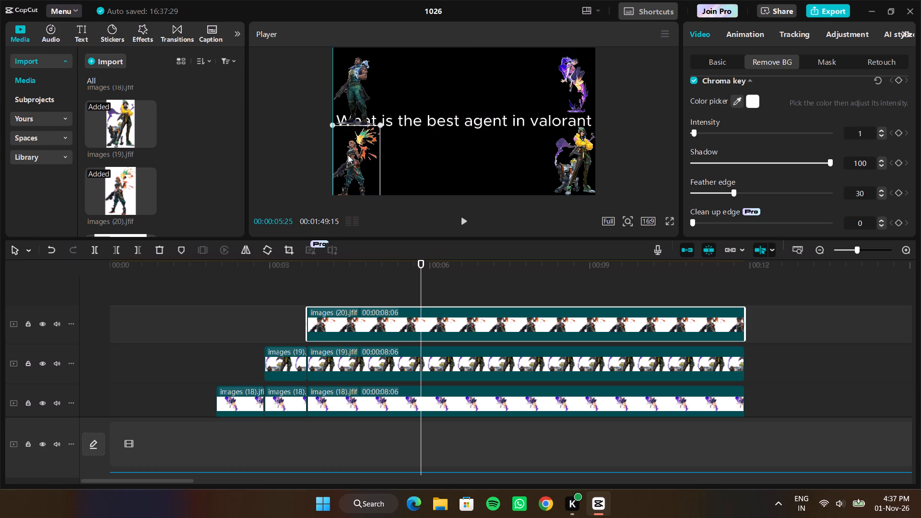
pyautogui.moveTo(348, 155); pyautogui.dragTo(349, 152)
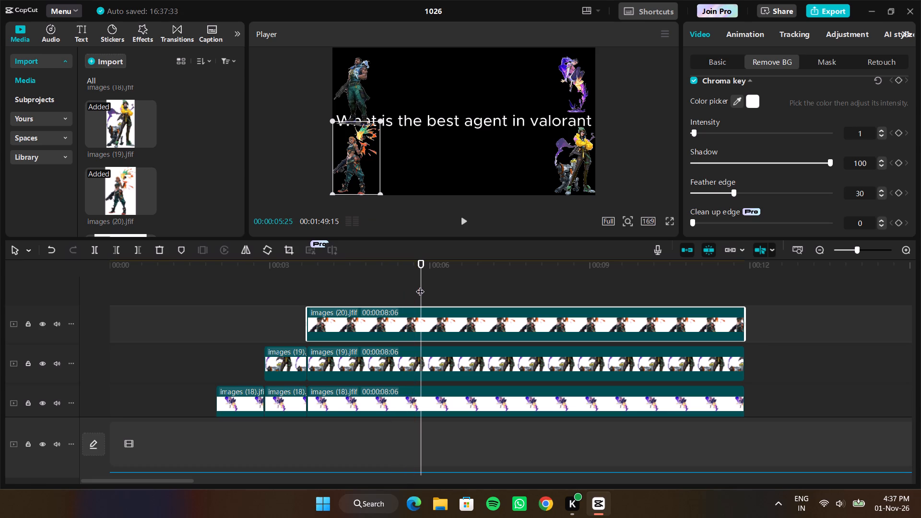
# Add a position keyframe at the start of images (20), 00:00:03:21, and move it just off the frame's left edge at X -2269, Y -542.
pyautogui.moveTo(420, 285); pyautogui.dragTo(308, 290)
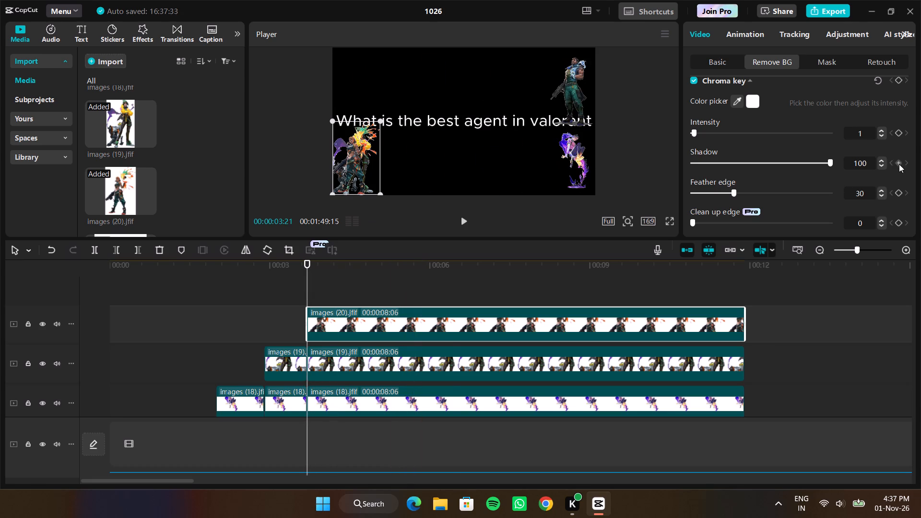
pyautogui.click(726, 59)
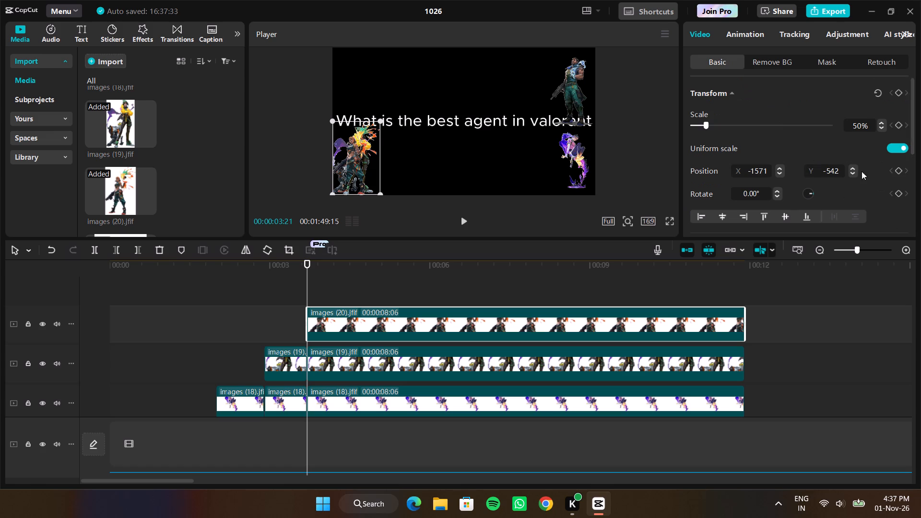
pyautogui.click(897, 172)
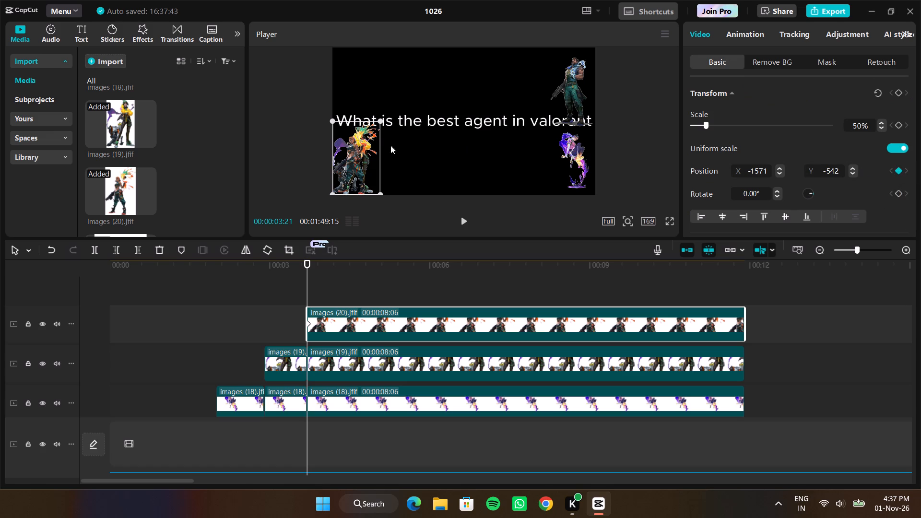
pyautogui.moveTo(377, 147); pyautogui.dragTo(335, 151)
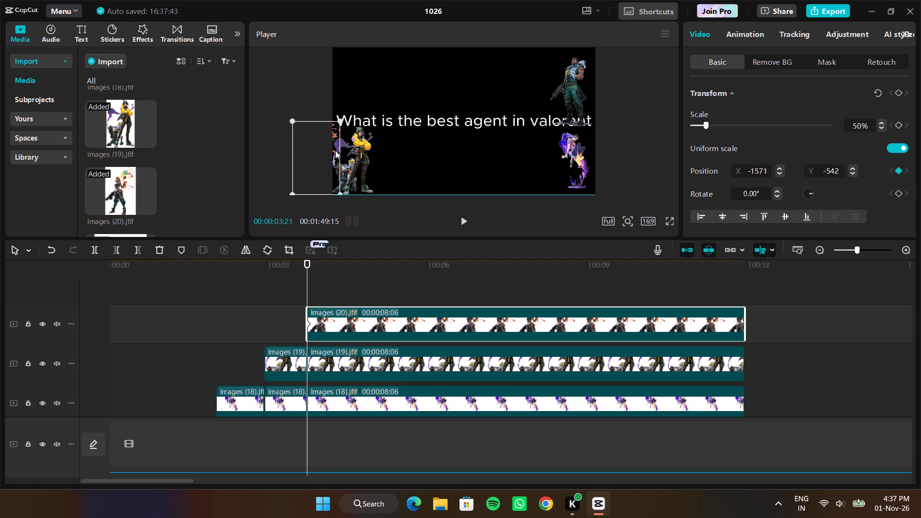
pyautogui.moveTo(335, 151); pyautogui.dragTo(331, 149)
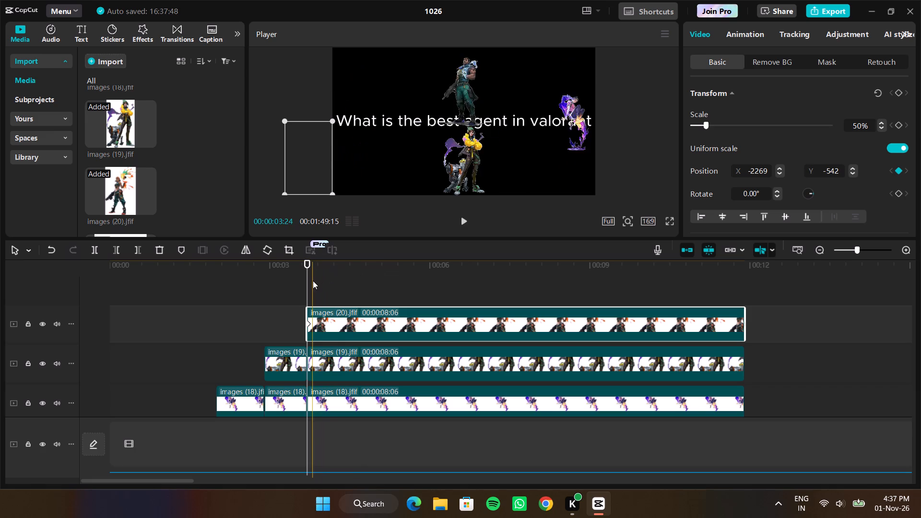
# Move images (20) back into the lower-left corner at X -1571, Y -542 at 00:00:03:27, aligned with the images (19) segment's second keyframe.
pyautogui.click(325, 358)
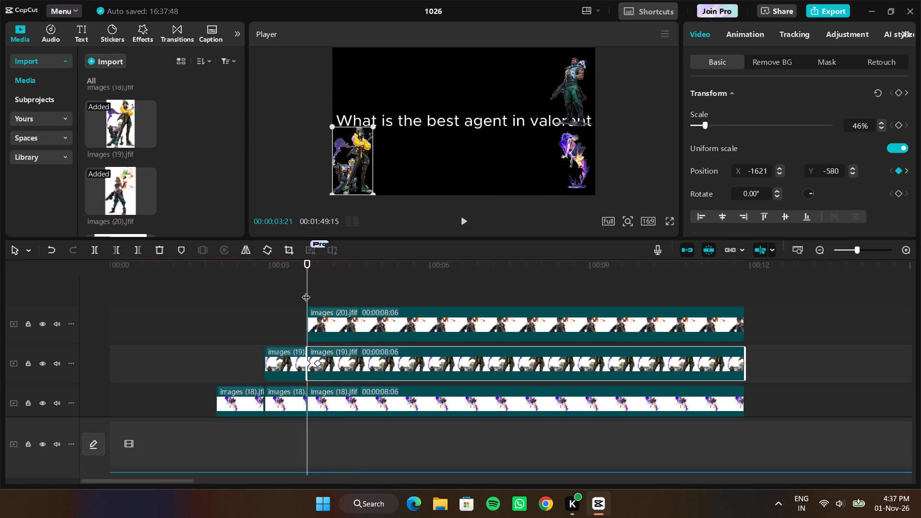
pyautogui.moveTo(306, 291); pyautogui.dragTo(316, 291)
pyautogui.click(334, 318)
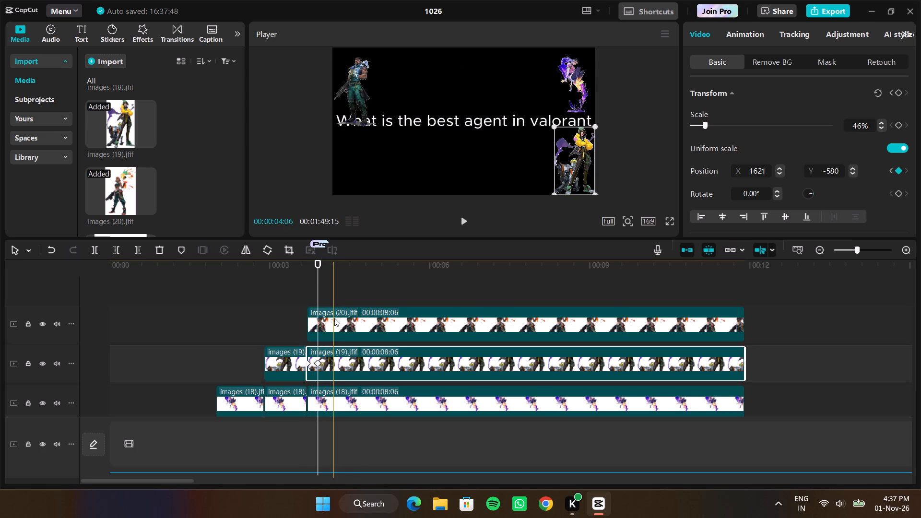
pyautogui.moveTo(315, 145); pyautogui.dragTo(359, 144)
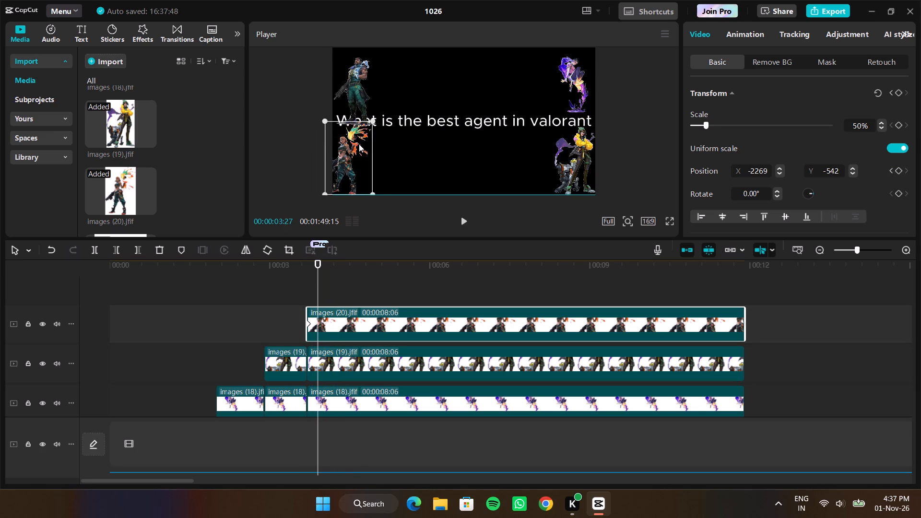
pyautogui.moveTo(359, 144); pyautogui.dragTo(362, 144)
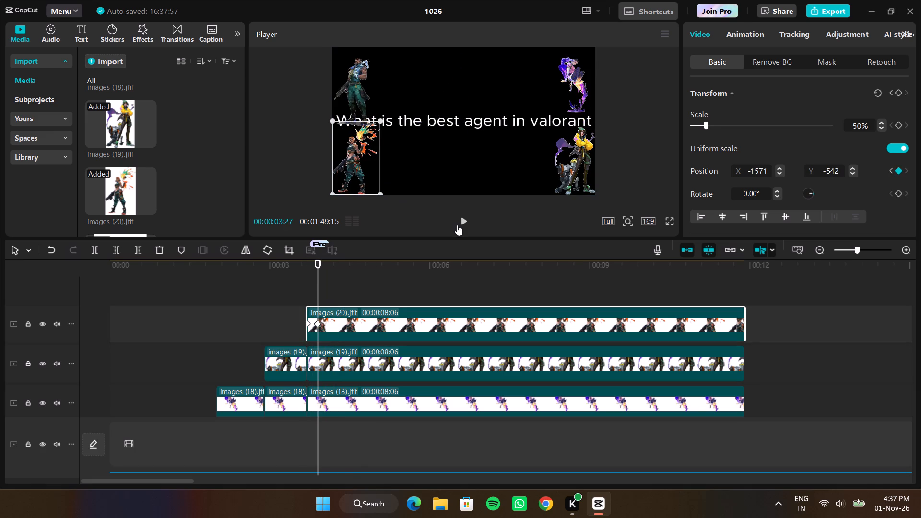
# Play back the video from the start to about 00:00:16:00 to check the four agents' synchronized moves.
pyautogui.click(342, 278)
pyautogui.moveTo(342, 278); pyautogui.dragTo(32, 293)
pyautogui.press('space')
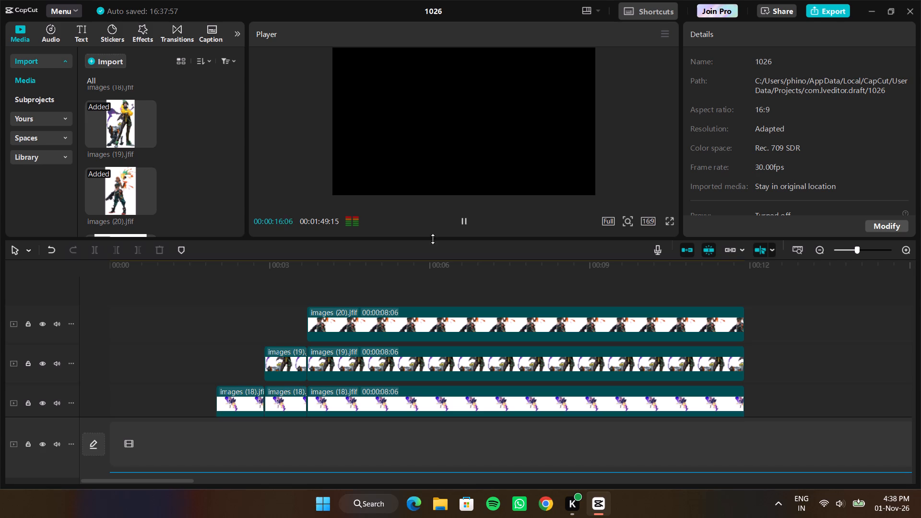
pyautogui.press('space')
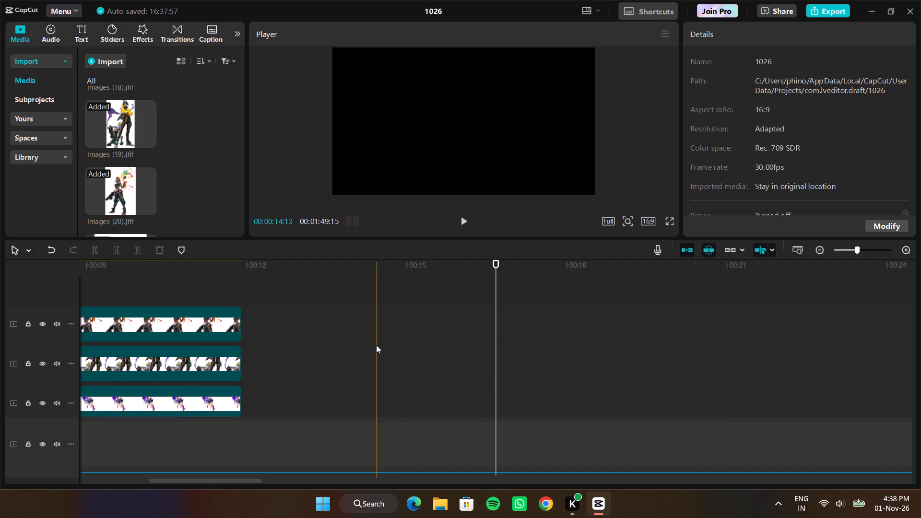
pyautogui.hscroll(13, 376, 345)
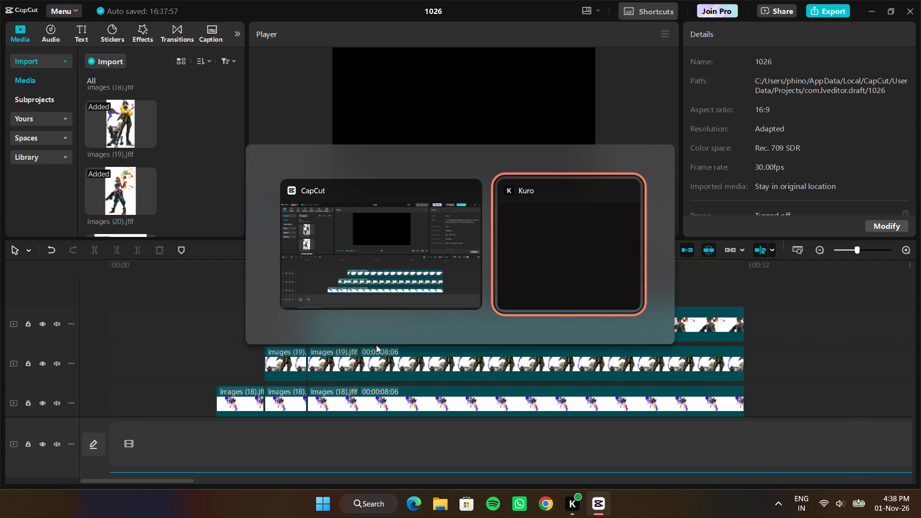
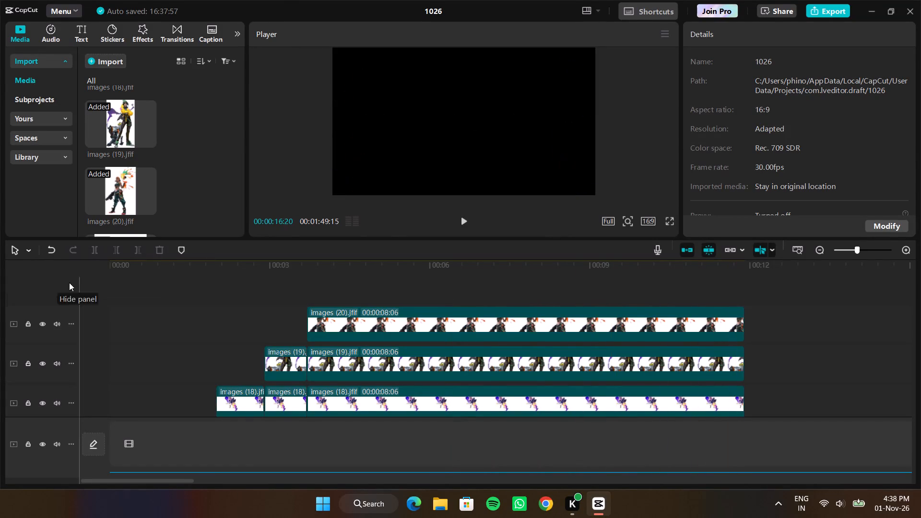
# Play the video from the start to about 00:00:09:15 to review the four agents' moves, and return the playhead to 00:00:00:00.
pyautogui.click(107, 310)
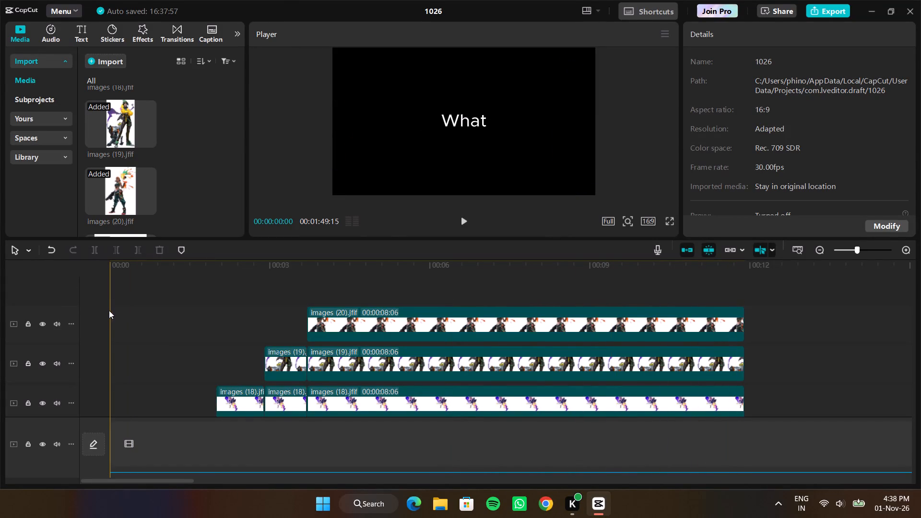
pyautogui.click(110, 310)
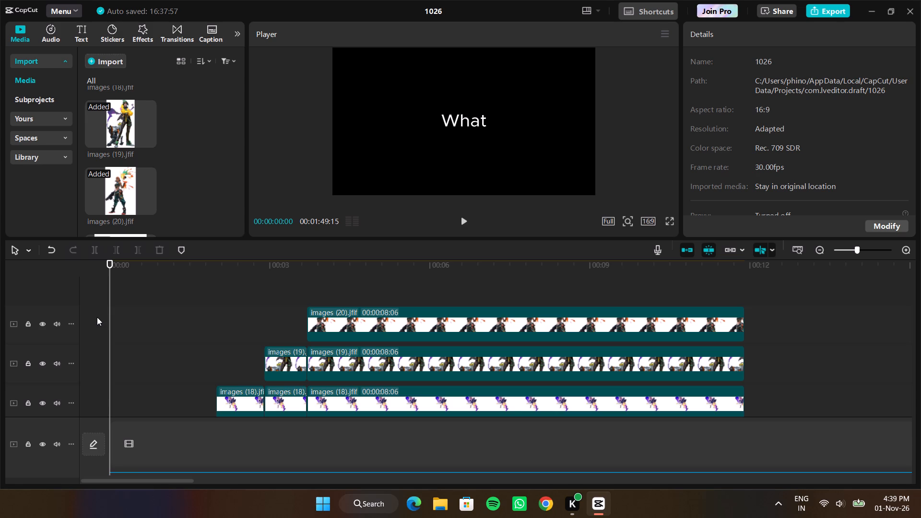
pyautogui.press('space')
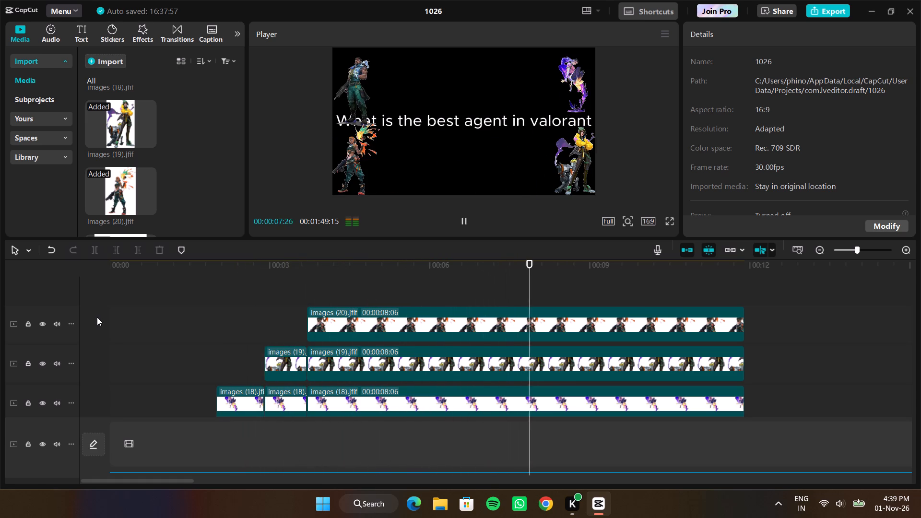
pyautogui.press('space')
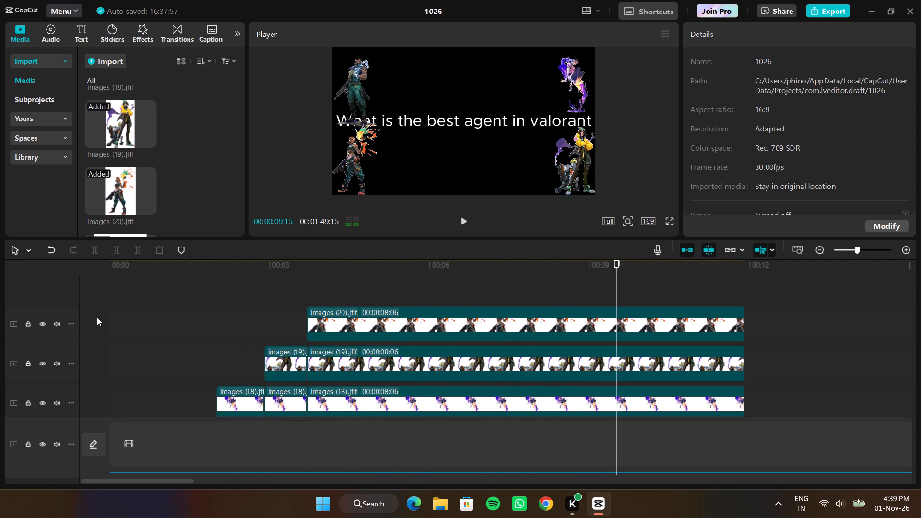
pyautogui.moveTo(616, 297); pyautogui.dragTo(529, 296)
pyautogui.moveTo(529, 296); pyautogui.dragTo(65, 334)
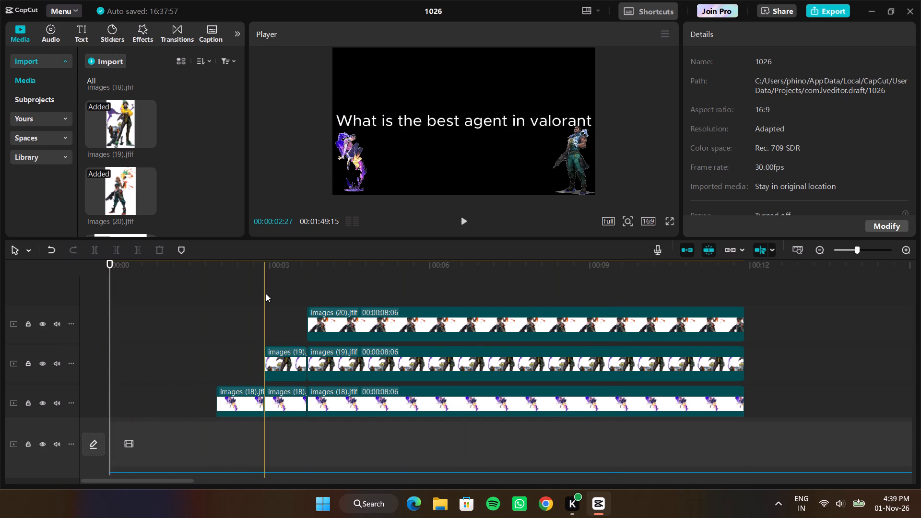
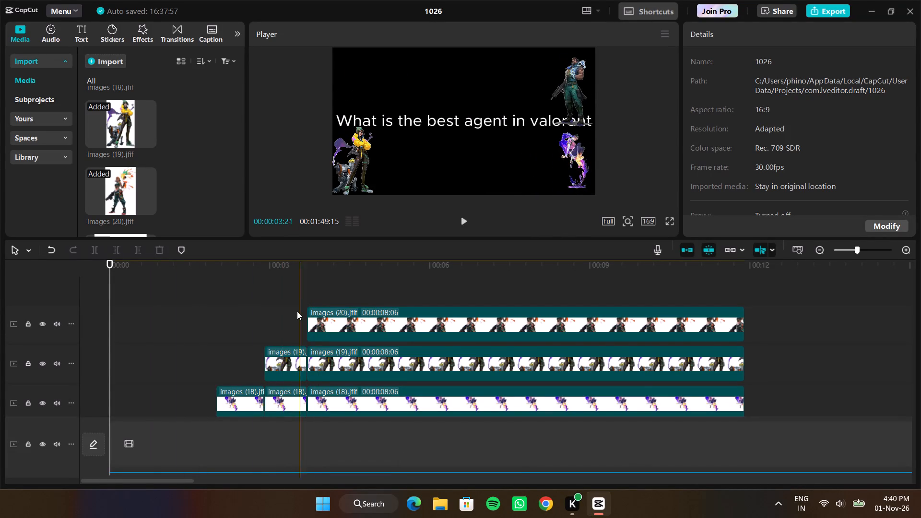
# Trim the end of the last images (21) clip back to about 00:00:04:14.
pyautogui.scroll(-1, 296, 311)
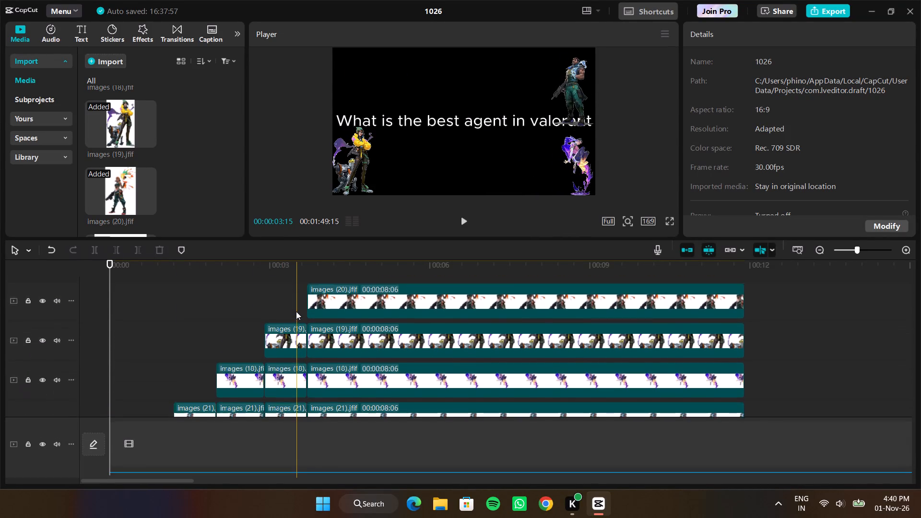
pyautogui.scroll(-1, 296, 311)
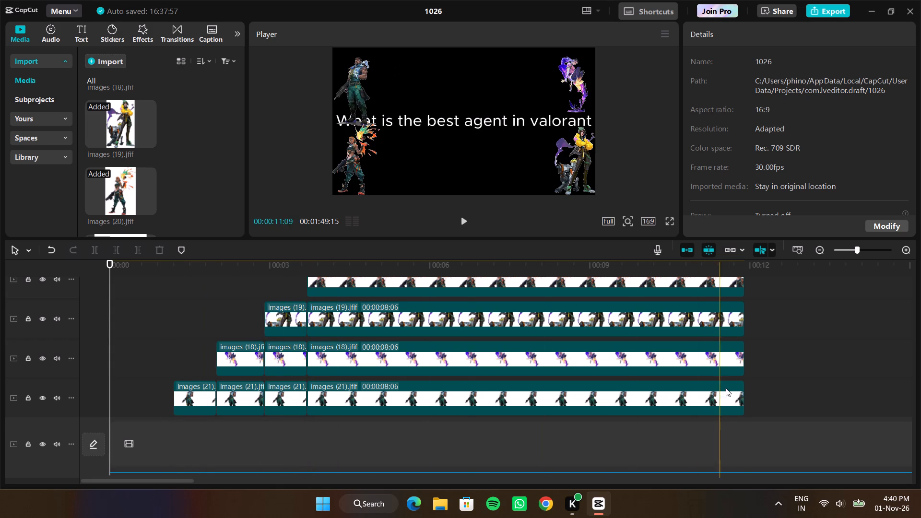
pyautogui.moveTo(742, 395); pyautogui.dragTo(407, 412)
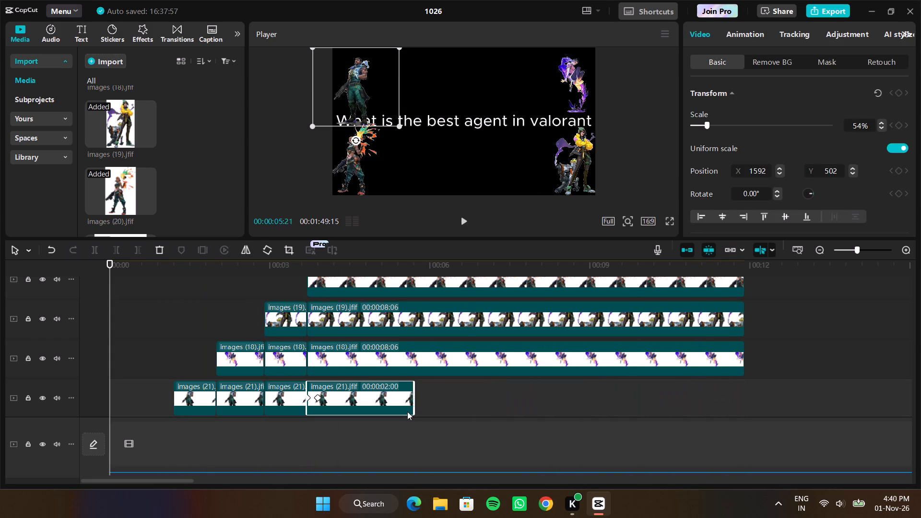
pyautogui.moveTo(407, 412); pyautogui.dragTo(338, 416)
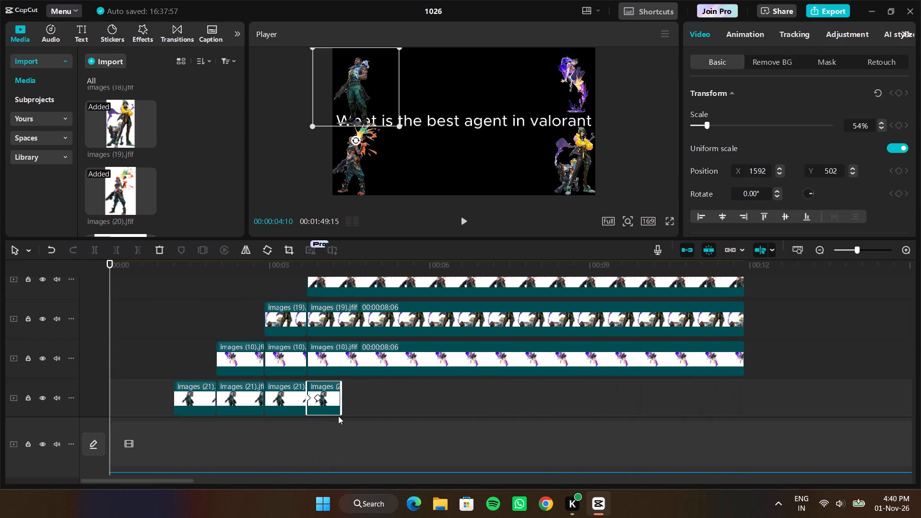
pyautogui.moveTo(338, 416); pyautogui.dragTo(345, 413)
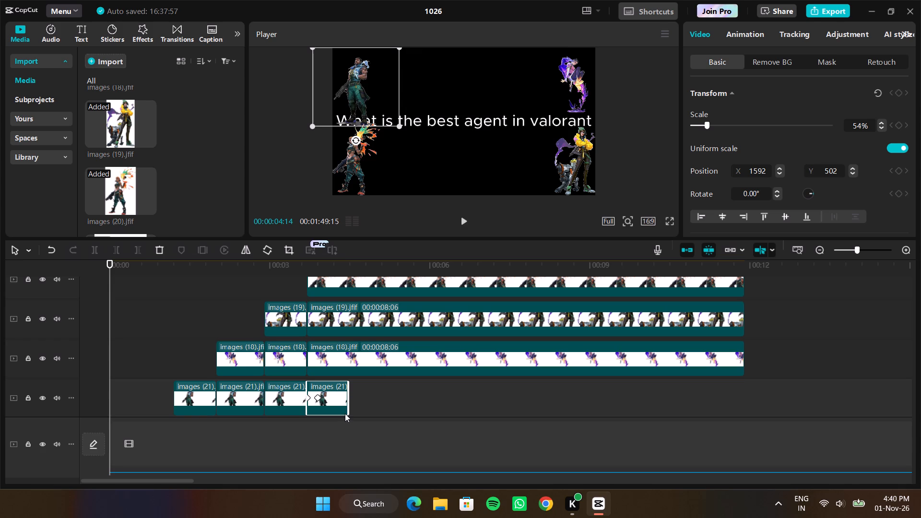
pyautogui.moveTo(345, 413); pyautogui.dragTo(345, 412)
pyautogui.moveTo(345, 412); pyautogui.dragTo(345, 412)
# Trim the last images (18), images (19) and images (20) clips to end level with the last images (21) clip.
pyautogui.moveTo(745, 352); pyautogui.dragTo(741, 352)
pyautogui.moveTo(741, 352); pyautogui.dragTo(419, 364)
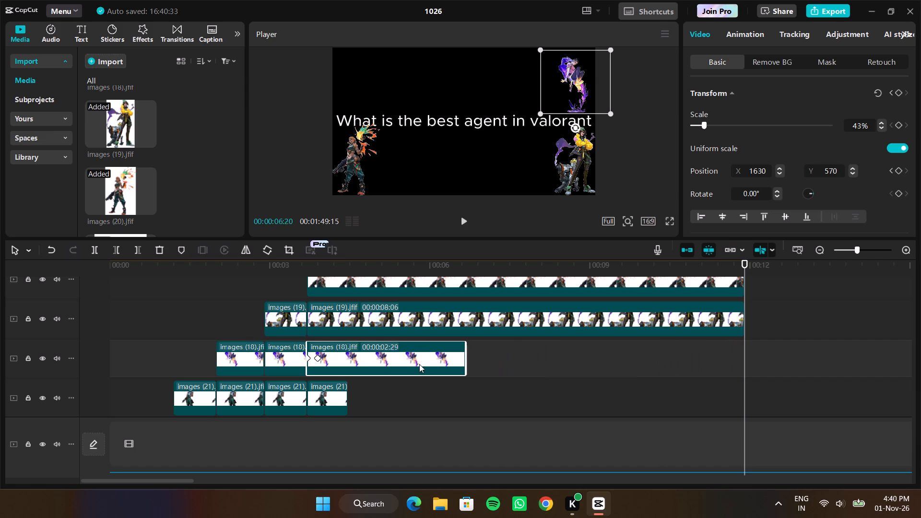
pyautogui.moveTo(419, 364); pyautogui.dragTo(342, 366)
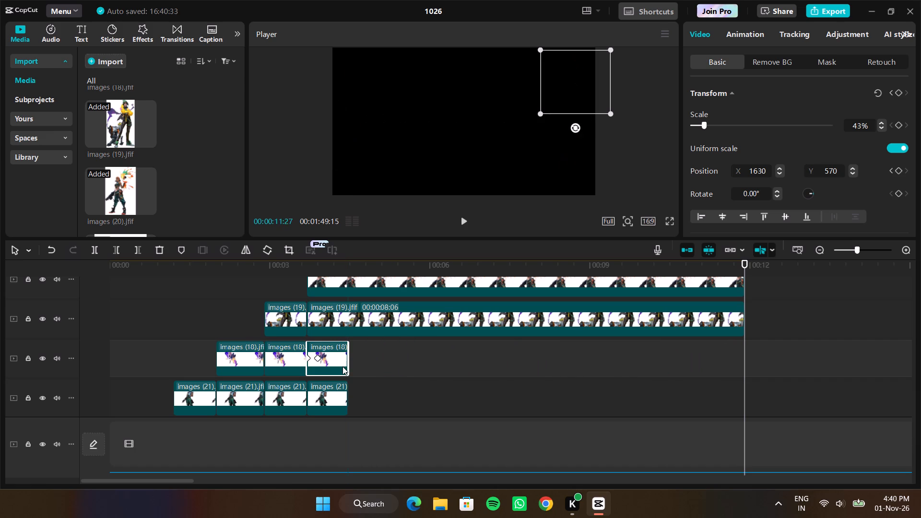
pyautogui.moveTo(744, 319); pyautogui.dragTo(700, 318)
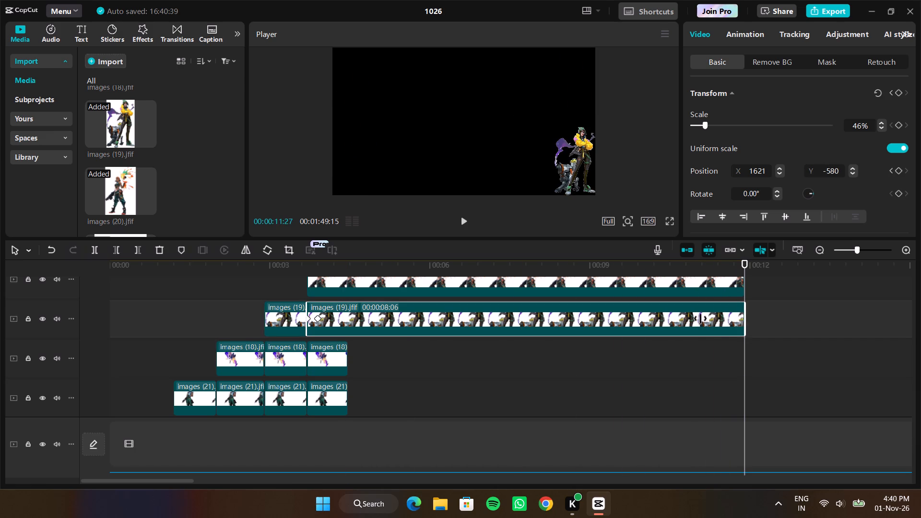
pyautogui.moveTo(700, 318); pyautogui.dragTo(346, 327)
pyautogui.scroll(1, 430, 341)
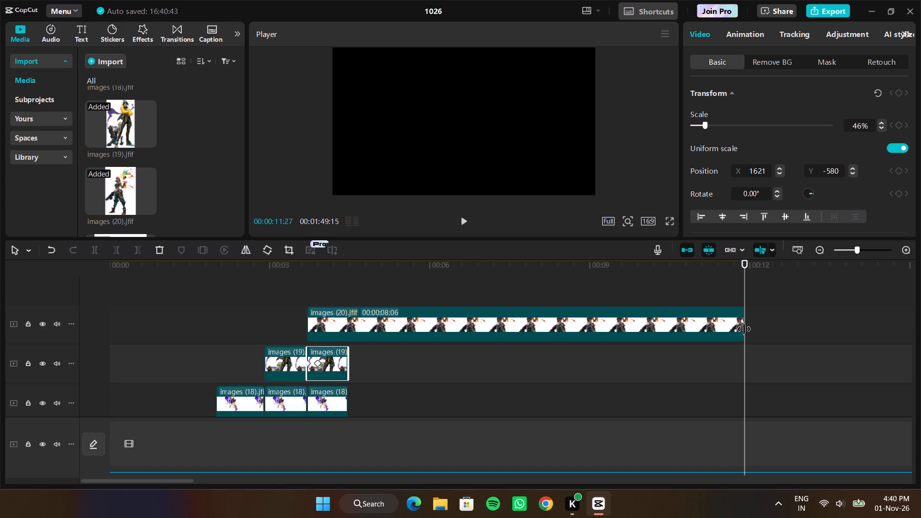
pyautogui.moveTo(745, 329); pyautogui.dragTo(776, 324)
pyautogui.moveTo(744, 321); pyautogui.dragTo(355, 340)
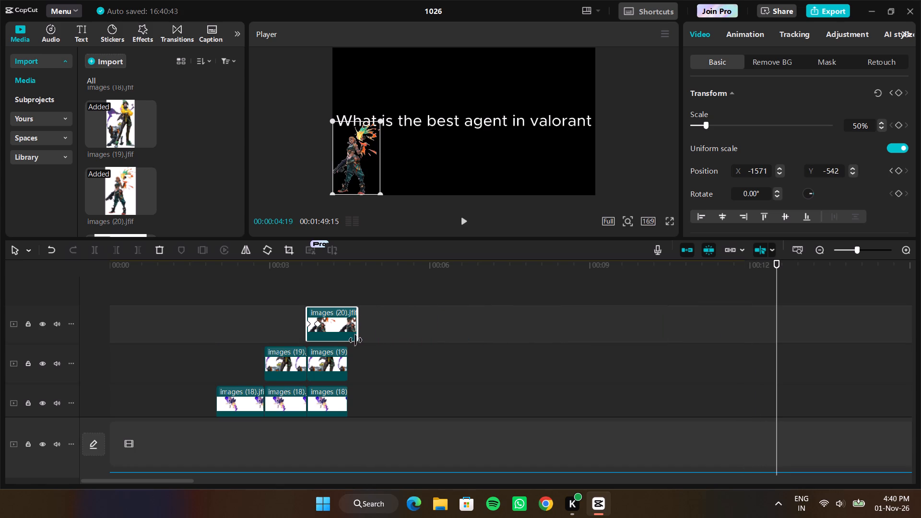
pyautogui.moveTo(355, 340); pyautogui.dragTo(351, 340)
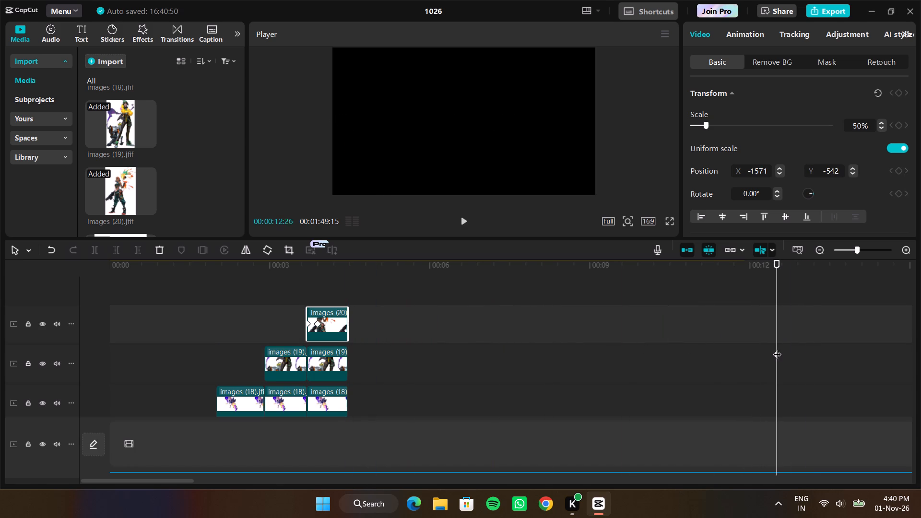
# Play the video from the start past 00:00:04:07 to review the trimmed agent clips, and return the playhead to 00:00:00:00.
pyautogui.moveTo(777, 348); pyautogui.dragTo(0, 336)
pyautogui.press('space')
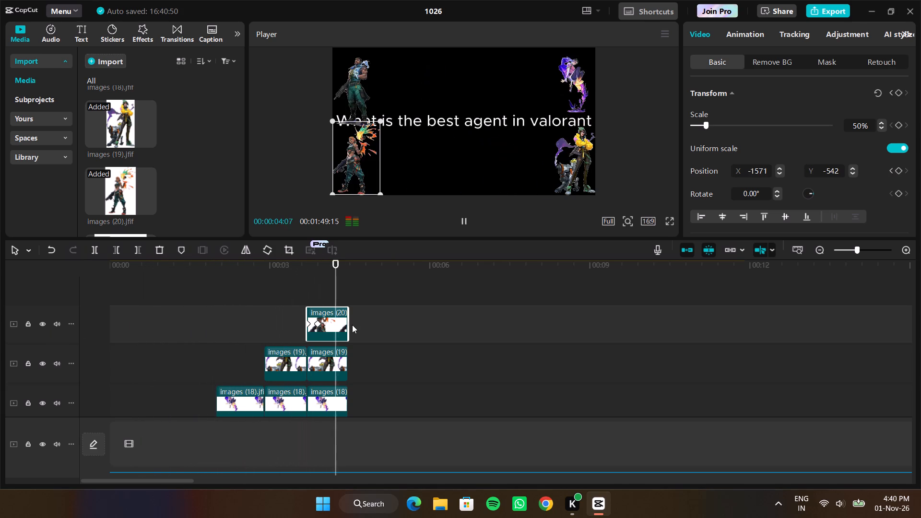
pyautogui.click(251, 316)
pyautogui.moveTo(251, 316); pyautogui.dragTo(34, 335)
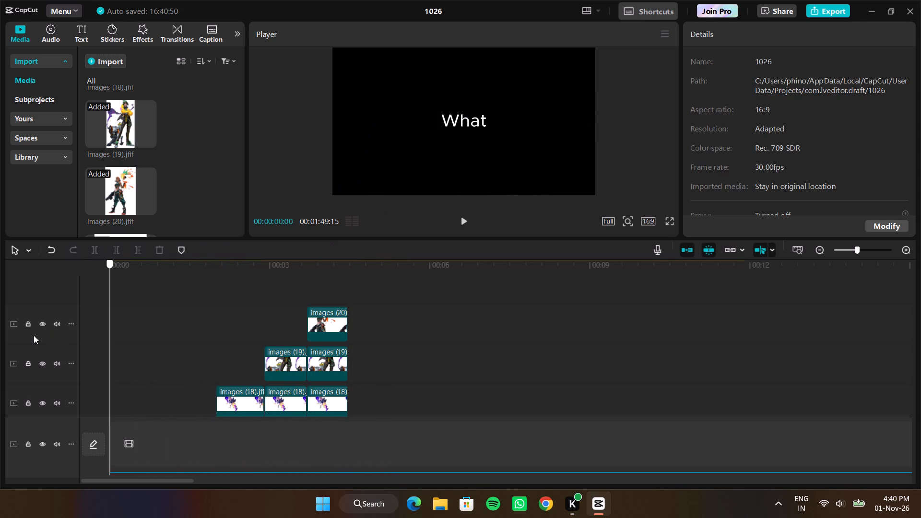
# Copy the last images (21) clip and paste it on the same track at 00:00:04:14, directly after the original.
pyautogui.scroll(-2, 148, 346)
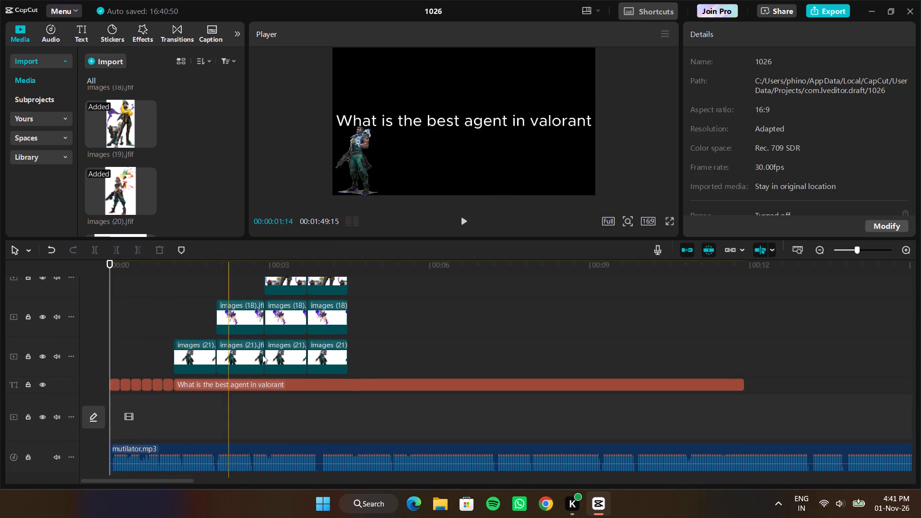
pyautogui.click(350, 353)
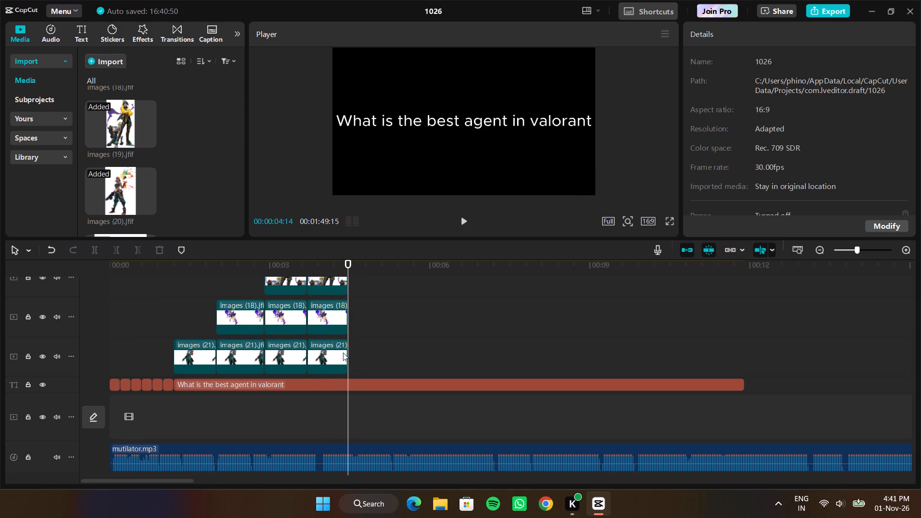
pyautogui.click(337, 353)
pyautogui.rightClick(337, 353)
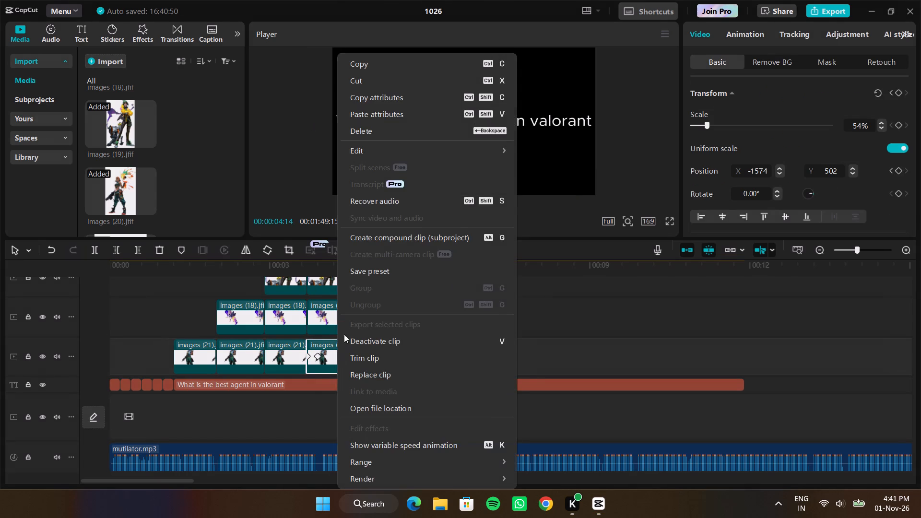
pyautogui.click(370, 66)
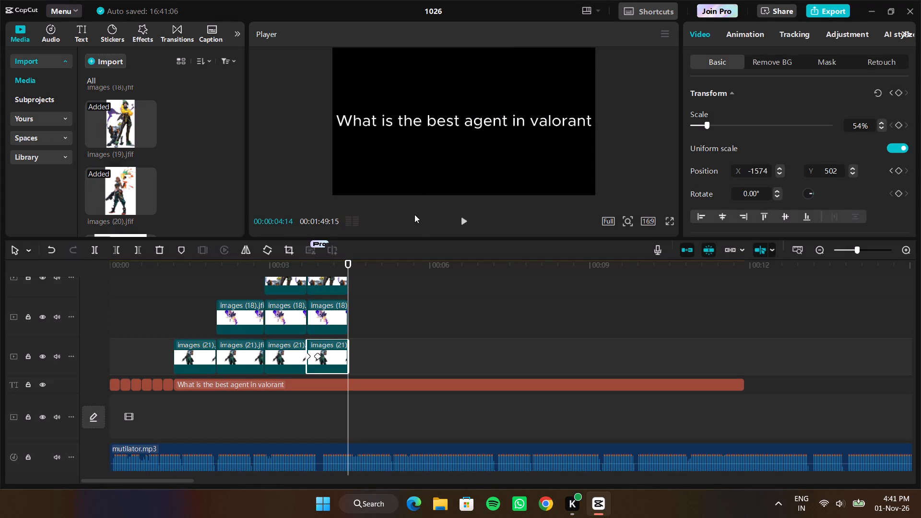
pyautogui.hotkey('ctrl', 'v')
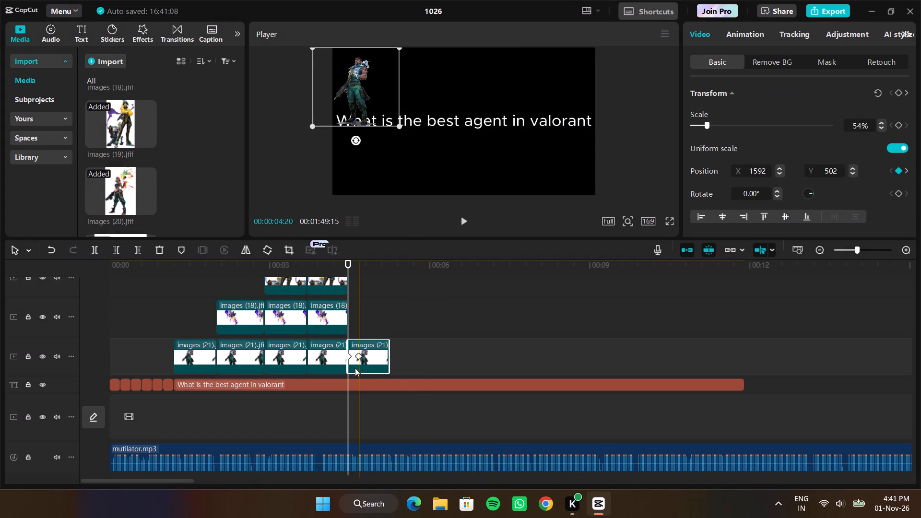
# Delete both copied position keyframes from the newly pasted images (21) clip.
pyautogui.rightClick(358, 357)
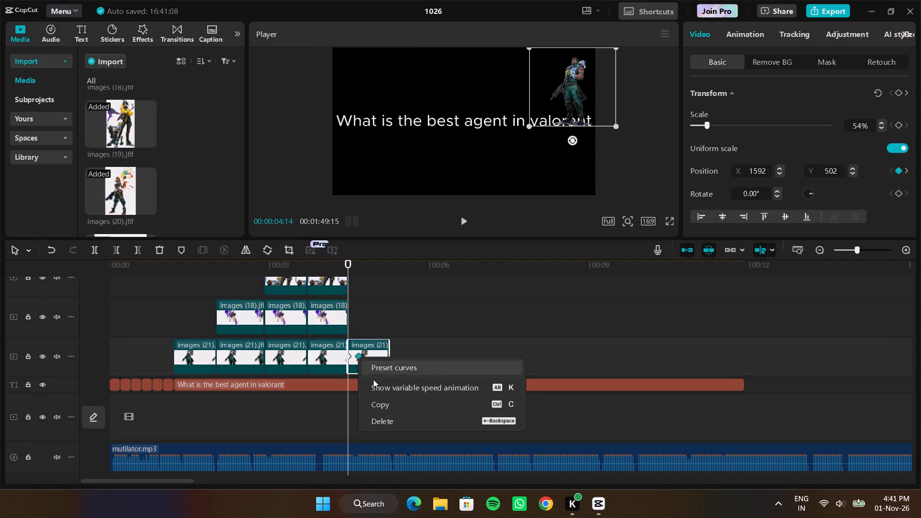
pyautogui.click(390, 419)
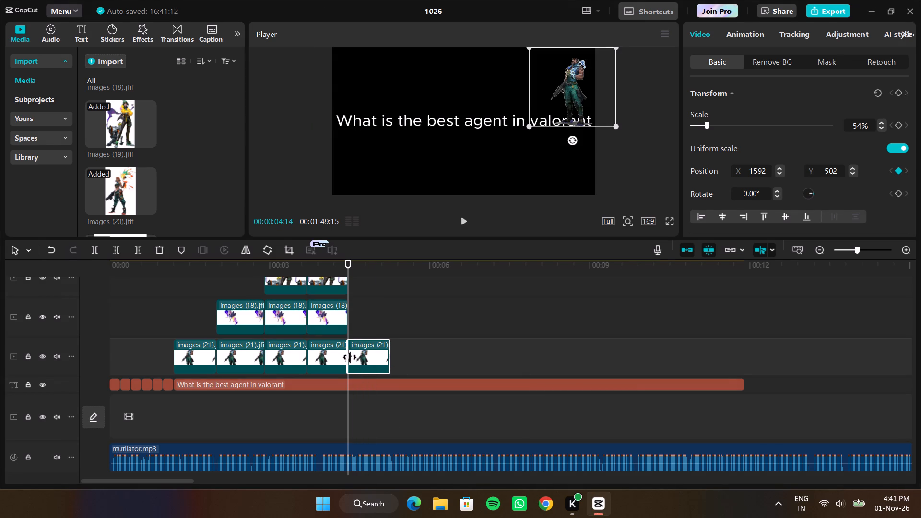
pyautogui.rightClick(350, 357)
pyautogui.click(379, 424)
# Keyframe the pasted clip's position from the frame's upper-left (X -1557, Y 502) at 00:00:04:14 to lower-left (X -1588, Y -502) at 00:00:04:19.
pyautogui.moveTo(576, 77); pyautogui.dragTo(367, 78)
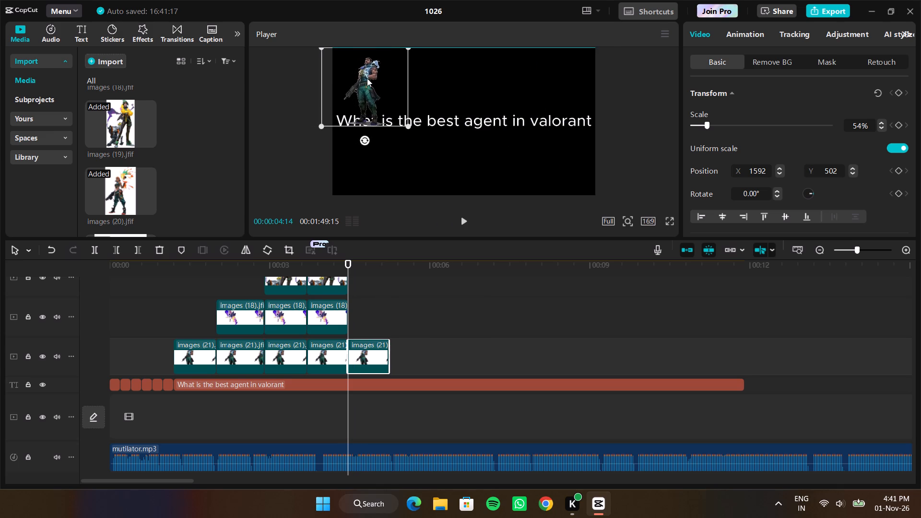
pyautogui.moveTo(367, 78); pyautogui.dragTo(361, 77)
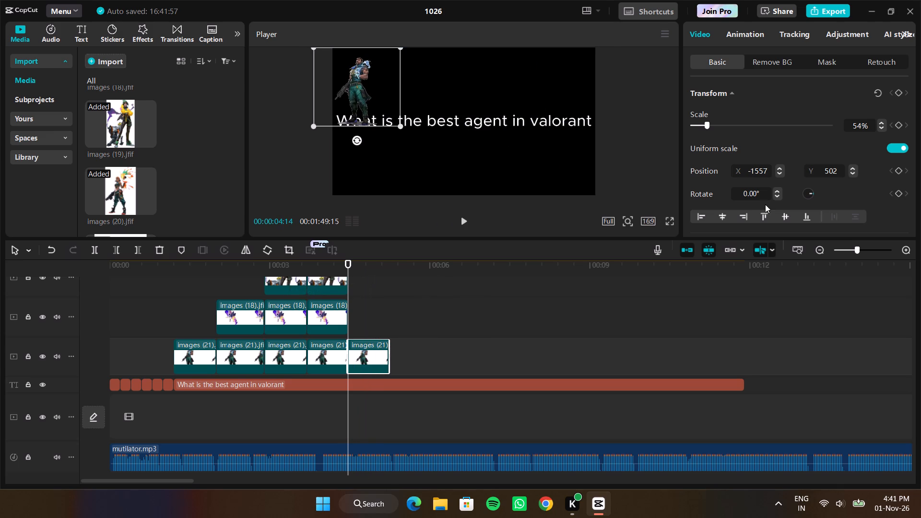
pyautogui.click(898, 172)
pyautogui.moveTo(349, 285); pyautogui.dragTo(357, 285)
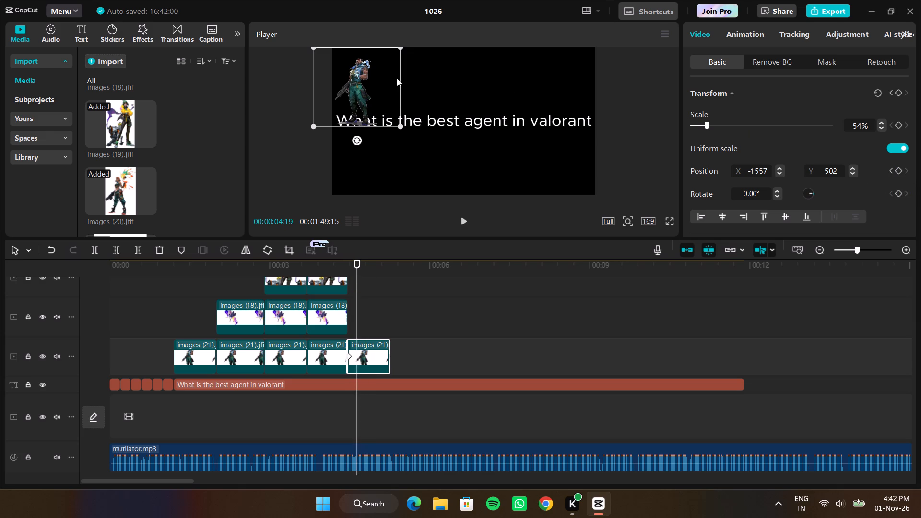
pyautogui.moveTo(381, 80); pyautogui.dragTo(377, 148)
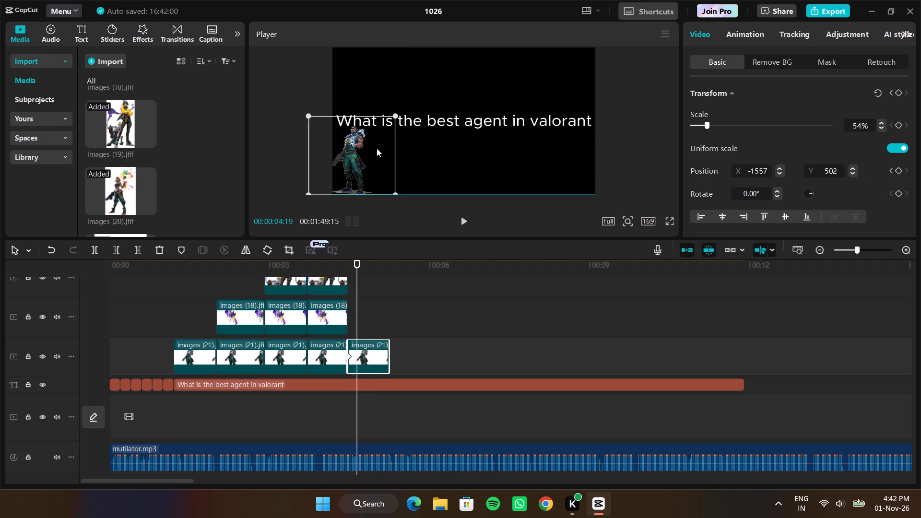
pyautogui.moveTo(377, 148); pyautogui.dragTo(381, 150)
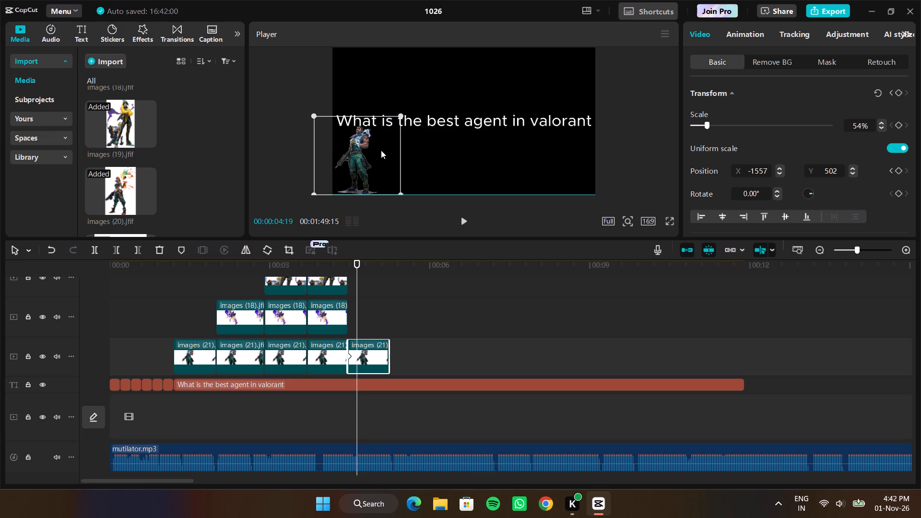
pyautogui.moveTo(381, 150); pyautogui.dragTo(380, 150)
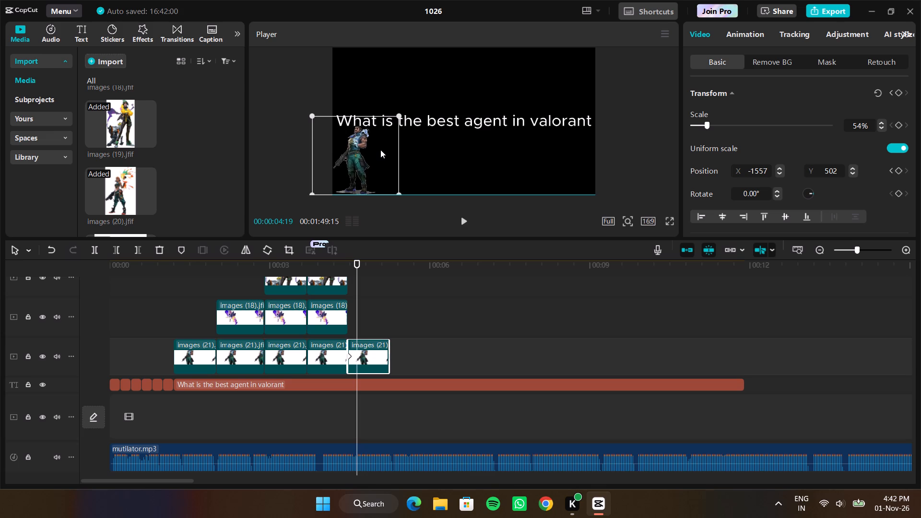
pyautogui.moveTo(380, 150); pyautogui.dragTo(379, 150)
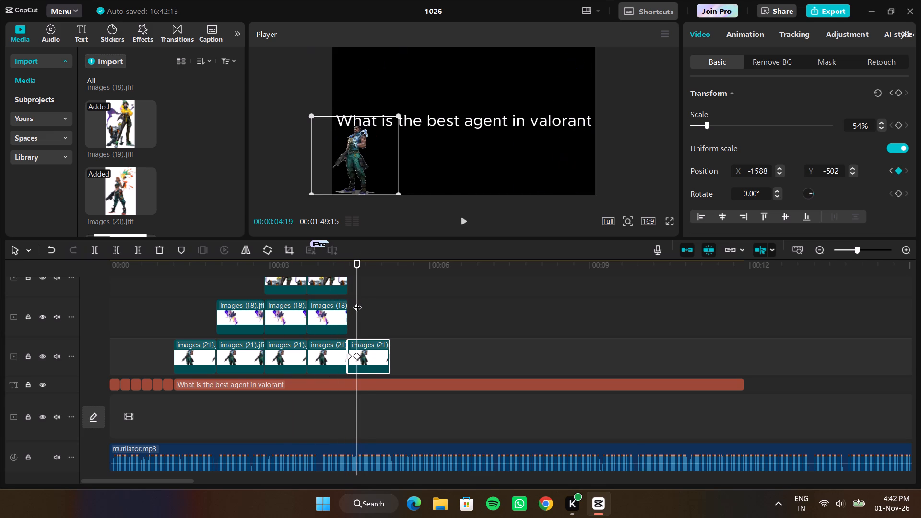
# Paste another copy of the images (21) clip at 00:00:05:07, directly after the previous one.
pyautogui.moveTo(357, 301); pyautogui.dragTo(379, 301)
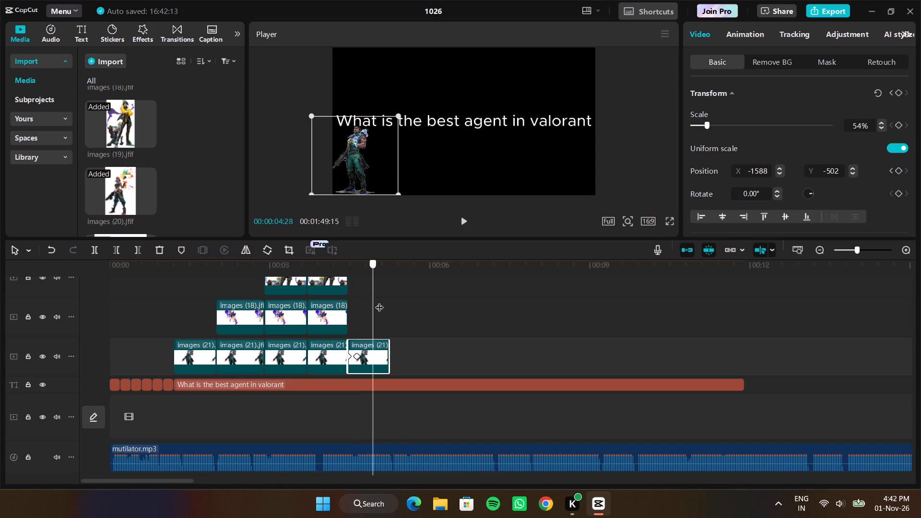
pyautogui.moveTo(379, 301); pyautogui.dragTo(390, 304)
pyautogui.hotkey('ctrl', 'v')
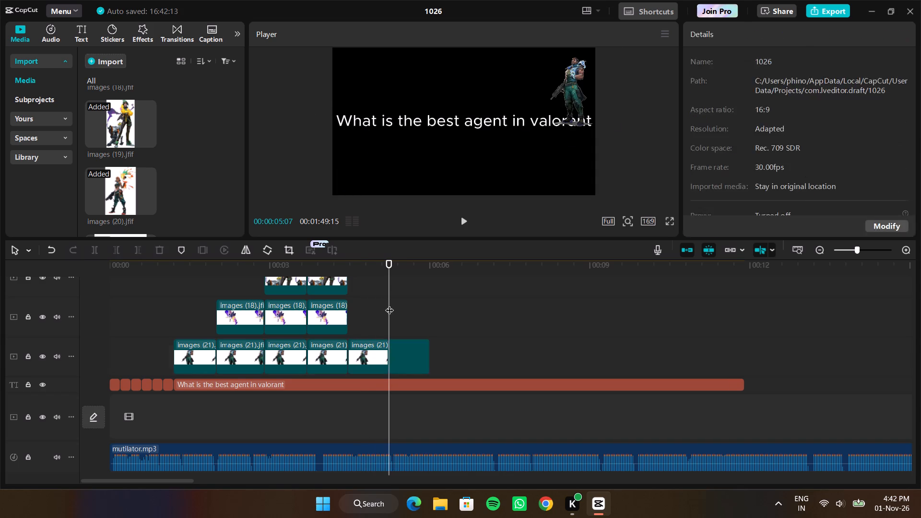
# Delete both copied position keyframes from the images (21) clip that starts at 00:00:05:07.
pyautogui.rightClick(399, 354)
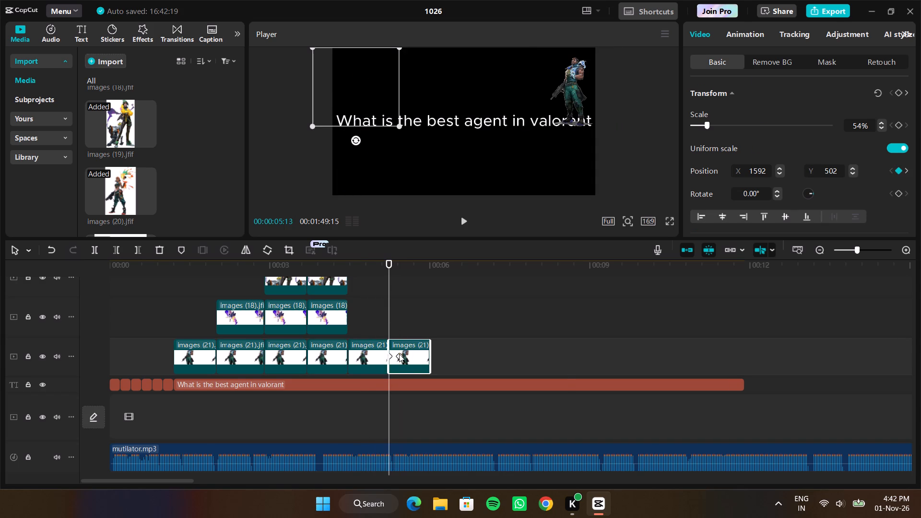
pyautogui.click(416, 418)
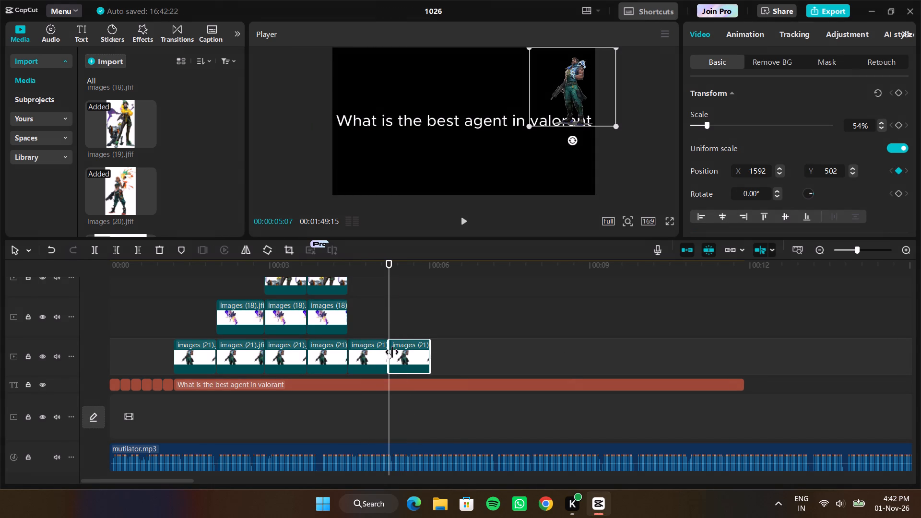
pyautogui.rightClick(390, 357)
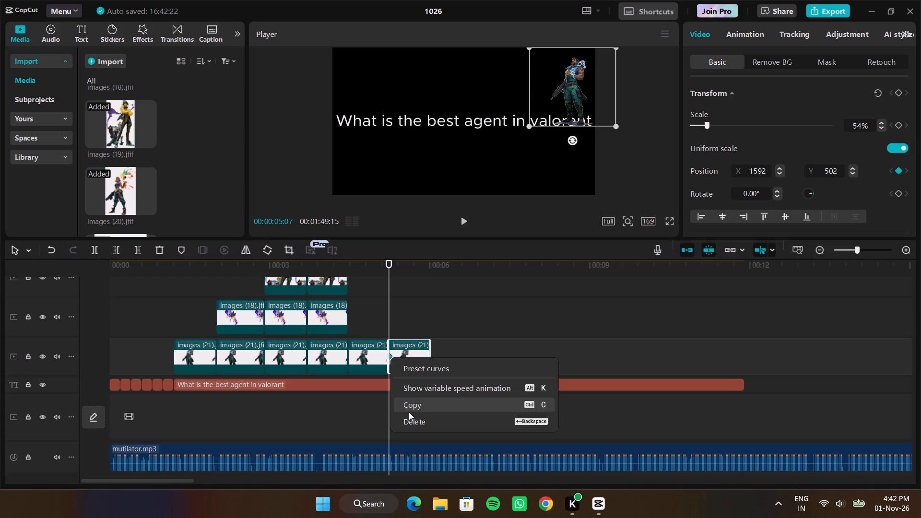
pyautogui.click(409, 417)
# Move the agent to the video frame's lower-left corner (X -1592, Y -502) and keyframe its position at 00:00:05:07.
pyautogui.moveTo(565, 81); pyautogui.dragTo(347, 153)
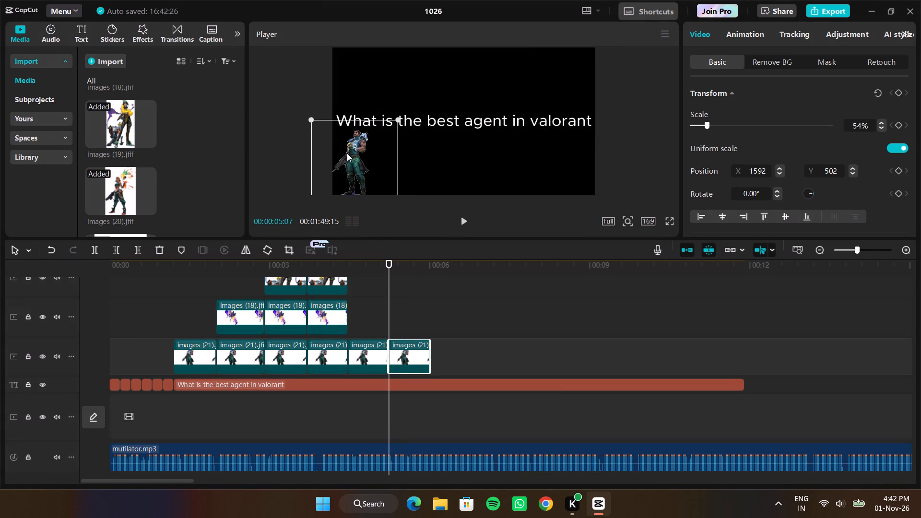
pyautogui.moveTo(347, 153); pyautogui.dragTo(347, 150)
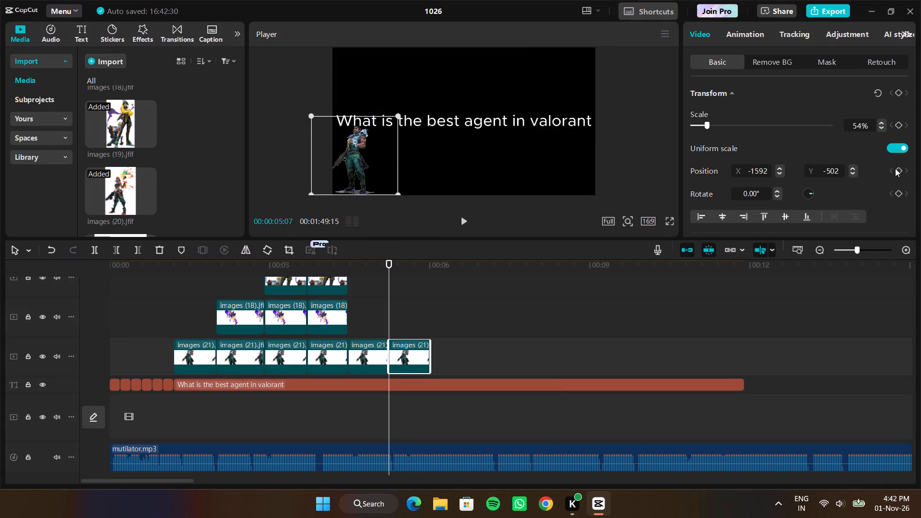
pyautogui.click(900, 170)
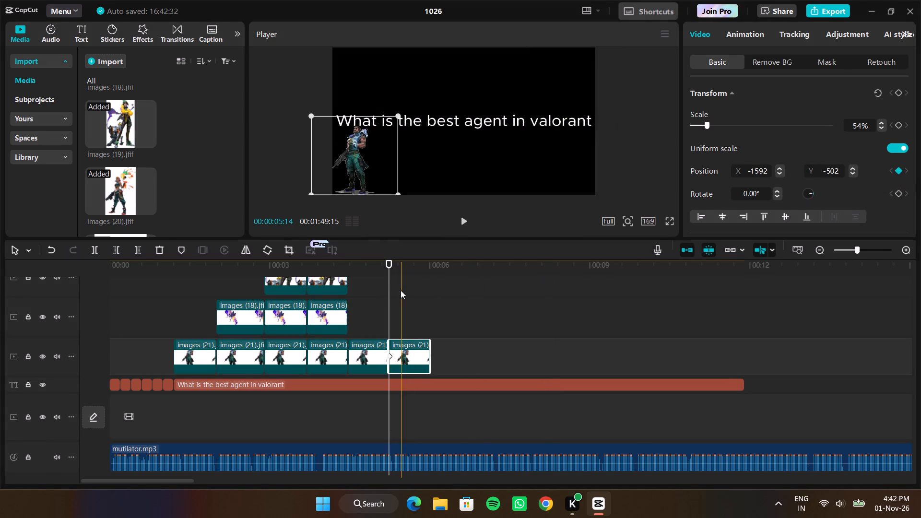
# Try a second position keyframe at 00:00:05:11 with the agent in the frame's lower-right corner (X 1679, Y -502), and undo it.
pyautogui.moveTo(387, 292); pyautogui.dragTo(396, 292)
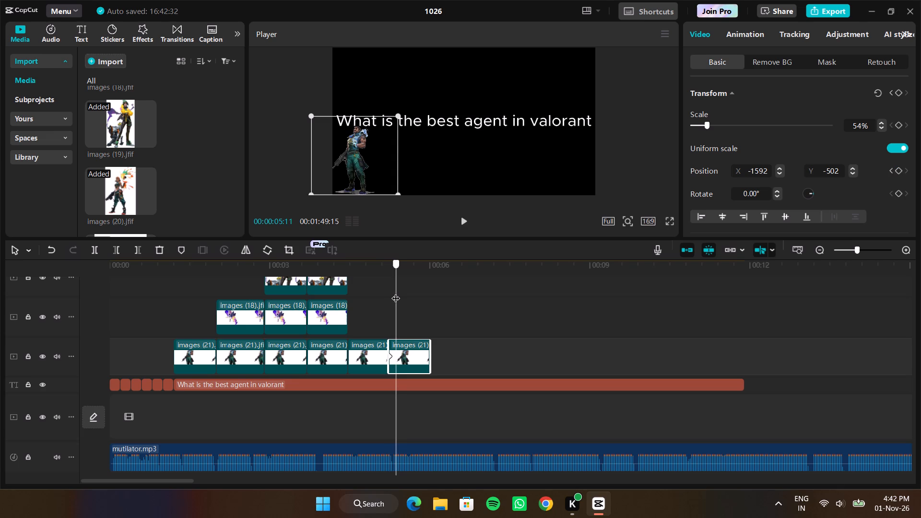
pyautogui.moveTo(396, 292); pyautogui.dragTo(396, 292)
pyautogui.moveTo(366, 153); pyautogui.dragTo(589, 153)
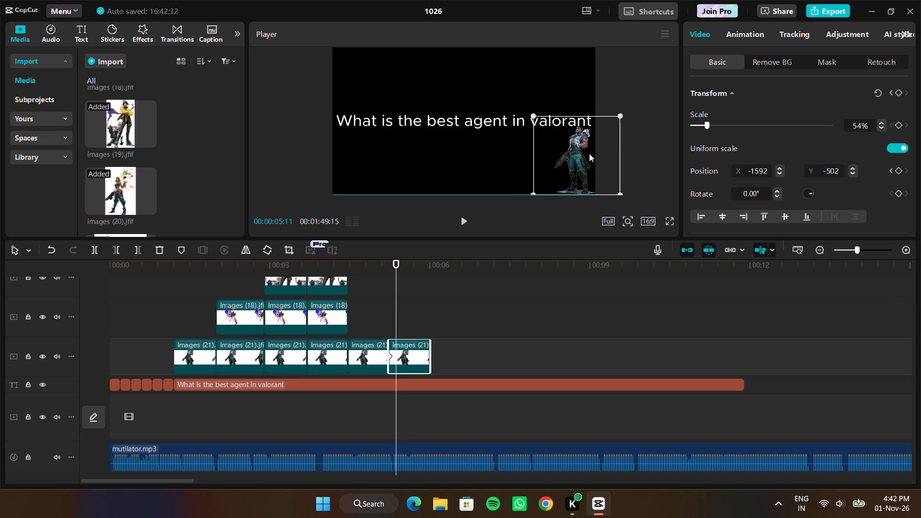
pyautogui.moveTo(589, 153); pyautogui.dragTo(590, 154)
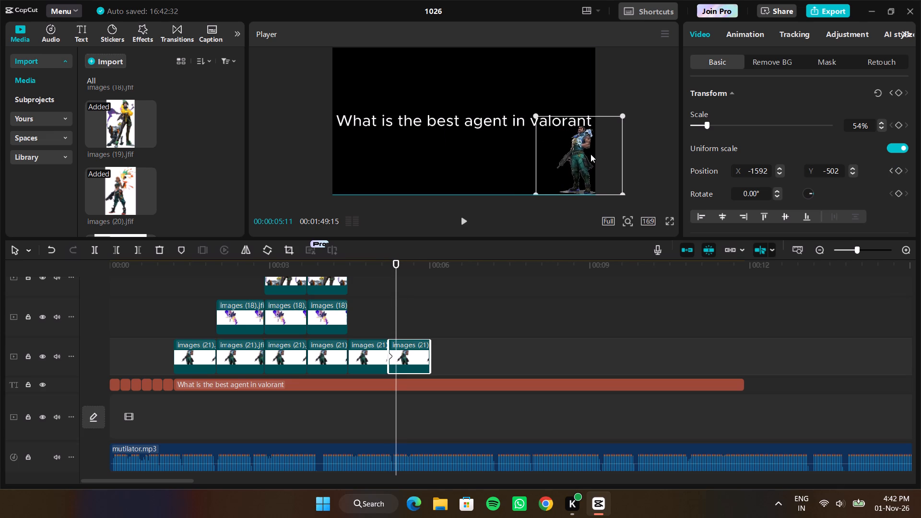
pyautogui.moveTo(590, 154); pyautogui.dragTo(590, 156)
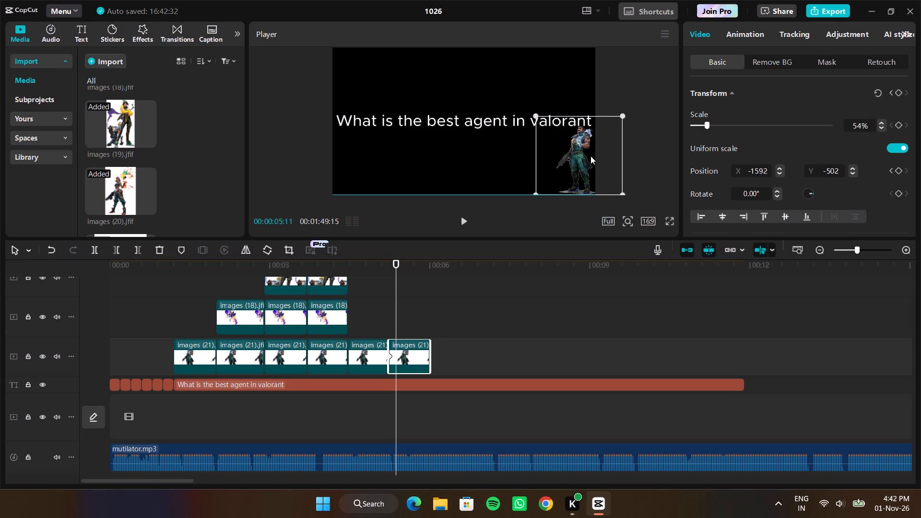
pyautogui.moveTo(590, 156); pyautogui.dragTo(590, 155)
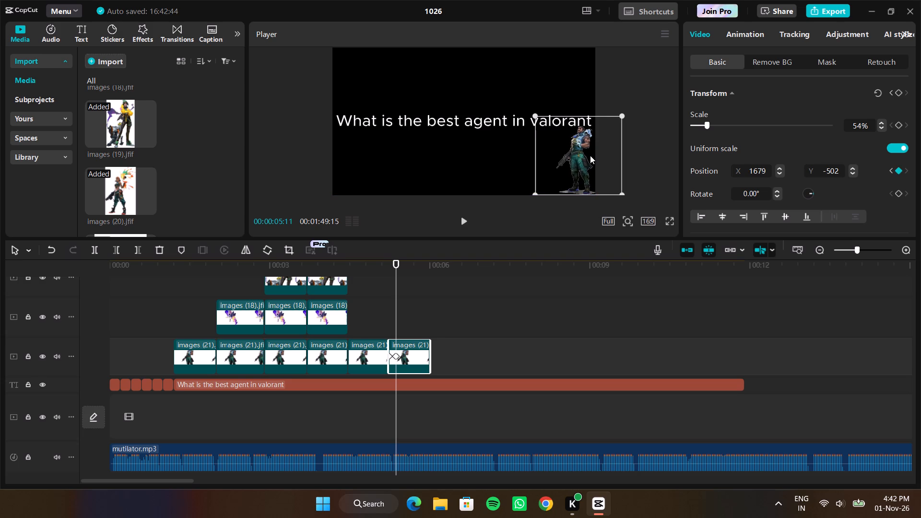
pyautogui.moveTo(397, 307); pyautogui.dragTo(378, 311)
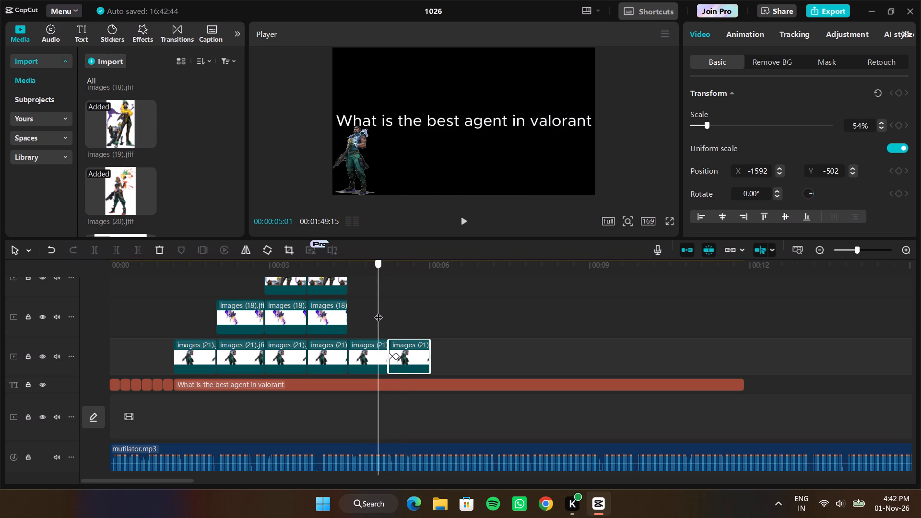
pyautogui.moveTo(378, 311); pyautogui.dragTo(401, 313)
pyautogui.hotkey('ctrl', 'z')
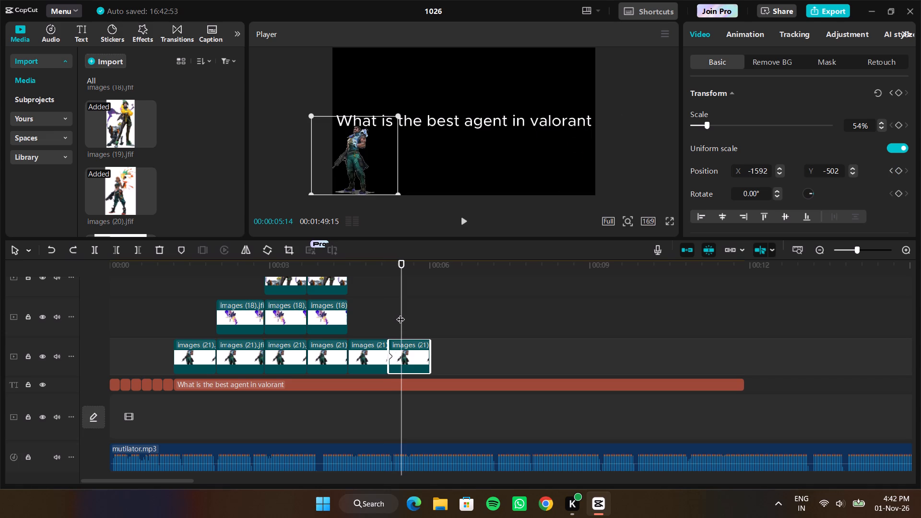
# Keyframe the clip's position at 00:00:05:13 in the video frame's lower-right corner, about X 1697, Y -502.
pyautogui.click(401, 313)
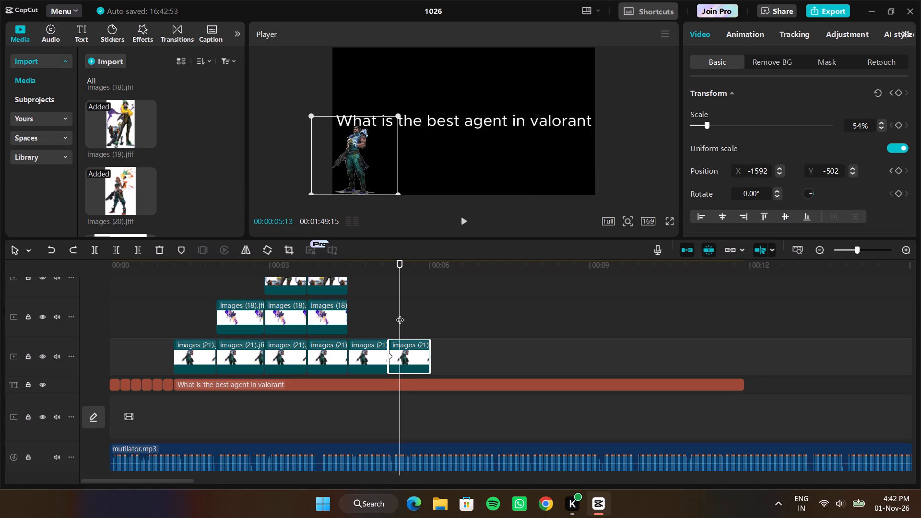
pyautogui.moveTo(363, 157); pyautogui.dragTo(561, 162)
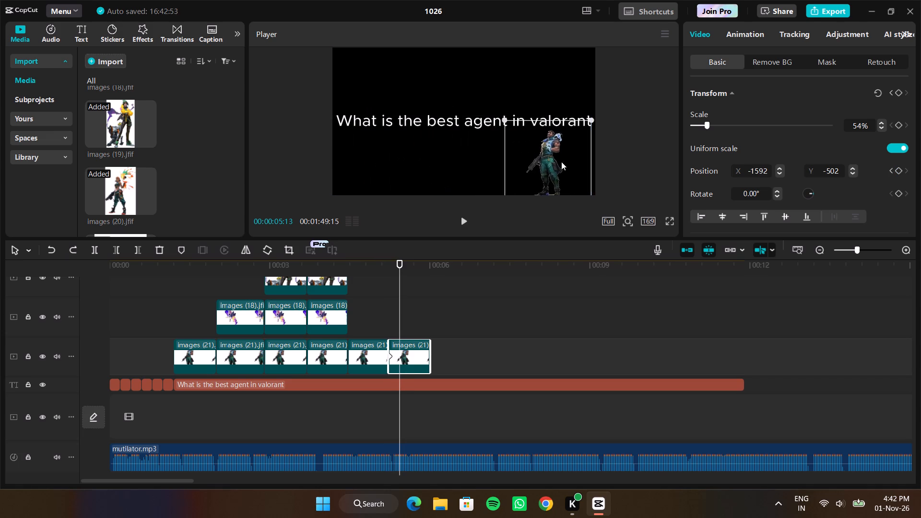
pyautogui.moveTo(561, 162); pyautogui.dragTo(585, 160)
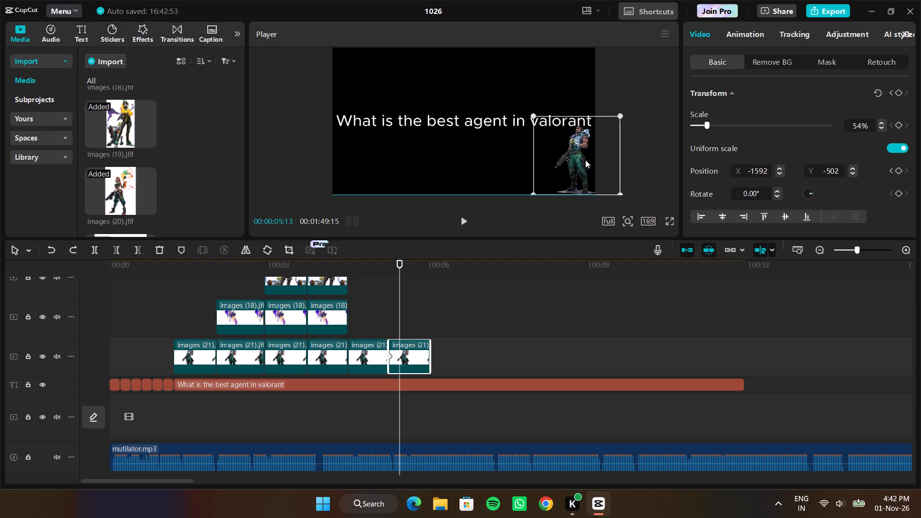
pyautogui.moveTo(585, 160); pyautogui.dragTo(588, 160)
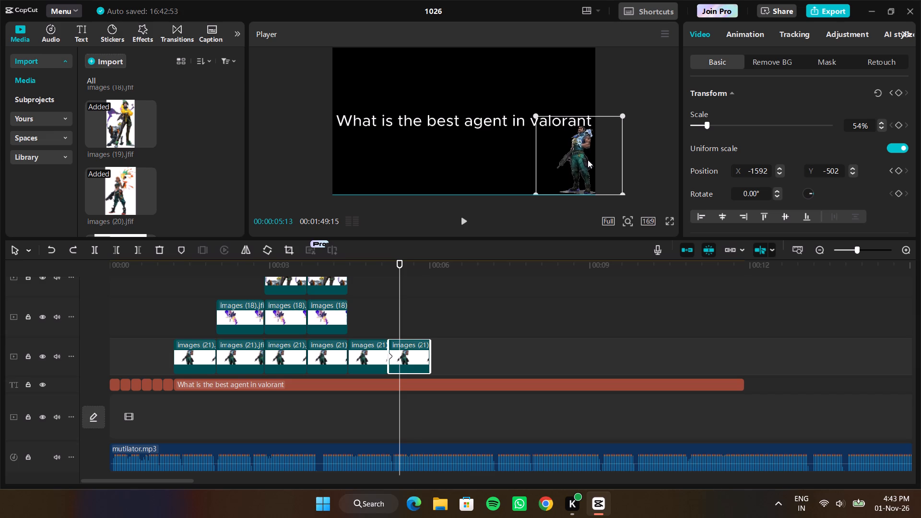
pyautogui.moveTo(588, 160); pyautogui.dragTo(588, 160)
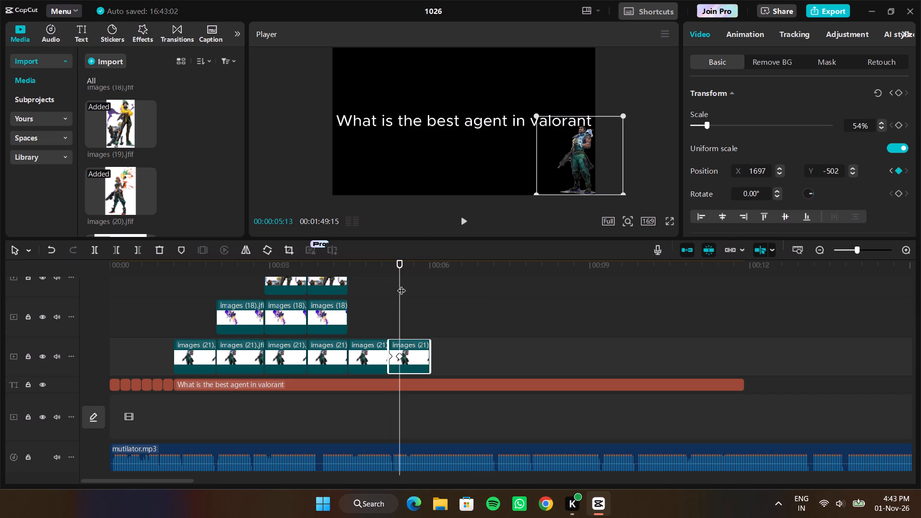
# Paste another copy of the images (21) clip at 00:00:06:00, directly after the previous one.
pyautogui.moveTo(401, 284); pyautogui.dragTo(429, 288)
pyautogui.hotkey('ctrl', 'v')
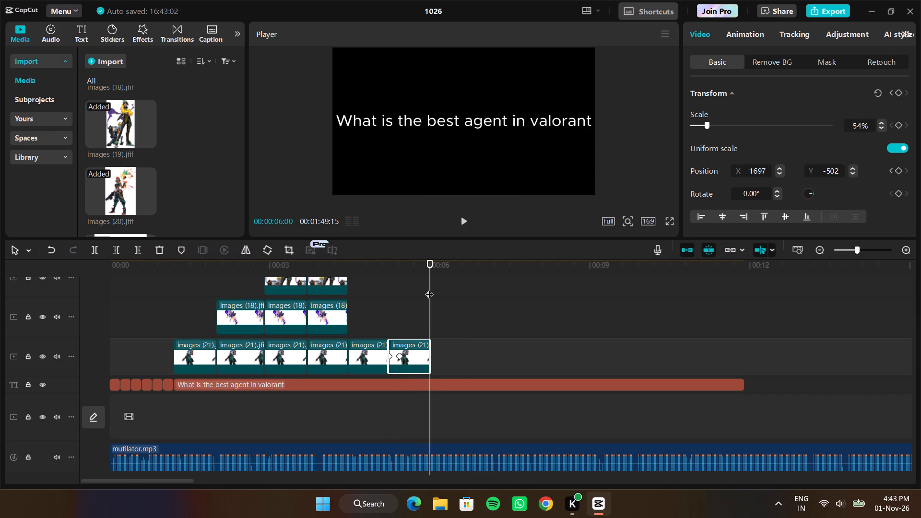
# Move the newly pasted agent to the video frame's lower-right corner, about X 1701, Y -502, at 00:00:06:00.
pyautogui.moveTo(574, 93); pyautogui.dragTo(574, 160)
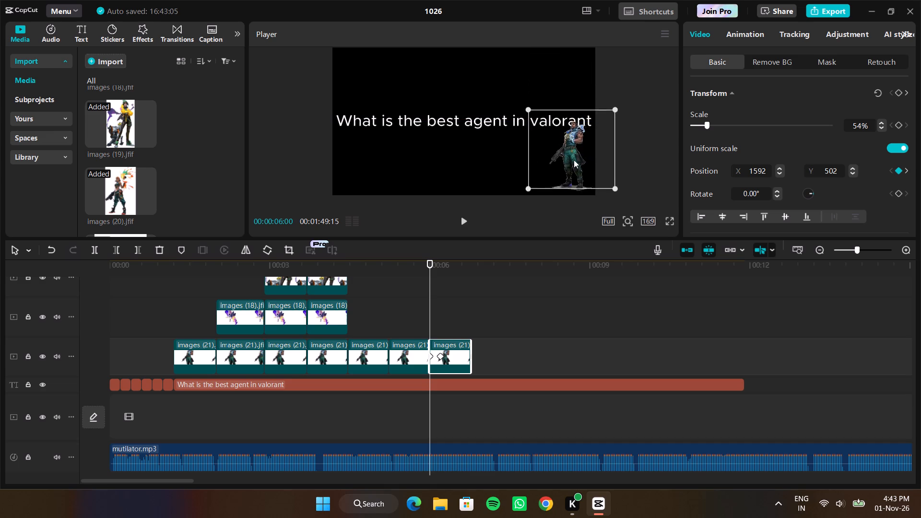
pyautogui.moveTo(574, 160); pyautogui.dragTo(581, 163)
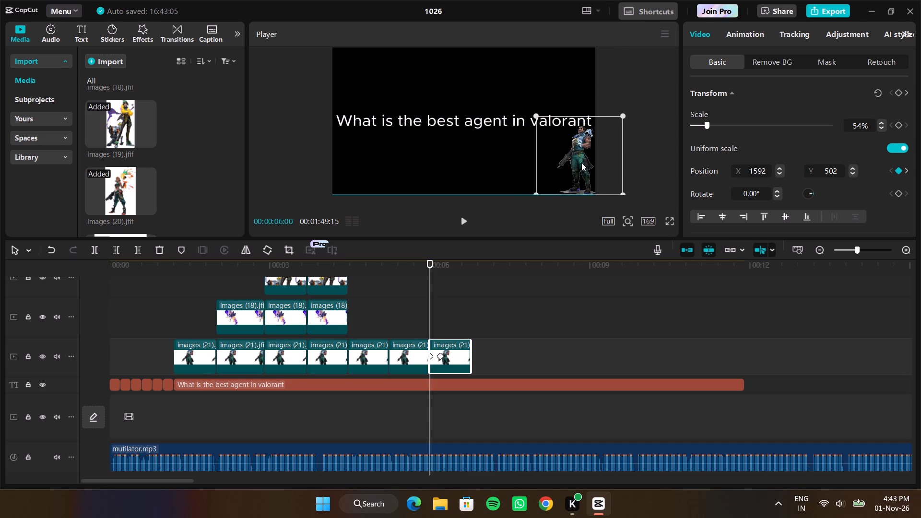
pyautogui.moveTo(581, 163); pyautogui.dragTo(582, 163)
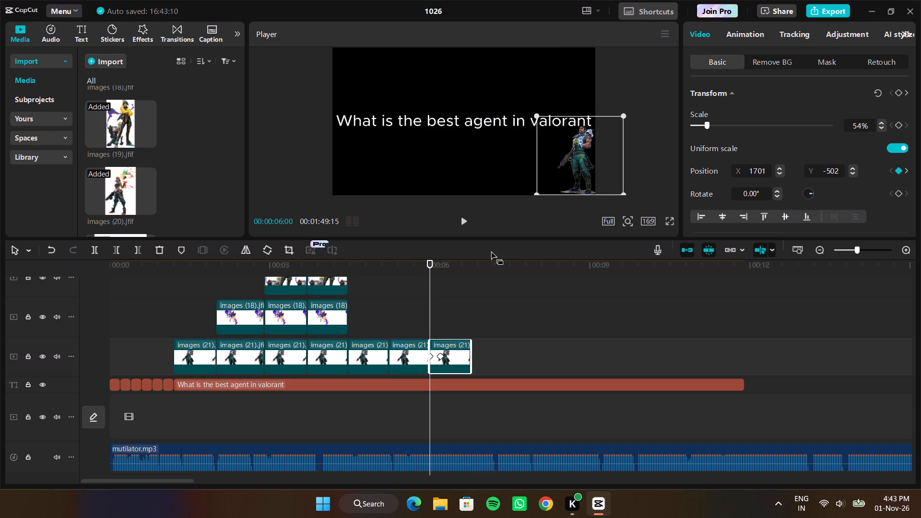
# Delete both copied position keyframes from the images (21) clip that starts at 00:00:06:00.
pyautogui.rightClick(439, 356)
pyautogui.click(471, 416)
pyautogui.rightClick(432, 355)
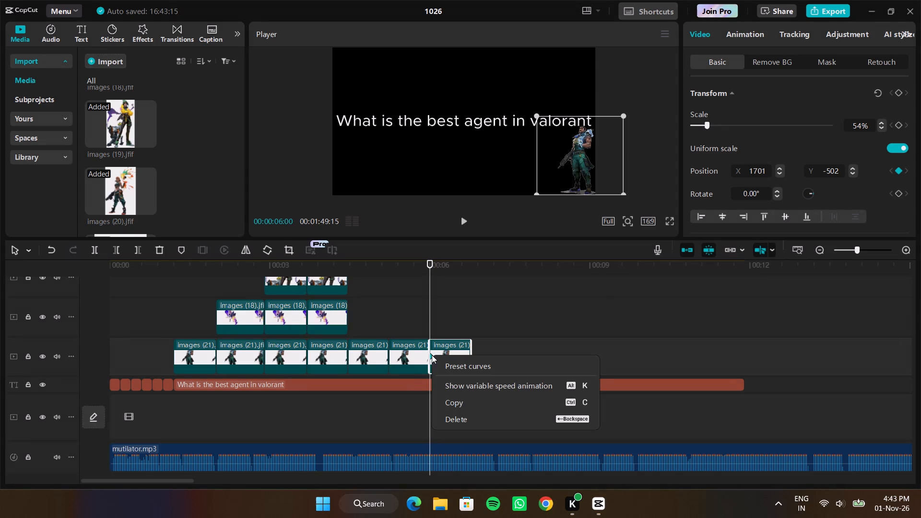
pyautogui.click(456, 417)
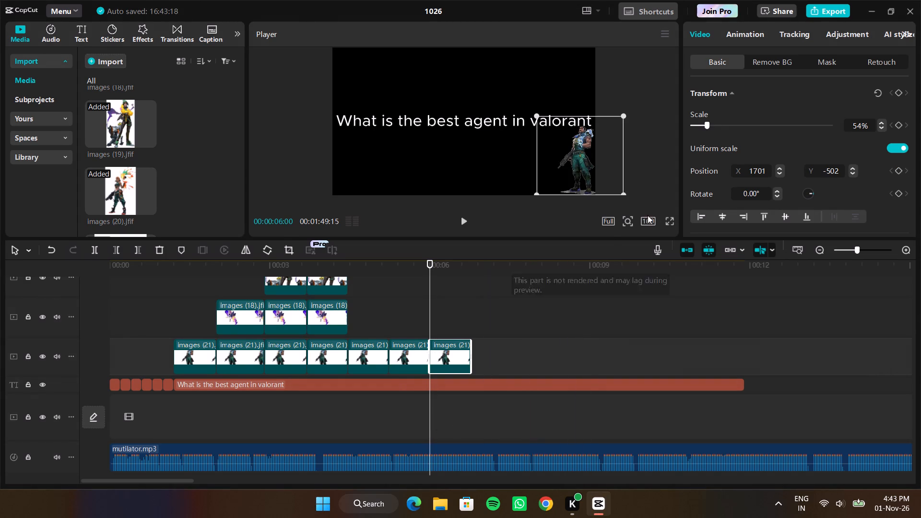
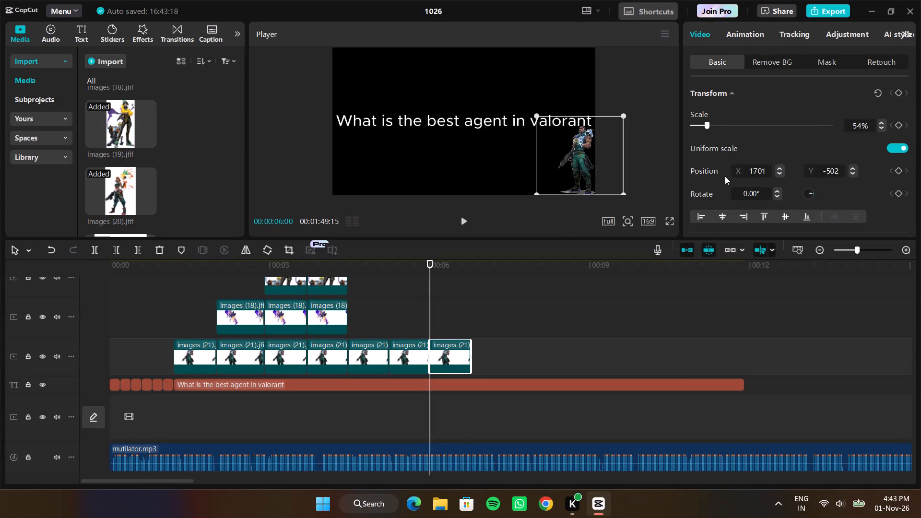
# Keyframe the images (21) agent's position at 00:00:06:00, and at 00:00:06:05 in the video frame's upper-right corner, about X 1688, Y 502.
pyautogui.click(899, 169)
pyautogui.moveTo(430, 296); pyautogui.dragTo(438, 296)
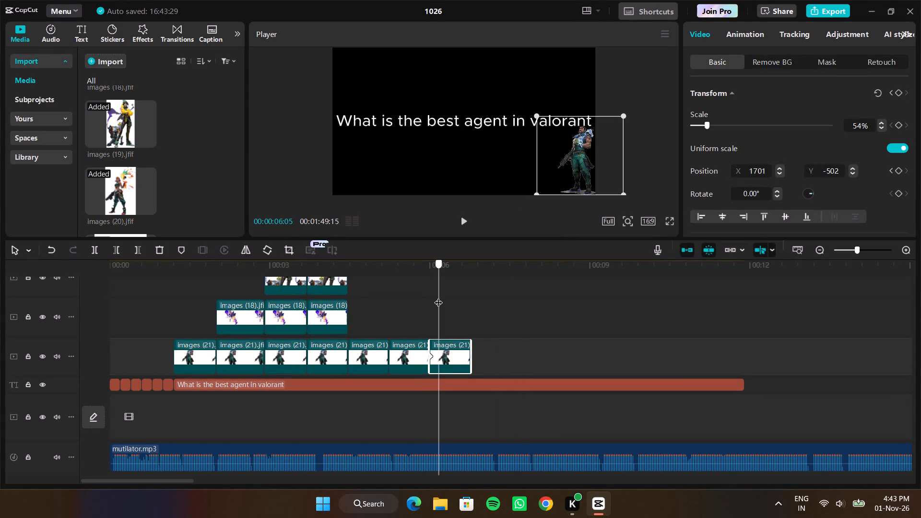
pyautogui.moveTo(578, 166); pyautogui.dragTo(576, 89)
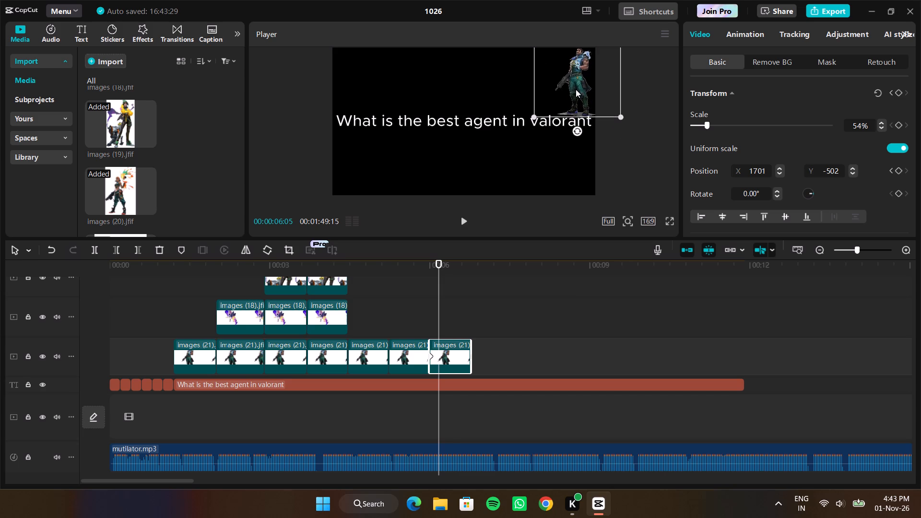
pyautogui.moveTo(576, 89); pyautogui.dragTo(576, 95)
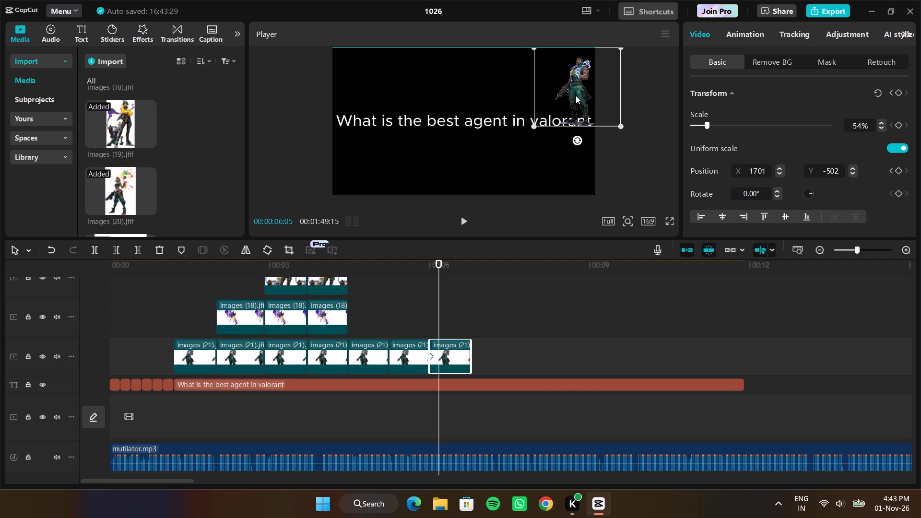
pyautogui.moveTo(576, 95); pyautogui.dragTo(577, 95)
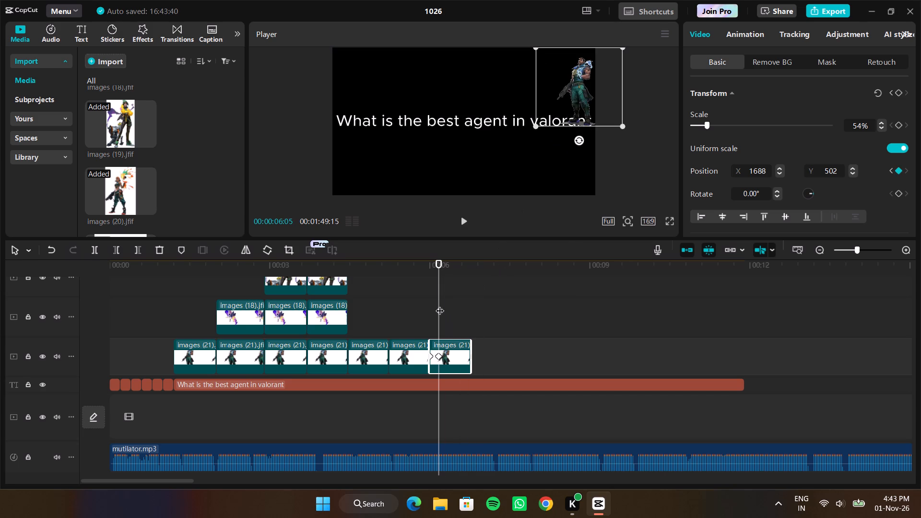
# Paste another copy of the images (21) clip at 00:00:06:23, directly after the previous one.
pyautogui.moveTo(438, 305); pyautogui.dragTo(475, 303)
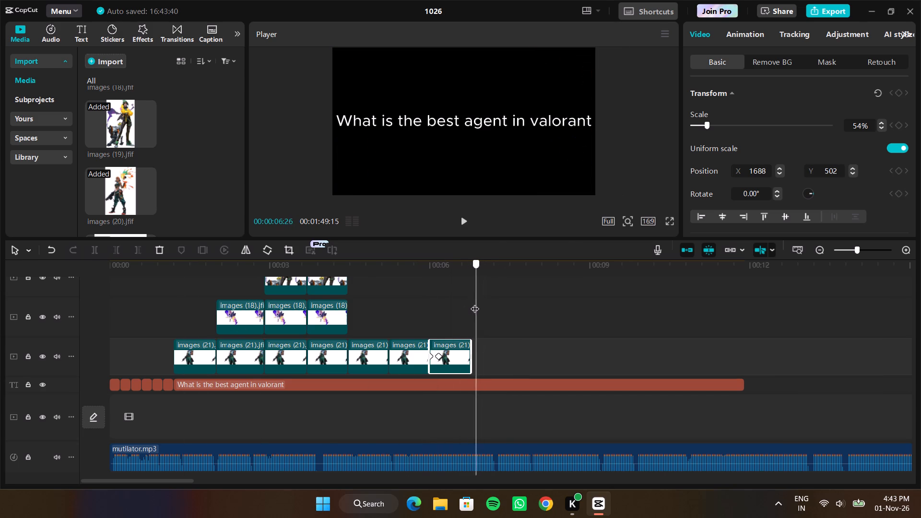
pyautogui.moveTo(475, 303); pyautogui.dragTo(472, 303)
pyautogui.hotkey('ctrl', 'v')
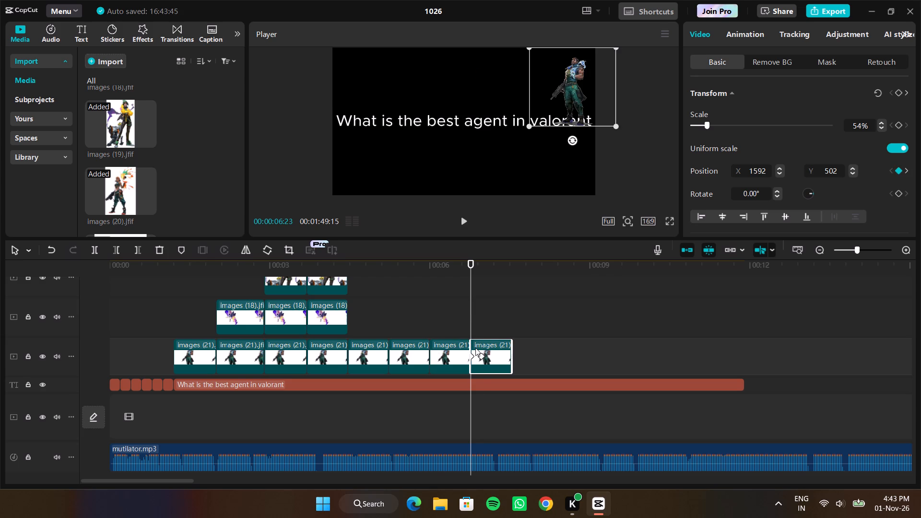
# Delete both copied position keyframes from the images (21) clip that starts at 00:00:06:23.
pyautogui.rightClick(483, 356)
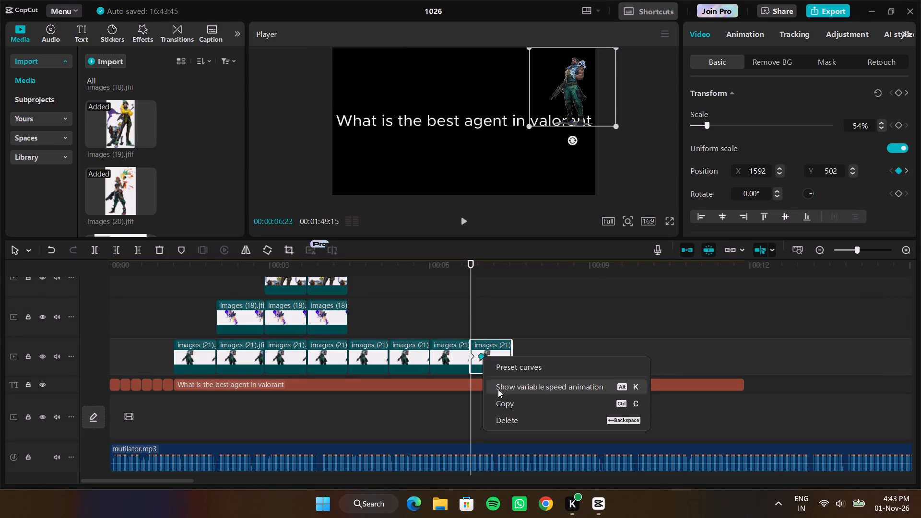
pyautogui.click(507, 417)
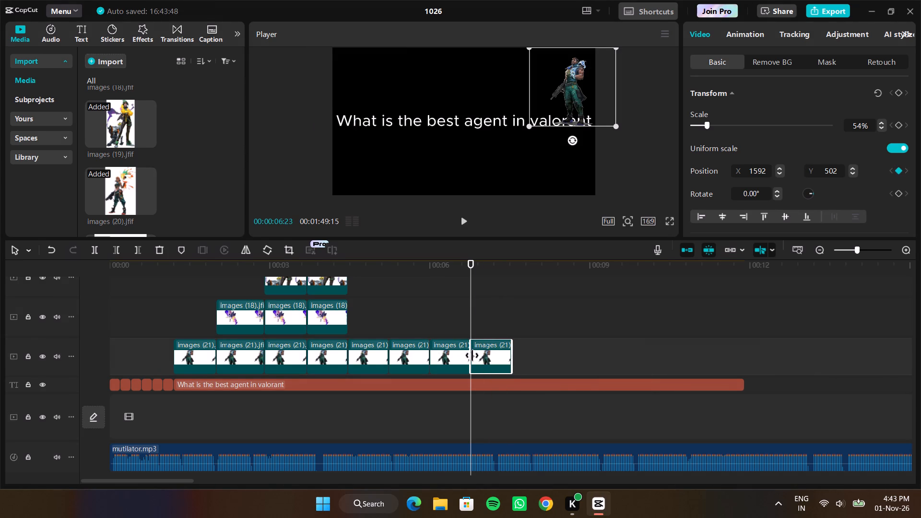
pyautogui.rightClick(474, 357)
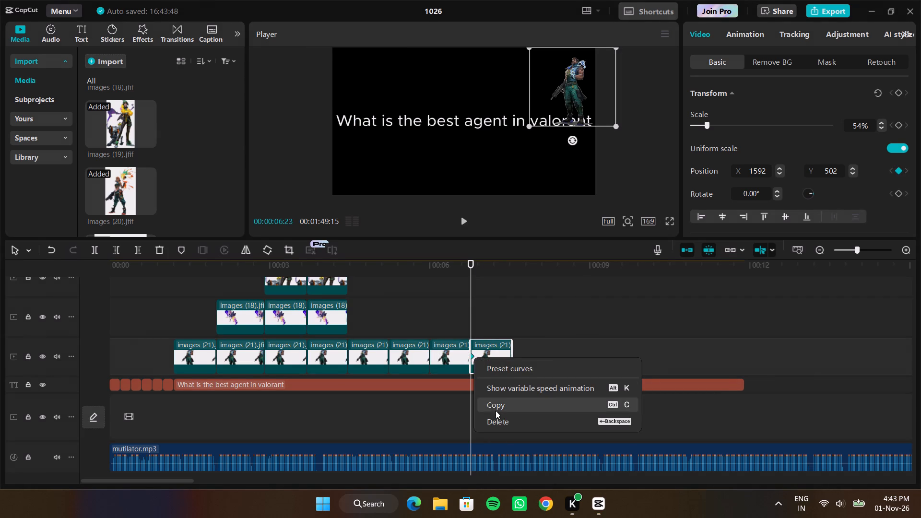
pyautogui.click(496, 421)
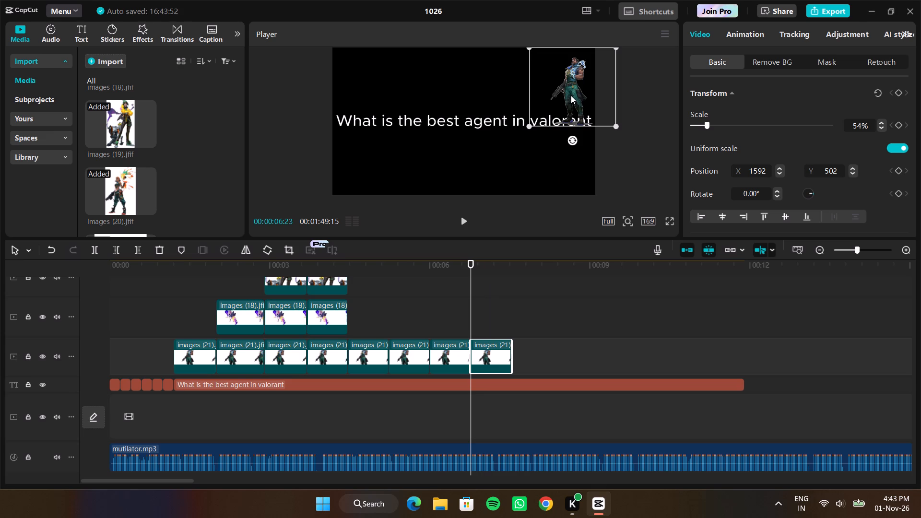
# Keyframe the agent's position at 00:00:06:23, and at 00:00:06:29 in the video frame's upper-left corner, about X -1588, Y 502.
pyautogui.click(897, 172)
pyautogui.moveTo(469, 279); pyautogui.dragTo(480, 280)
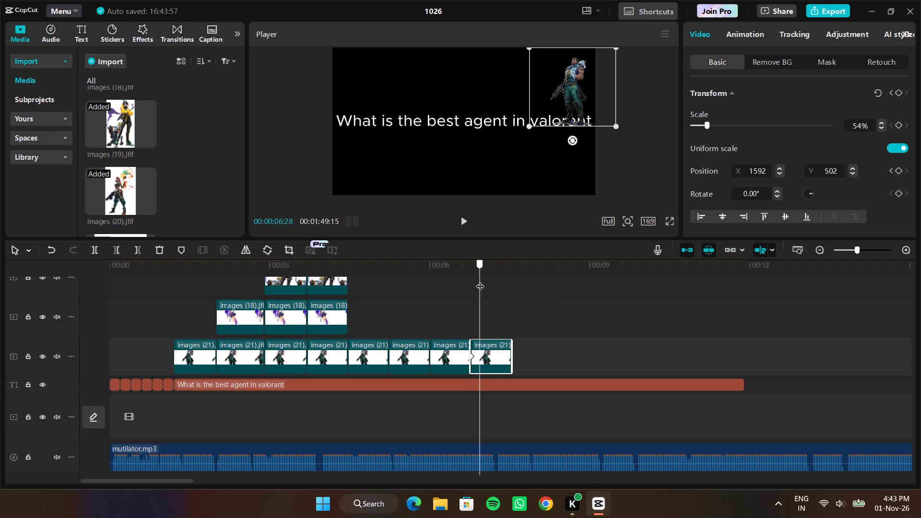
pyautogui.moveTo(480, 280); pyautogui.dragTo(482, 280)
pyautogui.moveTo(574, 91); pyautogui.dragTo(425, 94)
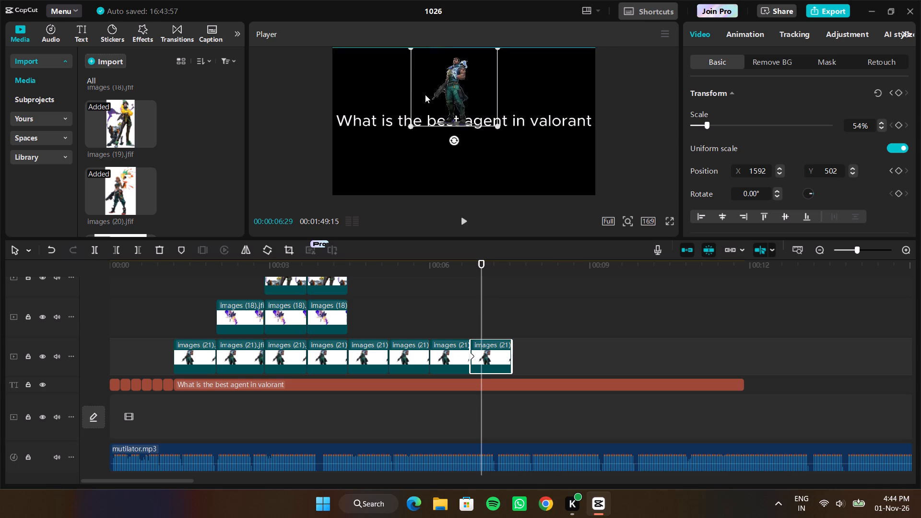
pyautogui.moveTo(425, 94); pyautogui.dragTo(349, 92)
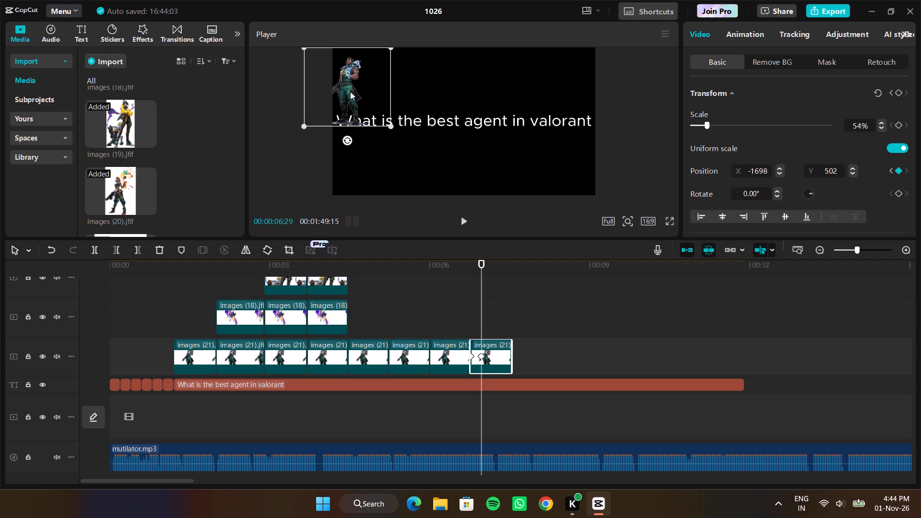
pyautogui.moveTo(351, 92); pyautogui.dragTo(365, 92)
pyautogui.moveTo(359, 92); pyautogui.dragTo(376, 91)
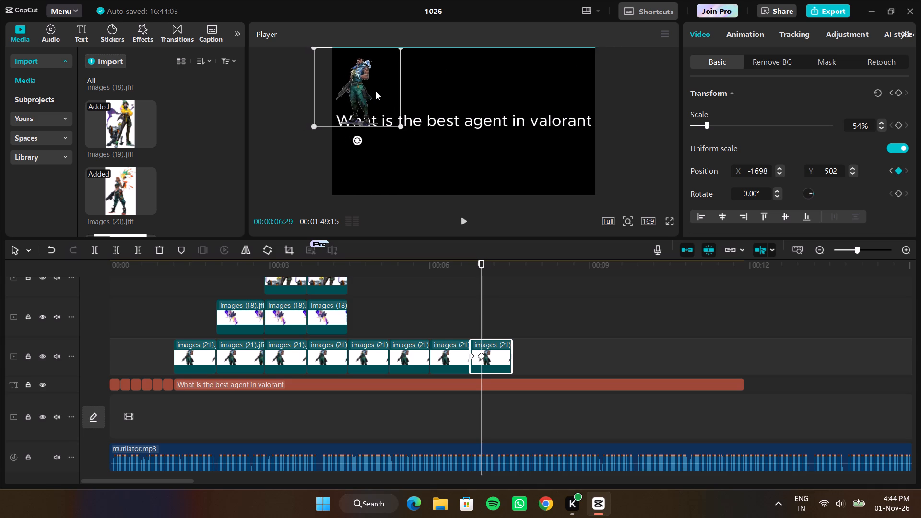
pyautogui.moveTo(376, 91); pyautogui.dragTo(369, 88)
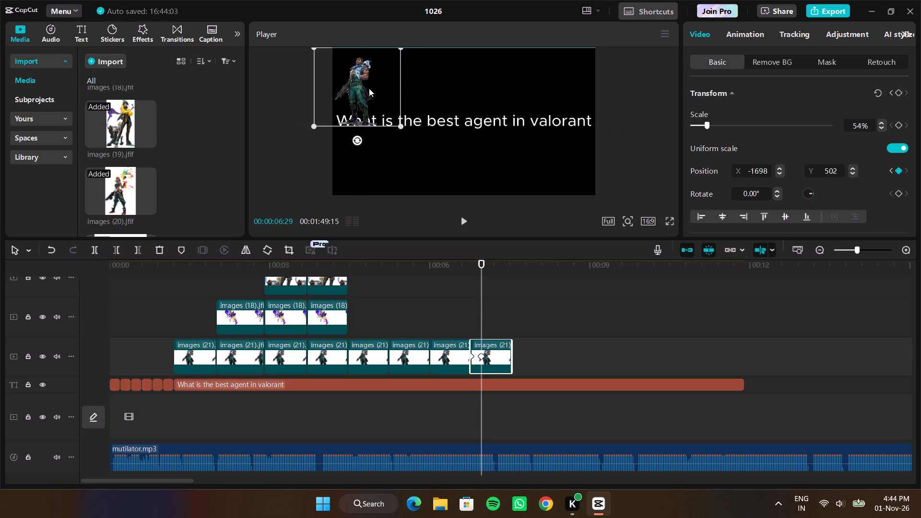
pyautogui.moveTo(369, 88); pyautogui.dragTo(363, 92)
pyautogui.moveTo(363, 92); pyautogui.dragTo(365, 89)
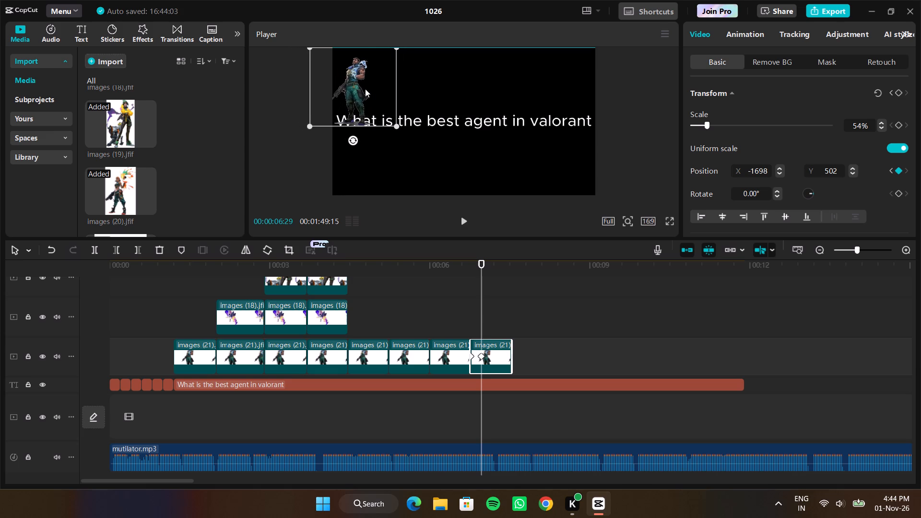
pyautogui.moveTo(365, 89); pyautogui.dragTo(367, 90)
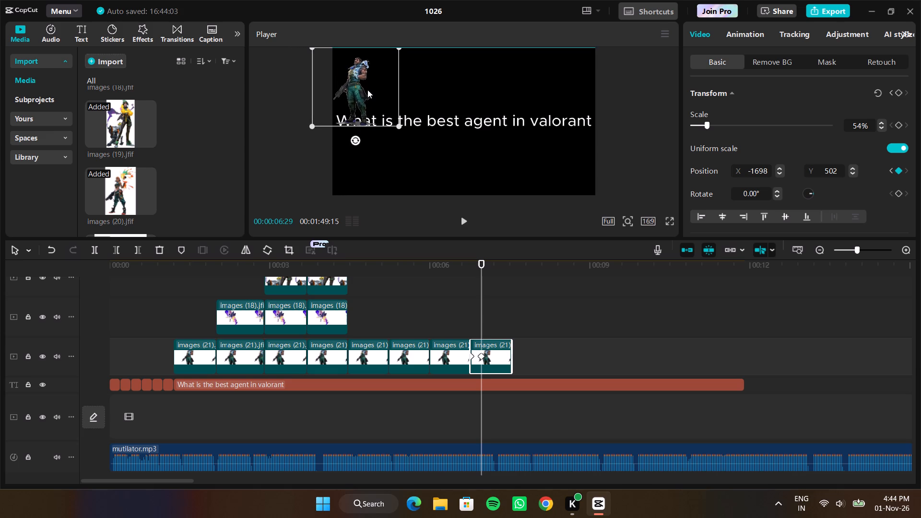
pyautogui.moveTo(367, 90); pyautogui.dragTo(366, 90)
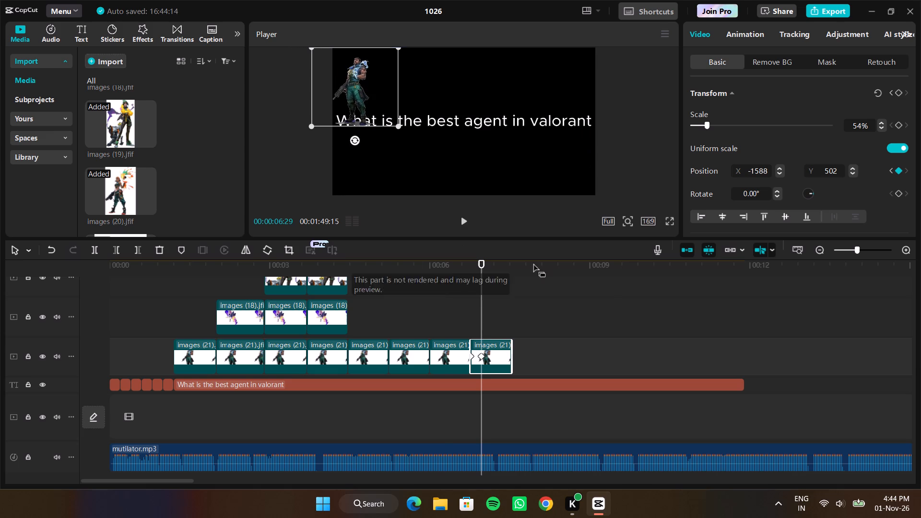
# Play the video from the beginning through the last images (21) clip to review the agent's movement.
pyautogui.click(500, 298)
pyautogui.moveTo(500, 298); pyautogui.dragTo(84, 335)
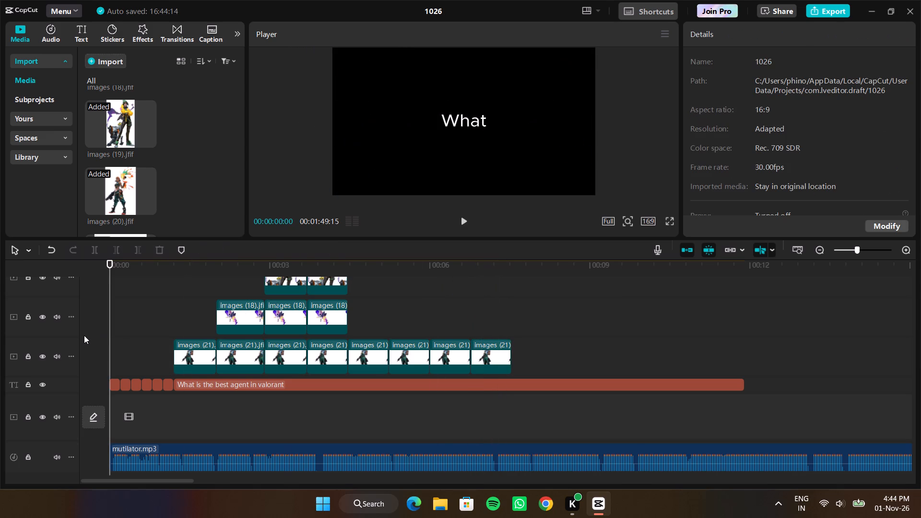
pyautogui.press('space')
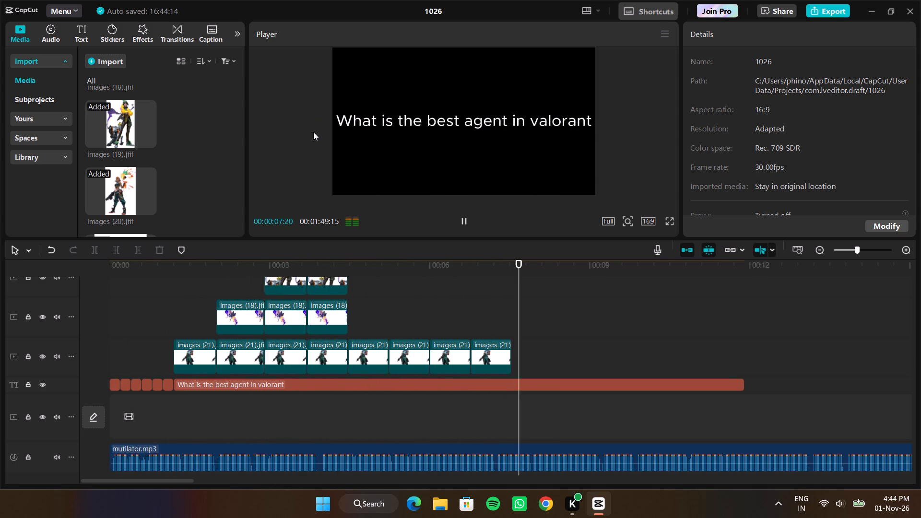
pyautogui.press('space')
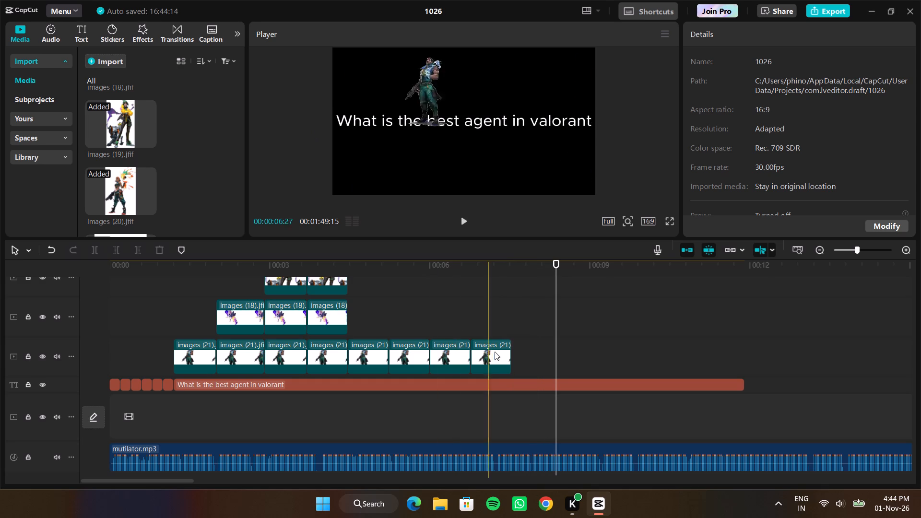
# Extend the last images (21) clip to the end of the title text, for a duration of 00:00:05:04.
pyautogui.moveTo(508, 356); pyautogui.dragTo(649, 363)
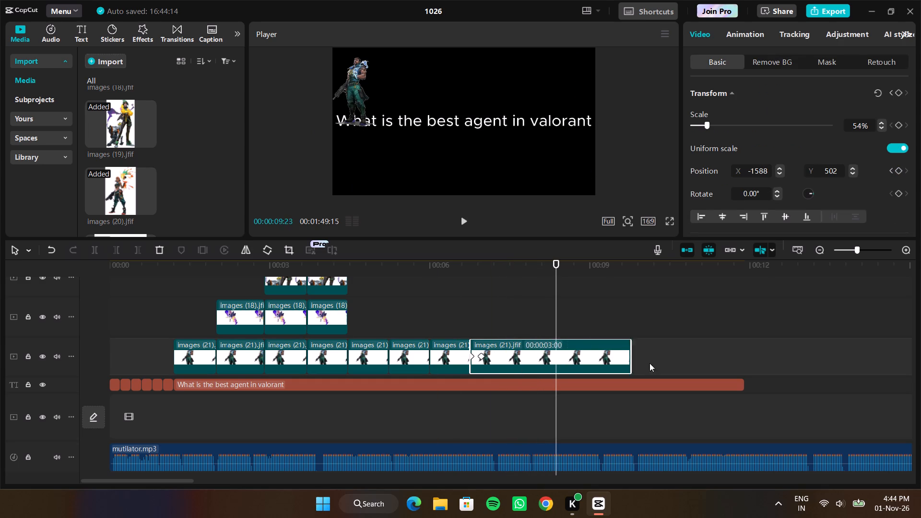
pyautogui.moveTo(649, 363); pyautogui.dragTo(740, 362)
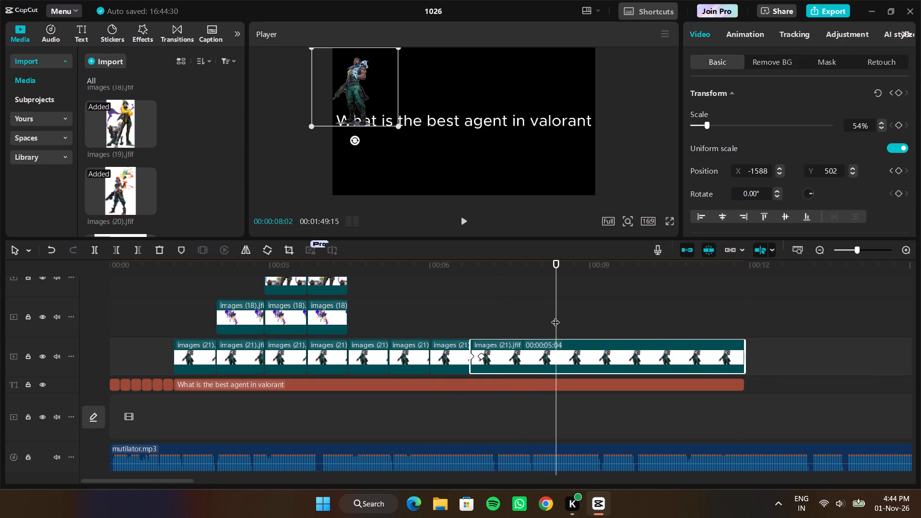
# Copy the last images (18) clip and place the copy directly after it on the same track, at 00:00:04:14.
pyautogui.moveTo(559, 315); pyautogui.dragTo(350, 291)
pyautogui.scroll(1, 390, 304)
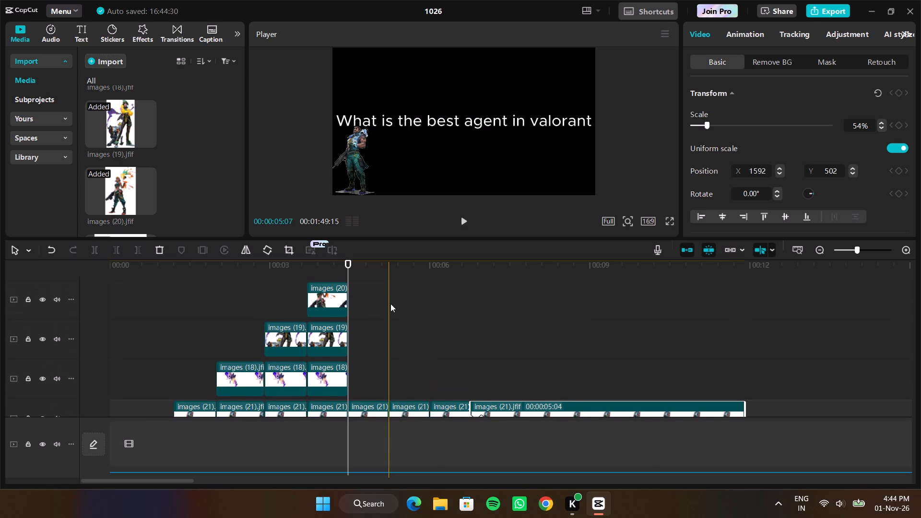
pyautogui.click(390, 304)
pyautogui.moveTo(390, 304); pyautogui.dragTo(349, 306)
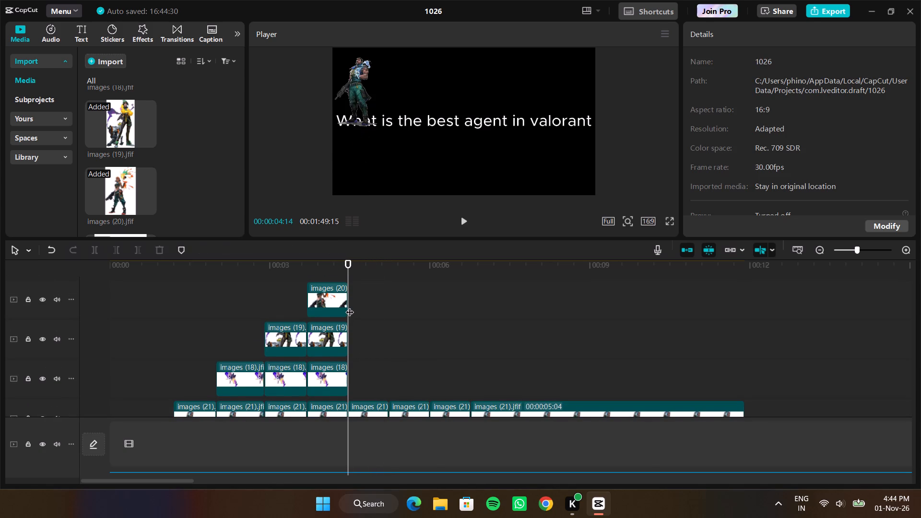
pyautogui.scroll(-1, 374, 316)
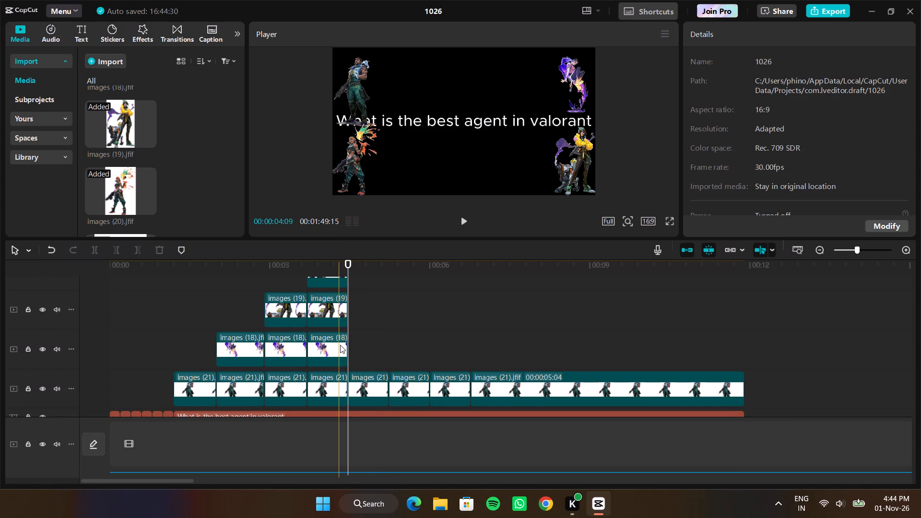
pyautogui.click(340, 345)
pyautogui.rightClick(340, 345)
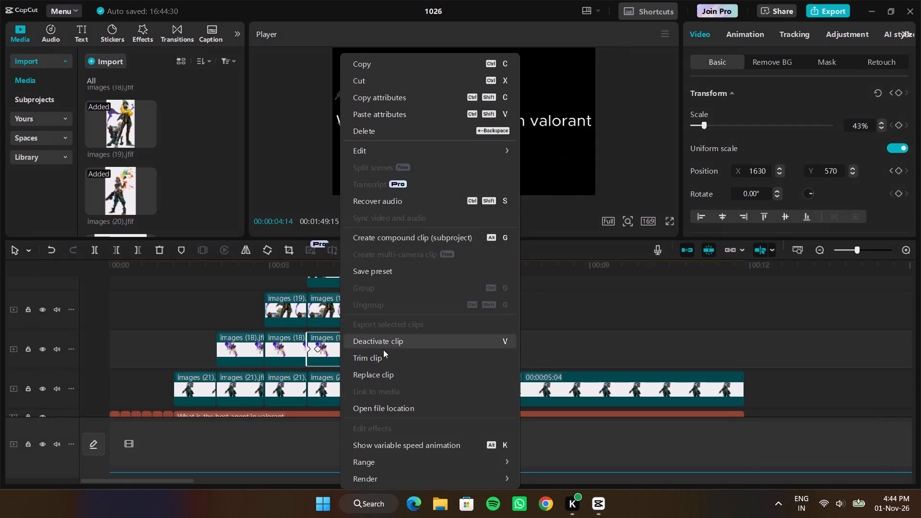
pyautogui.click(368, 65)
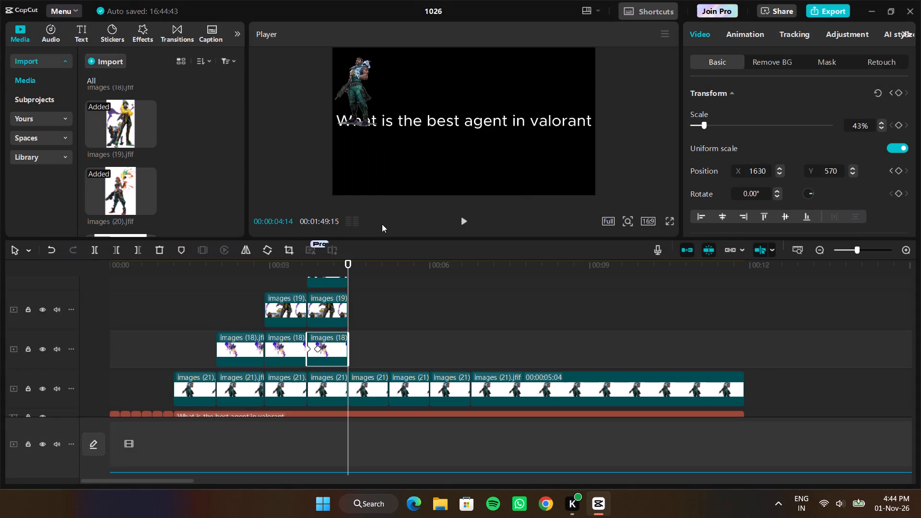
pyautogui.hotkey('ctrl', 'v')
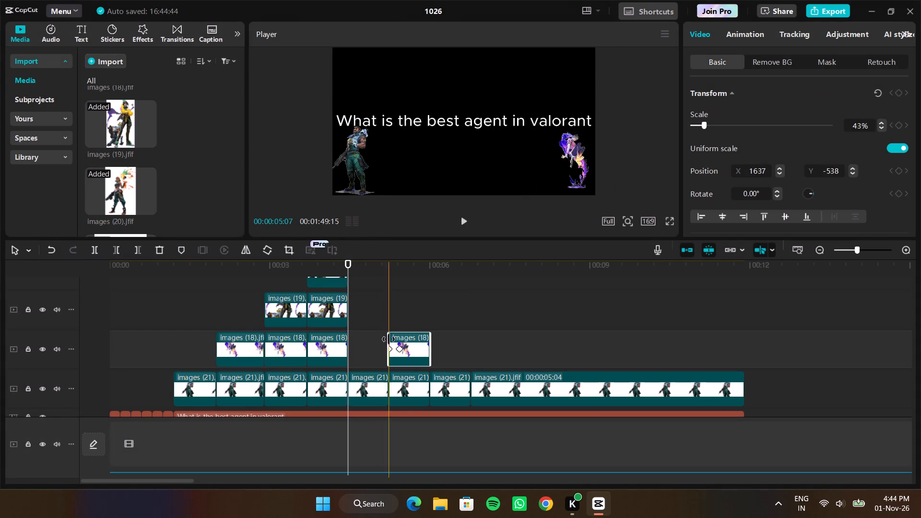
pyautogui.moveTo(404, 343); pyautogui.dragTo(366, 346)
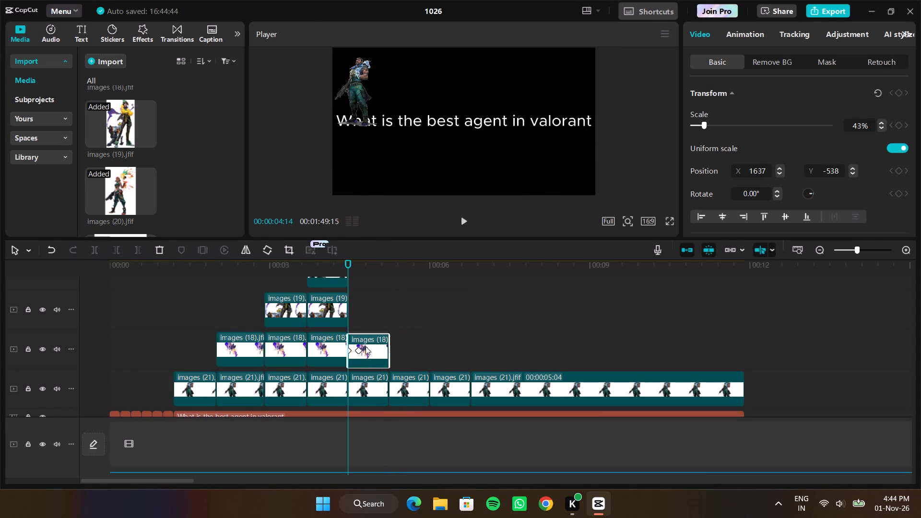
pyautogui.moveTo(366, 346); pyautogui.dragTo(363, 346)
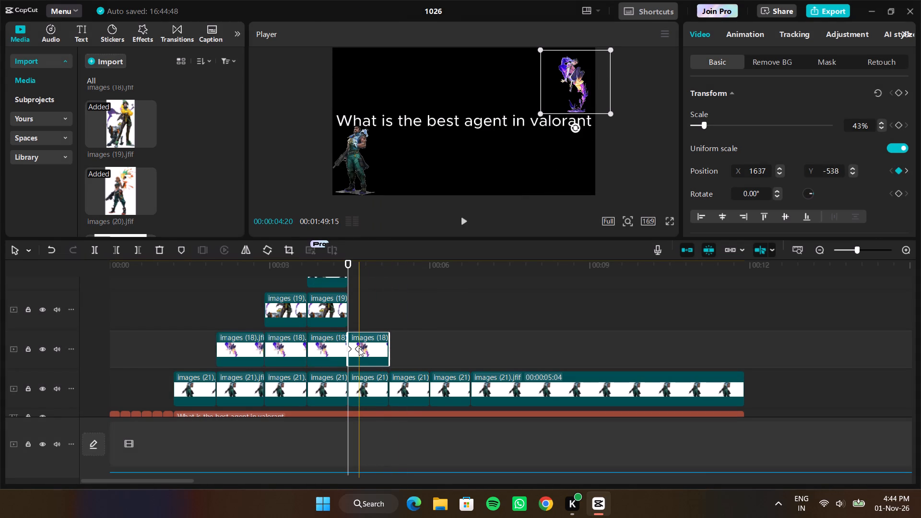
# Delete both inherited position keyframes from the images (18) copy that starts at 00:00:04:14.
pyautogui.rightClick(359, 348)
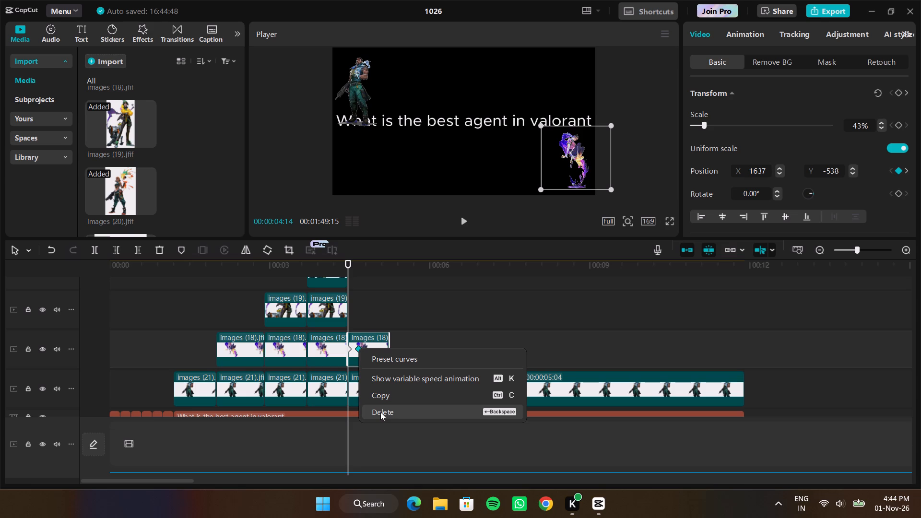
pyautogui.click(380, 412)
pyautogui.rightClick(351, 347)
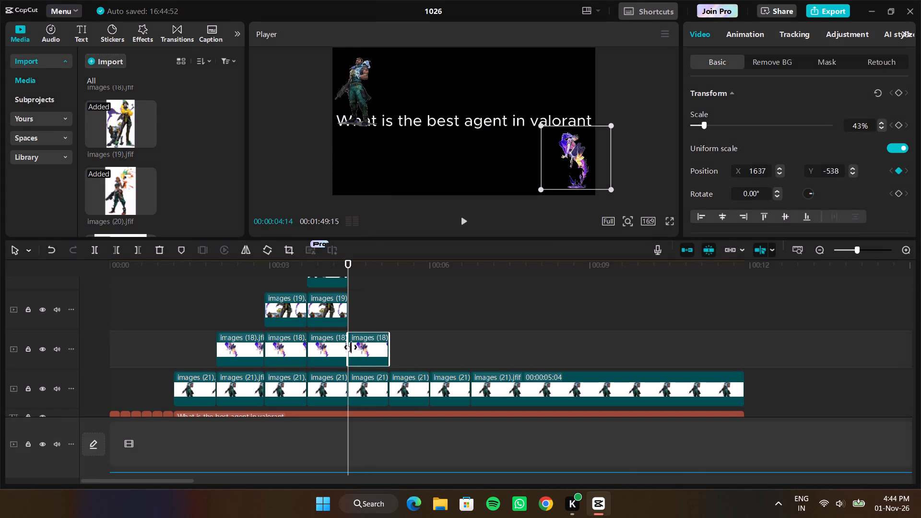
pyautogui.click(381, 405)
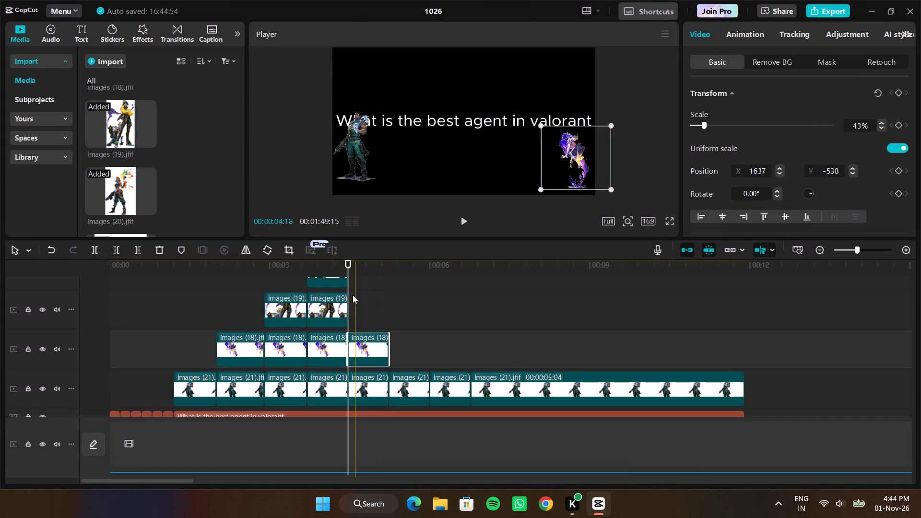
# Move the purple agent to the video frame's upper-right corner, about X 1681, Y 612, and keyframe its position at 00:00:04:14.
pyautogui.click(347, 289)
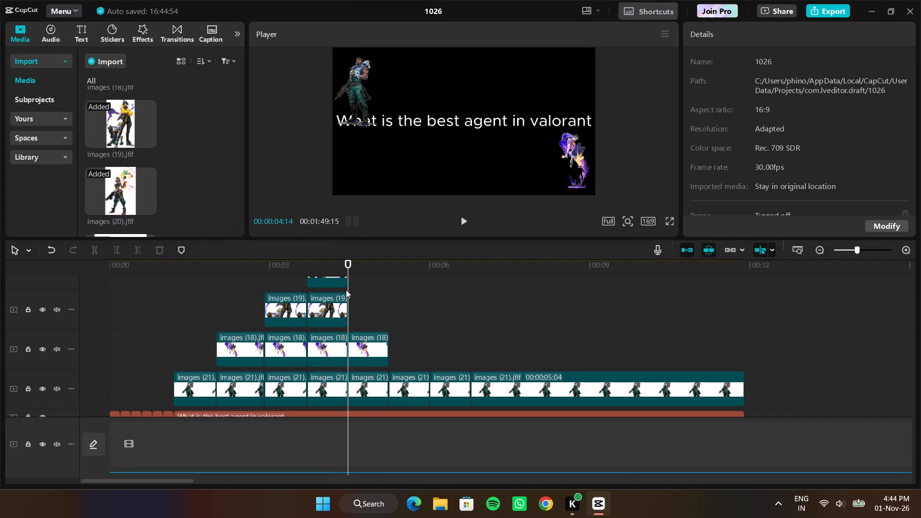
pyautogui.click(348, 294)
pyautogui.moveTo(553, 160); pyautogui.dragTo(550, 49)
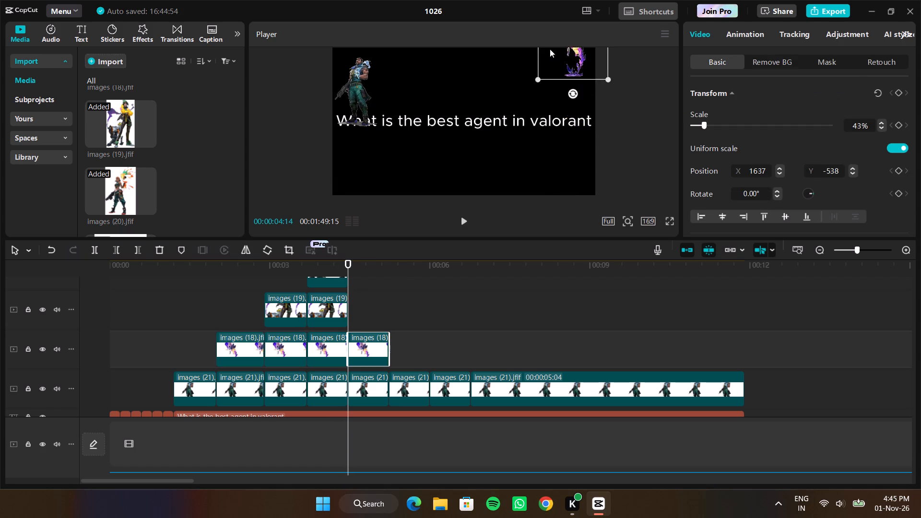
pyautogui.moveTo(550, 49); pyautogui.dragTo(554, 82)
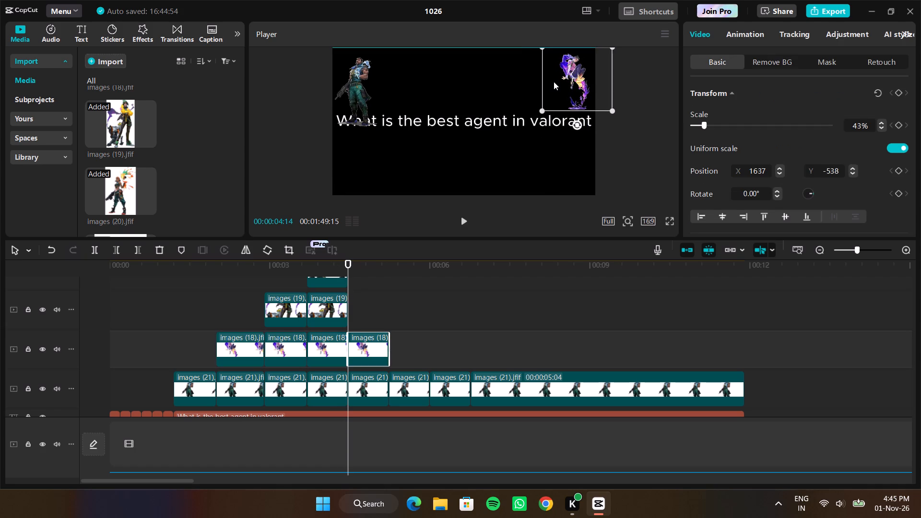
pyautogui.moveTo(554, 82); pyautogui.dragTo(555, 81)
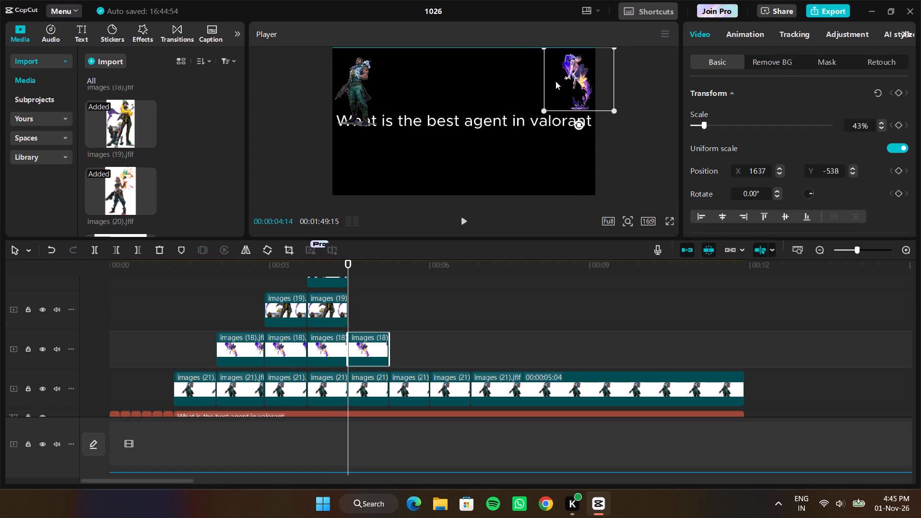
pyautogui.moveTo(555, 81); pyautogui.dragTo(555, 81)
pyautogui.click(897, 172)
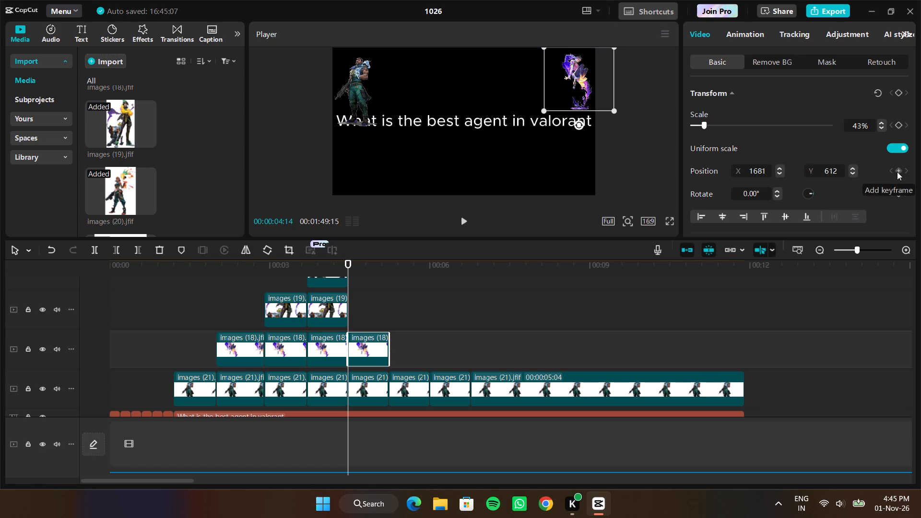
# At 00:00:04:19, level with the images (21) clip's second keyframe, move the purple agent to the frame's upper-left corner, about X -1621, Y 612.
pyautogui.click(380, 381)
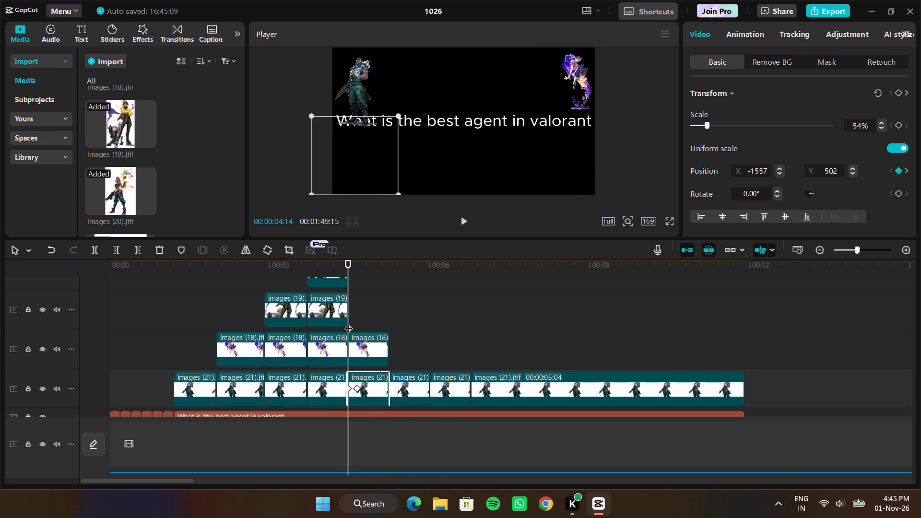
pyautogui.click(355, 322)
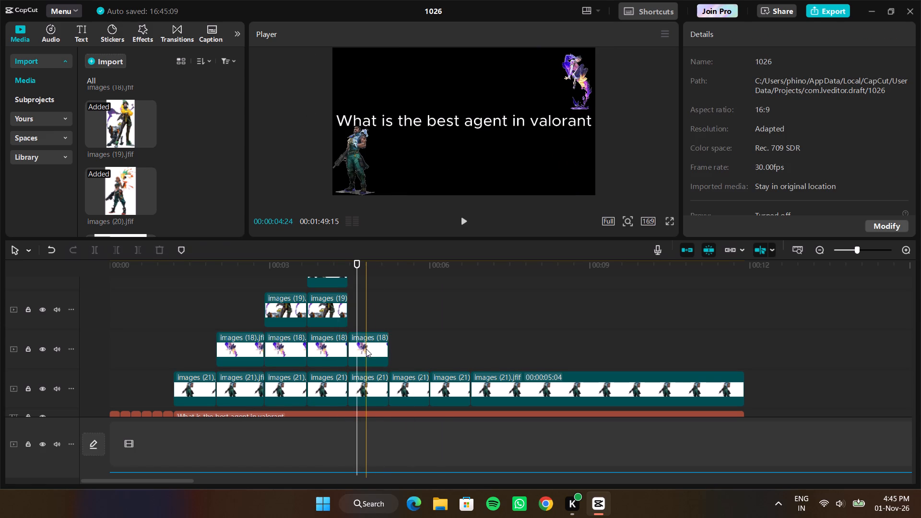
pyautogui.click(366, 349)
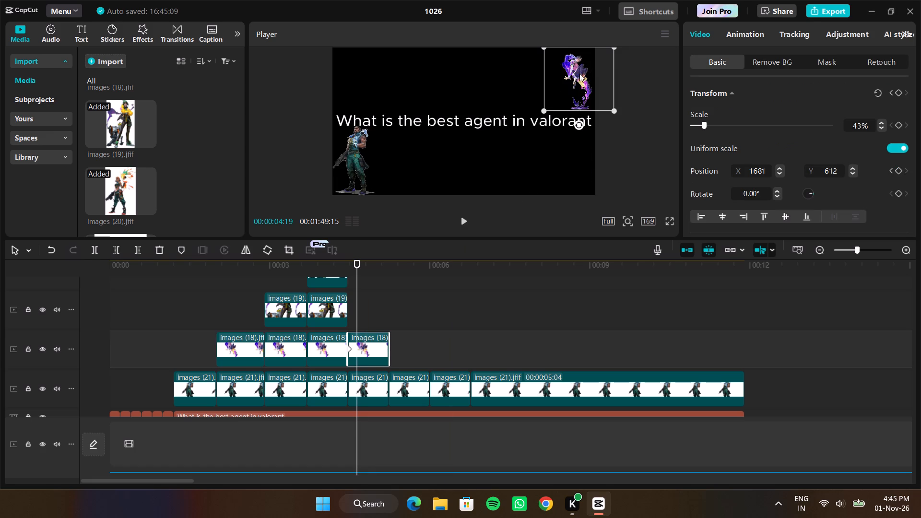
pyautogui.moveTo(579, 74); pyautogui.dragTo(364, 78)
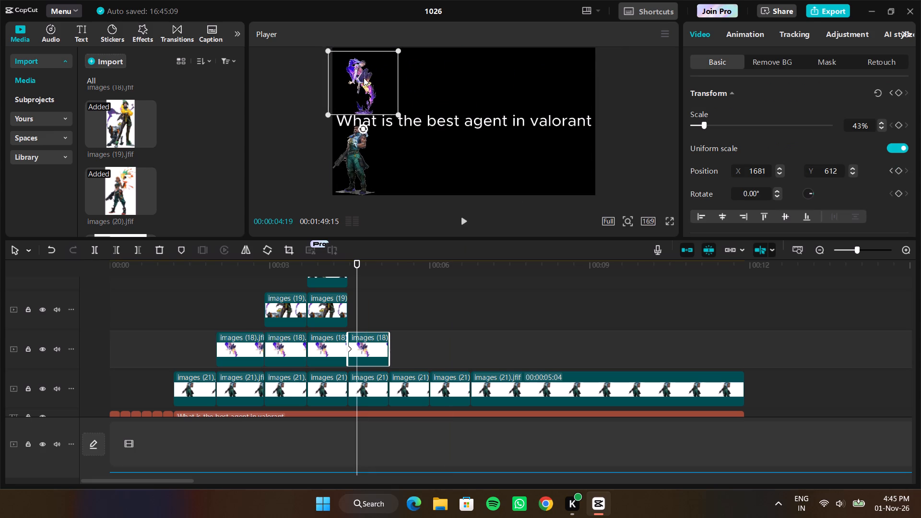
pyautogui.moveTo(364, 78); pyautogui.dragTo(351, 74)
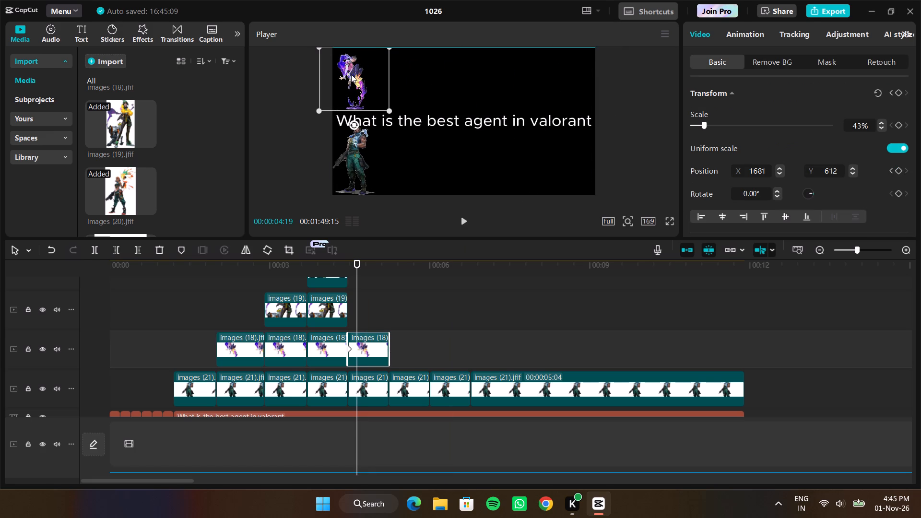
pyautogui.moveTo(351, 74); pyautogui.dragTo(354, 75)
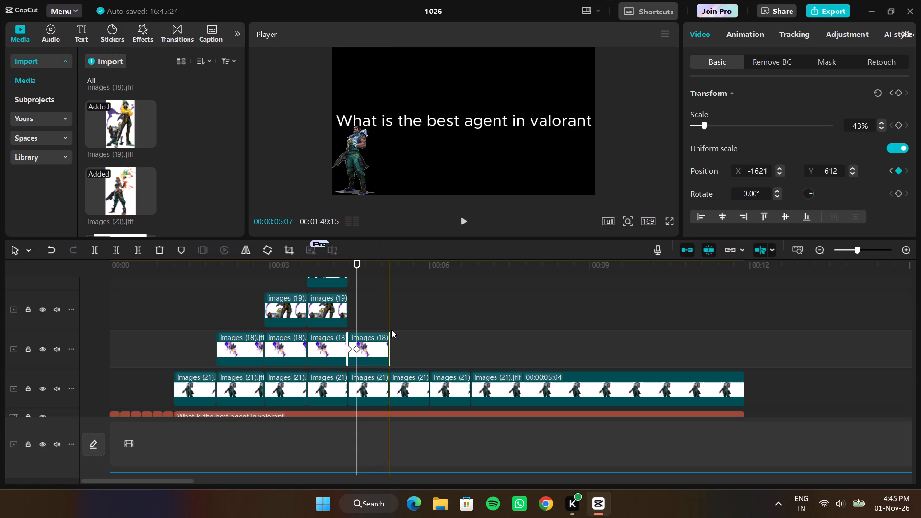
# Paste another images (18) copy directly after the last one, at 00:00:05:07, and delete its two inherited position keyframes.
pyautogui.click(393, 307)
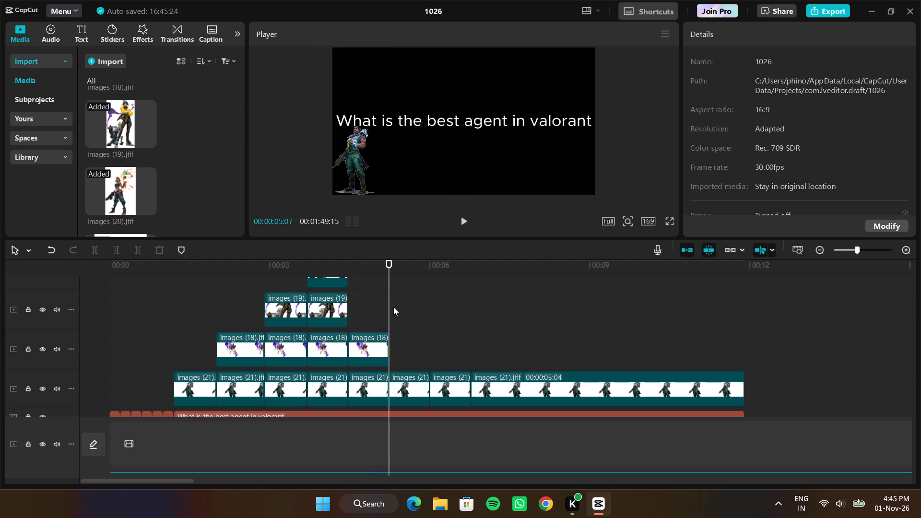
pyautogui.hotkey('ctrl', 'v')
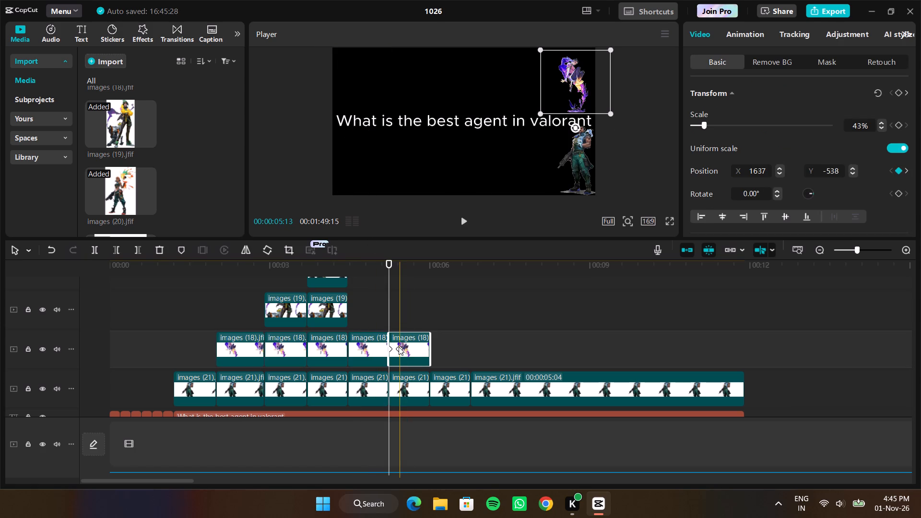
pyautogui.rightClick(399, 347)
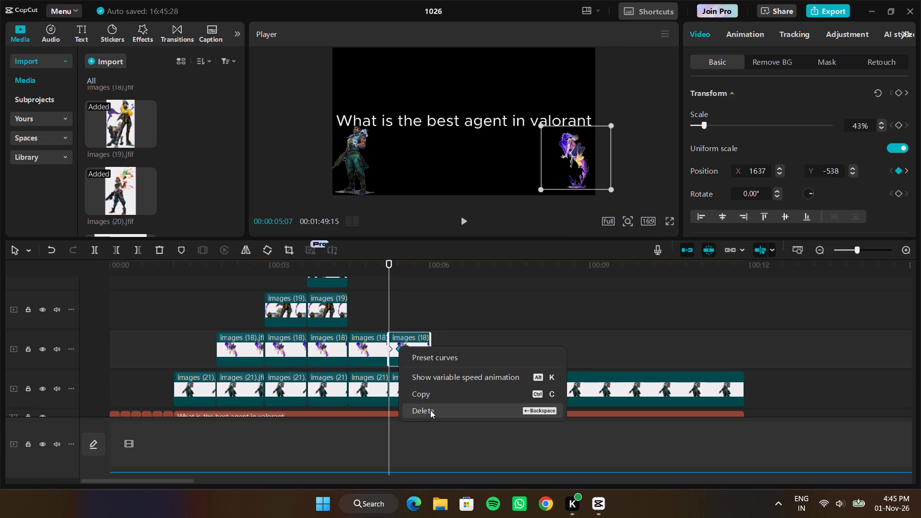
pyautogui.click(430, 410)
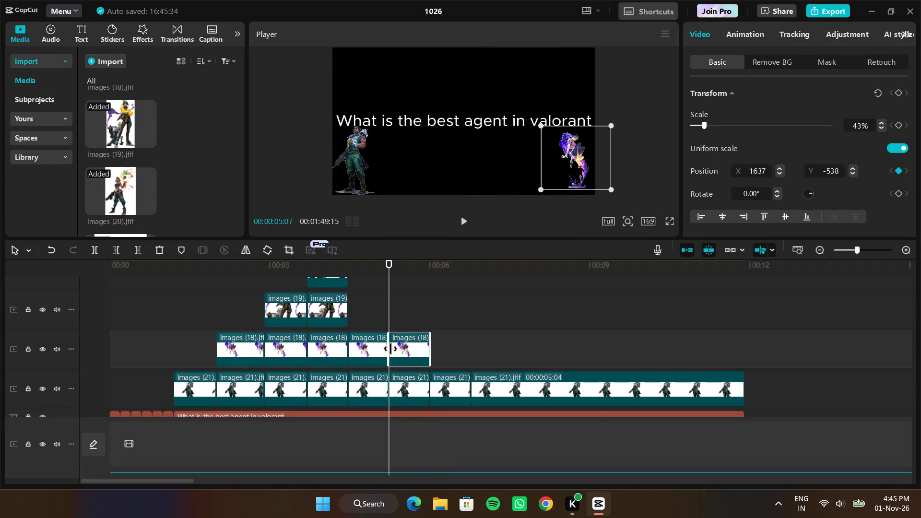
pyautogui.rightClick(390, 349)
pyautogui.click(423, 417)
# Move the purple agent to the frame's upper-left corner, about X -1630, Y 612, and keyframe its position at 00:00:05:07.
pyautogui.moveTo(581, 163); pyautogui.dragTo(363, 89)
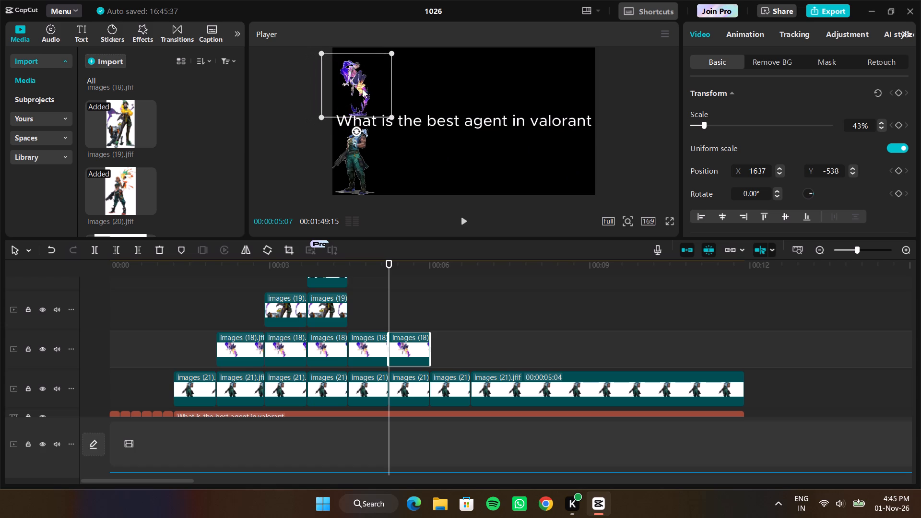
pyautogui.moveTo(363, 89); pyautogui.dragTo(357, 83)
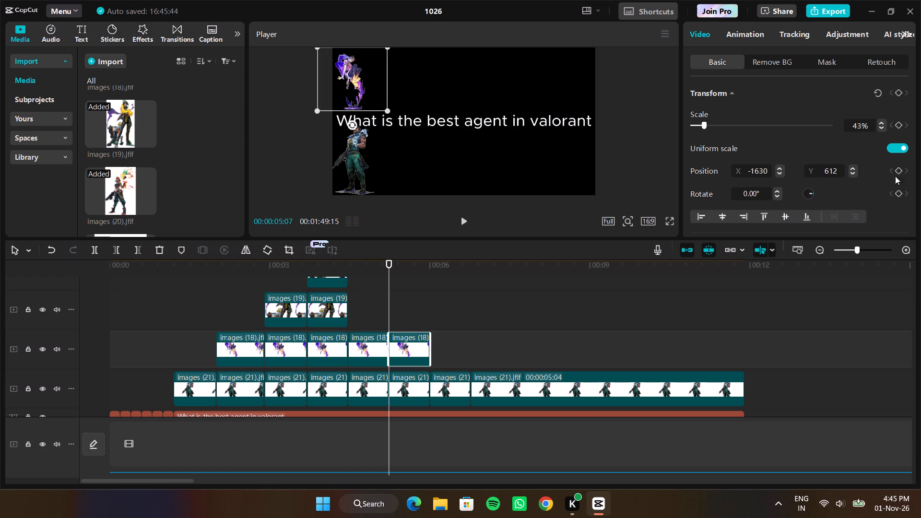
pyautogui.click(897, 171)
# At 00:00:05:13, level with the images (21) clip's second keyframe, move the purple agent to the frame's lower-left corner, about X -1639, Y -612.
pyautogui.moveTo(389, 301); pyautogui.dragTo(393, 301)
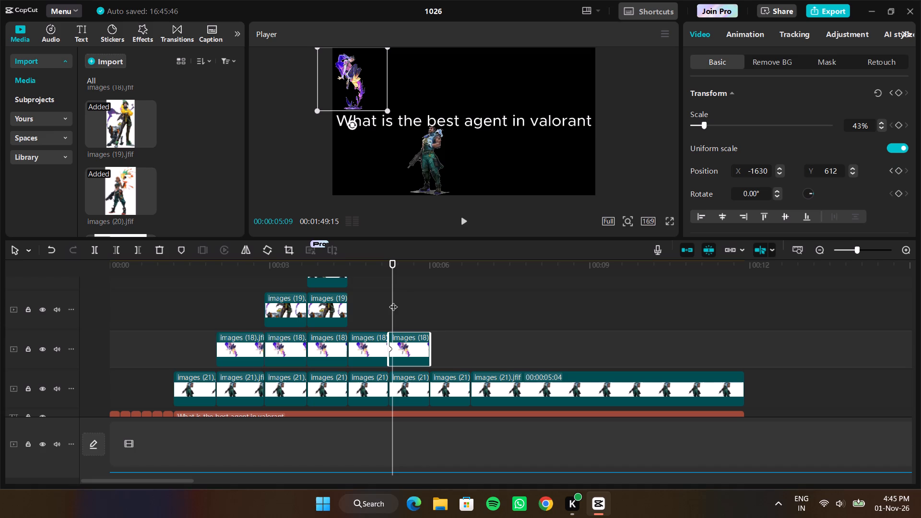
pyautogui.click(409, 383)
pyautogui.click(393, 314)
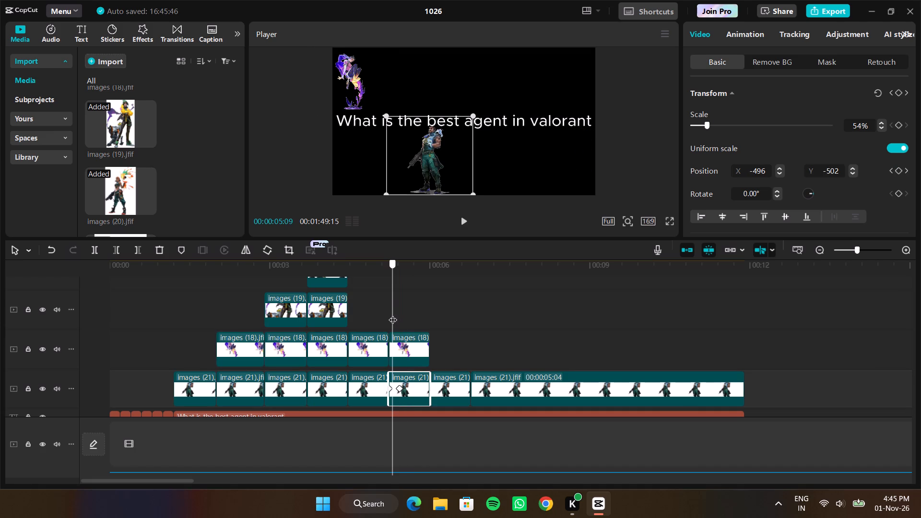
pyautogui.click(409, 338)
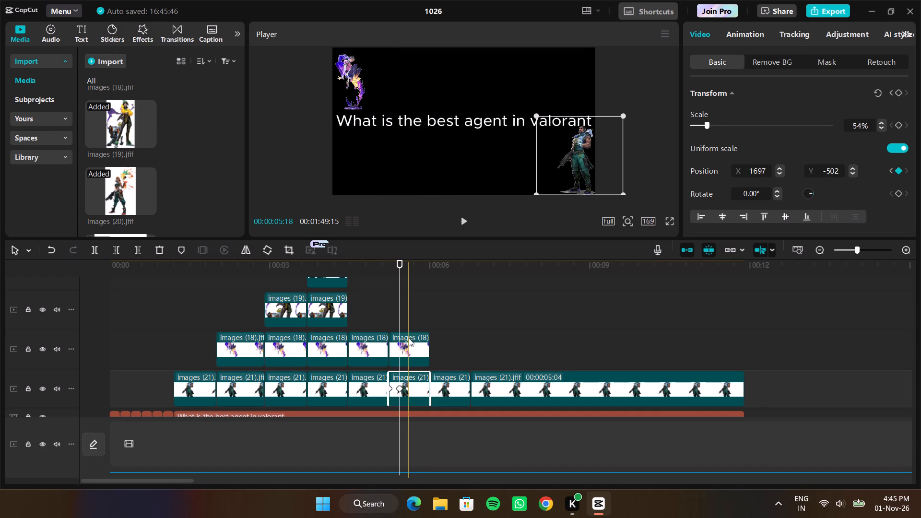
pyautogui.moveTo(357, 81); pyautogui.dragTo(357, 136)
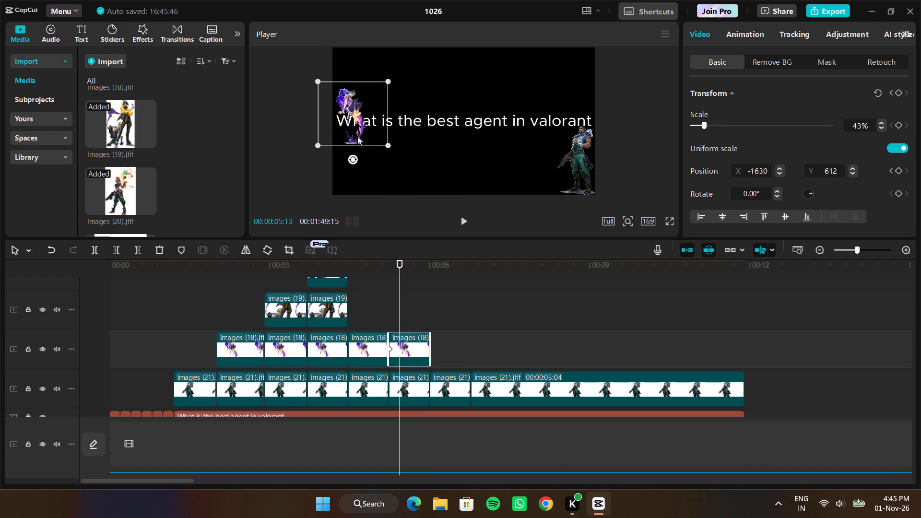
pyautogui.moveTo(357, 136); pyautogui.dragTo(357, 176)
pyautogui.moveTo(356, 111); pyautogui.dragTo(358, 153)
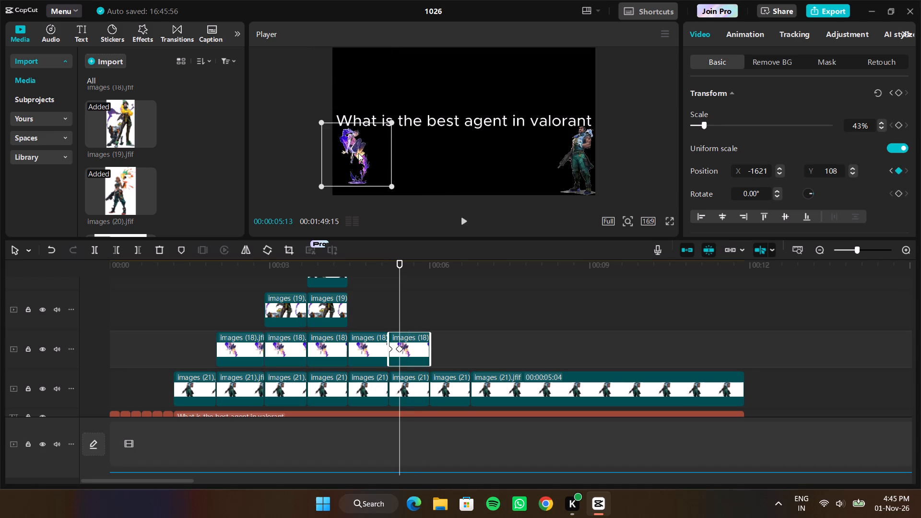
pyautogui.moveTo(358, 153); pyautogui.dragTo(354, 158)
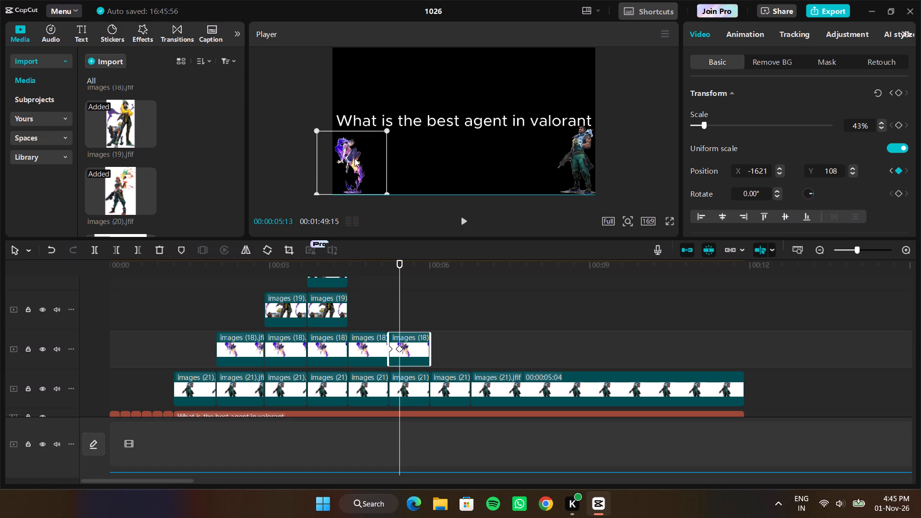
pyautogui.moveTo(354, 158); pyautogui.dragTo(355, 158)
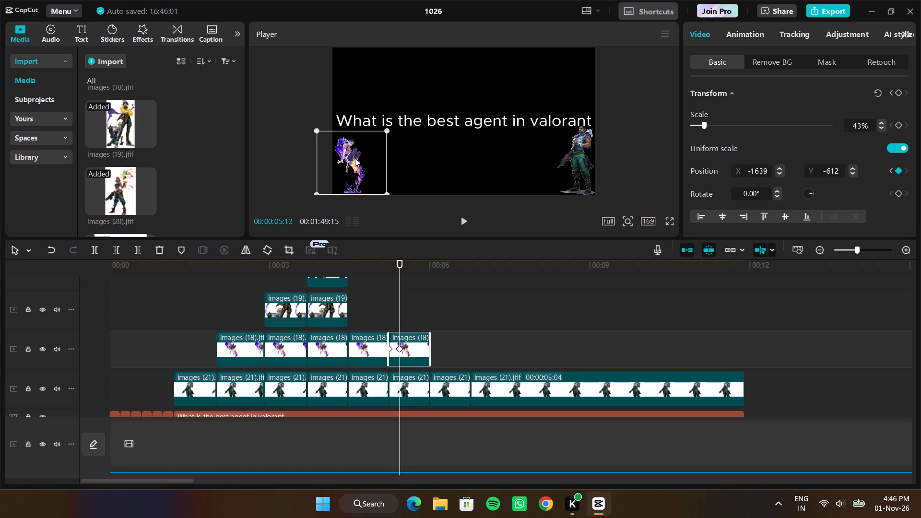
# Paste another images (18) copy directly after the last one, at 00:00:06:00, and delete its two inherited position keyframes.
pyautogui.moveTo(401, 293); pyautogui.dragTo(430, 297)
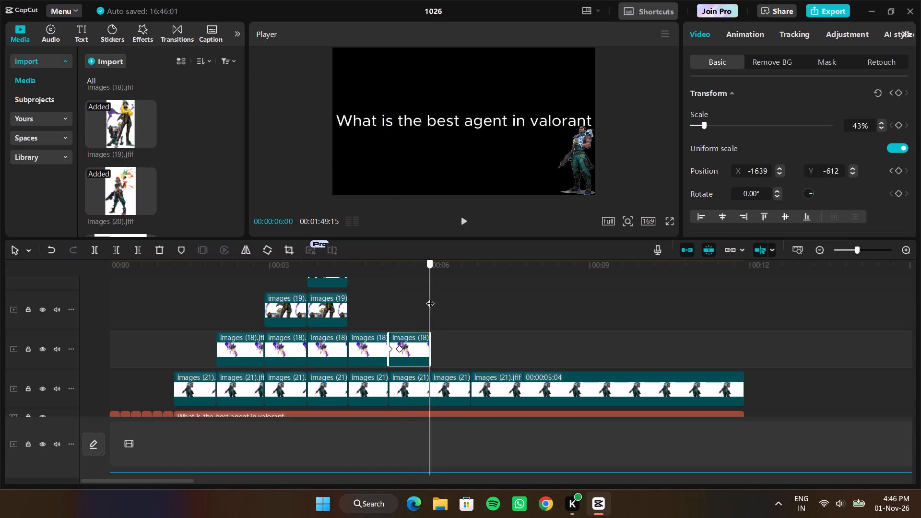
pyautogui.moveTo(430, 297); pyautogui.dragTo(434, 297)
pyautogui.moveTo(434, 297); pyautogui.dragTo(430, 297)
pyautogui.hotkey('ctrl', 'v')
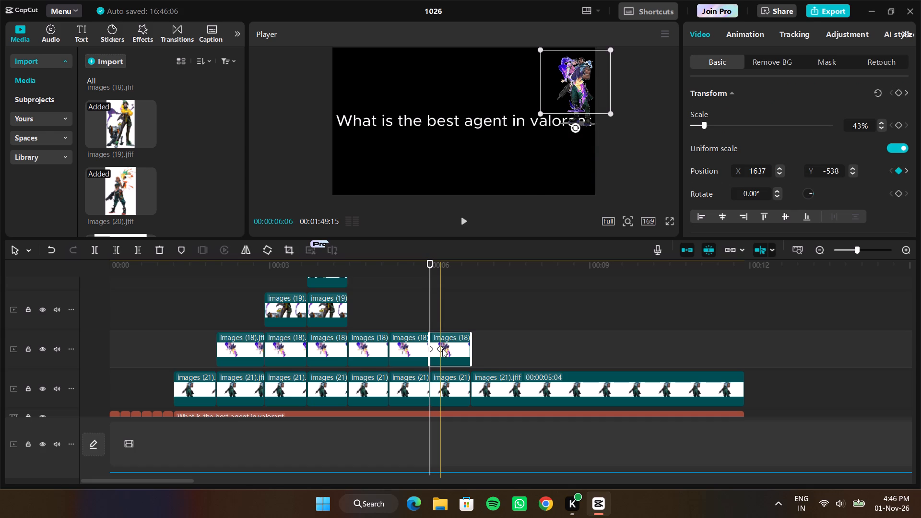
pyautogui.rightClick(440, 349)
pyautogui.click(462, 416)
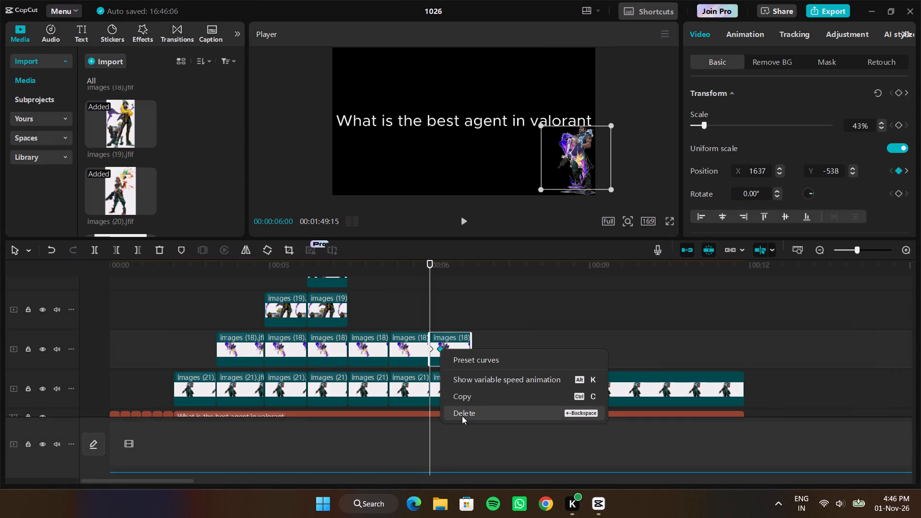
pyautogui.rightClick(432, 346)
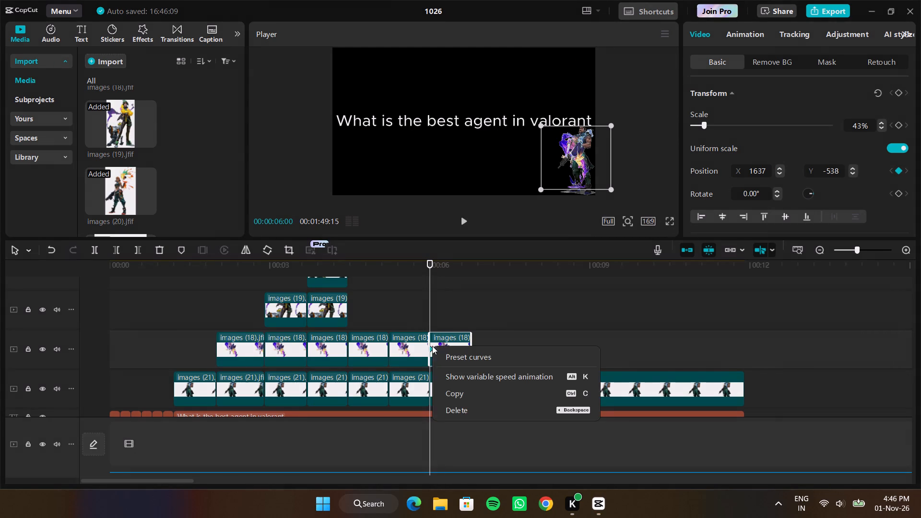
pyautogui.click(453, 407)
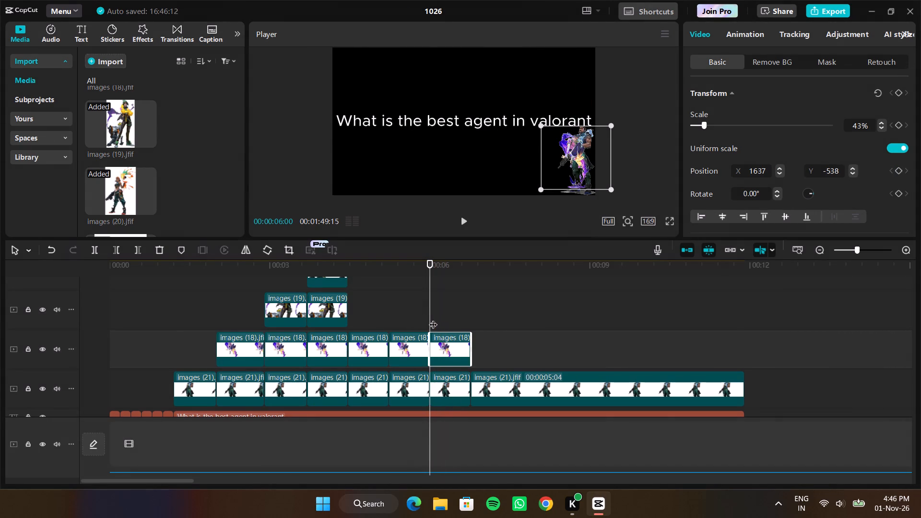
# Move the purple agent to the frame's lower-left corner, about X -1647, Y -612, and keyframe its position at 00:00:06:00.
pyautogui.click(429, 318)
pyautogui.moveTo(567, 156); pyautogui.dragTo(350, 160)
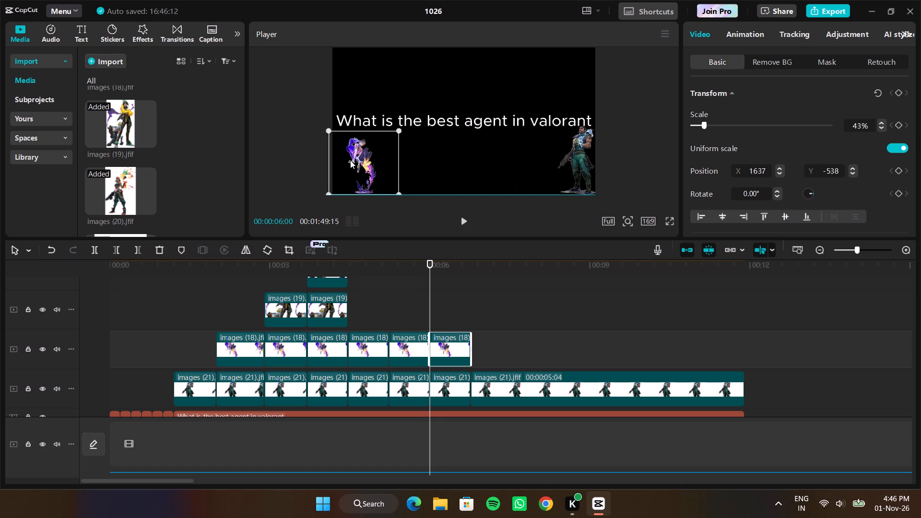
pyautogui.moveTo(350, 160); pyautogui.dragTo(341, 159)
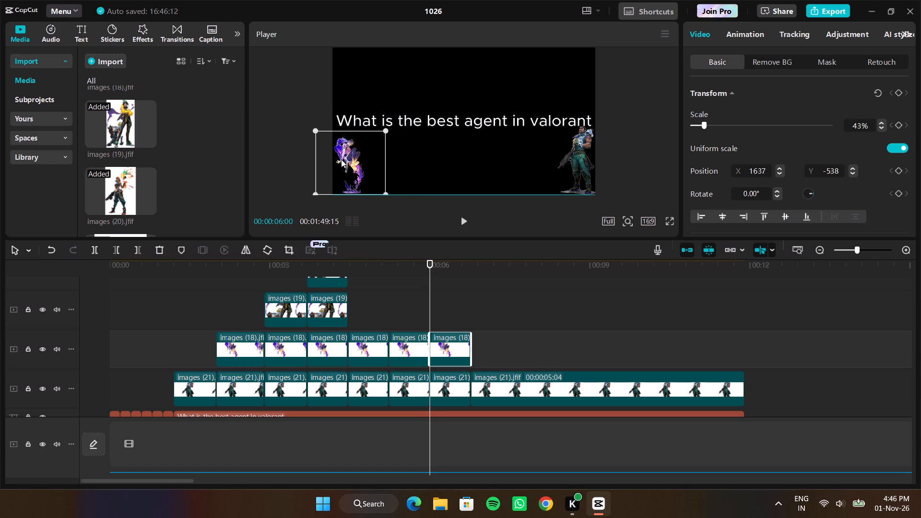
pyautogui.moveTo(341, 159); pyautogui.dragTo(342, 159)
pyautogui.click(900, 175)
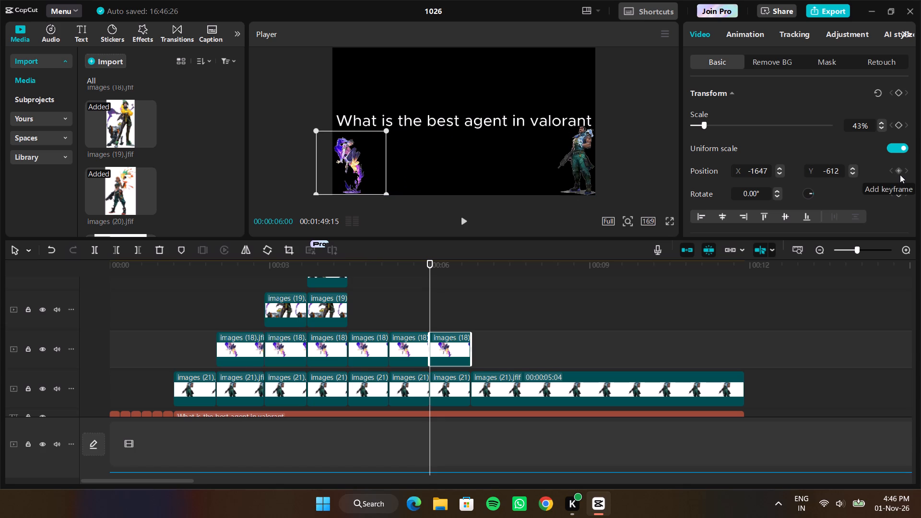
# At 00:00:06:05, move the purple agent in the last images (18) clip to the frame's lower-right corner, about X 1716, Y -612.
pyautogui.click(449, 383)
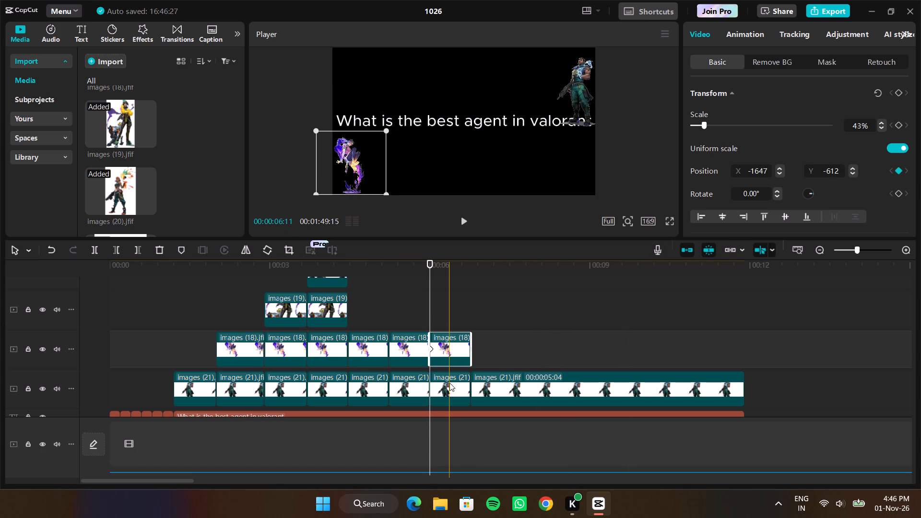
pyautogui.click(437, 312)
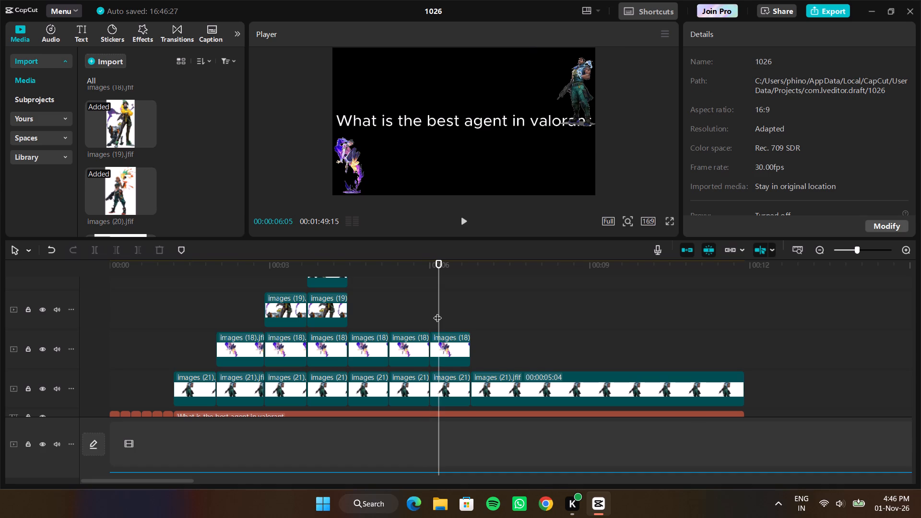
pyautogui.click(448, 344)
pyautogui.moveTo(342, 160); pyautogui.dragTo(572, 161)
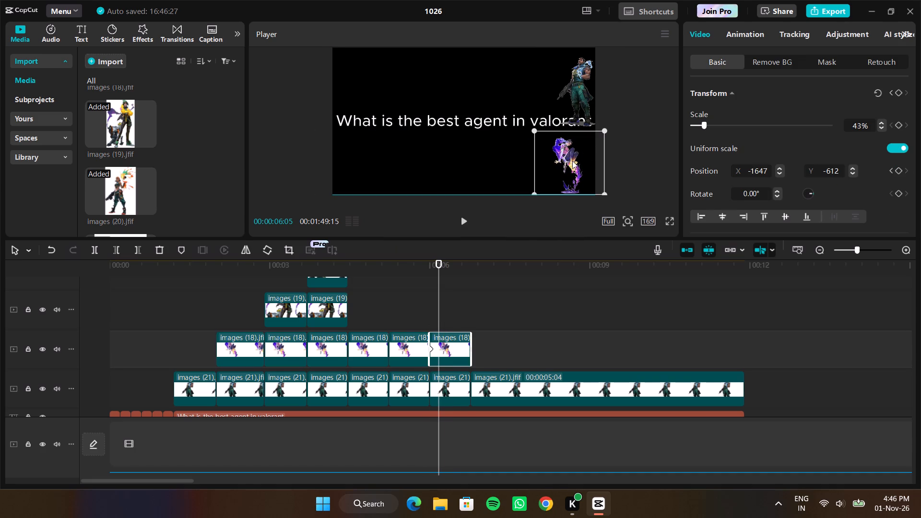
pyautogui.moveTo(572, 161); pyautogui.dragTo(572, 163)
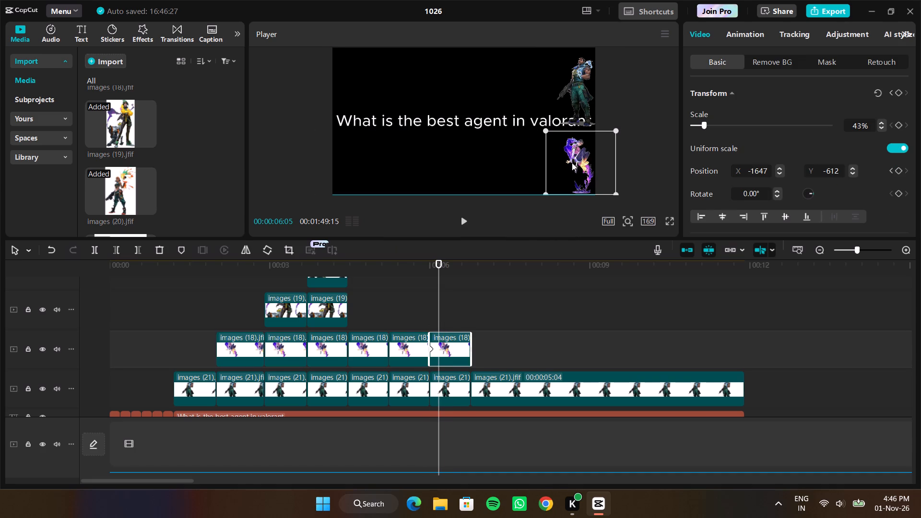
pyautogui.moveTo(572, 163); pyautogui.dragTo(572, 161)
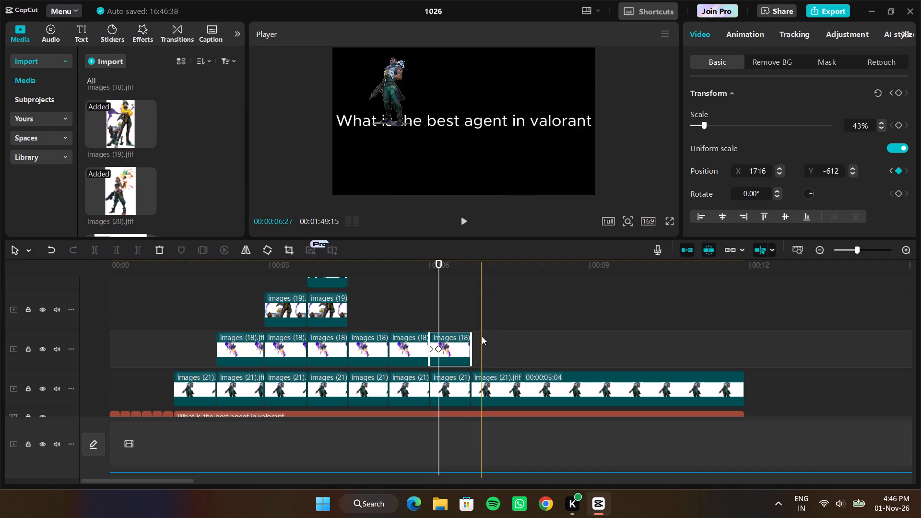
# Paste a final images (18) copy at 00:00:06:23 and extend it to 00:00:05:04 long, ending level with the images (21) clip.
pyautogui.click(471, 306)
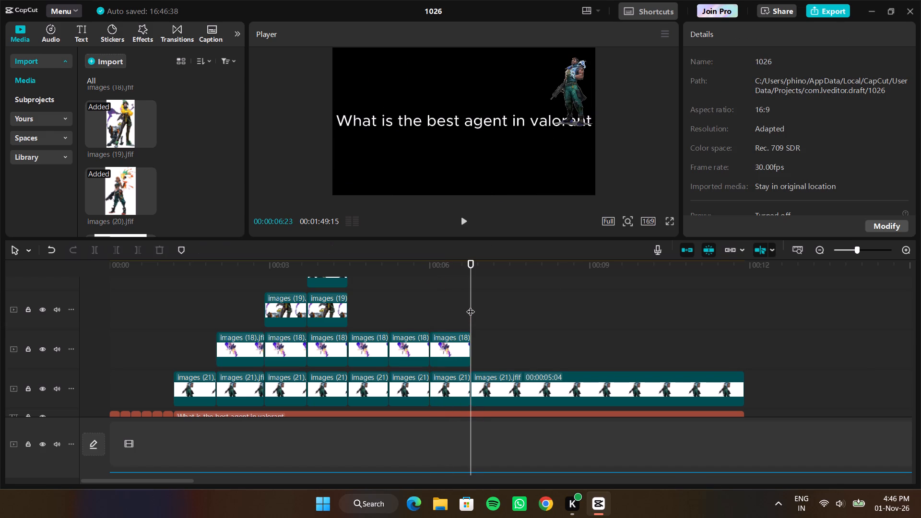
pyautogui.hotkey('ctrl', 'v')
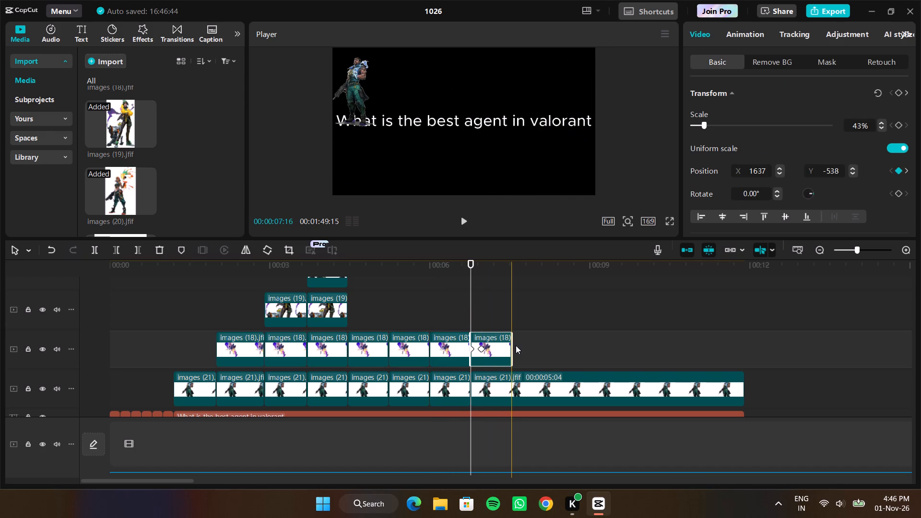
pyautogui.moveTo(511, 346); pyautogui.dragTo(740, 352)
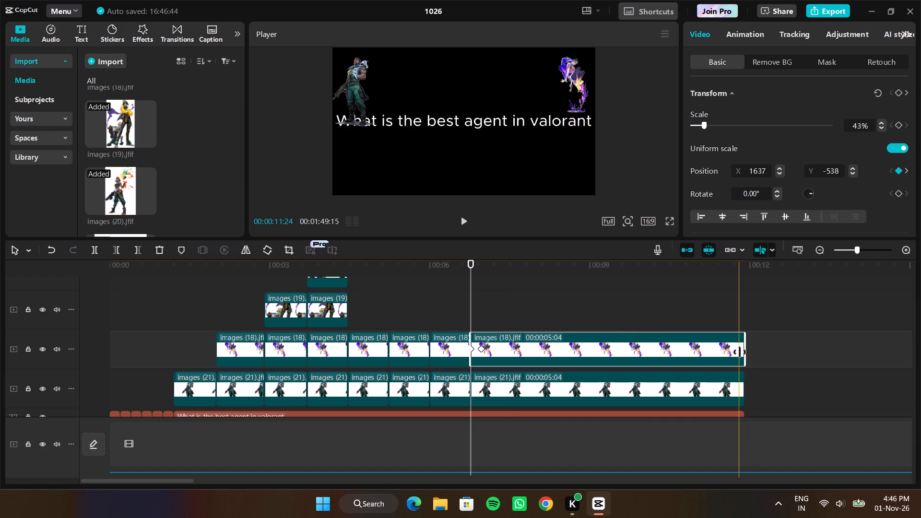
# Play the video from the start to review how the agents' movements line up.
pyautogui.moveTo(464, 313); pyautogui.dragTo(453, 311)
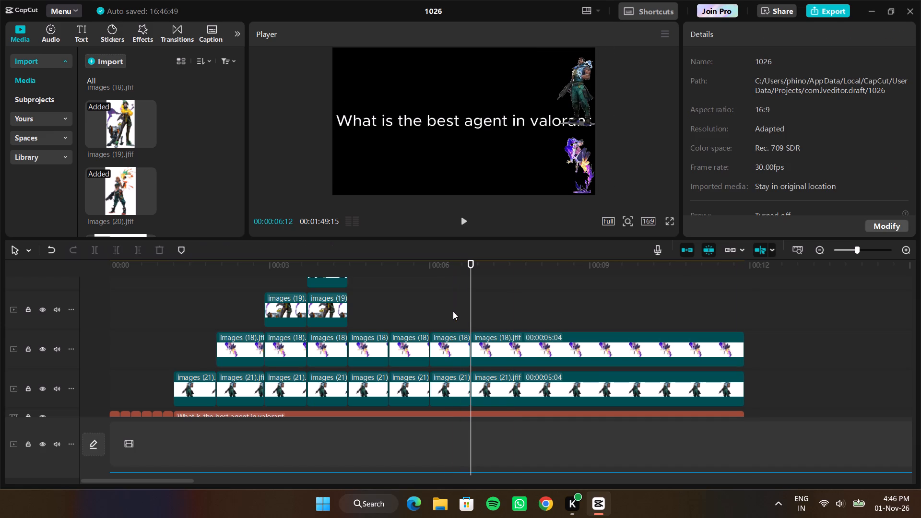
pyautogui.moveTo(470, 311); pyautogui.dragTo(55, 322)
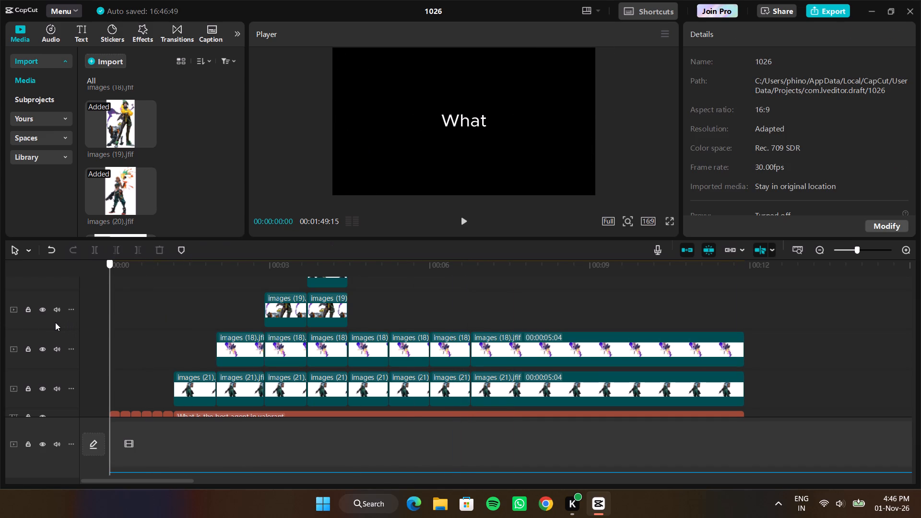
pyautogui.moveTo(55, 322); pyautogui.dragTo(1, 325)
pyautogui.press('space')
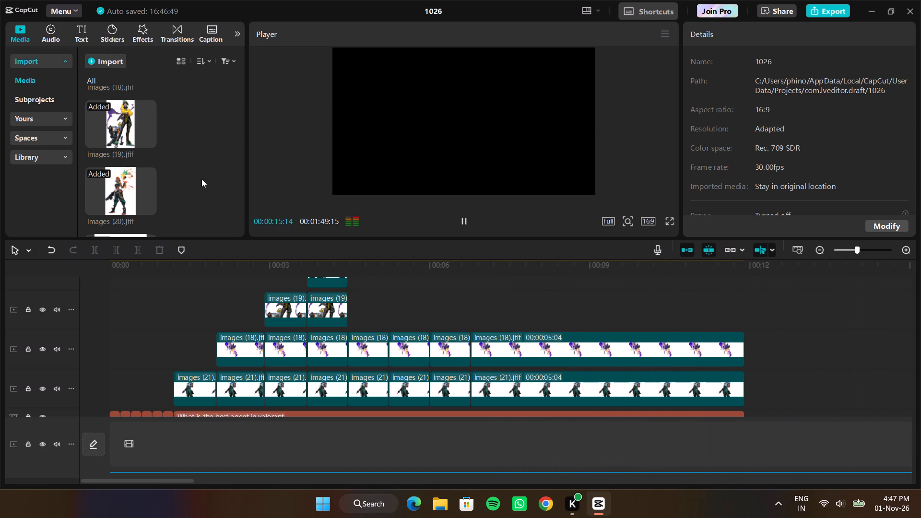
pyautogui.press('space')
# Duplicate the second images (19) clip directly after itself, at 00:00:04:14, and delete the copy's two inherited position keyframes.
pyautogui.hscroll(1, 276, 318)
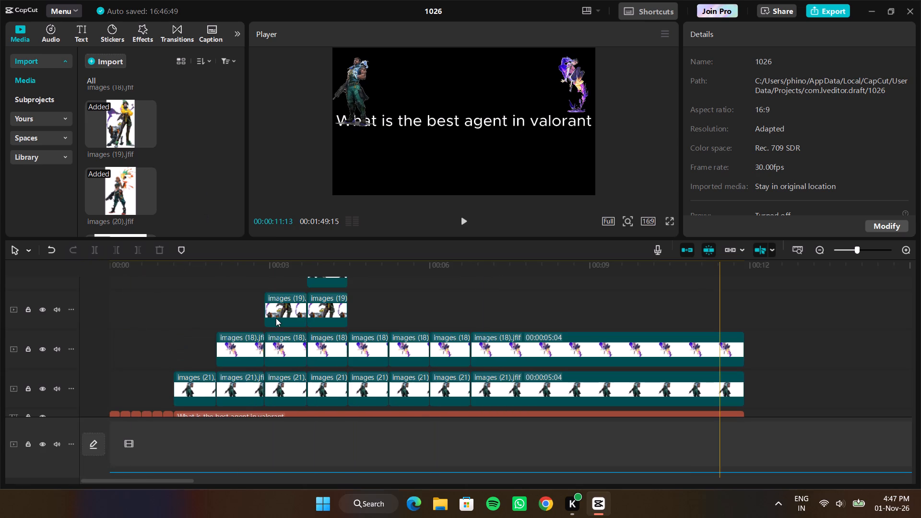
pyautogui.hscroll(1, 276, 318)
pyautogui.click(341, 295)
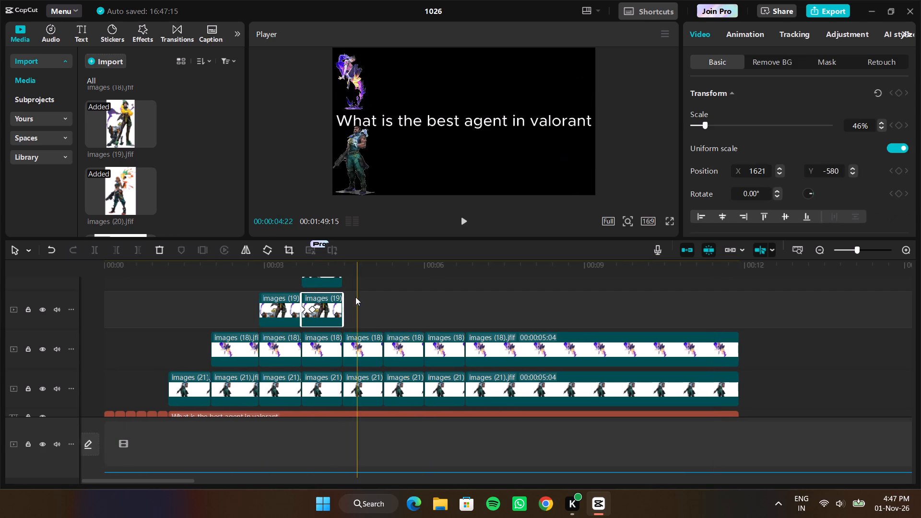
pyautogui.click(346, 287)
pyautogui.scroll(1, 359, 308)
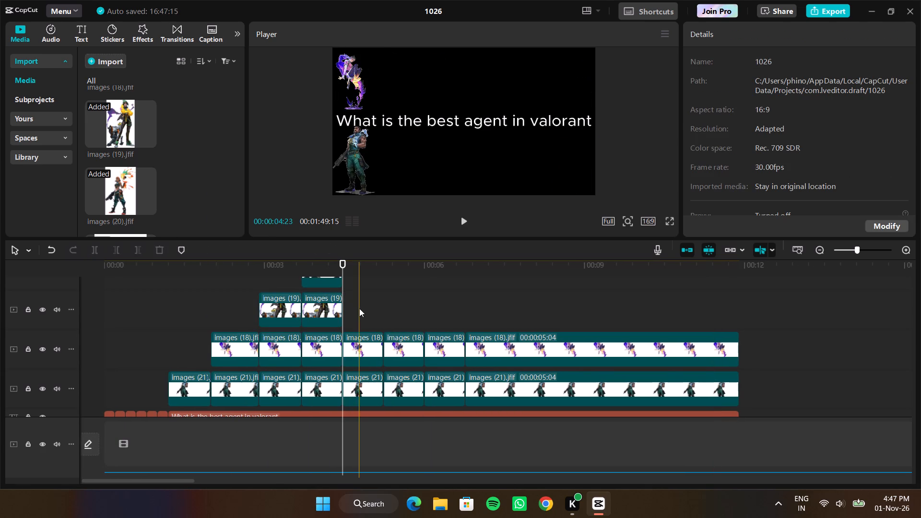
pyautogui.scroll(1, 359, 308)
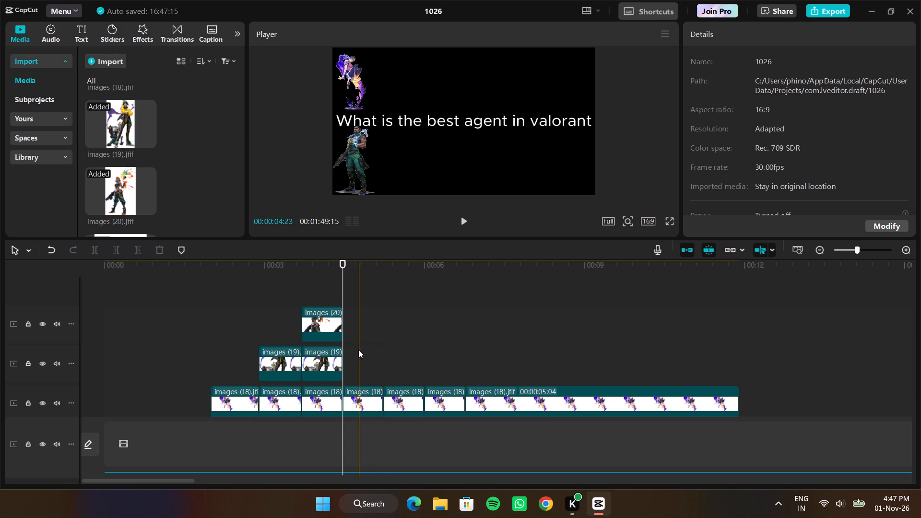
pyautogui.rightClick(337, 357)
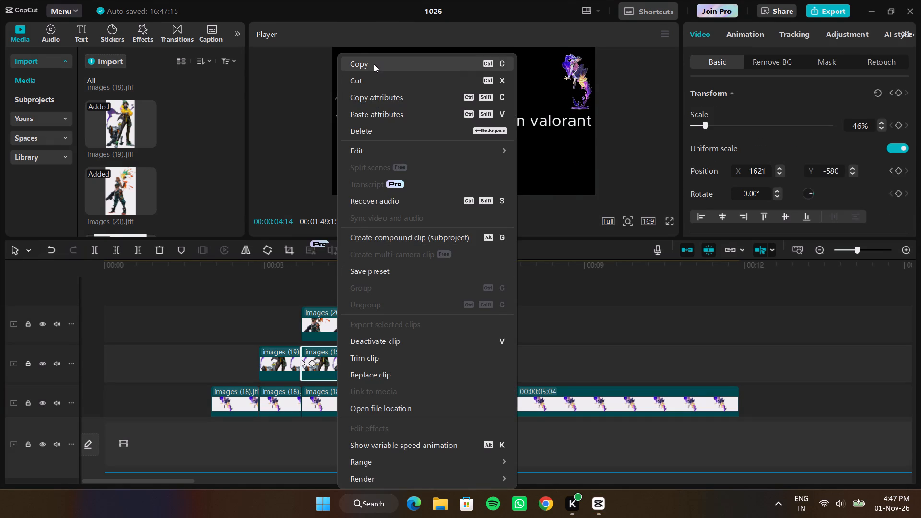
pyautogui.click(374, 64)
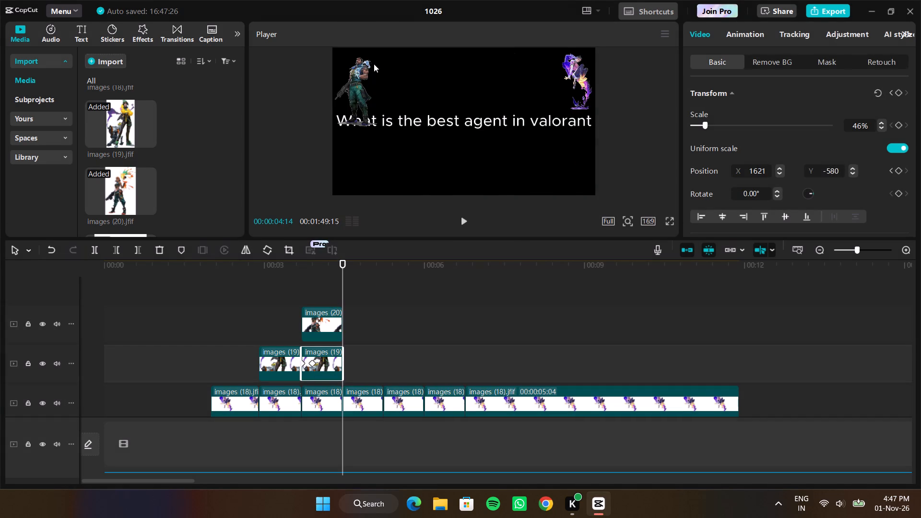
pyautogui.hotkey('ctrl', 'v')
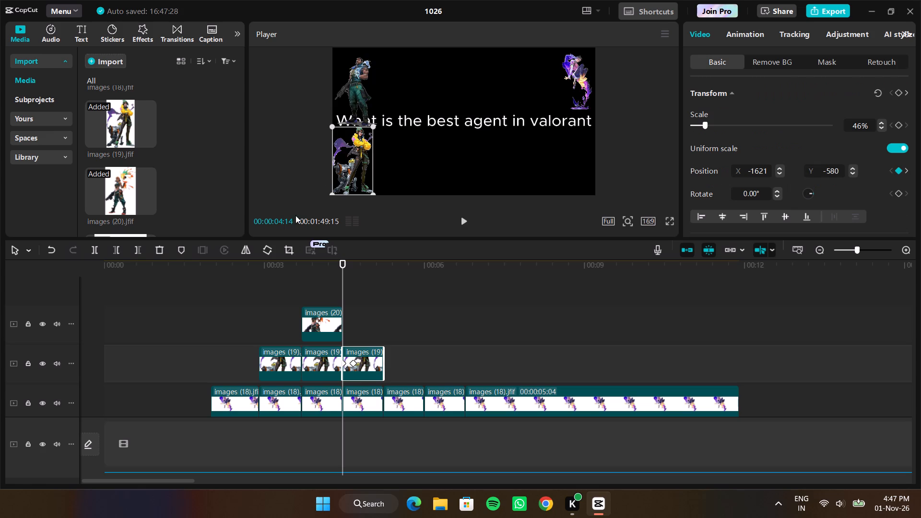
pyautogui.rightClick(352, 363)
pyautogui.click(381, 425)
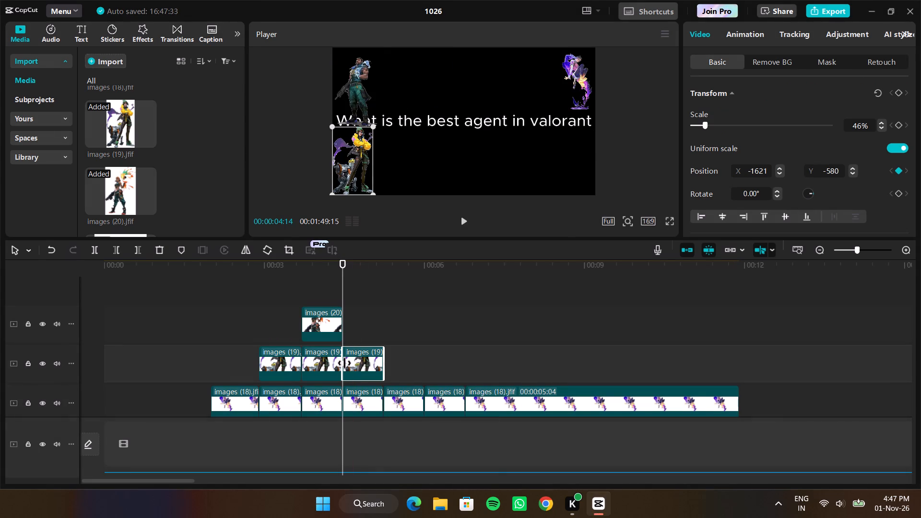
pyautogui.rightClick(344, 363)
pyautogui.click(370, 428)
# At 00:00:04:14, move the yellow-jacketed agent in the third images (19) clip to the frame's lower-right corner, X 1621, Y -580, and keyframe its position.
pyautogui.moveTo(342, 281); pyautogui.dragTo(342, 281)
pyautogui.moveTo(342, 281); pyautogui.dragTo(337, 281)
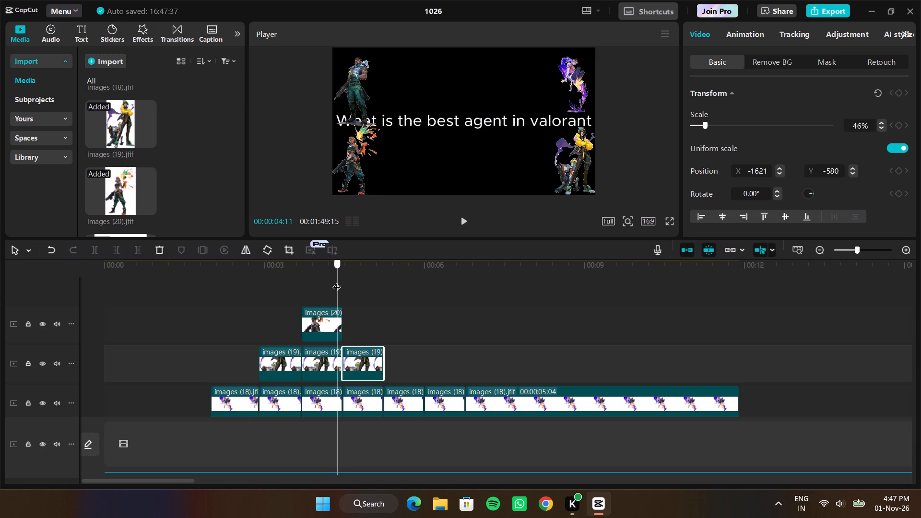
pyautogui.moveTo(337, 281); pyautogui.dragTo(348, 280)
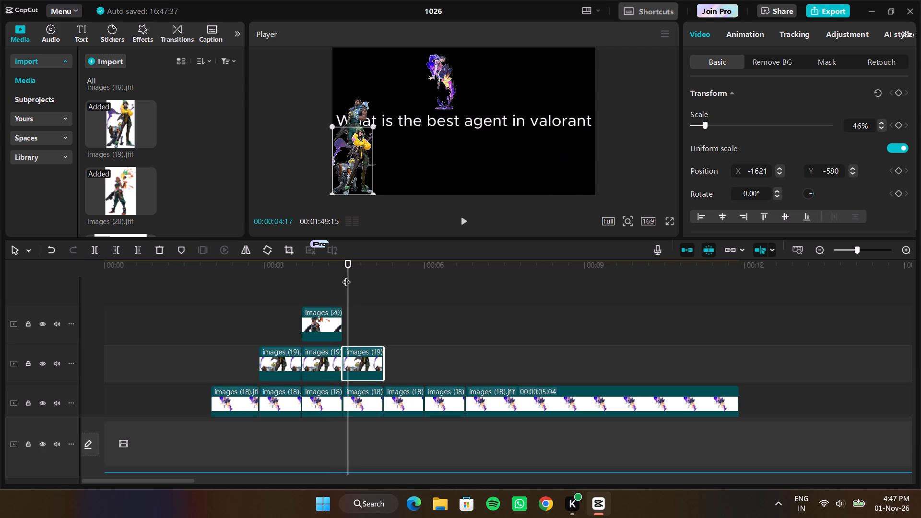
pyautogui.click(346, 279)
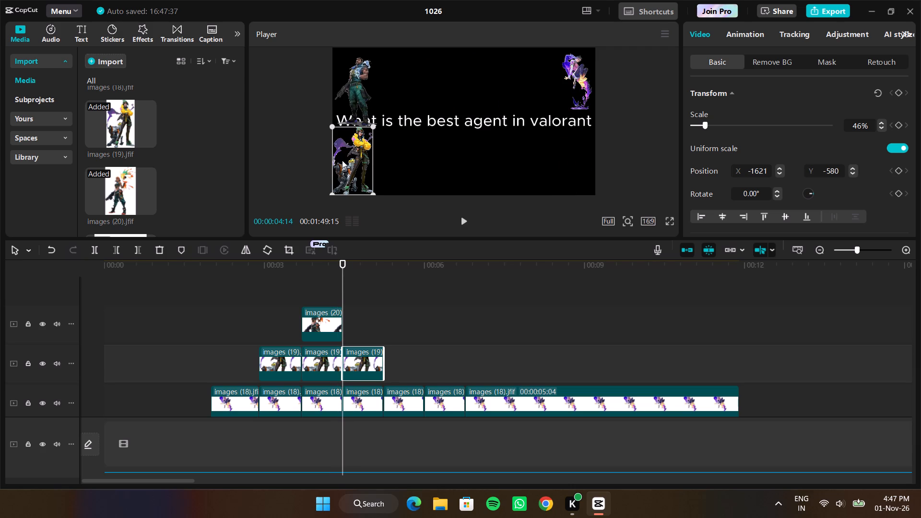
pyautogui.moveTo(342, 160); pyautogui.dragTo(567, 157)
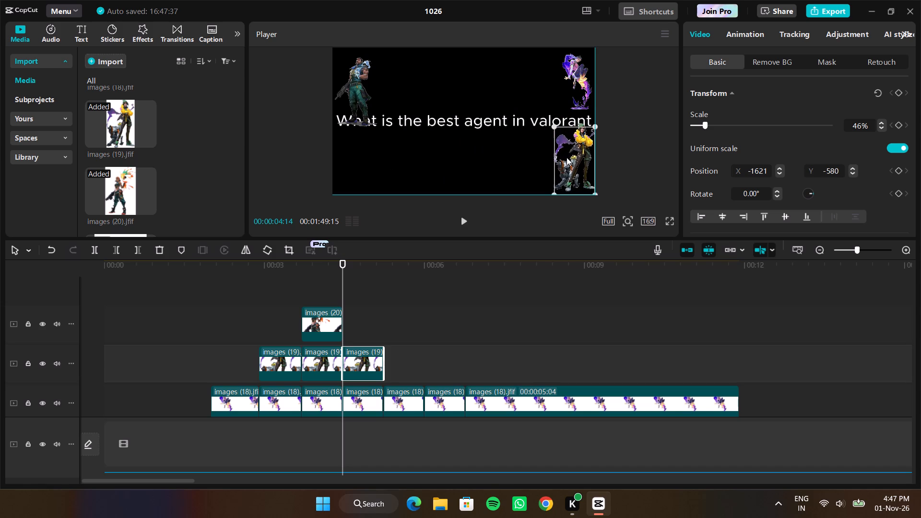
pyautogui.moveTo(567, 157); pyautogui.dragTo(567, 158)
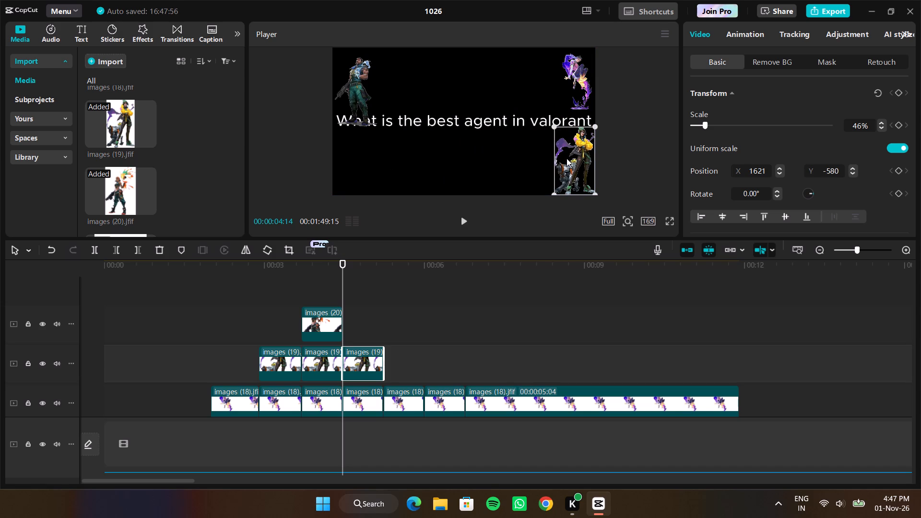
pyautogui.click(897, 171)
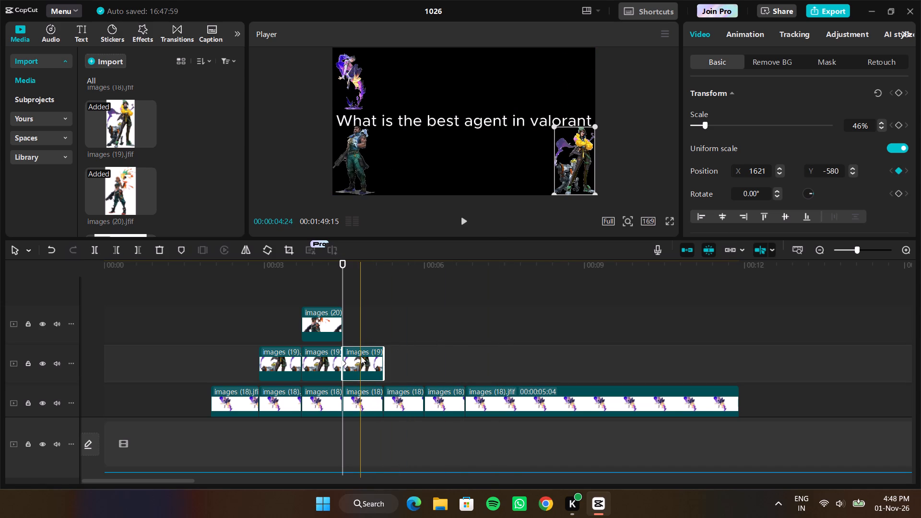
# At 00:00:04:19, level with the images (18) clip's second keyframe, move the third images (19) clip's agent to the upper-right corner, X 1621, Y 580.
pyautogui.click(363, 411)
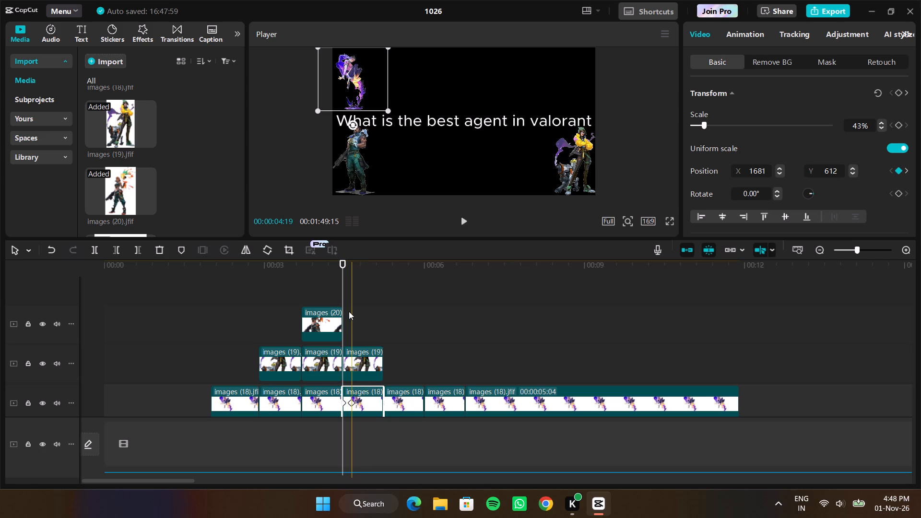
pyautogui.click(349, 311)
pyautogui.click(362, 366)
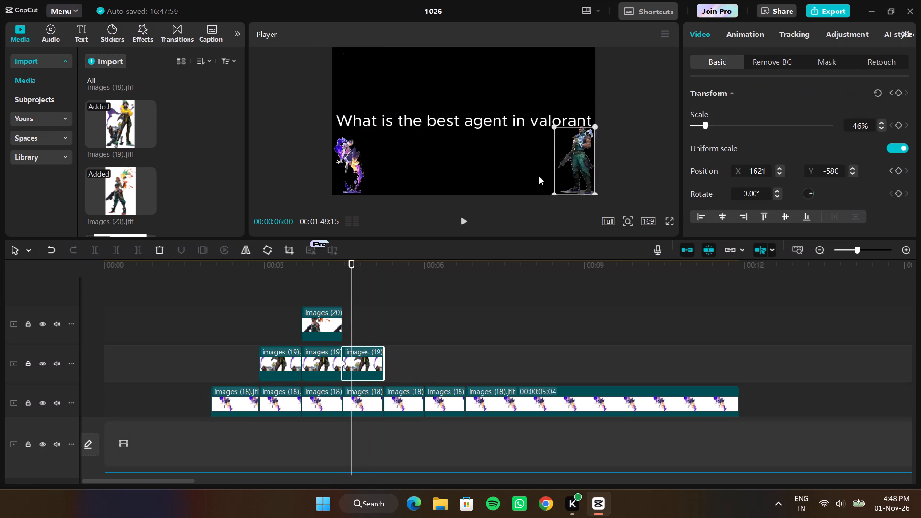
pyautogui.moveTo(573, 162); pyautogui.dragTo(571, 104)
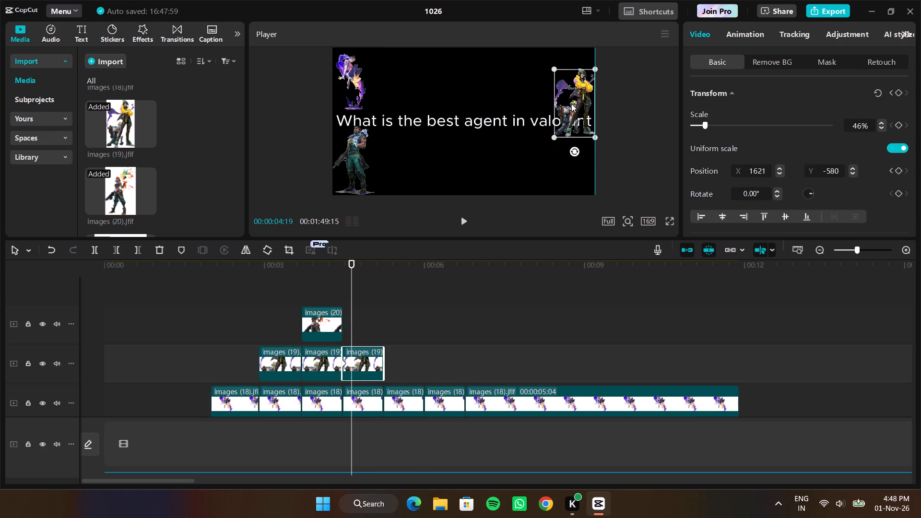
pyautogui.moveTo(571, 104); pyautogui.dragTo(571, 83)
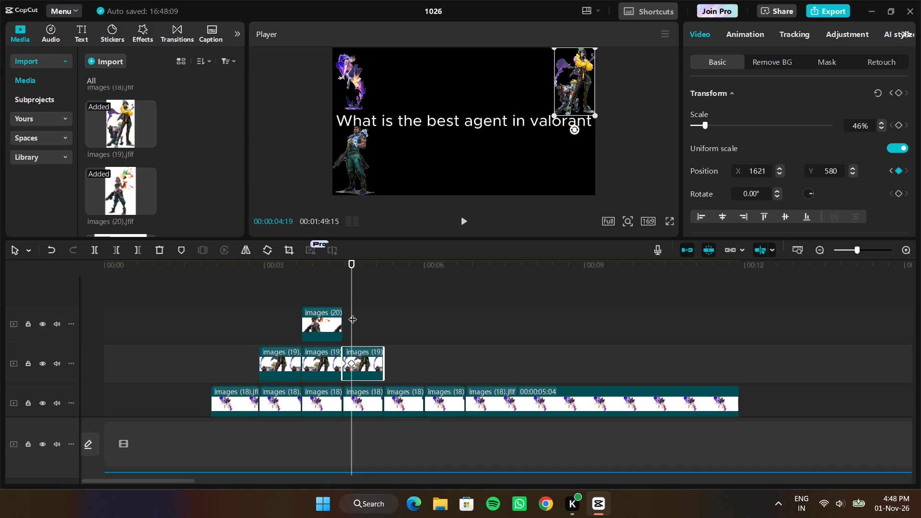
# Paste another images (19) copy at 00:00:05:07, directly after the third, and delete its two inherited position keyframes.
pyautogui.moveTo(353, 313); pyautogui.dragTo(383, 318)
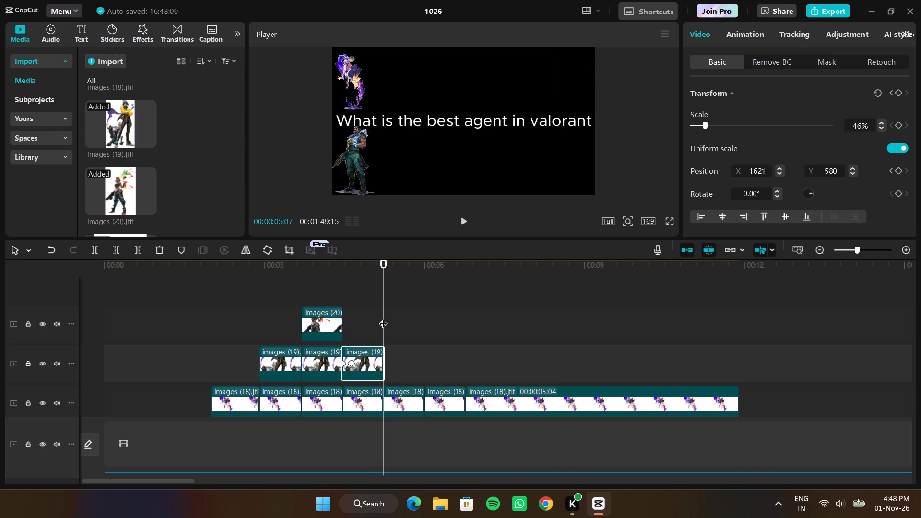
pyautogui.hotkey('ctrl', 'v')
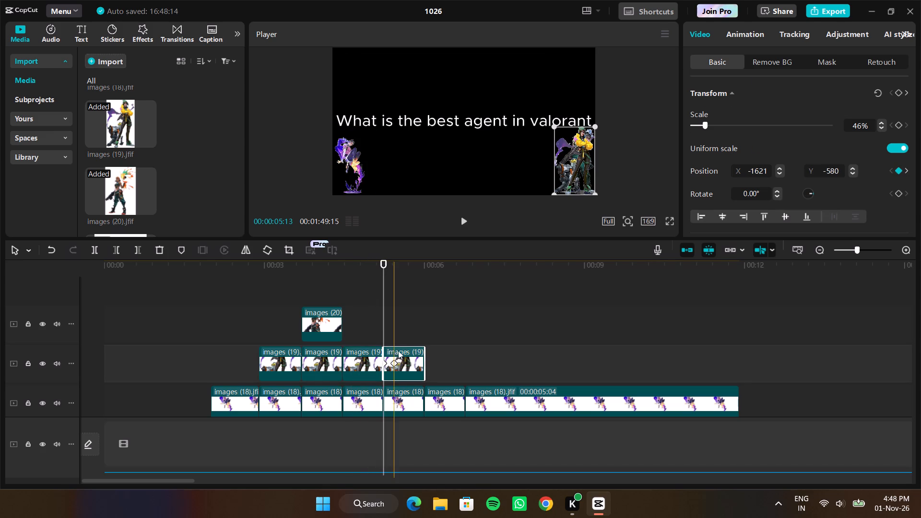
pyautogui.rightClick(394, 362)
pyautogui.click(417, 422)
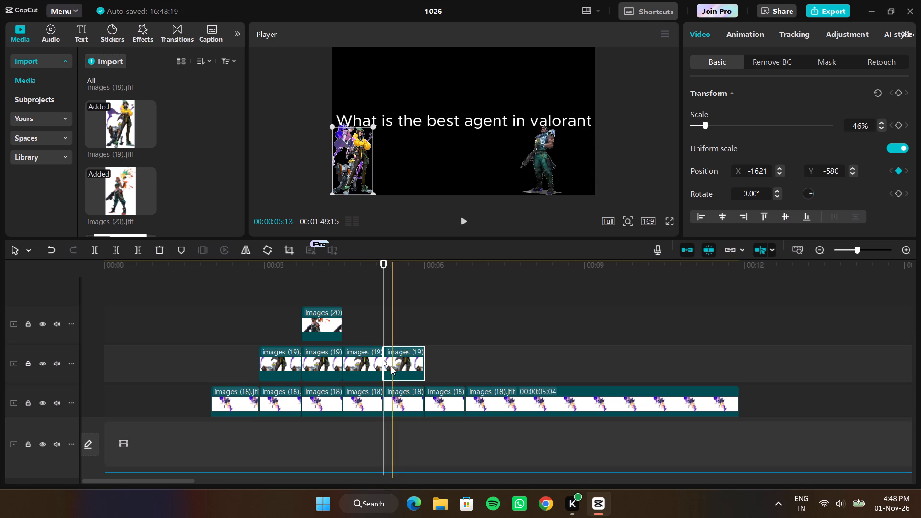
pyautogui.rightClick(386, 364)
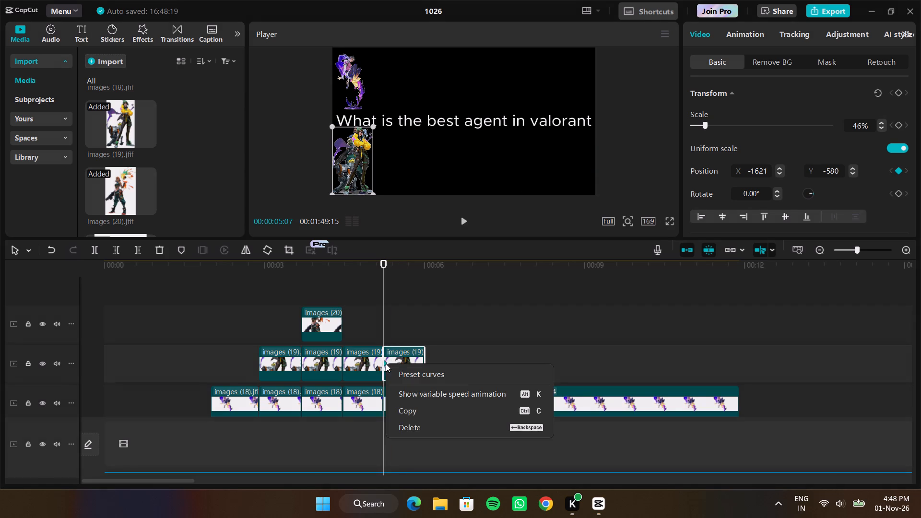
pyautogui.click(422, 427)
# At 00:00:05:07, move the new copy's agent to the frame's lower-right corner, X 1621, Y -580, and keyframe its position.
pyautogui.moveTo(359, 160); pyautogui.dragTo(581, 159)
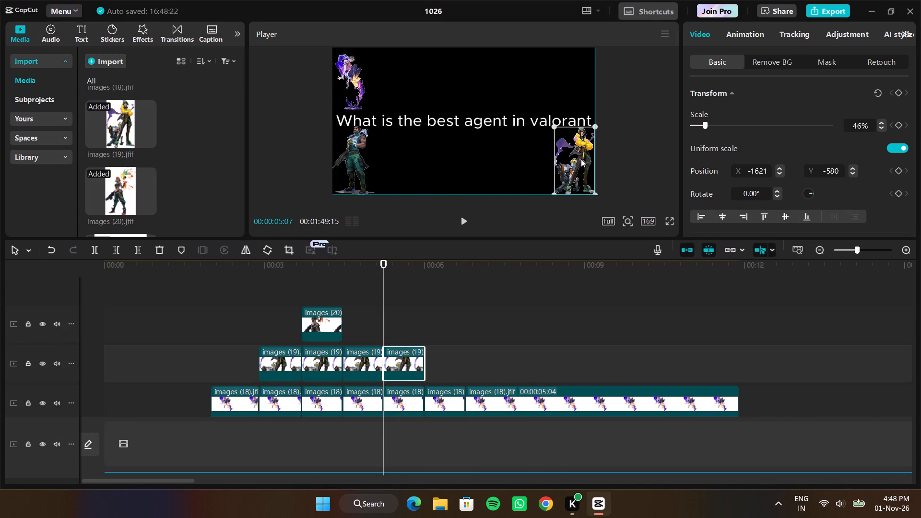
pyautogui.click(901, 173)
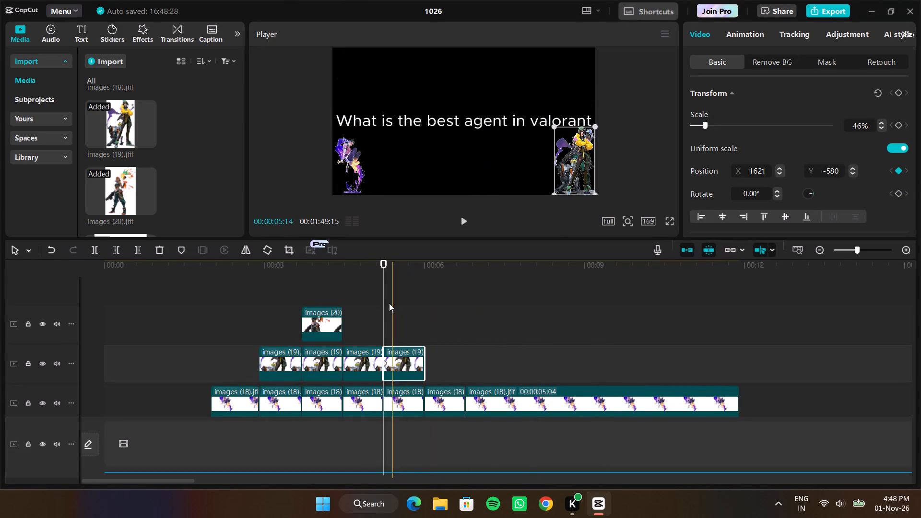
# At 00:00:05:13, level with the images (18) clip's second keyframe, move the fourth images (19) clip's agent to the upper-right corner, X 1621, Y 580.
pyautogui.click(410, 403)
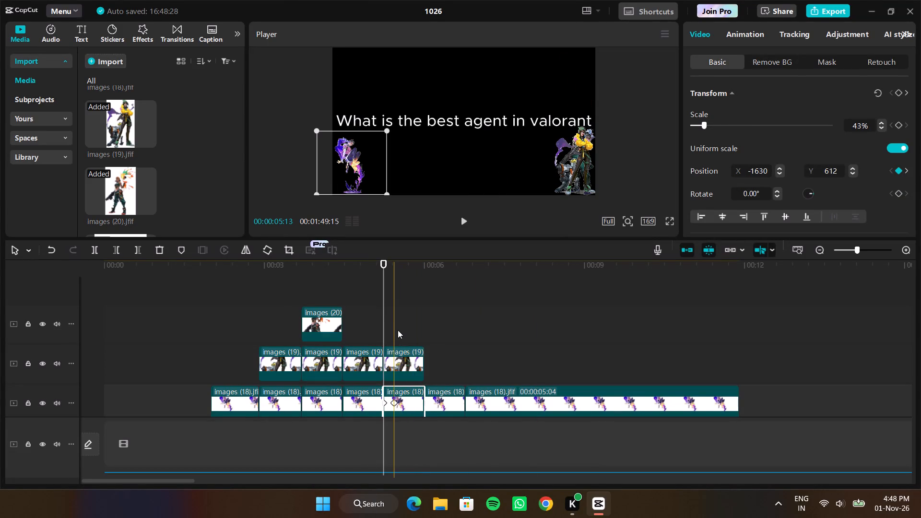
pyautogui.click(398, 326)
pyautogui.click(398, 359)
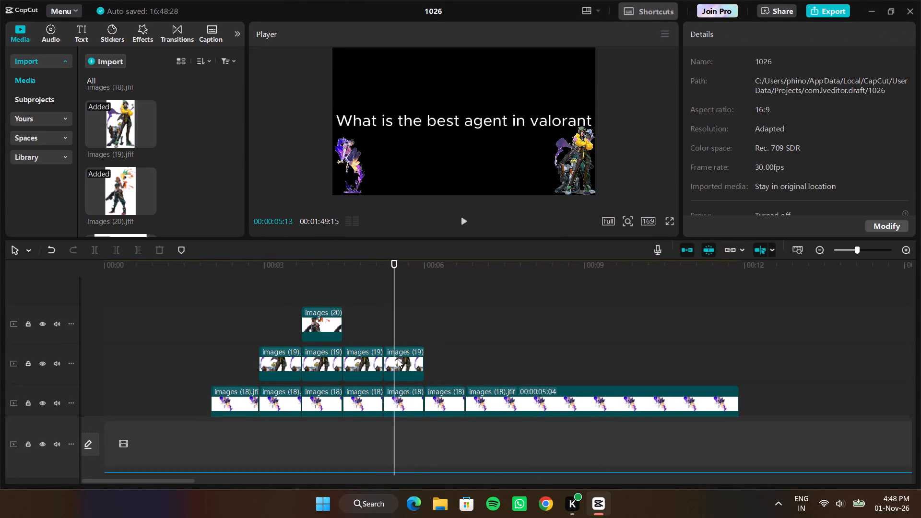
pyautogui.moveTo(569, 162); pyautogui.dragTo(569, 128)
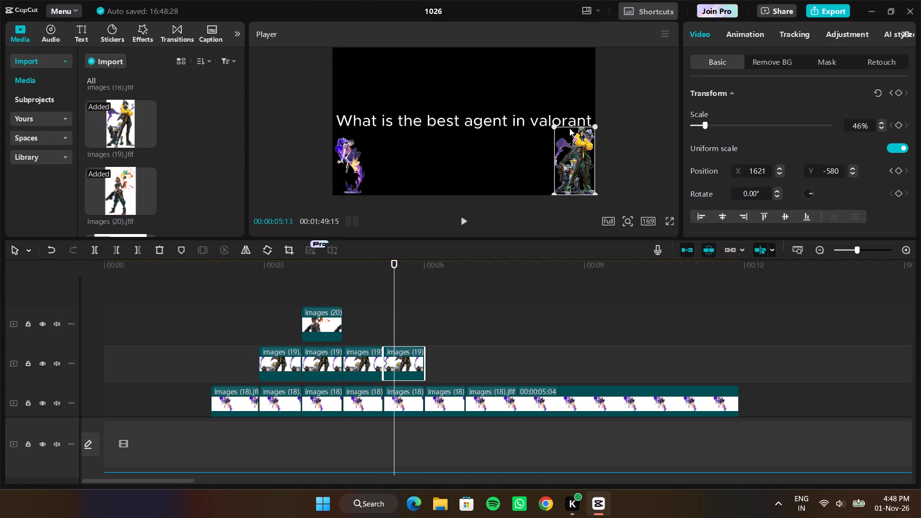
pyautogui.moveTo(569, 128); pyautogui.dragTo(569, 122)
pyautogui.click(578, 157)
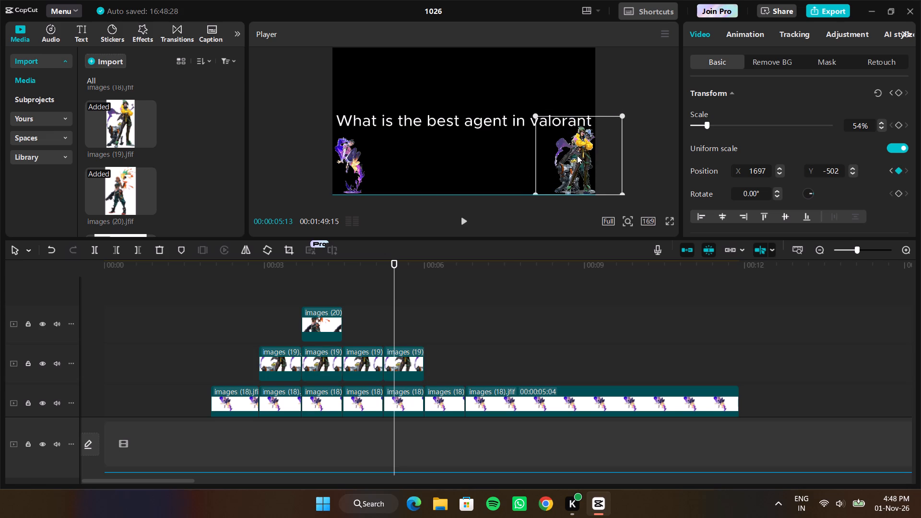
pyautogui.click(566, 144)
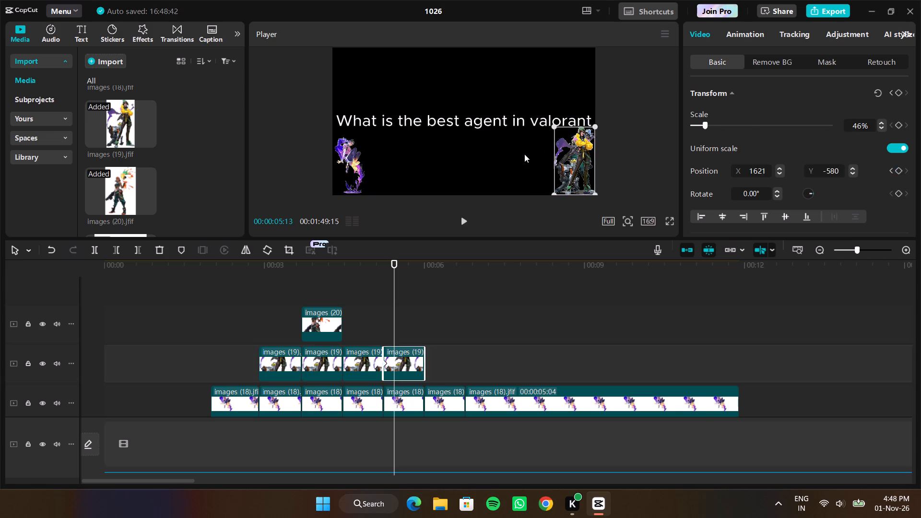
pyautogui.click(524, 154)
pyautogui.click(409, 358)
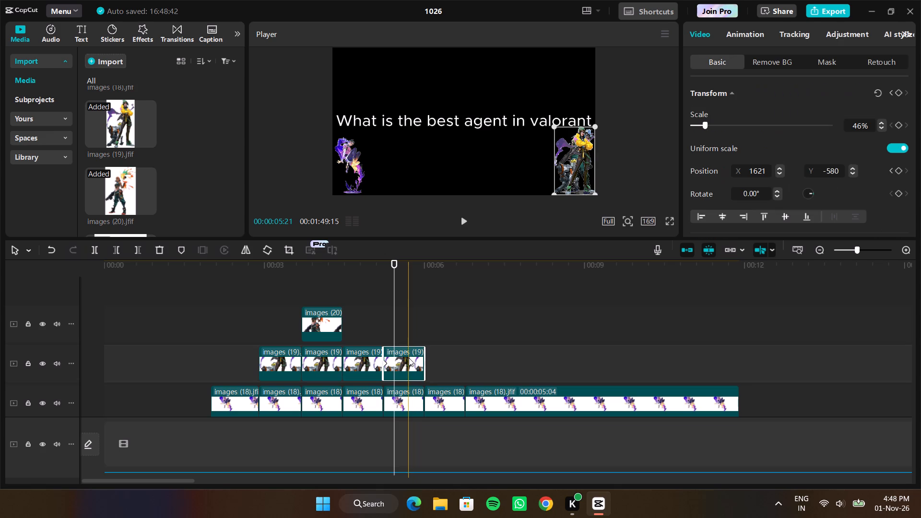
pyautogui.hotkey('ctrl', 'z')
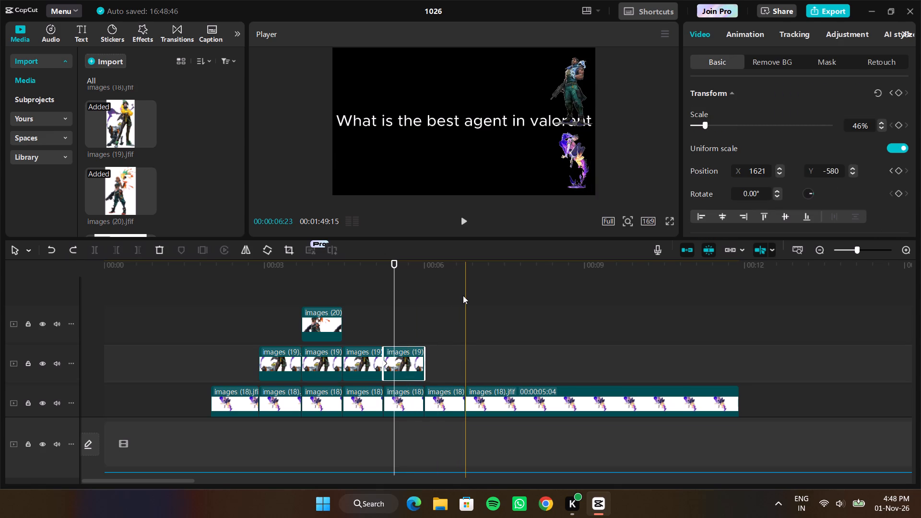
pyautogui.hscroll(1, 412, 299)
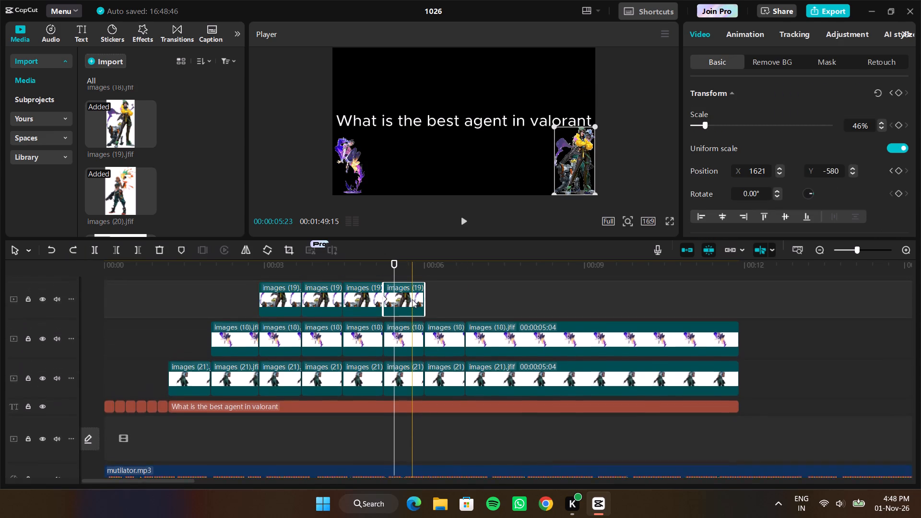
pyautogui.hscroll(1, 412, 299)
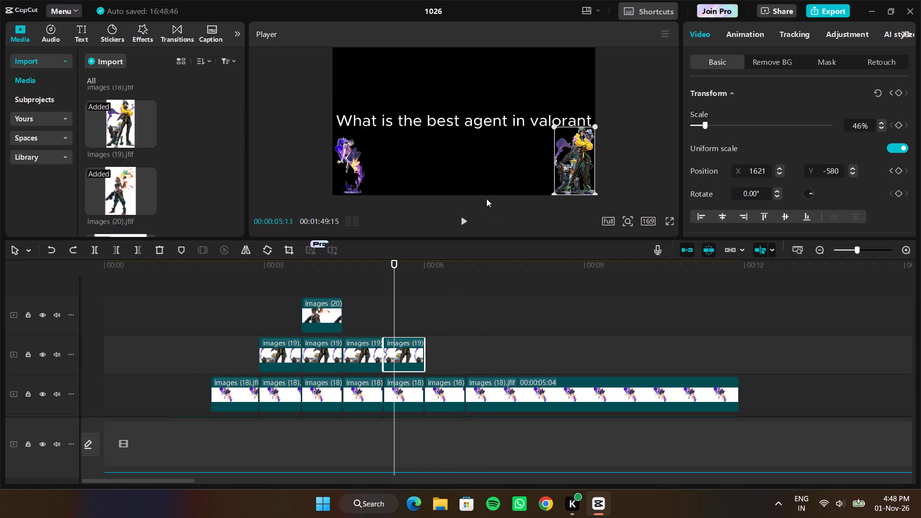
pyautogui.moveTo(564, 137); pyautogui.dragTo(564, 135)
pyautogui.moveTo(564, 135); pyautogui.dragTo(565, 57)
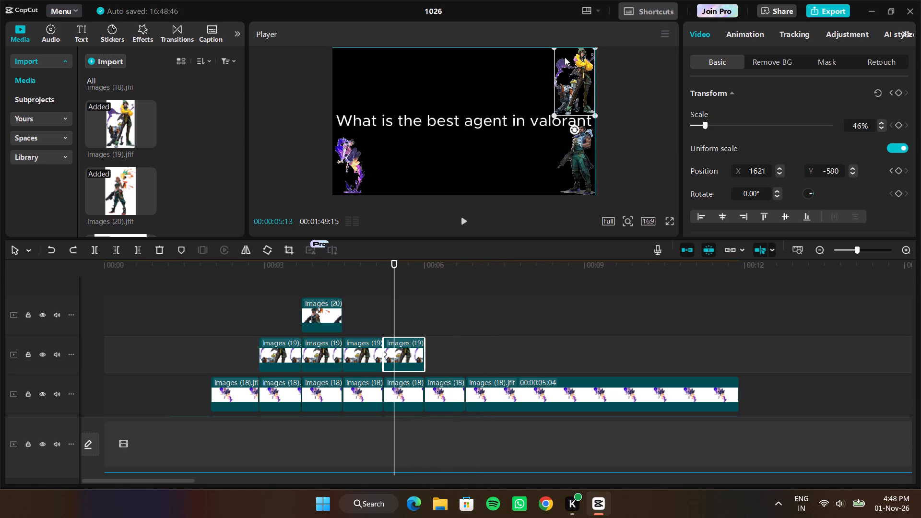
pyautogui.moveTo(565, 57); pyautogui.dragTo(564, 57)
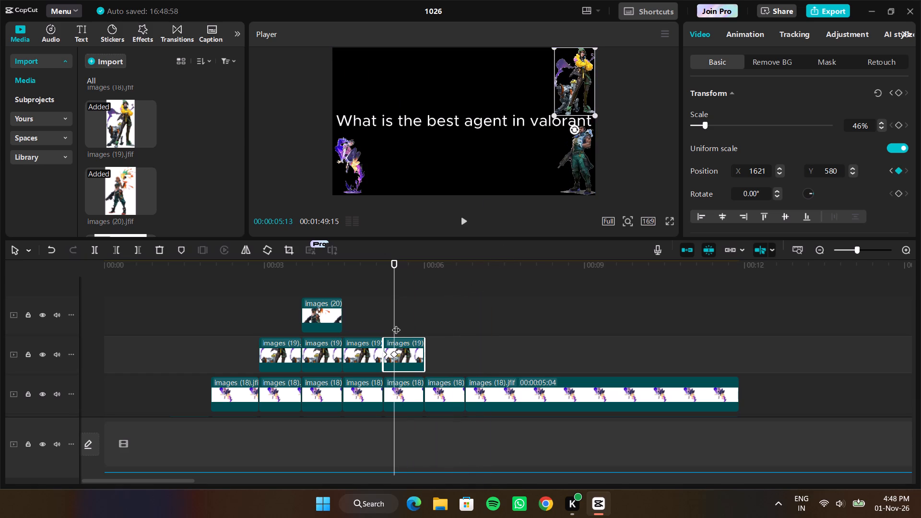
# Paste a fifth images (19) clip at 00:00:06:00 and move its agent to the frame's upper-right corner, X 1621, Y 580.
pyautogui.moveTo(396, 323); pyautogui.dragTo(427, 325)
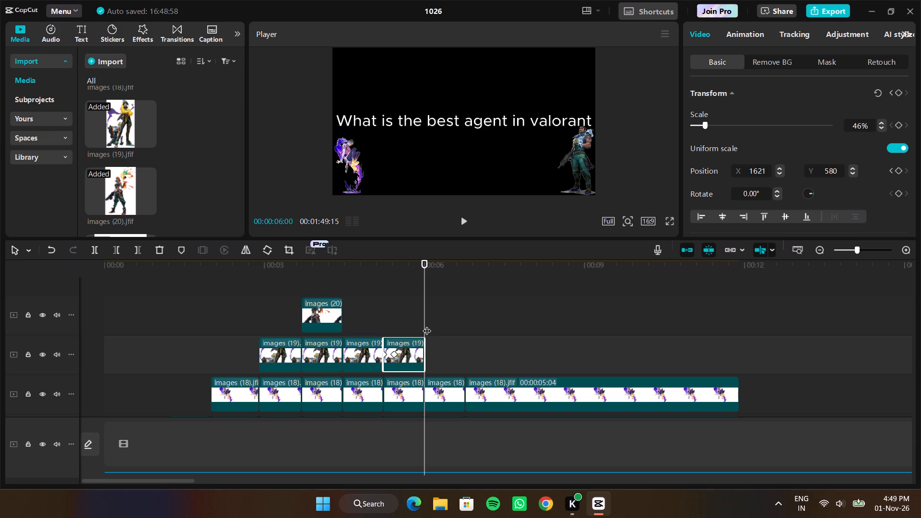
pyautogui.hotkey('ctrl', 'v')
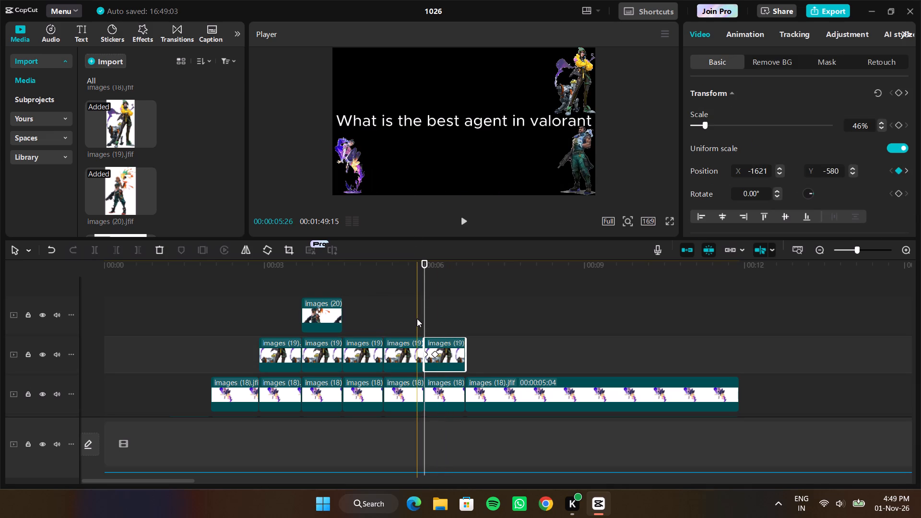
pyautogui.moveTo(362, 156); pyautogui.dragTo(404, 139)
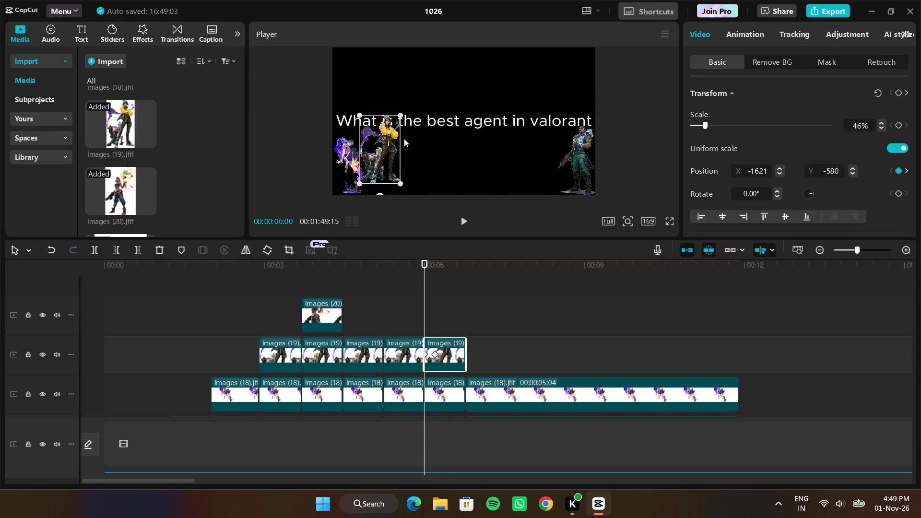
pyautogui.moveTo(404, 139); pyautogui.dragTo(582, 78)
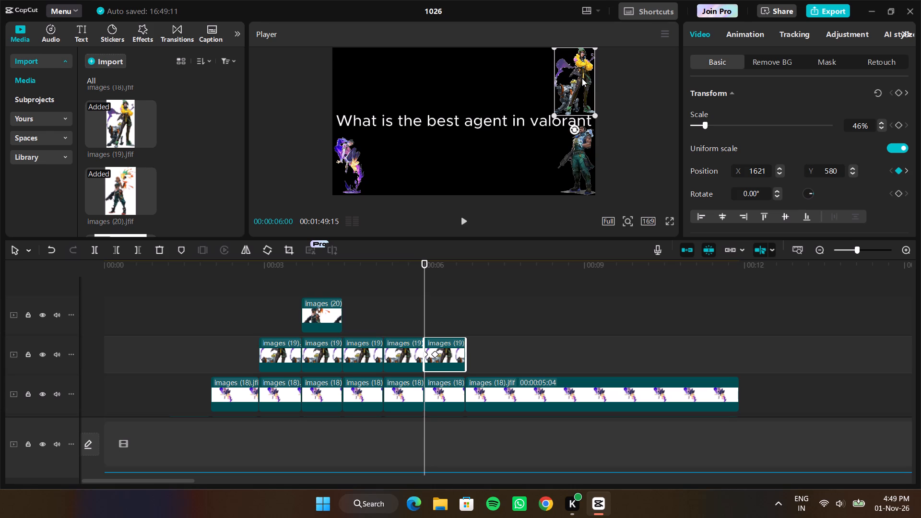
# Replace the fifth images (19) clip's two inherited position keyframes with one at 00:00:06:00, agent at X 1621, Y 580.
pyautogui.rightClick(434, 352)
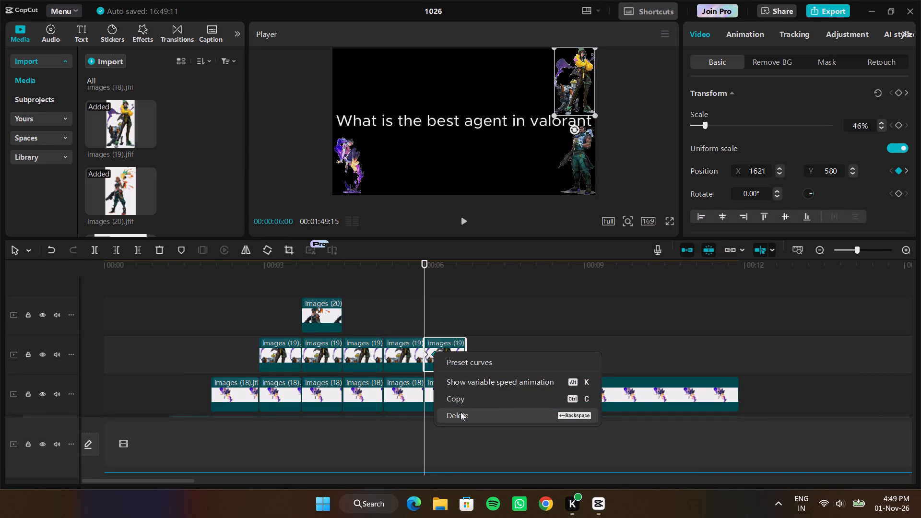
pyautogui.click(460, 412)
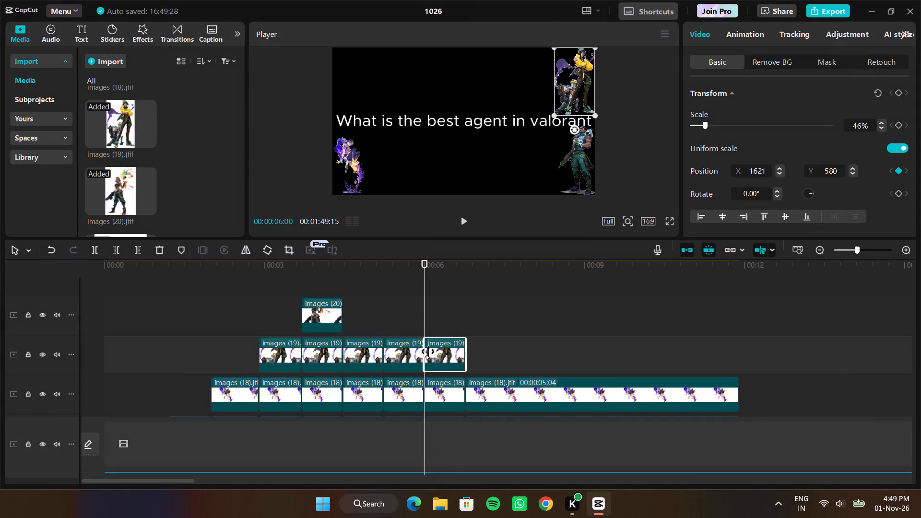
pyautogui.rightClick(428, 352)
pyautogui.click(455, 414)
pyautogui.moveTo(586, 79); pyautogui.dragTo(575, 79)
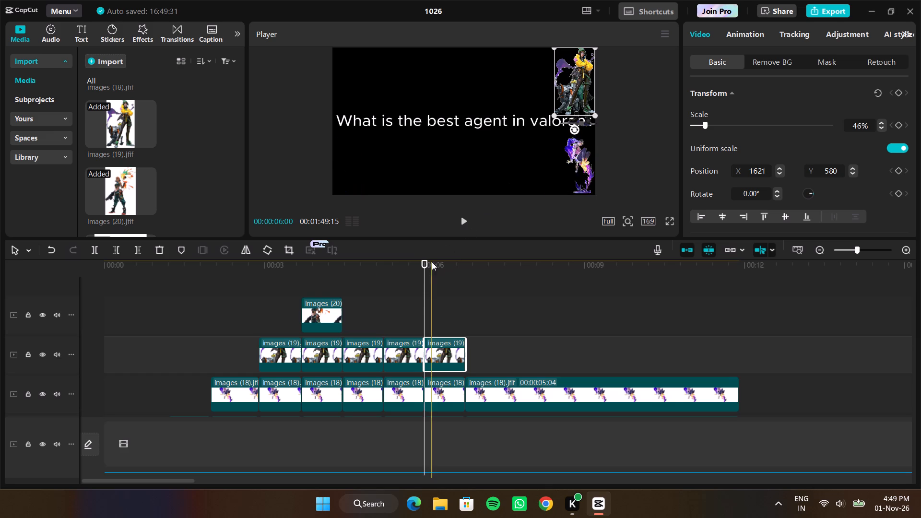
pyautogui.click(426, 283)
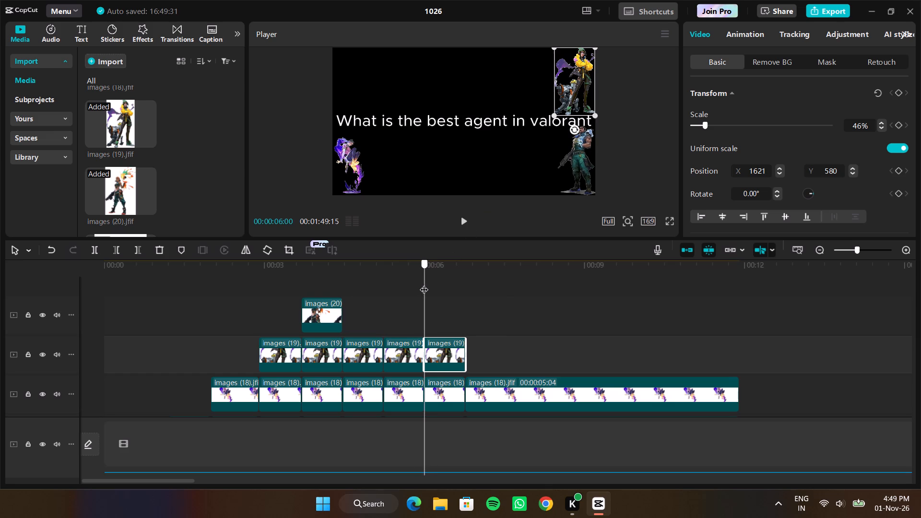
pyautogui.click(902, 172)
# At 00:00:06:05, level with the images (18) clip's second keyframe, move the fifth images (19) clip's agent to the upper-left corner, X -1621, Y 580.
pyautogui.click(446, 393)
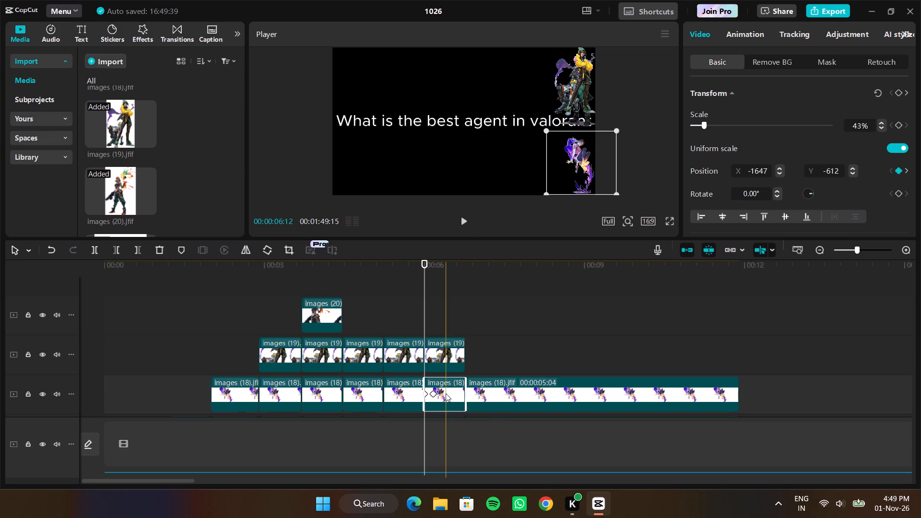
pyautogui.click(435, 315)
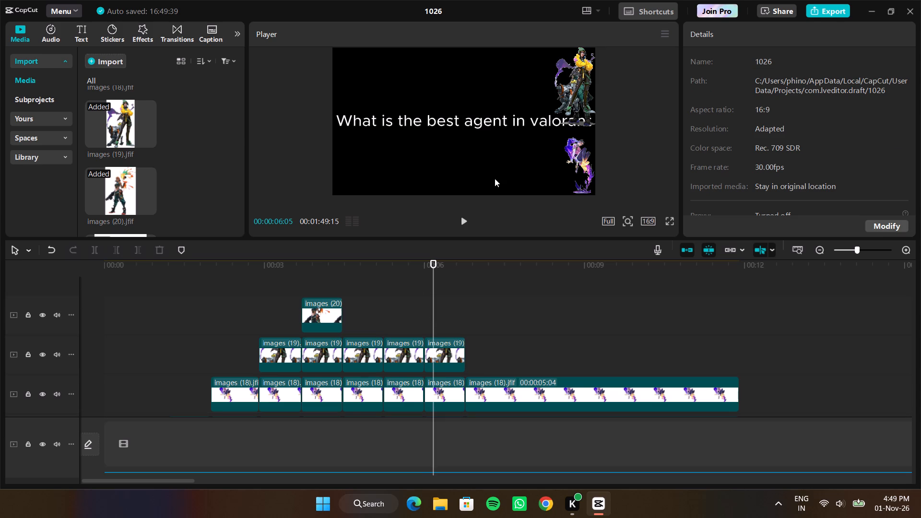
pyautogui.moveTo(582, 88); pyautogui.dragTo(371, 88)
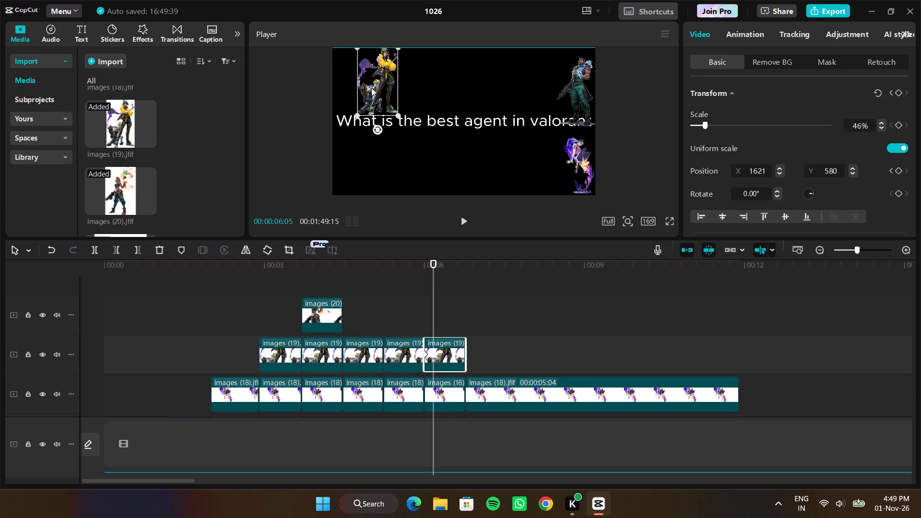
pyautogui.moveTo(371, 88); pyautogui.dragTo(364, 87)
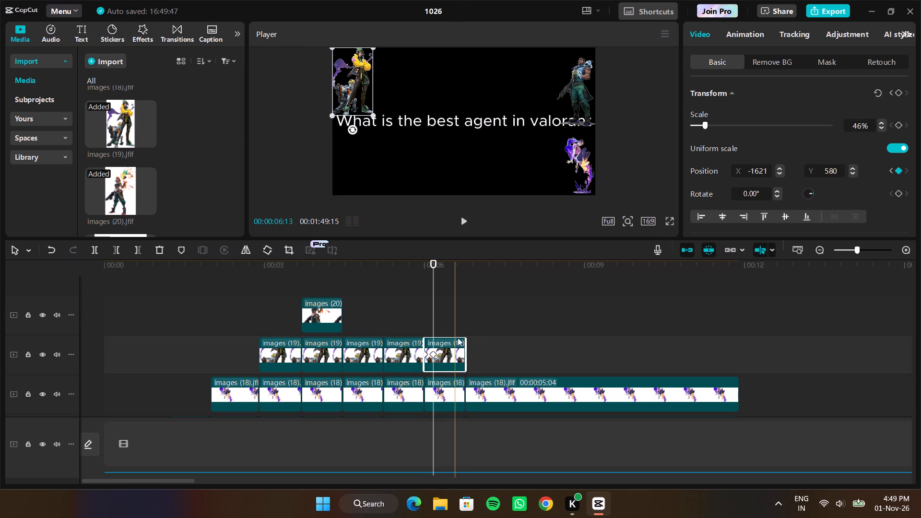
# Paste a sixth images (19) clip at 00:00:06:23, directly after the fifth, and delete its two inherited position keyframes.
pyautogui.click(468, 311)
pyautogui.hotkey('ctrl', 'v')
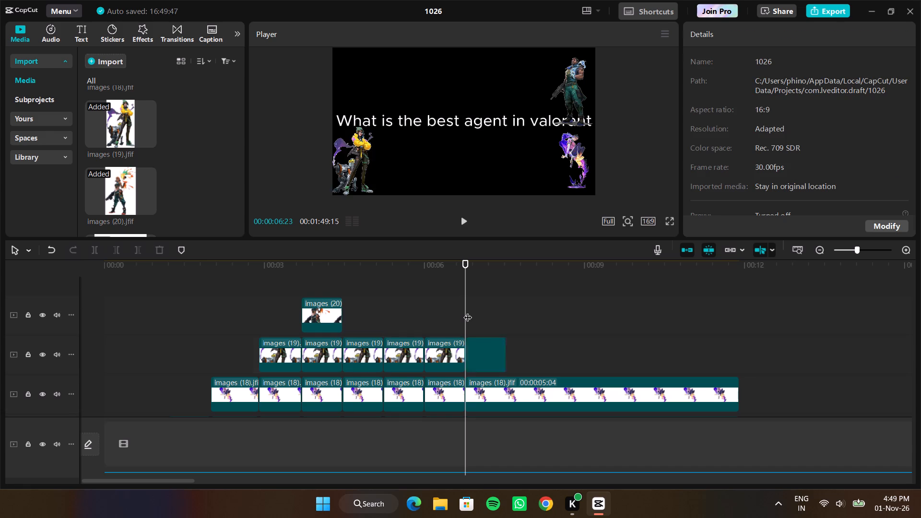
pyautogui.click(358, 152)
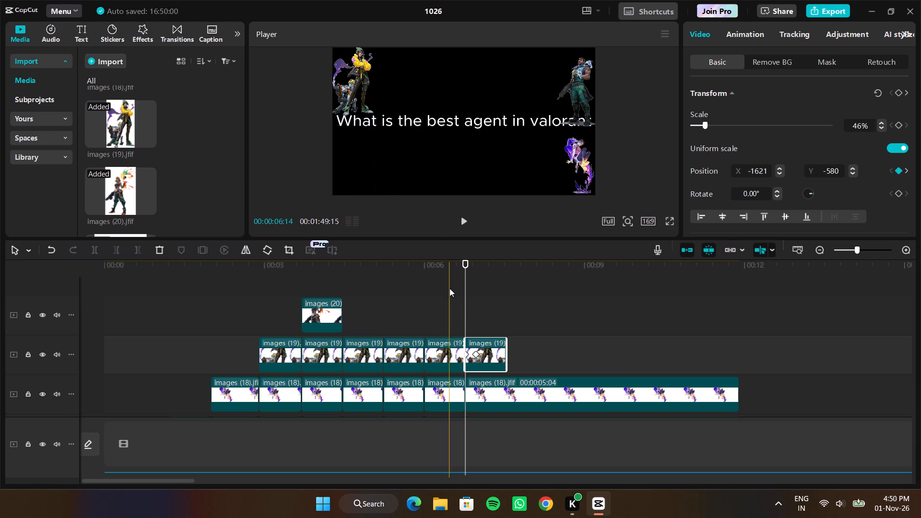
pyautogui.rightClick(476, 353)
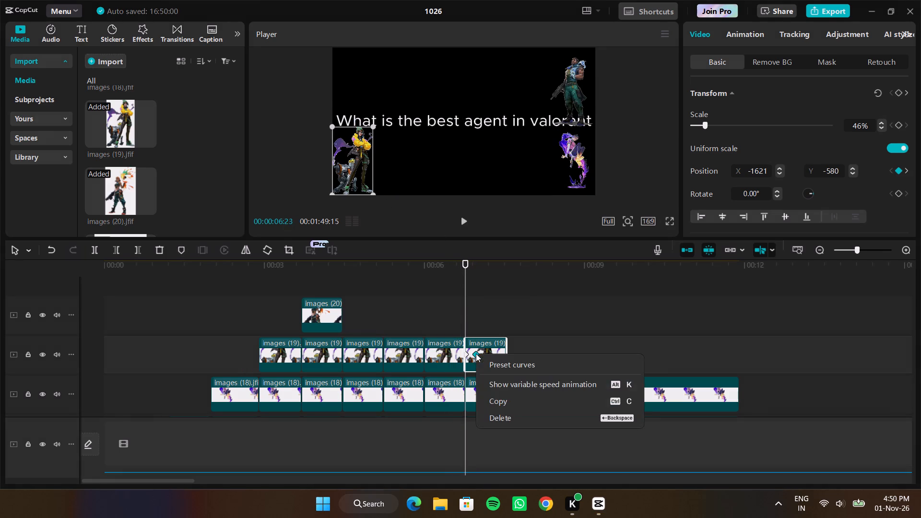
pyautogui.click(502, 412)
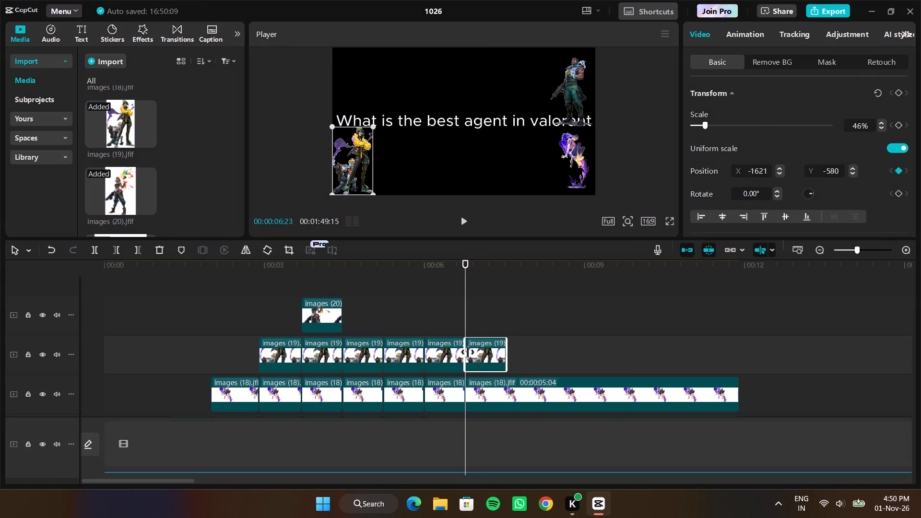
pyautogui.rightClick(468, 353)
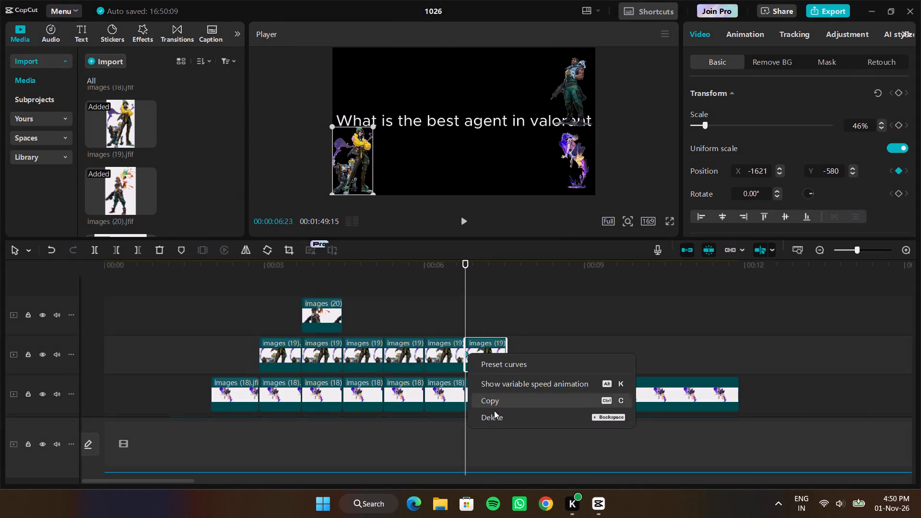
pyautogui.click(496, 416)
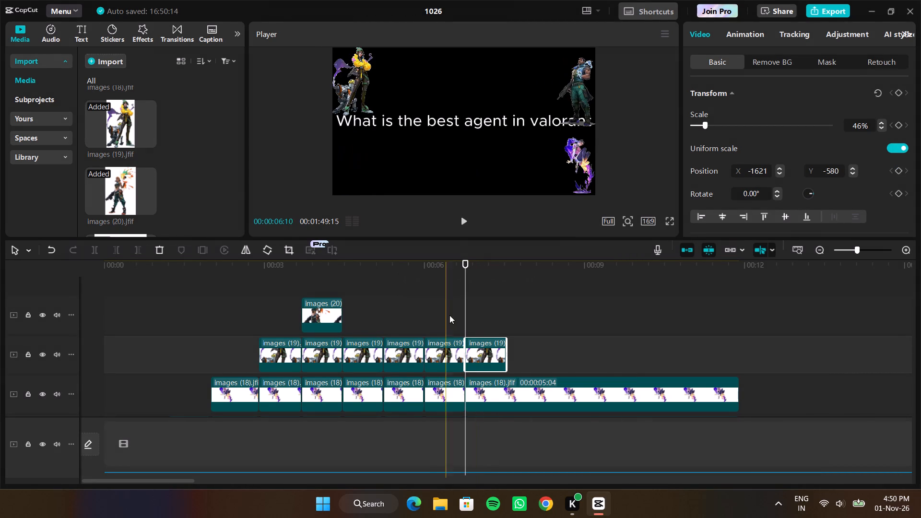
# At 00:00:06:23, move the sixth clip's agent to the frame's upper-left corner, X -1621, Y 580, and keyframe its position.
pyautogui.click(360, 155)
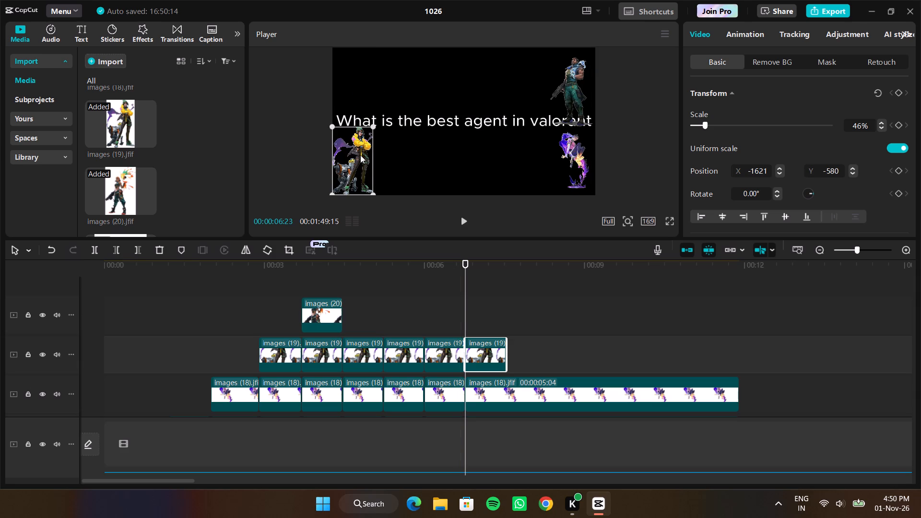
pyautogui.moveTo(360, 155); pyautogui.dragTo(362, 80)
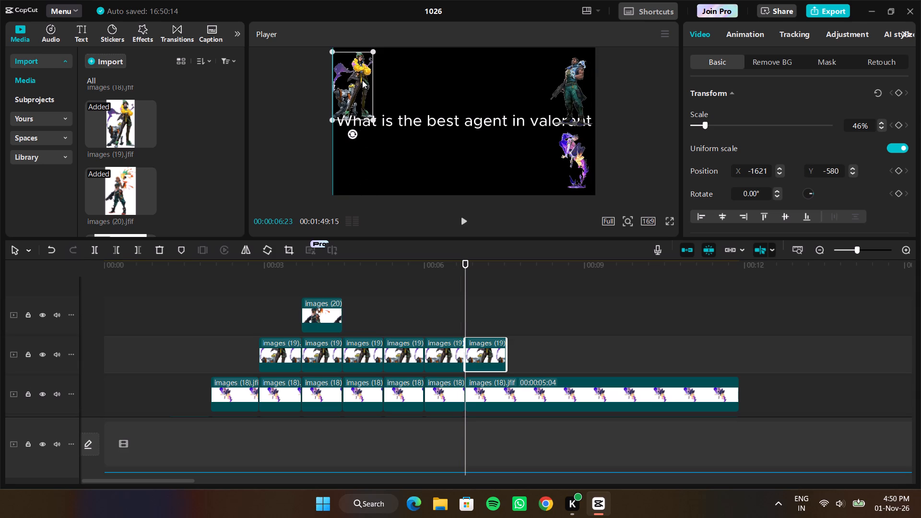
pyautogui.moveTo(362, 80); pyautogui.dragTo(362, 77)
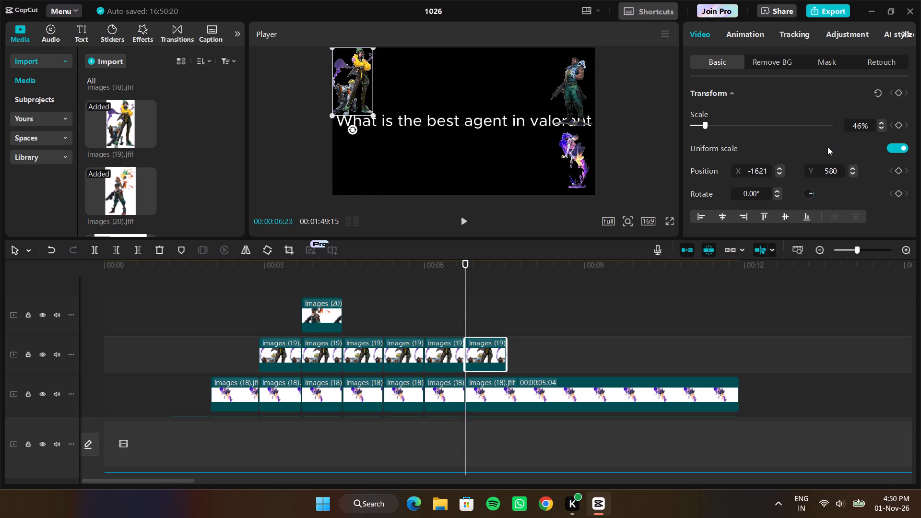
pyautogui.click(897, 172)
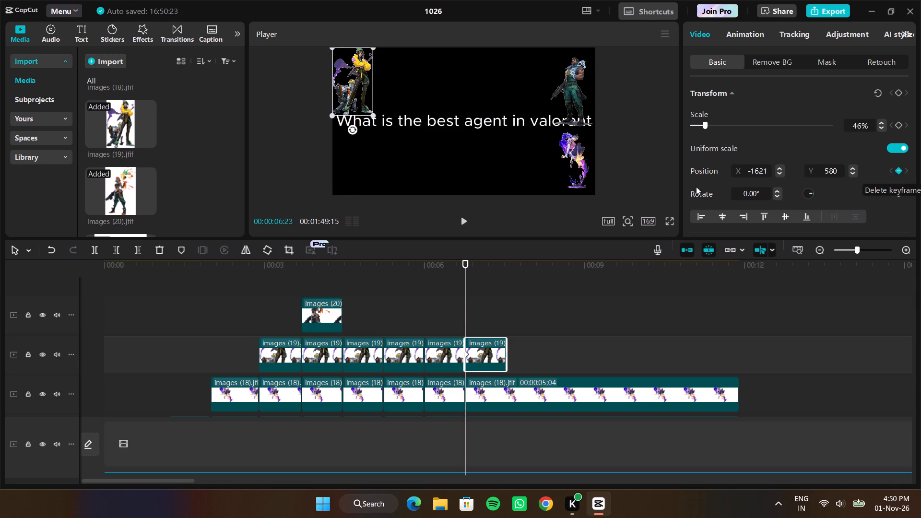
# At 00:00:06:29, level with the last images (18) clip's second keyframe, move the sixth images (19) agent to the lower-left corner, X -1621, Y -580.
pyautogui.click(487, 396)
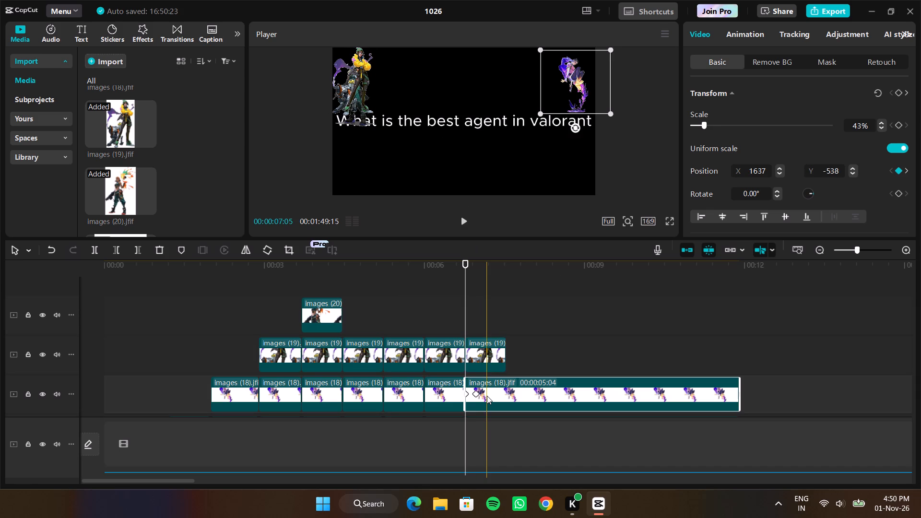
pyautogui.click(473, 311)
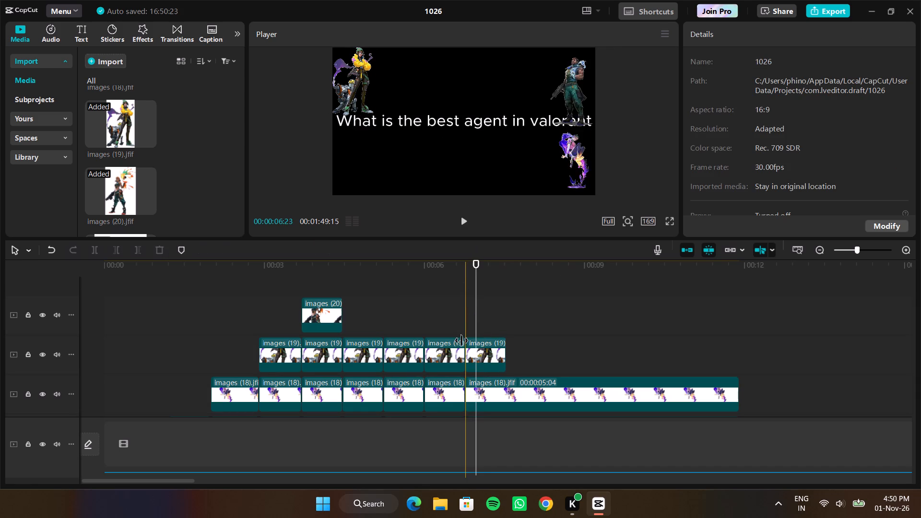
pyautogui.click(496, 352)
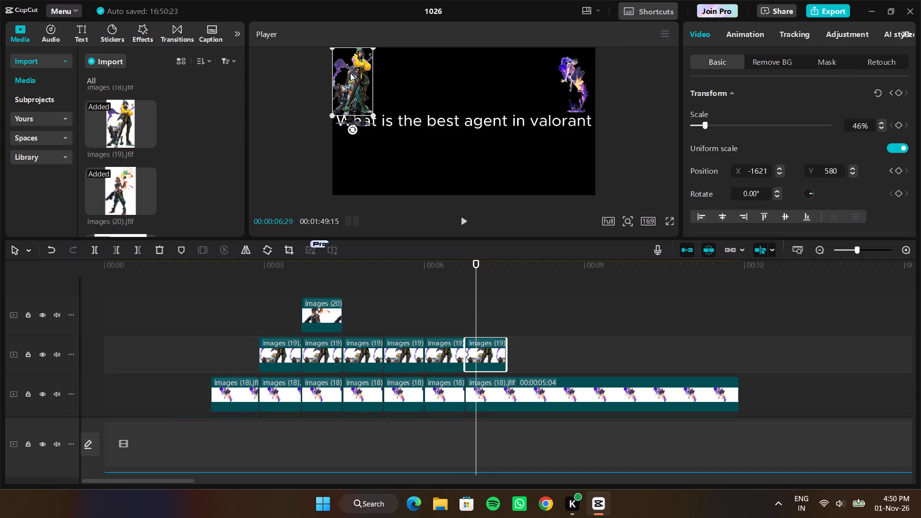
pyautogui.moveTo(350, 73); pyautogui.dragTo(351, 151)
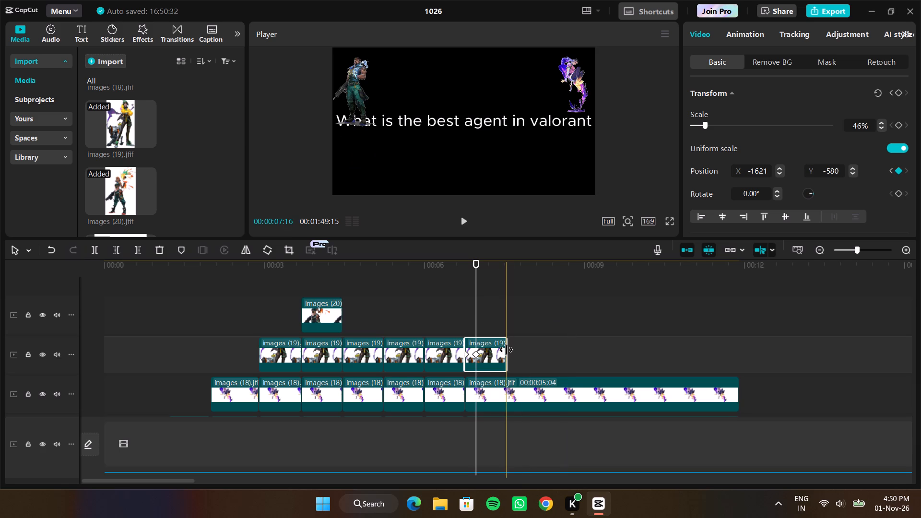
# Extend the sixth images (19) clip to a duration of 00:00:05:04, ending level with the last images (18) clip.
pyautogui.moveTo(506, 350); pyautogui.dragTo(735, 359)
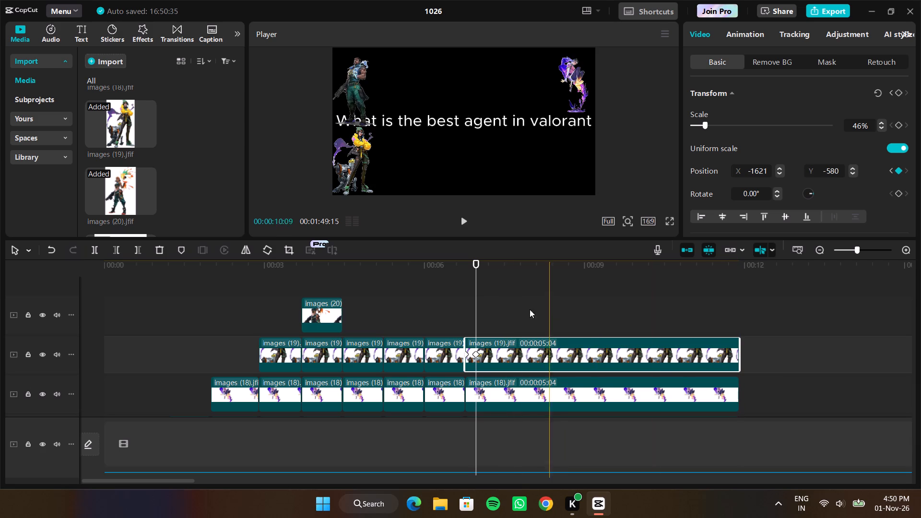
# Play the video from the beginning through the last images (19) clip's start to check the agents' movements.
pyautogui.moveTo(477, 306); pyautogui.dragTo(188, 313)
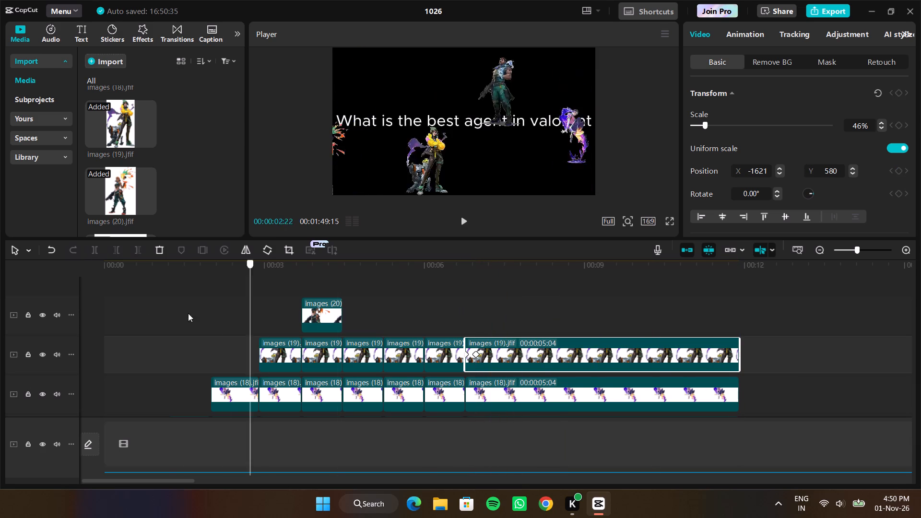
pyautogui.moveTo(188, 313); pyautogui.dragTo(31, 311)
pyautogui.click(114, 323)
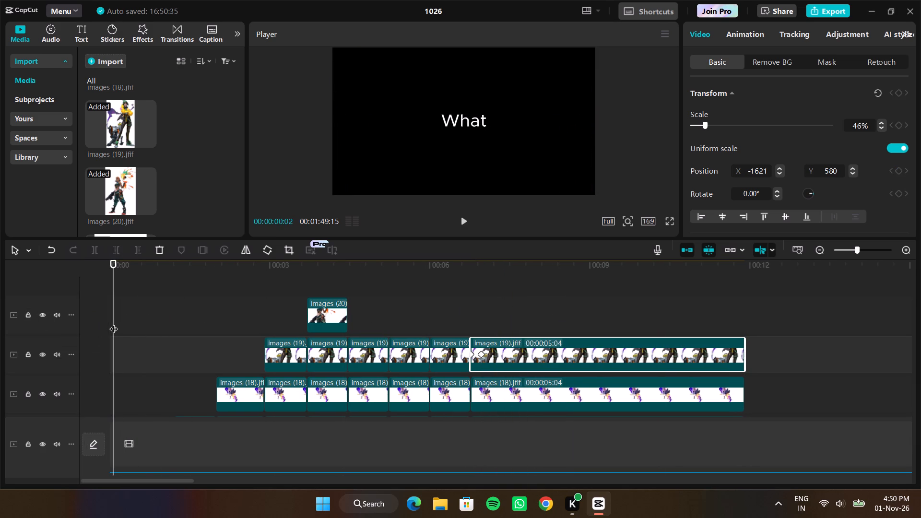
pyautogui.doubleClick(114, 323)
pyautogui.click(130, 321)
pyautogui.moveTo(130, 321); pyautogui.dragTo(73, 322)
pyautogui.press('space')
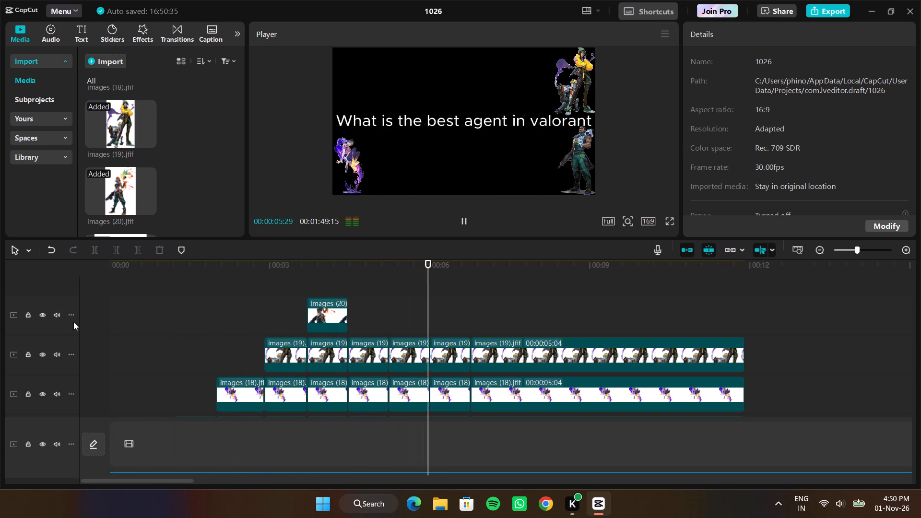
pyautogui.press('space')
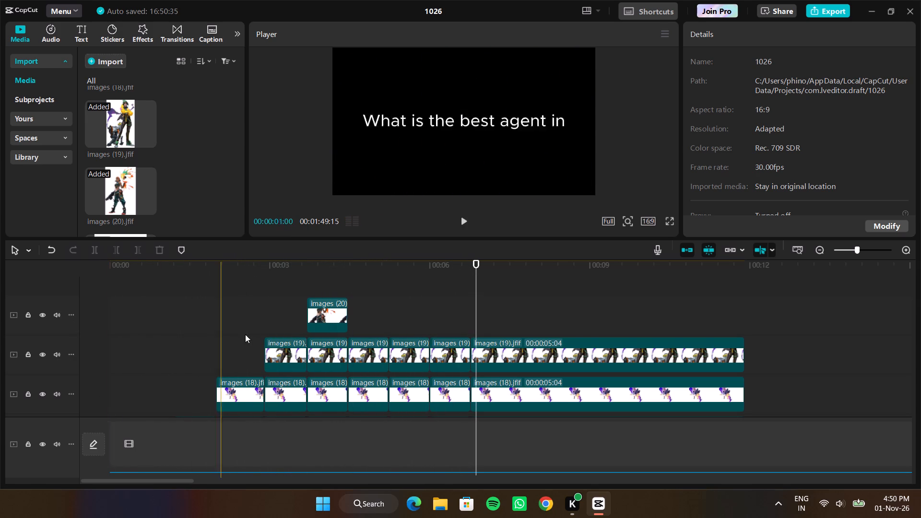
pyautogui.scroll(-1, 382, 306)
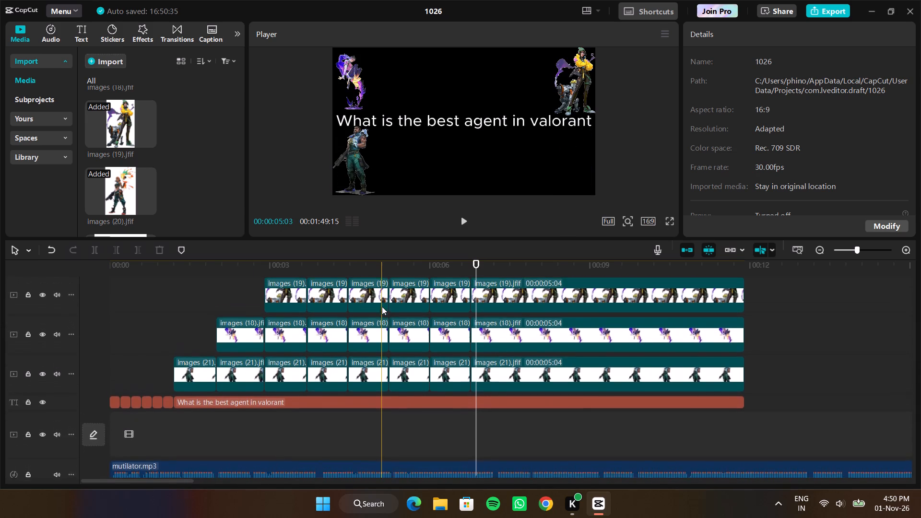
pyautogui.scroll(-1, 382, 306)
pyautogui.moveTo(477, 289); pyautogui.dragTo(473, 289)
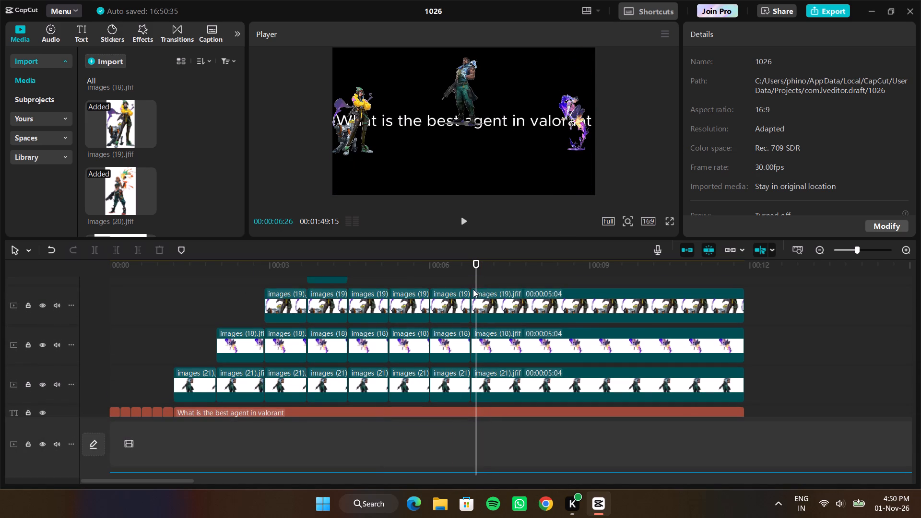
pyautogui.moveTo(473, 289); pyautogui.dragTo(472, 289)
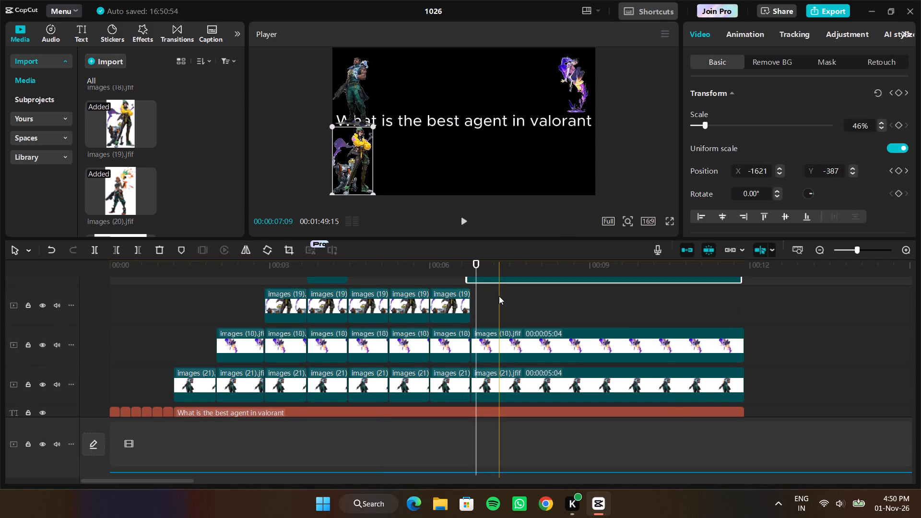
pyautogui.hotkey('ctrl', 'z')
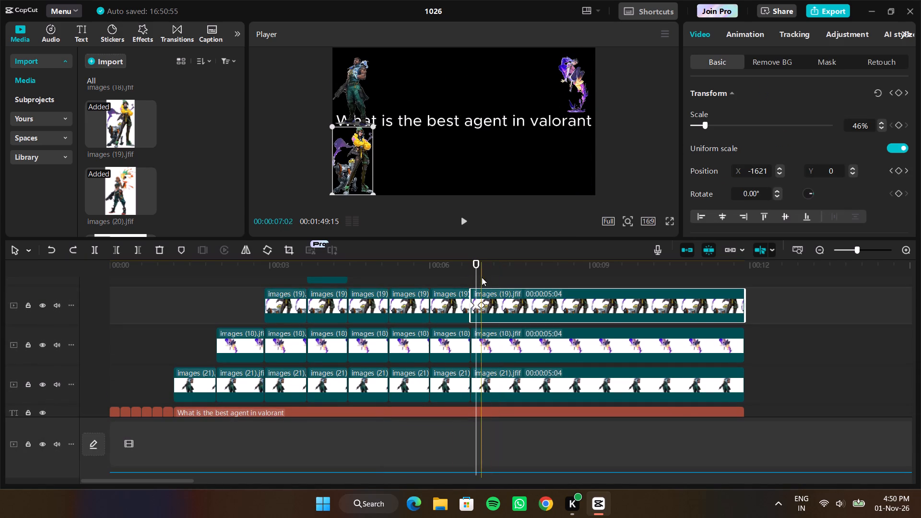
# Replay the agent animation from about the 3-second mark to check that the clips move in sync.
pyautogui.moveTo(478, 275); pyautogui.dragTo(275, 278)
pyautogui.press('space')
pyautogui.scroll(2, 273, 278)
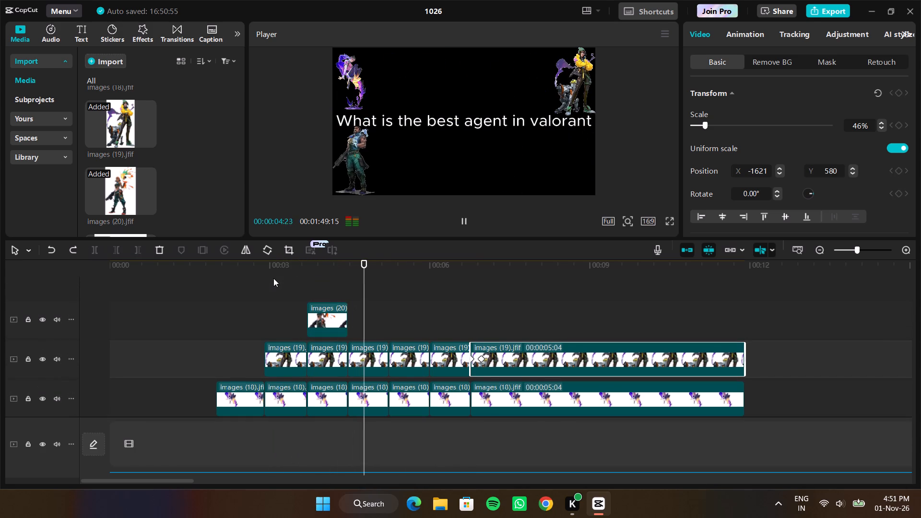
pyautogui.press('space')
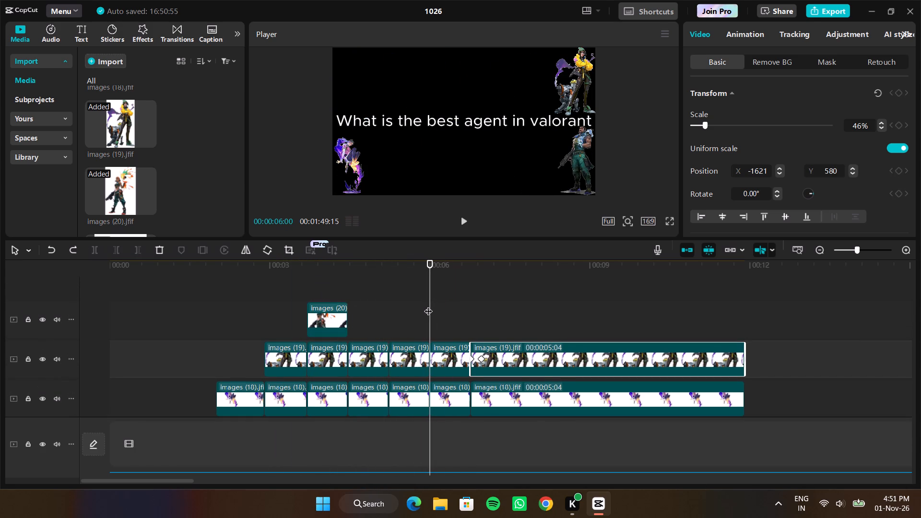
# Delete the sixth, fifth and fourth images (19) clips, keeping the first three on the track.
pyautogui.click(569, 363)
pyautogui.press('Delete')
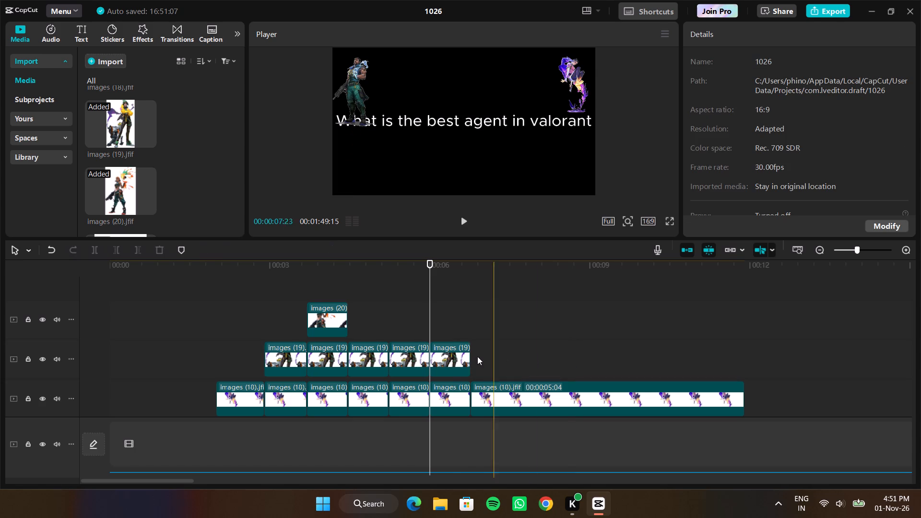
pyautogui.click(449, 361)
pyautogui.press('Delete')
pyautogui.click(418, 361)
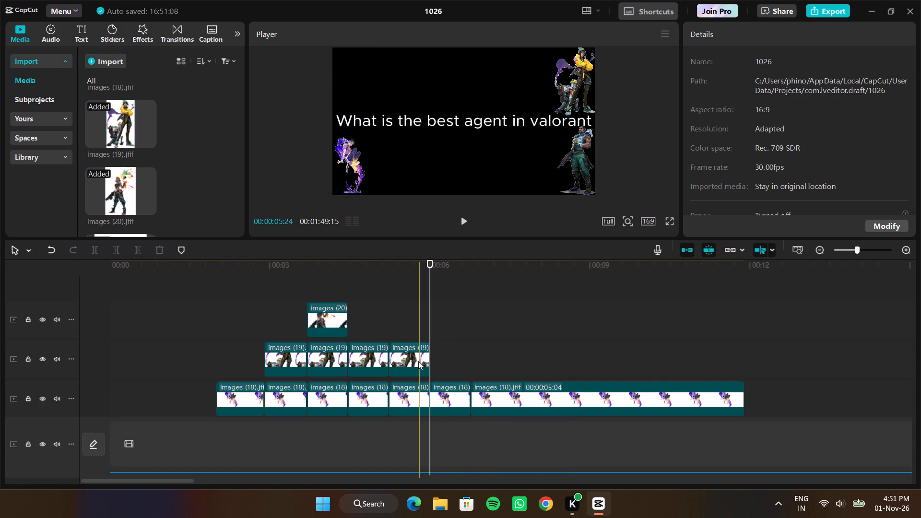
pyautogui.press('Delete')
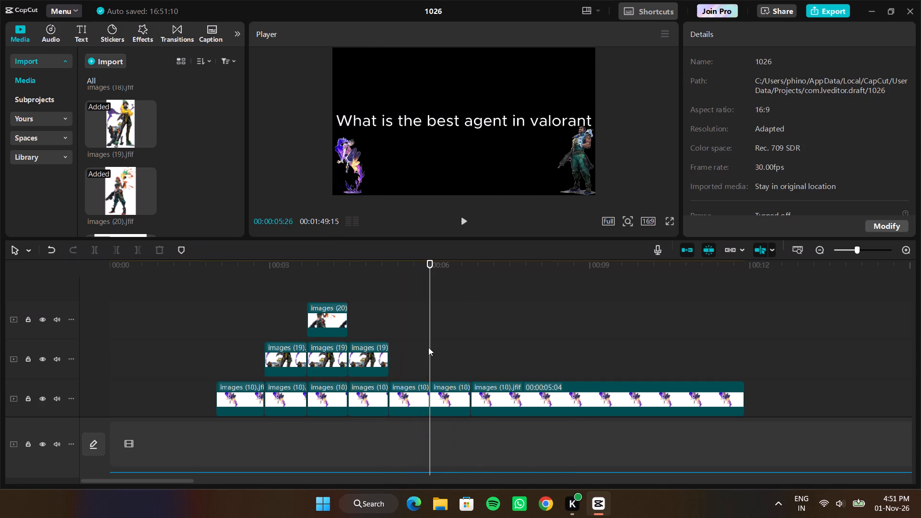
# Replay the agent animation from about the 2-second mark into the third images (19) clip to check the movements.
pyautogui.moveTo(431, 345); pyautogui.dragTo(221, 341)
pyautogui.press('space')
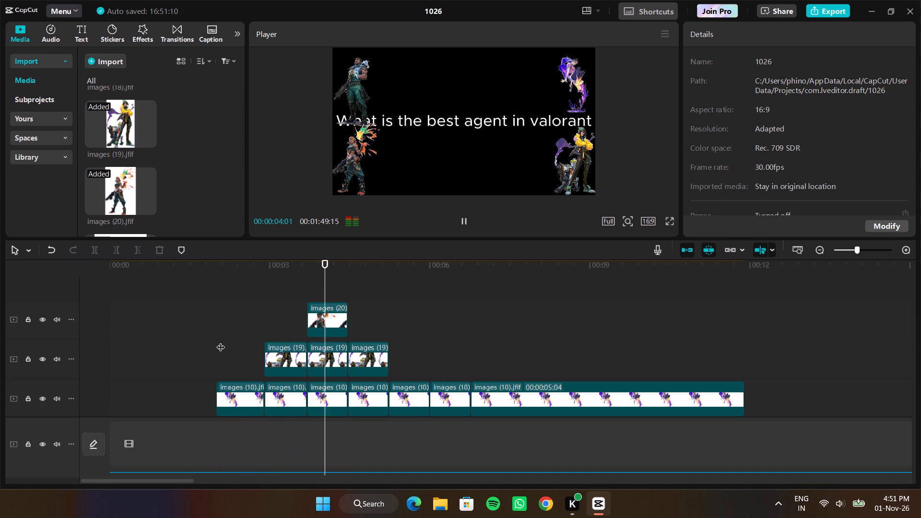
pyautogui.press('space')
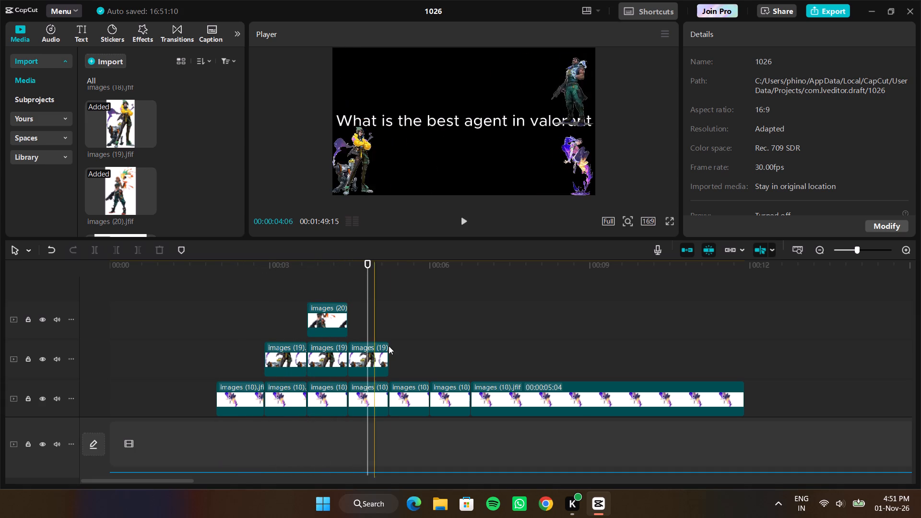
# Paste the copied images (19) clip at 00:00:05:07, directly after the third images (19) clip.
pyautogui.moveTo(366, 330); pyautogui.dragTo(386, 330)
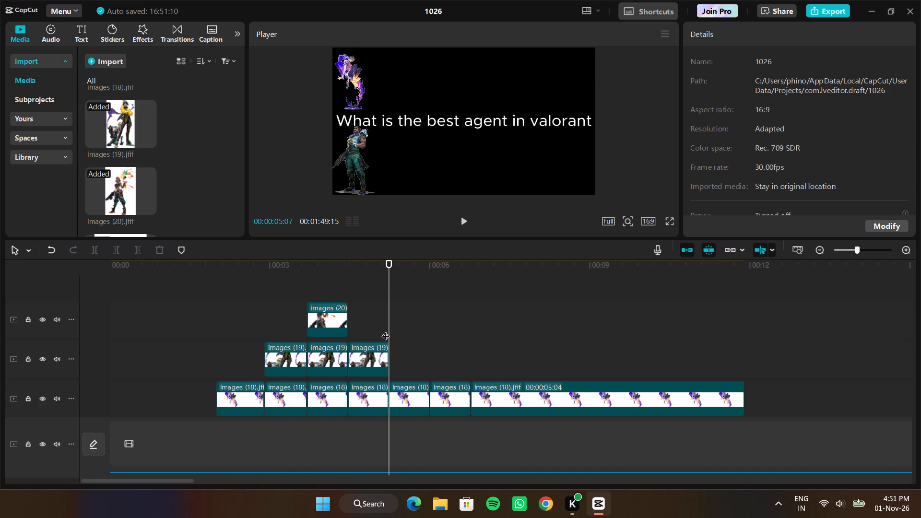
pyautogui.hotkey('ctrl', 'v')
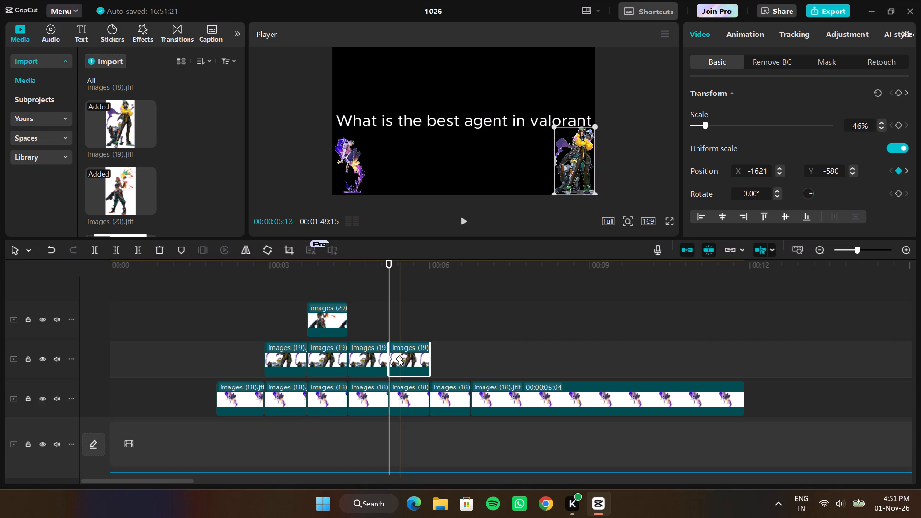
# Delete both position keyframes from the newly pasted fourth images (19) clip.
pyautogui.rightClick(399, 357)
pyautogui.click(428, 424)
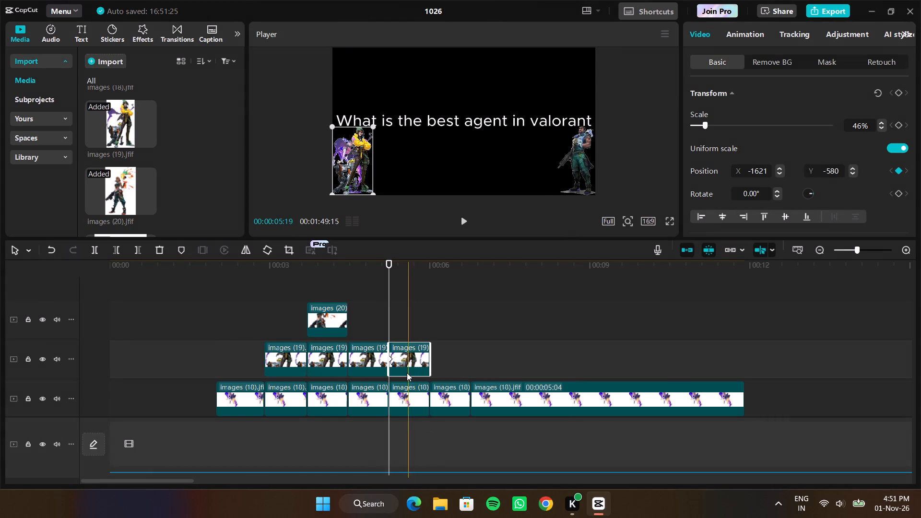
pyautogui.rightClick(391, 358)
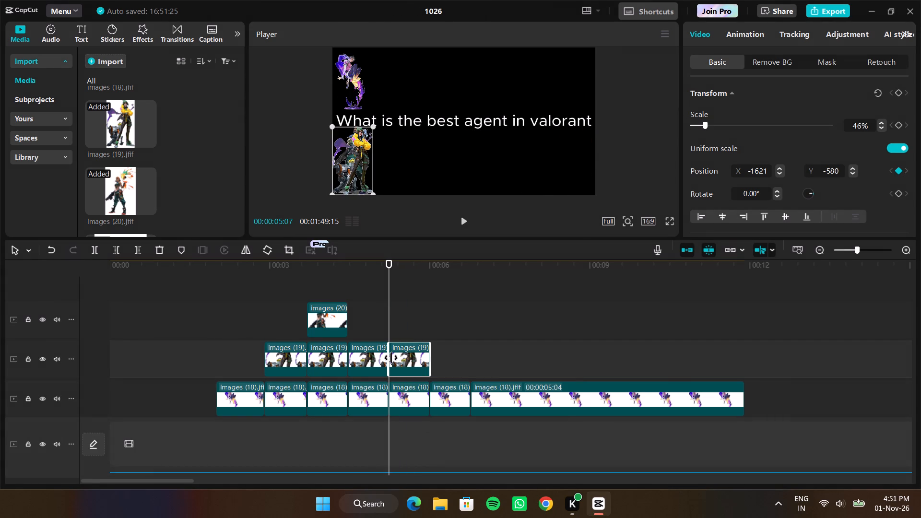
pyautogui.click(420, 419)
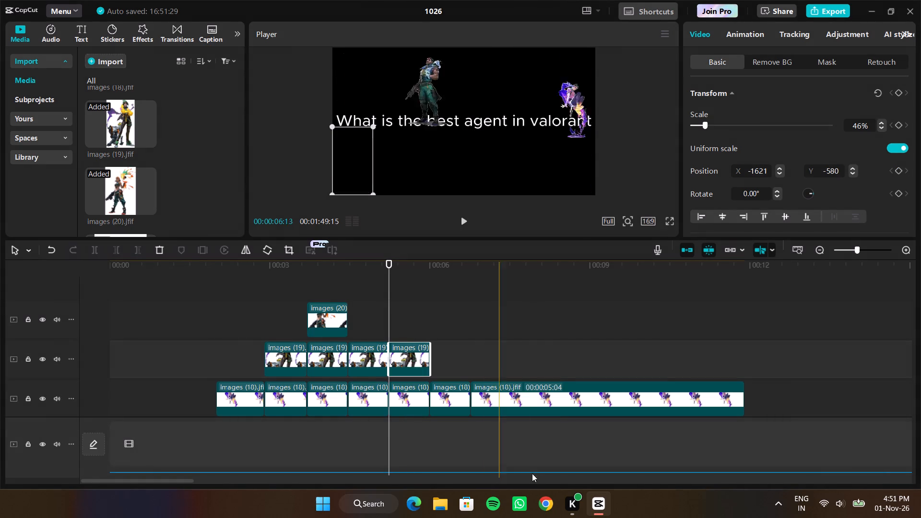
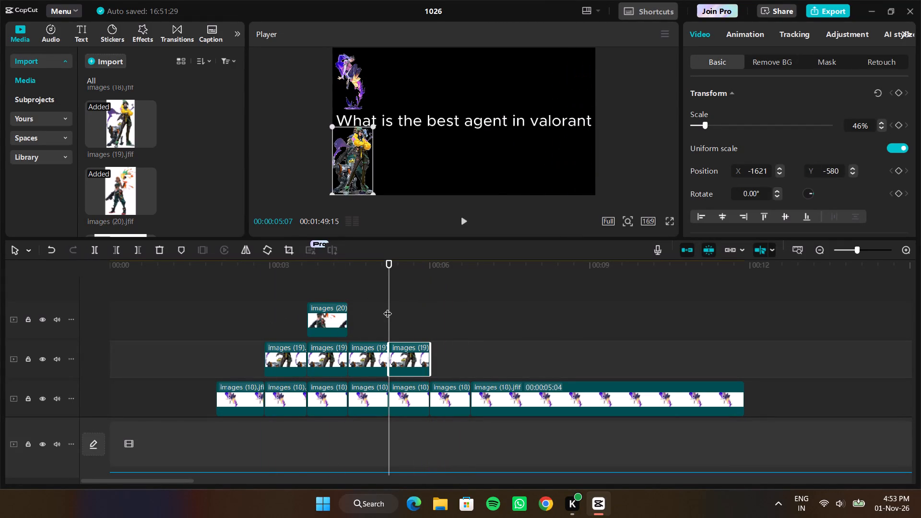
# Replay the animation and scrub around 00:00:05:07 to check where the third images (19) clip ends in the frame.
pyautogui.moveTo(388, 307); pyautogui.dragTo(66, 330)
pyautogui.press('space')
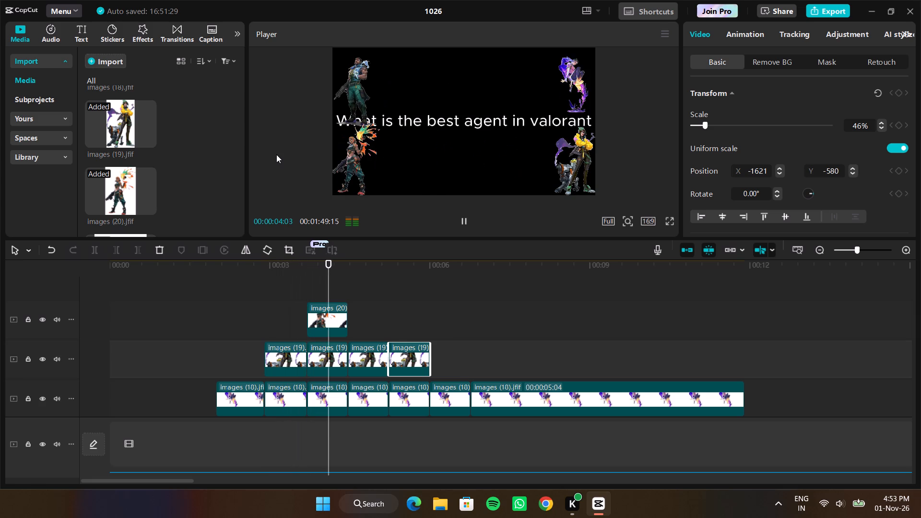
pyautogui.press('space')
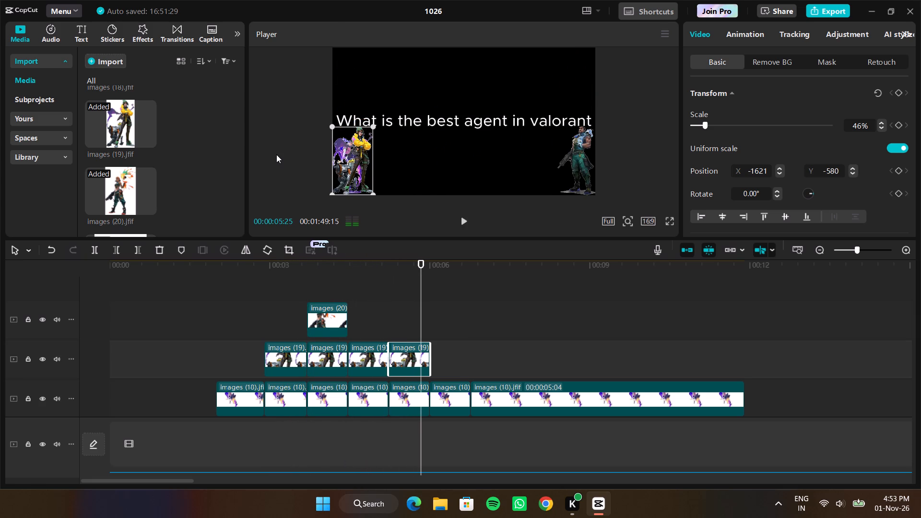
pyautogui.moveTo(423, 286); pyautogui.dragTo(396, 289)
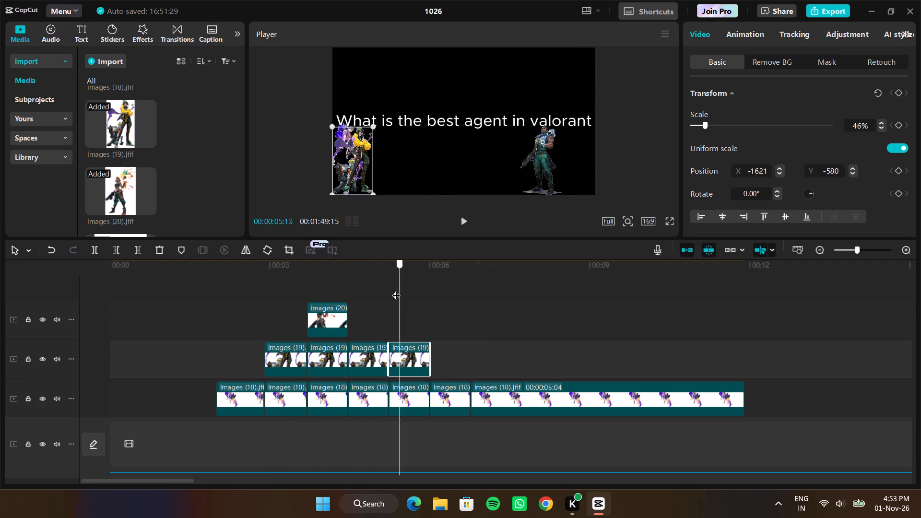
pyautogui.moveTo(396, 289); pyautogui.dragTo(389, 290)
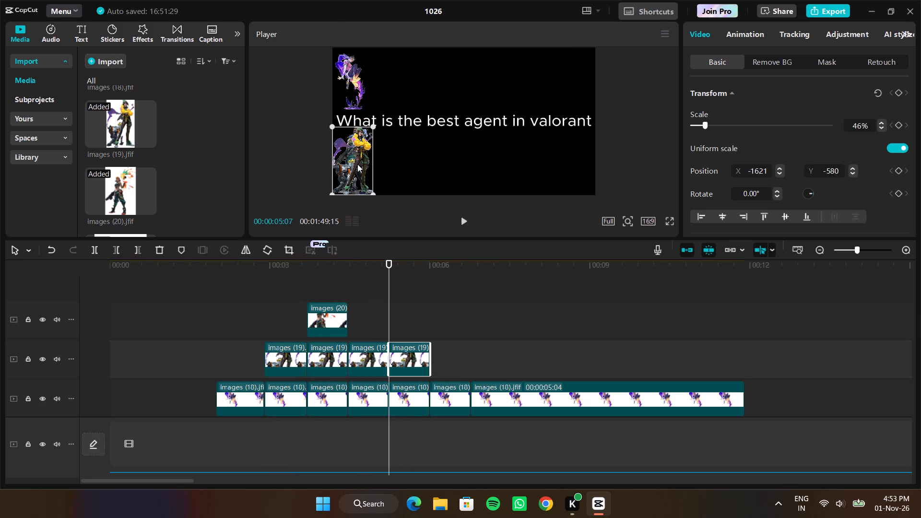
pyautogui.moveTo(391, 291); pyautogui.dragTo(362, 289)
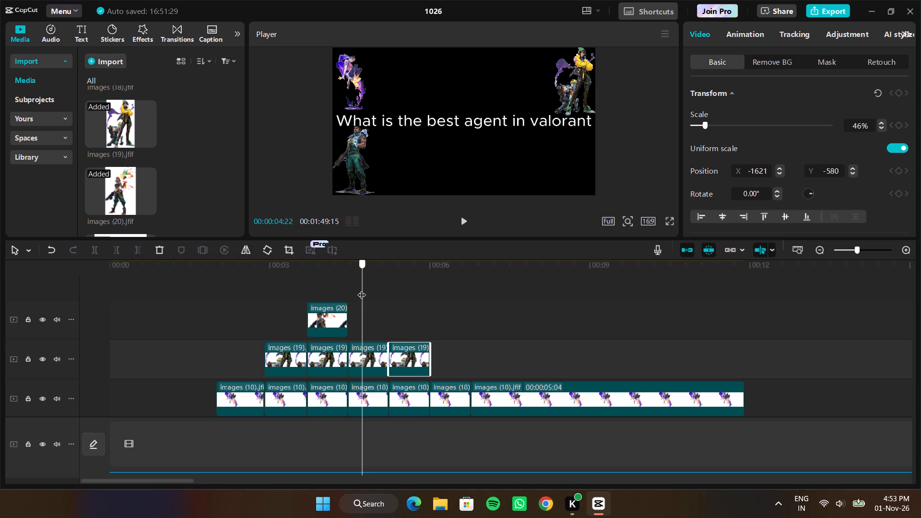
pyautogui.moveTo(362, 289); pyautogui.dragTo(385, 296)
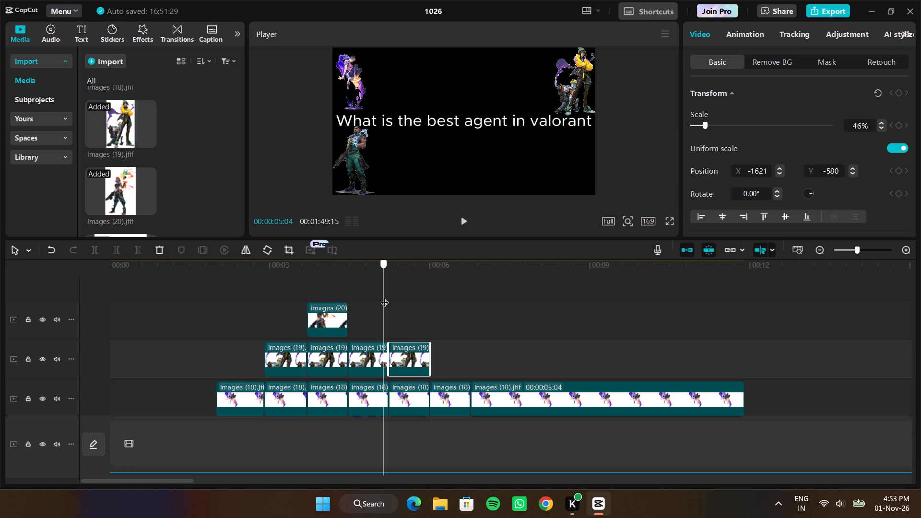
pyautogui.moveTo(385, 296); pyautogui.dragTo(387, 296)
# Keyframe the fourth images (19) clip to slide from X 1621, Y 580 at 00:00:05:07 to X -1621, Y 580 at 00:00:05:13.
pyautogui.moveTo(357, 152); pyautogui.dragTo(532, 86)
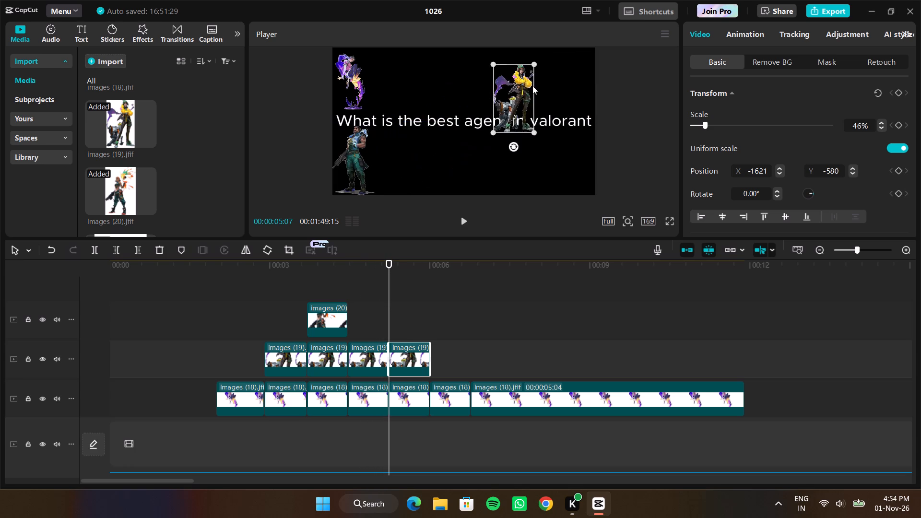
pyautogui.moveTo(532, 86); pyautogui.dragTo(582, 74)
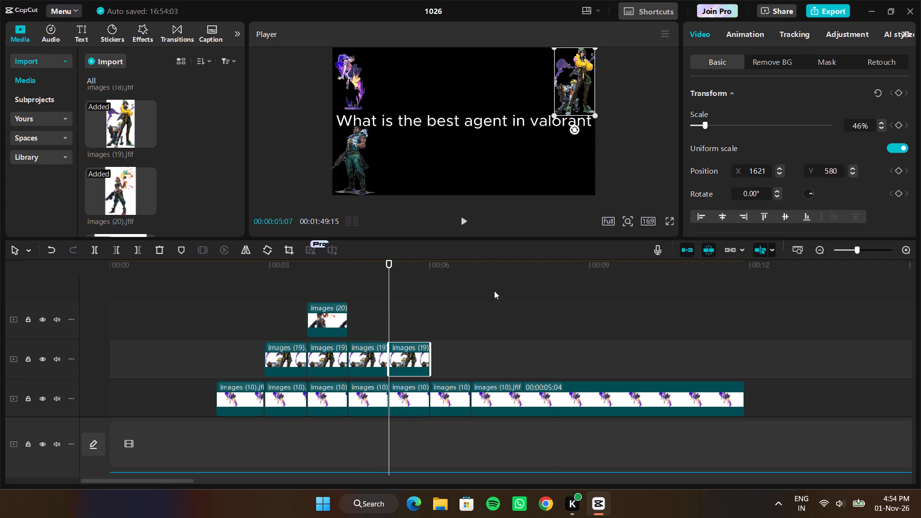
pyautogui.click(898, 174)
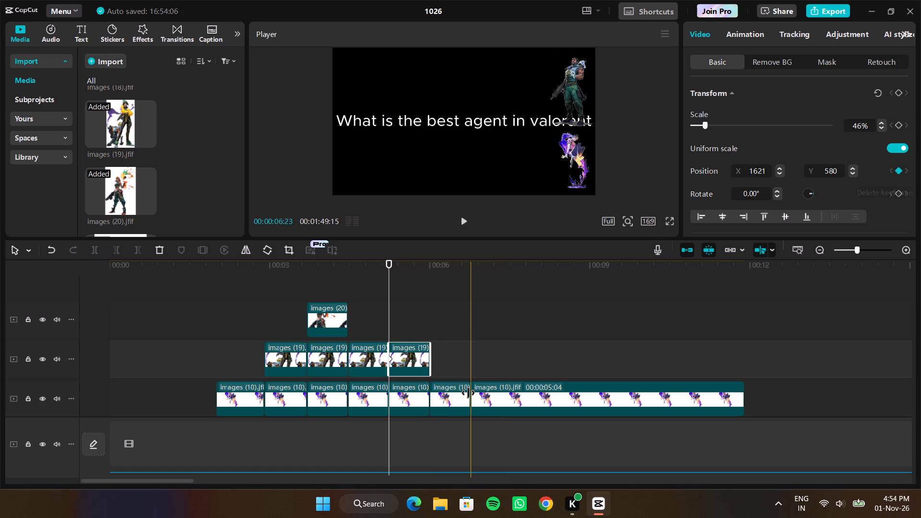
pyautogui.click(416, 402)
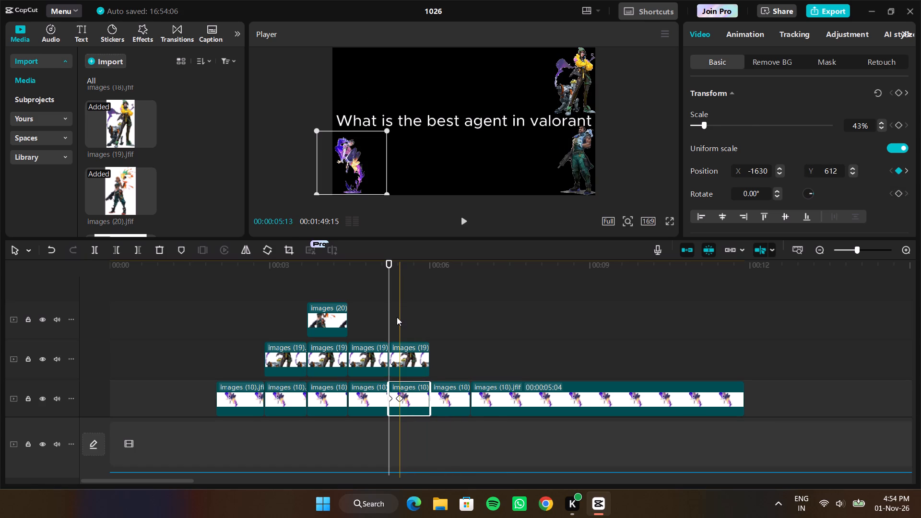
pyautogui.click(397, 317)
pyautogui.click(407, 352)
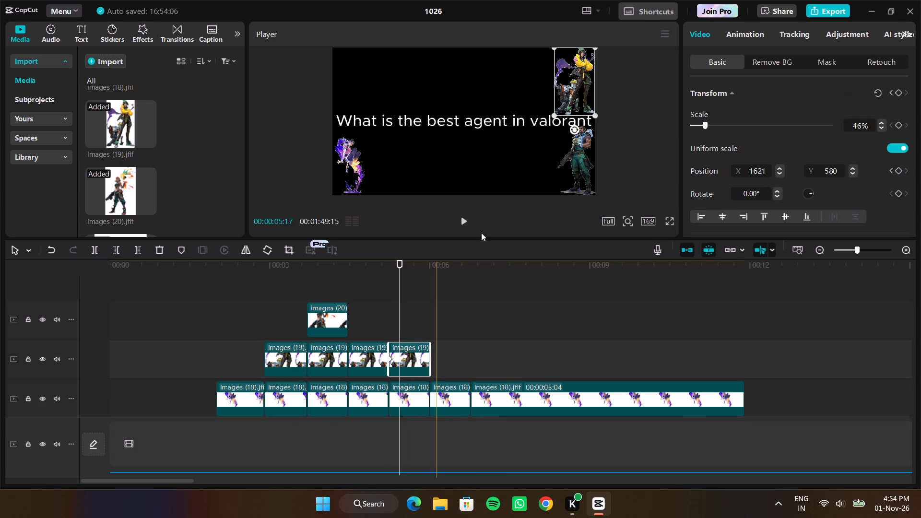
pyautogui.moveTo(584, 78); pyautogui.dragTo(365, 78)
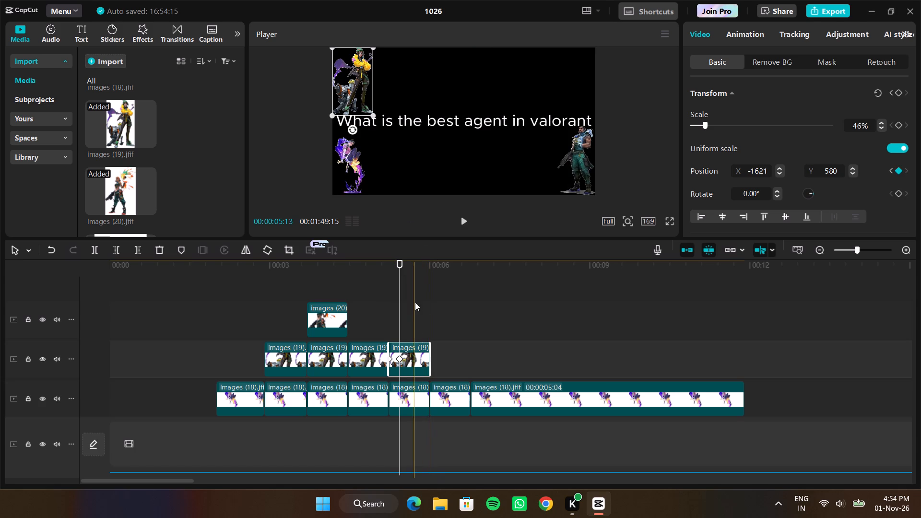
# Paste the copied images (19) clip at 00:00:06:00, directly after the fourth images (19) clip.
pyautogui.click(436, 311)
pyautogui.click(436, 311)
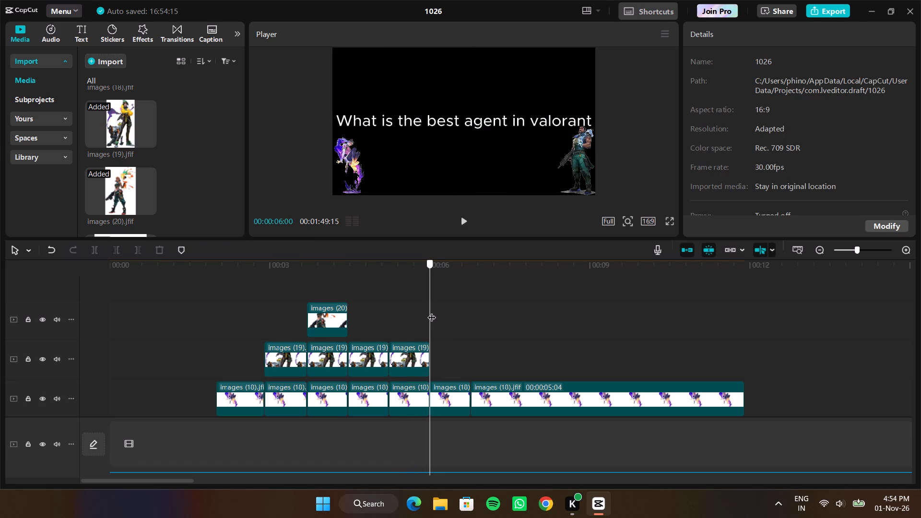
pyautogui.hotkey('ctrl', 'v')
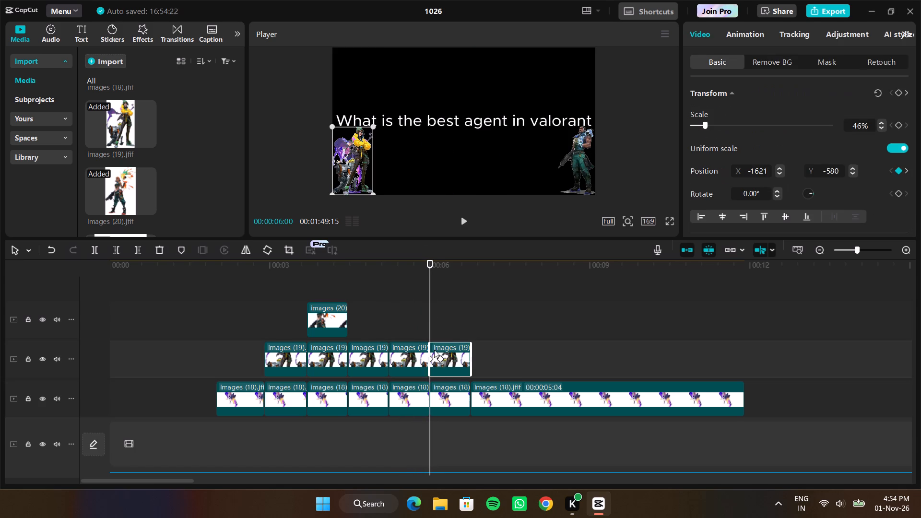
# Delete both position keyframes from the newly pasted fifth images (19) clip.
pyautogui.rightClick(441, 359)
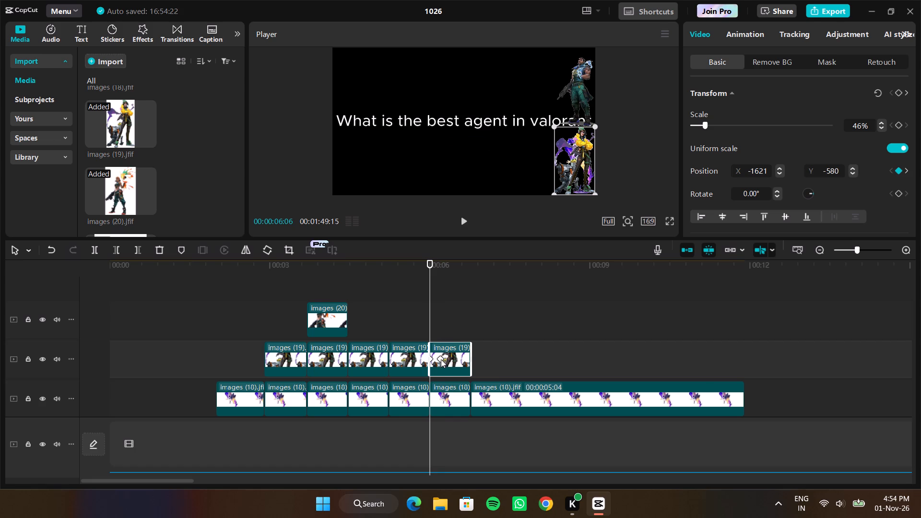
pyautogui.click(462, 417)
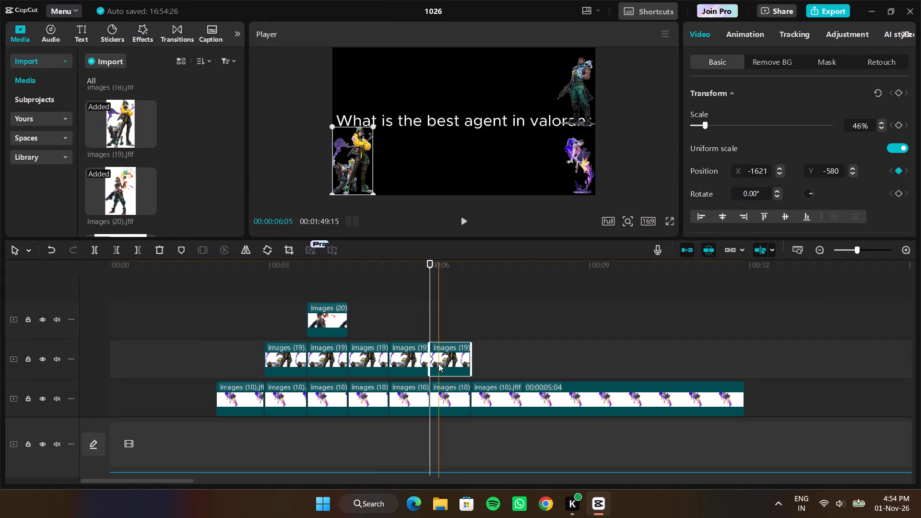
pyautogui.rightClick(432, 357)
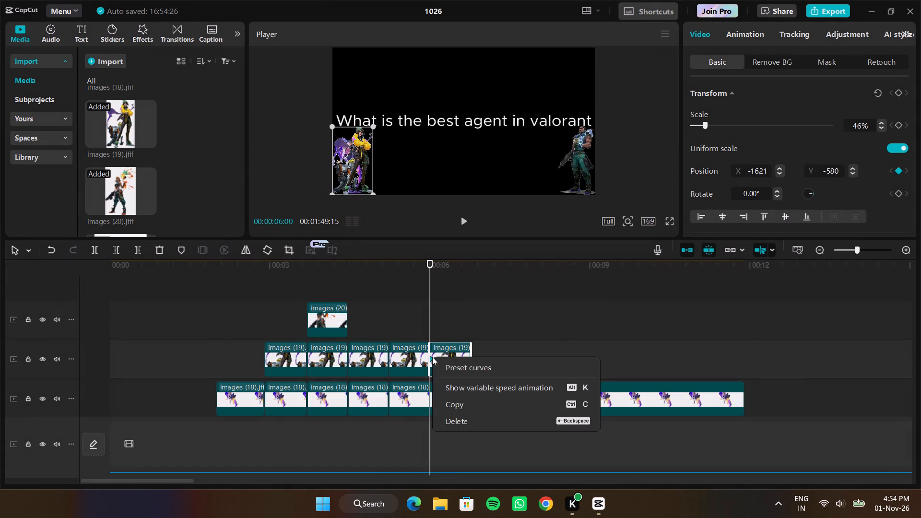
pyautogui.click(460, 424)
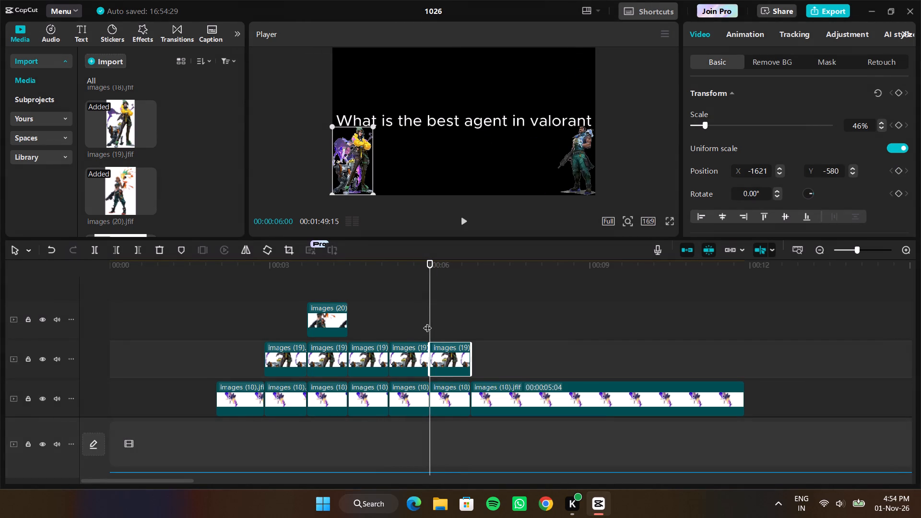
# Keyframe the fifth images (19) clip to slide from X -1621, Y 580 at 00:00:06:00 down to the frame's lower-left corner at 00:00:06:05.
pyautogui.moveTo(427, 322); pyautogui.dragTo(425, 319)
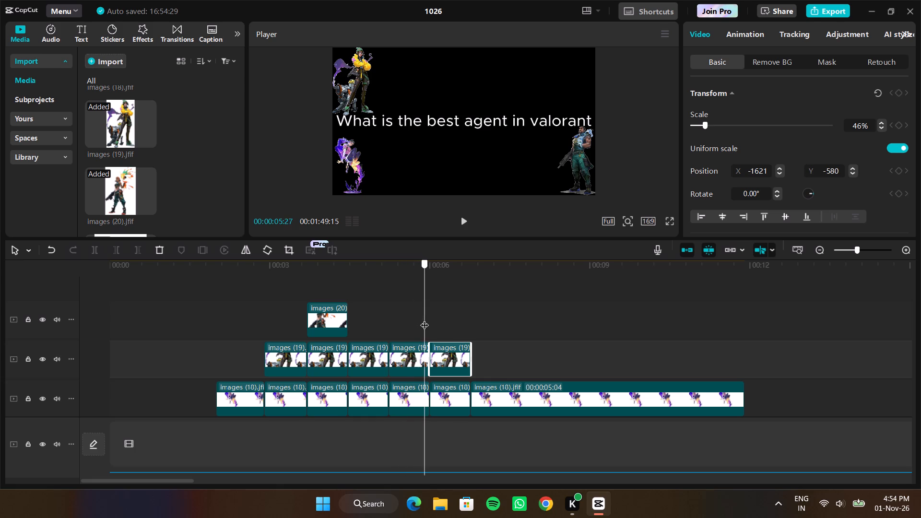
pyautogui.moveTo(425, 319); pyautogui.dragTo(428, 317)
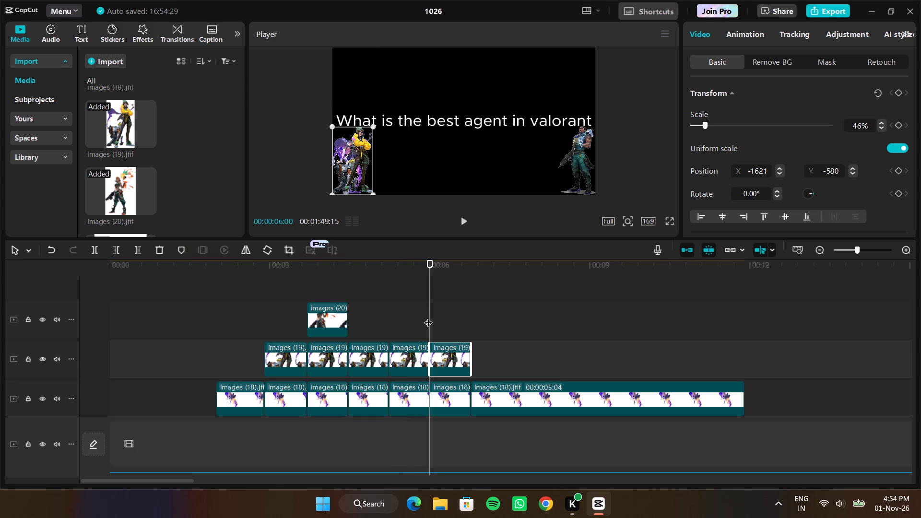
pyautogui.moveTo(355, 165); pyautogui.dragTo(355, 89)
pyautogui.click(898, 172)
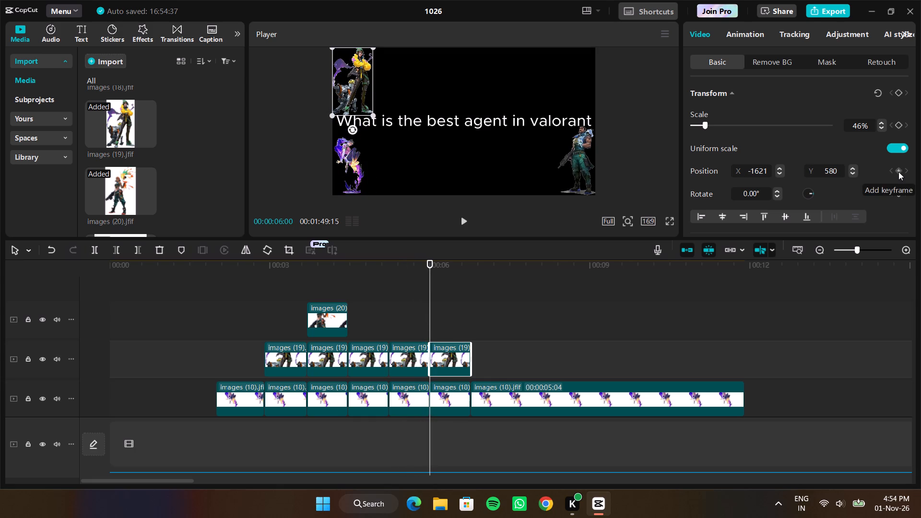
pyautogui.click(458, 394)
pyautogui.click(438, 321)
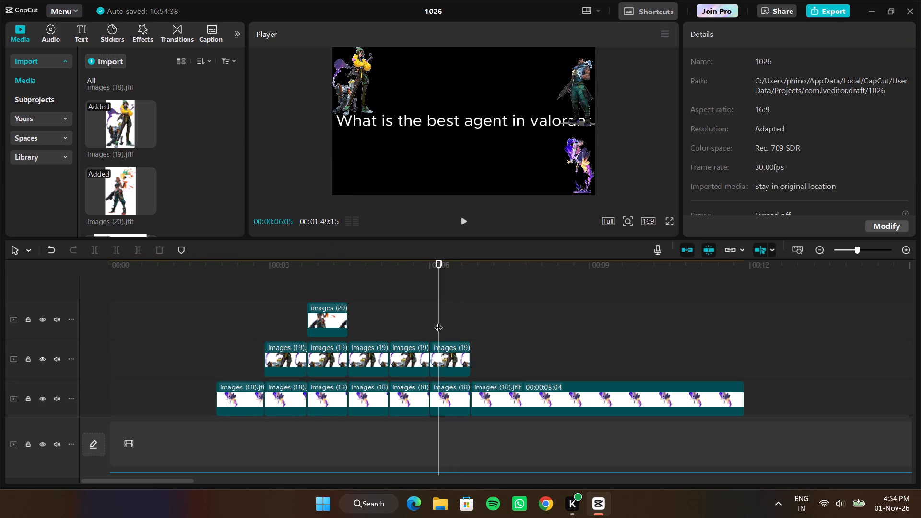
pyautogui.click(445, 348)
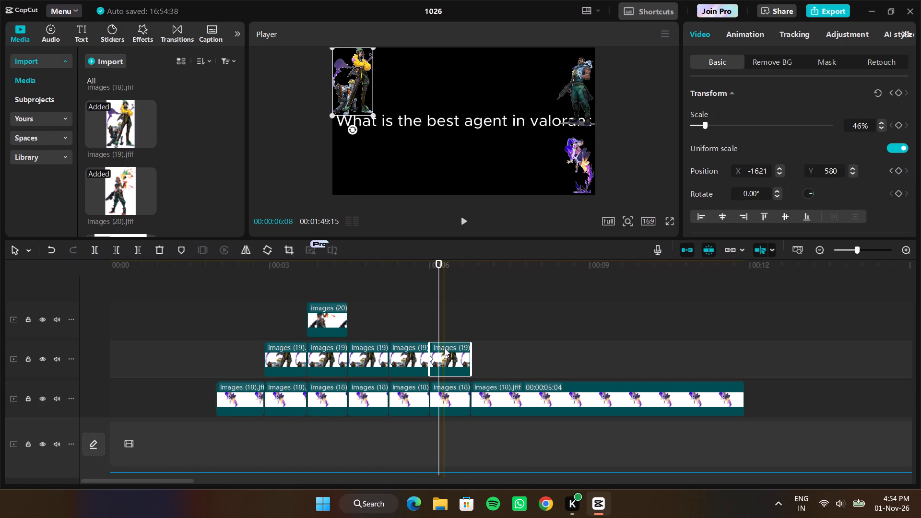
pyautogui.moveTo(365, 86); pyautogui.dragTo(362, 163)
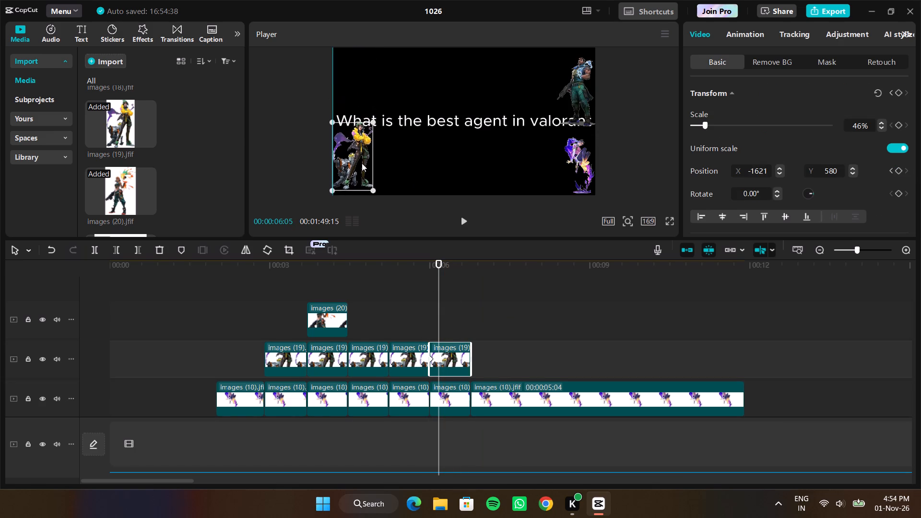
pyautogui.moveTo(362, 163); pyautogui.dragTo(362, 165)
# Paste the copied images (19) clip at 00:00:06:23 as the sixth clip, keeping its existing position keyframes.
pyautogui.click(470, 313)
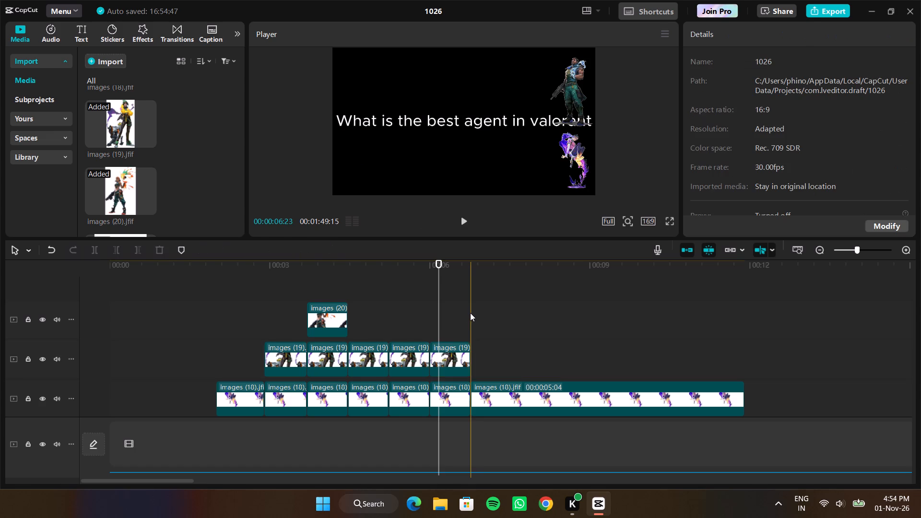
pyautogui.hotkey('ctrl', 'v')
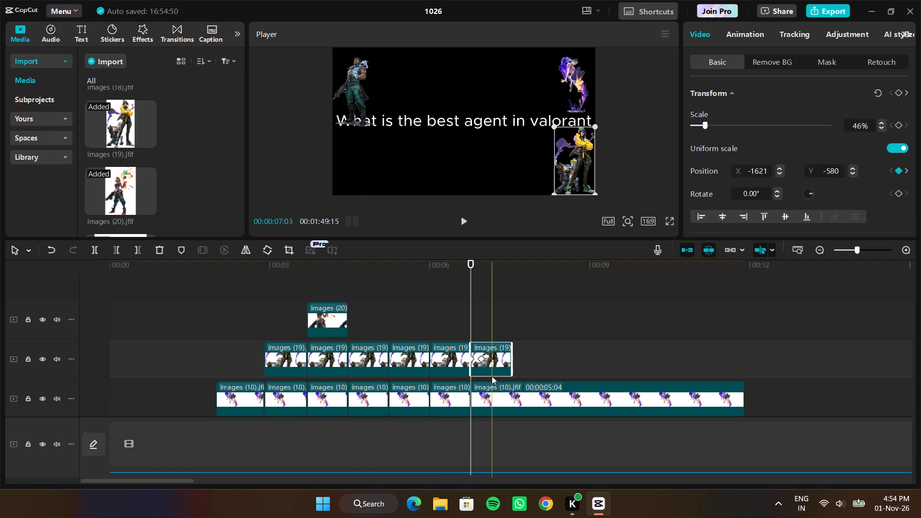
pyautogui.rightClick(480, 358)
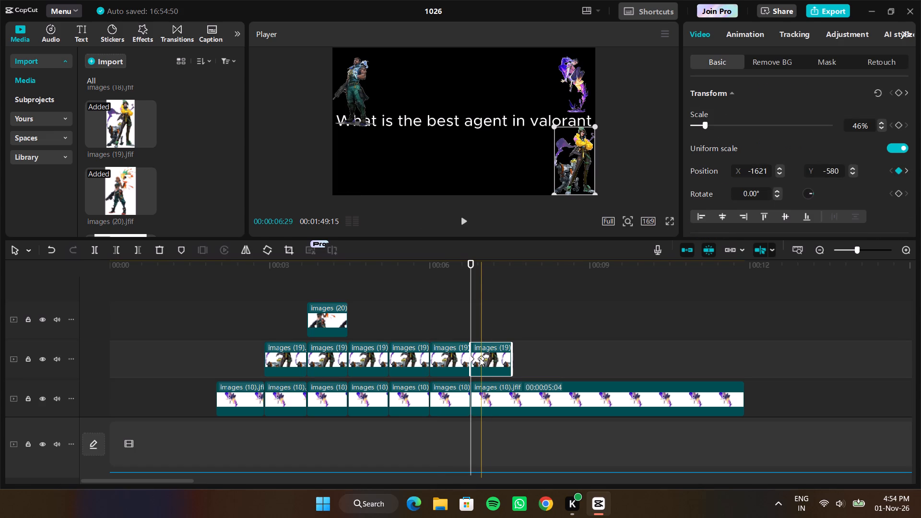
pyautogui.click(497, 322)
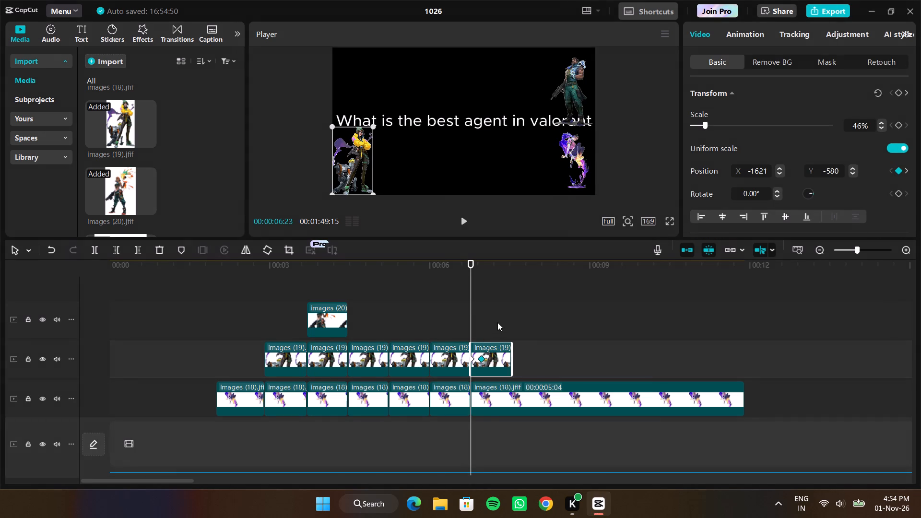
# Replay the animation through the fourth, fifth and sixth images (19) clips to check that the movements connect.
pyautogui.moveTo(473, 304); pyautogui.dragTo(410, 307)
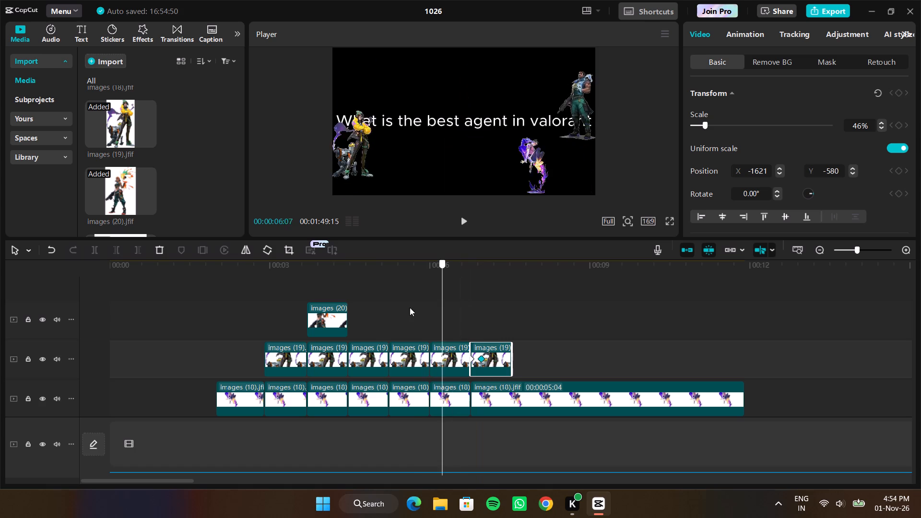
pyautogui.moveTo(410, 307); pyautogui.dragTo(349, 305)
pyautogui.press('space')
pyautogui.click(358, 305)
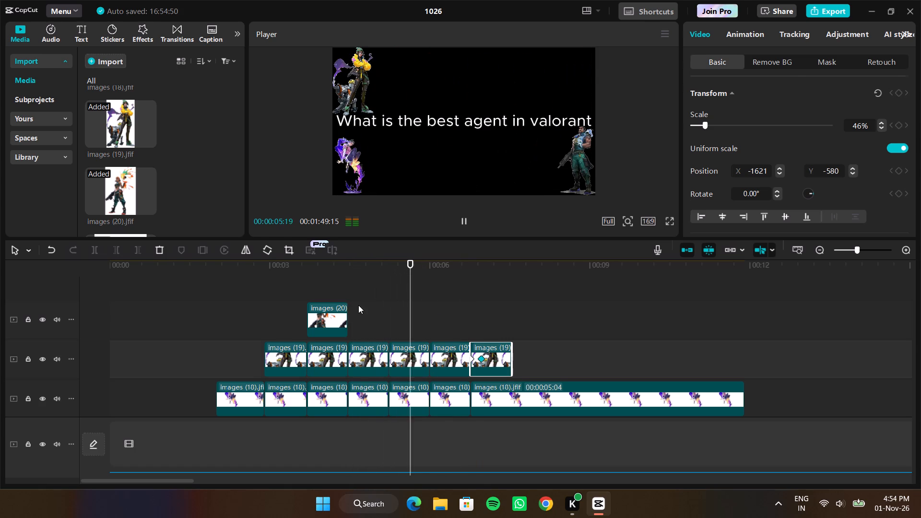
pyautogui.press('space')
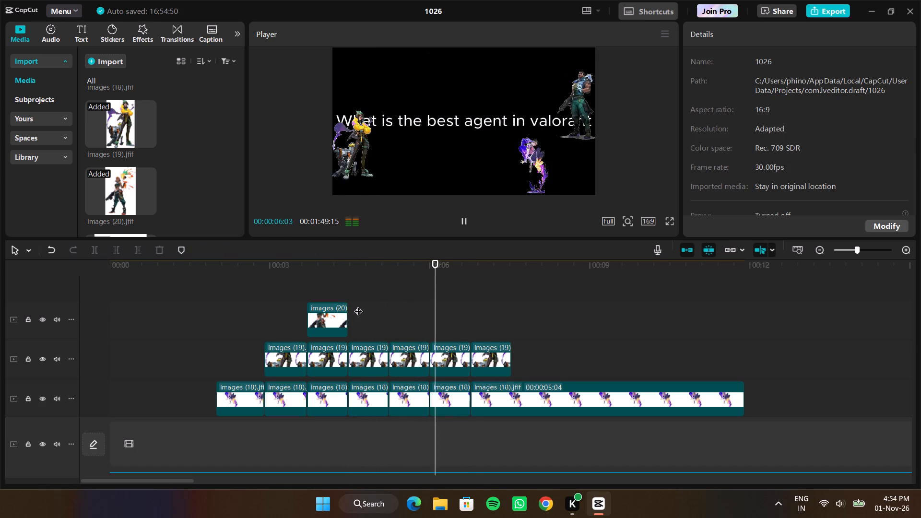
pyautogui.press('space')
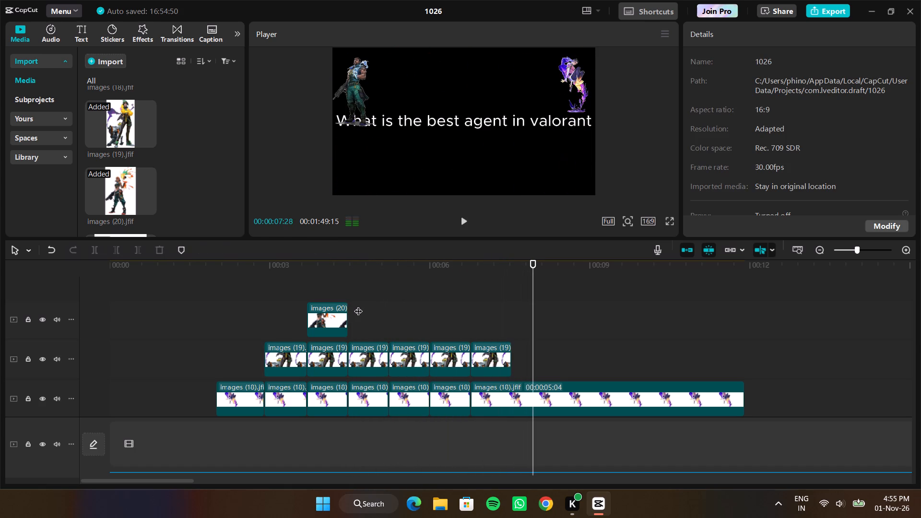
pyautogui.moveTo(534, 366); pyautogui.dragTo(401, 372)
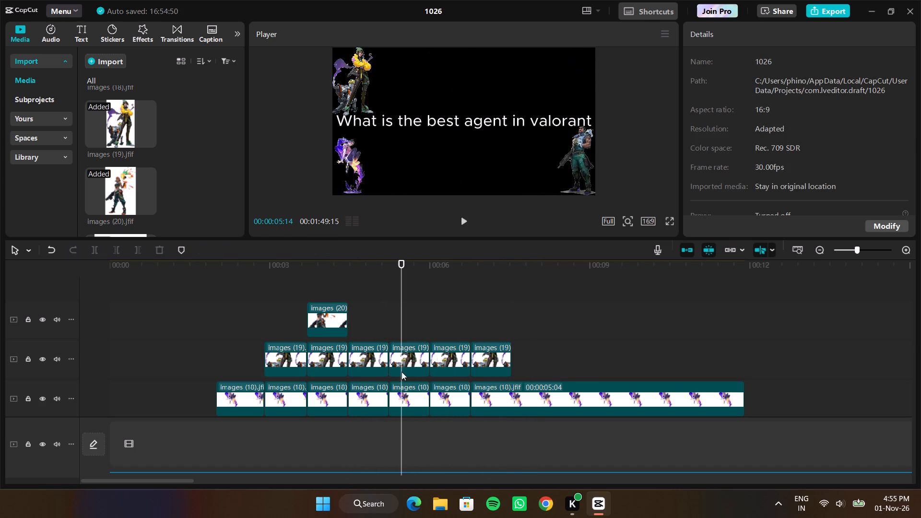
# Extend the sixth images (19) clip to 00:00:05:04 so it ends together with the last images (18) clip.
pyautogui.moveTo(510, 349); pyautogui.dragTo(749, 358)
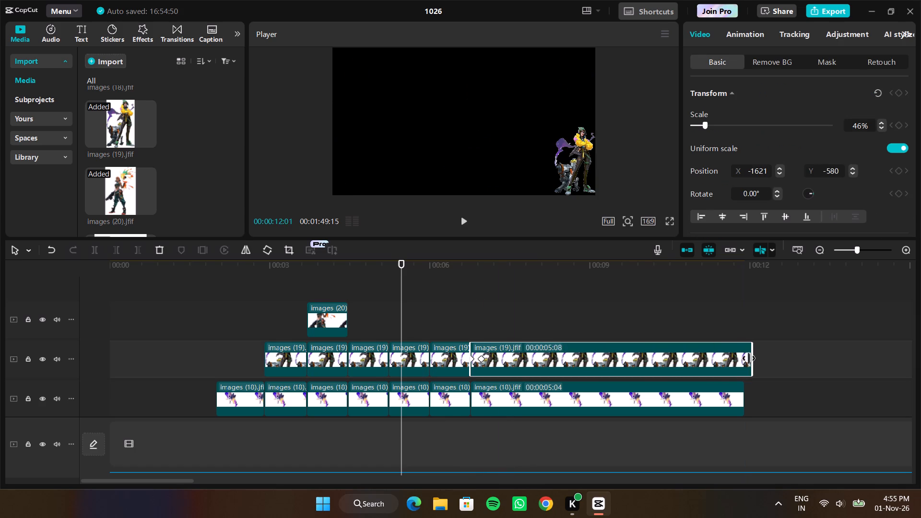
pyautogui.moveTo(749, 358); pyautogui.dragTo(745, 358)
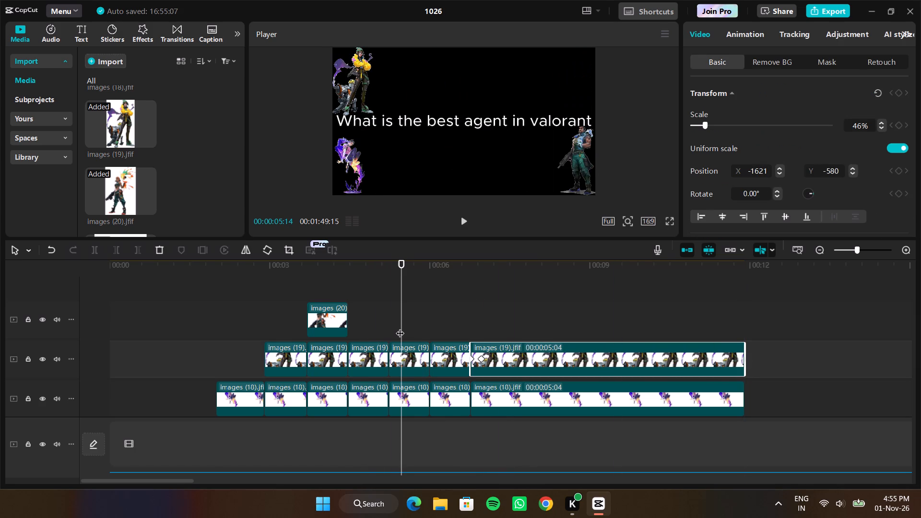
# Play the video from the beginning to check the agent animations through the last images (18) and images (19) clips.
pyautogui.moveTo(400, 327); pyautogui.dragTo(0, 331)
pyautogui.click(179, 337)
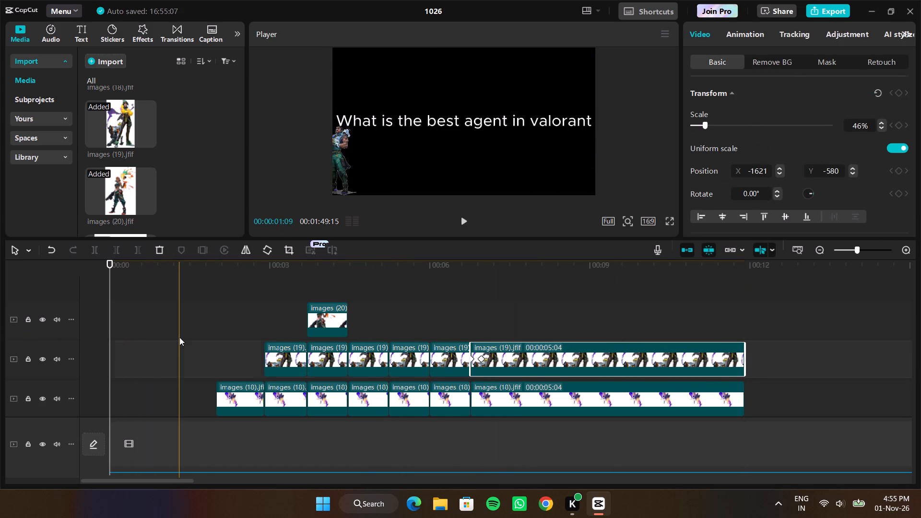
pyautogui.moveTo(179, 337); pyautogui.dragTo(35, 338)
pyautogui.press('space')
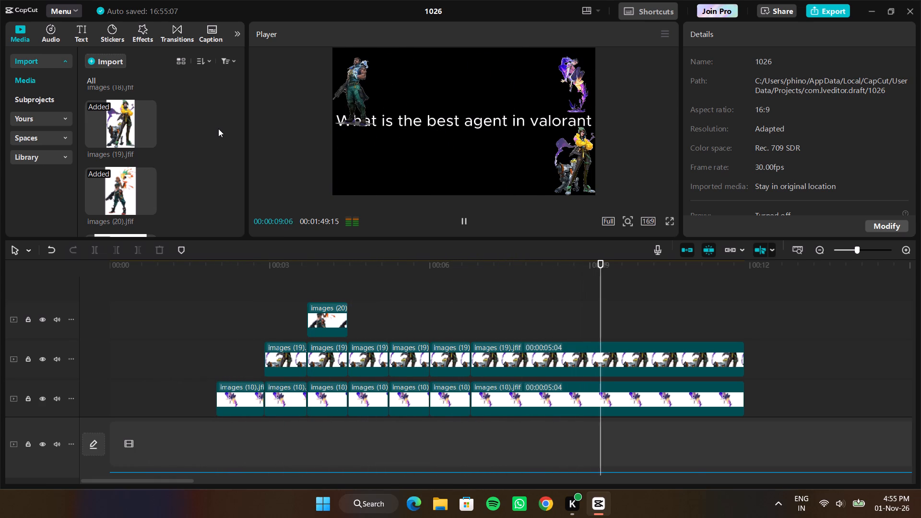
pyautogui.press('space')
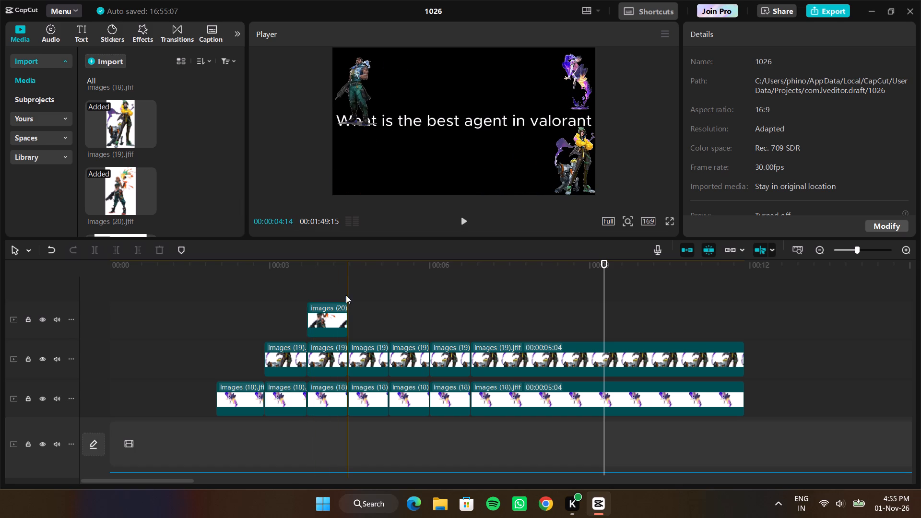
# Duplicate the images (20) clip directly after the original, at 00:00:04:14.
pyautogui.click(346, 281)
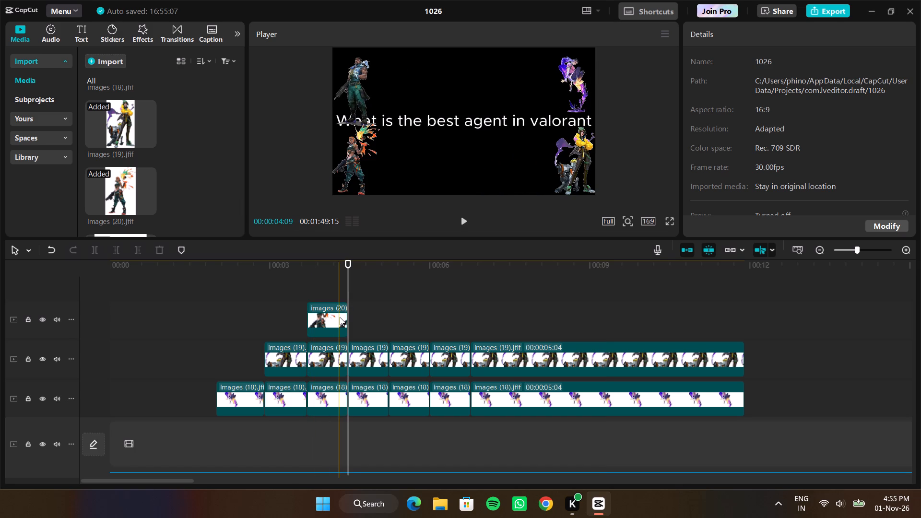
pyautogui.rightClick(340, 317)
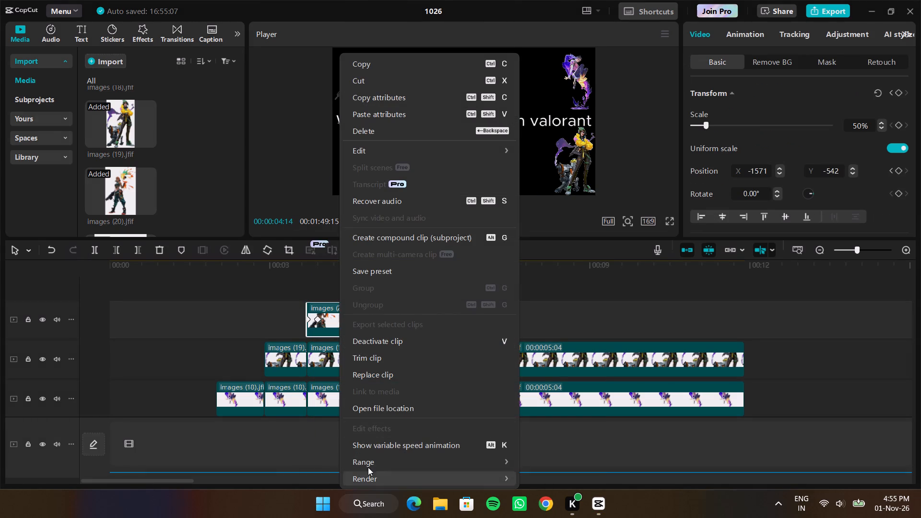
pyautogui.click(404, 64)
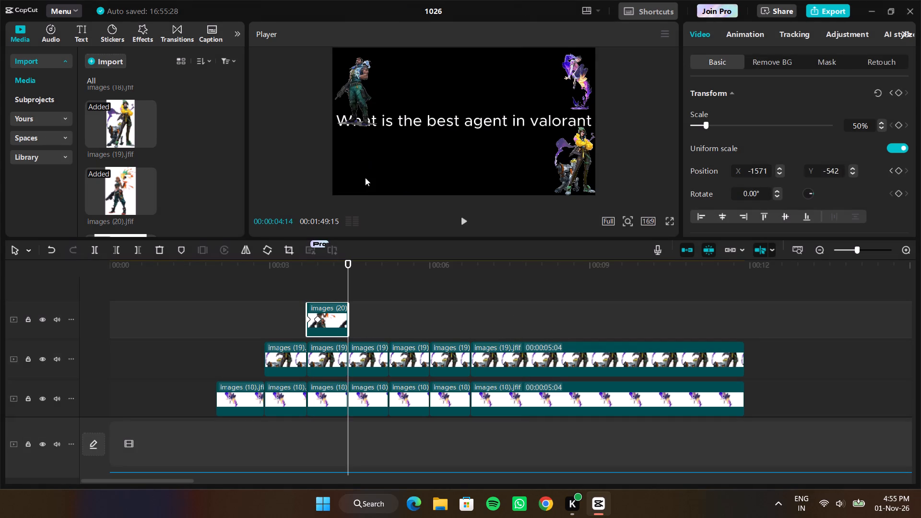
pyautogui.hotkey('ctrl', 'v')
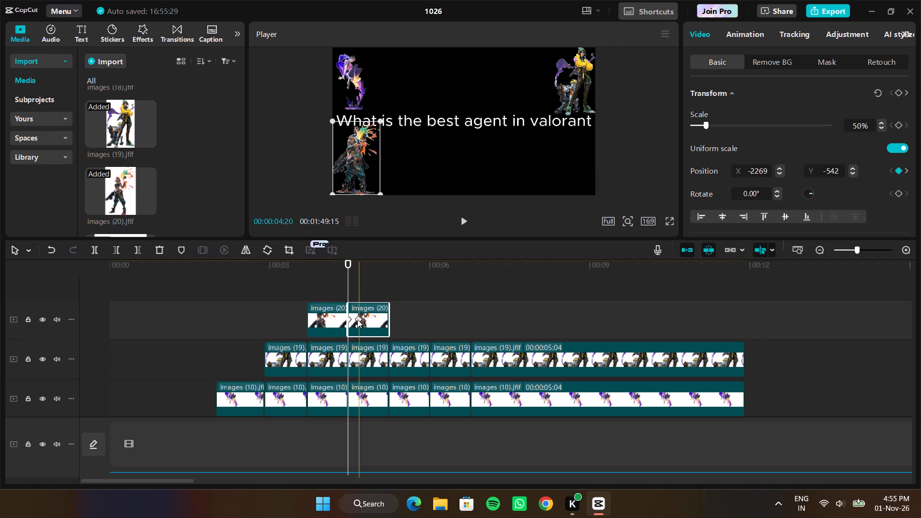
# Delete both inherited position keyframes from the second images (20) clip.
pyautogui.rightClick(357, 320)
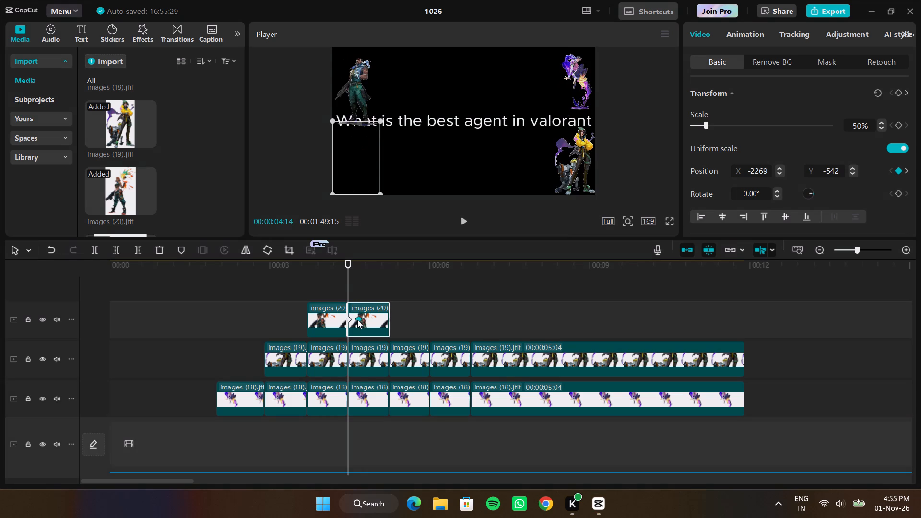
pyautogui.click(385, 384)
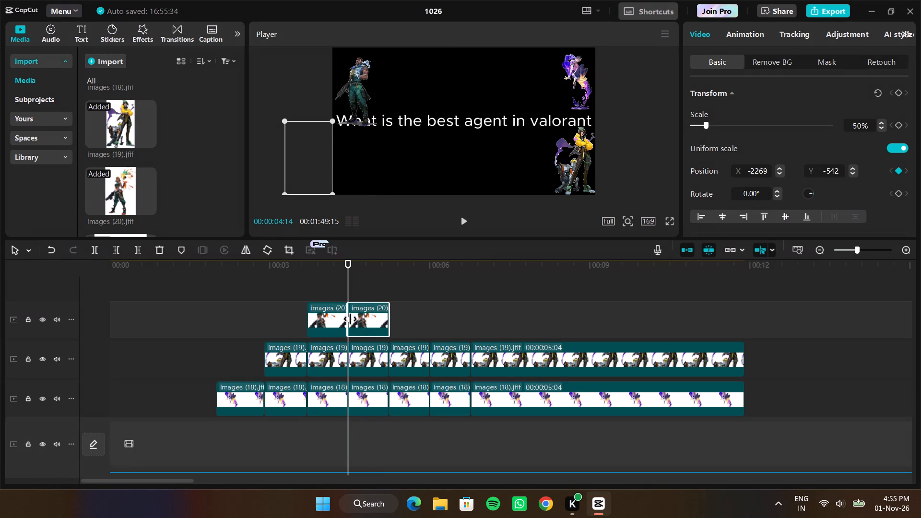
pyautogui.rightClick(350, 319)
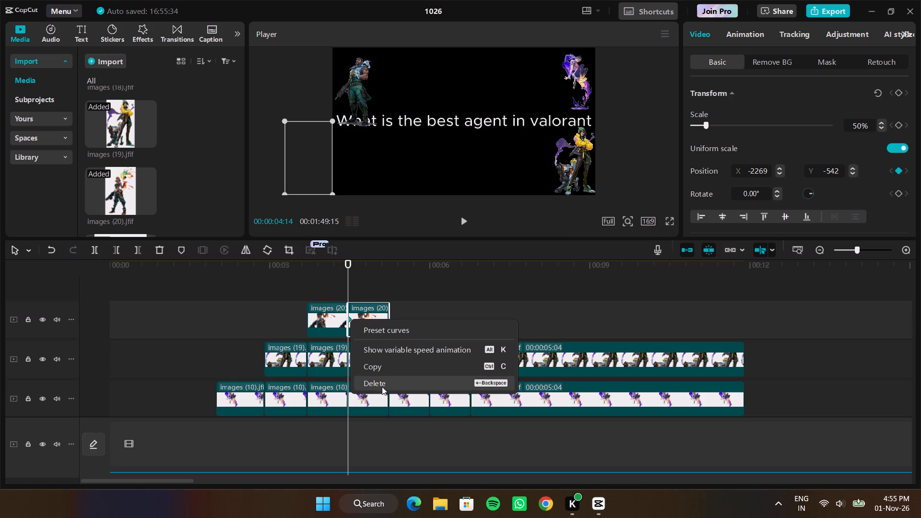
pyautogui.click(382, 385)
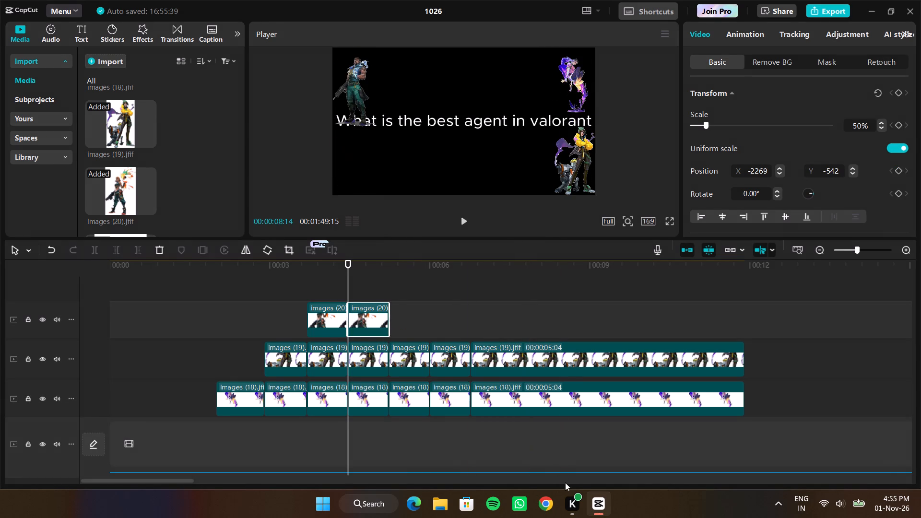
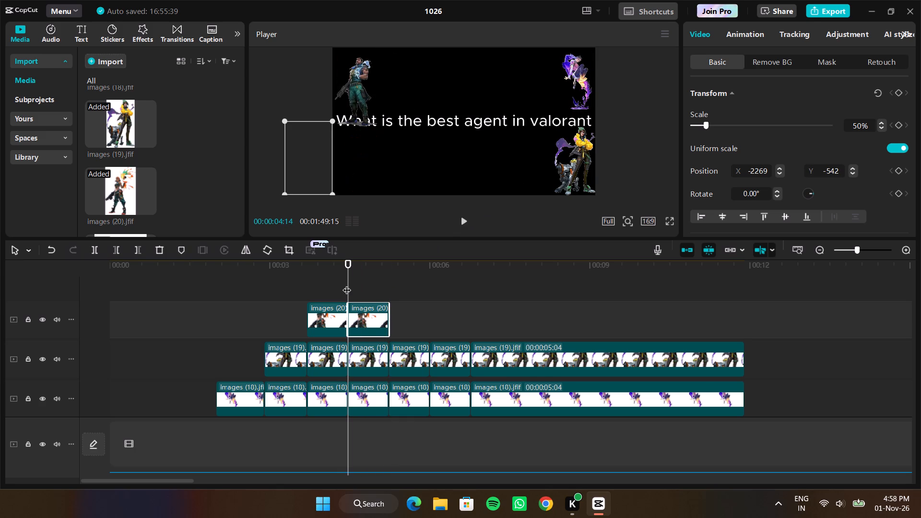
# Keyframe the second images (20) clip's position from X -1571, Y -542 at 00:00:04:14 to X 1571, Y -542 at 00:00:04:19.
pyautogui.moveTo(307, 147); pyautogui.dragTo(360, 149)
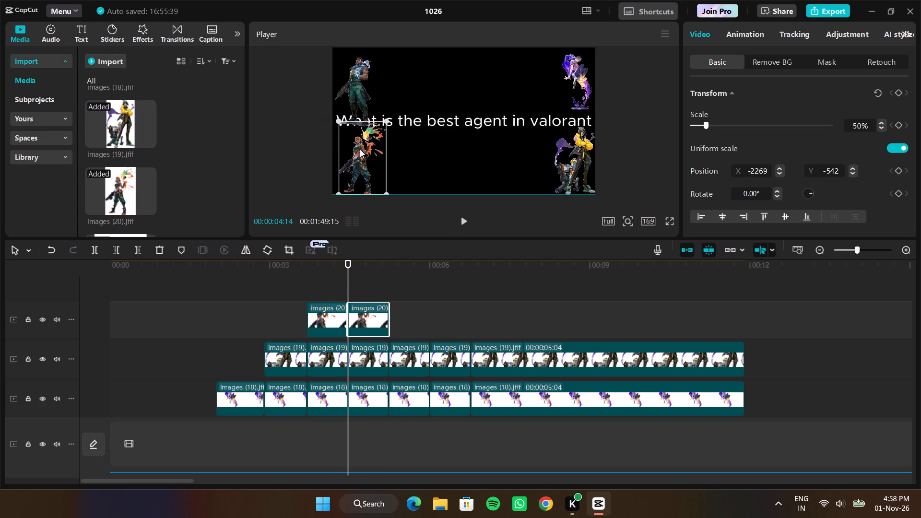
pyautogui.moveTo(360, 149); pyautogui.dragTo(354, 149)
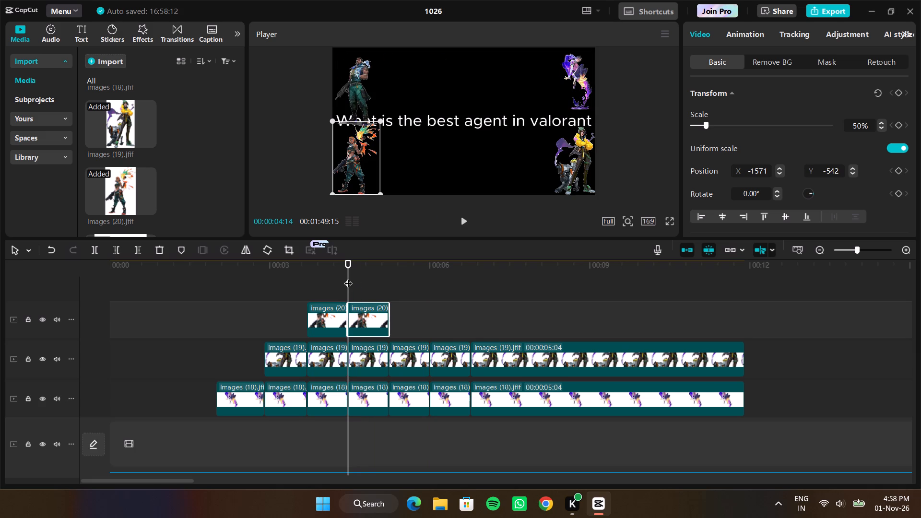
pyautogui.click(898, 174)
pyautogui.click(370, 359)
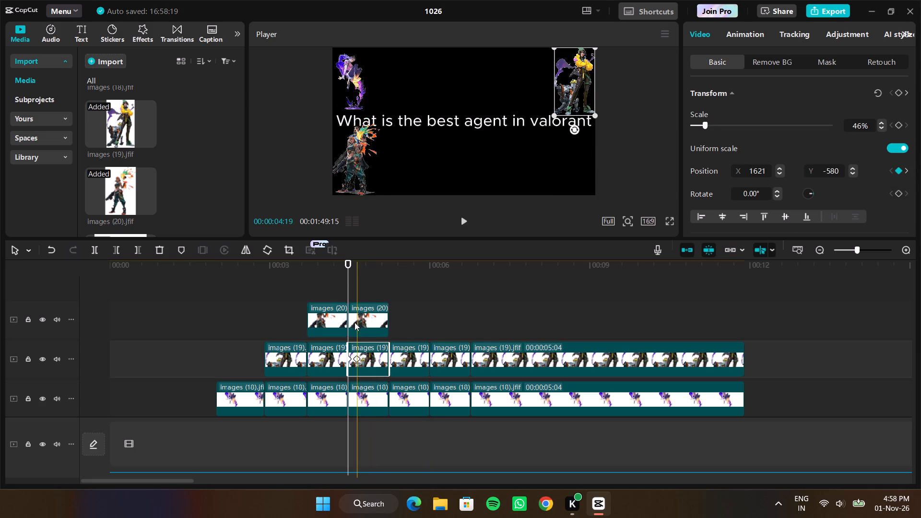
pyautogui.click(354, 289)
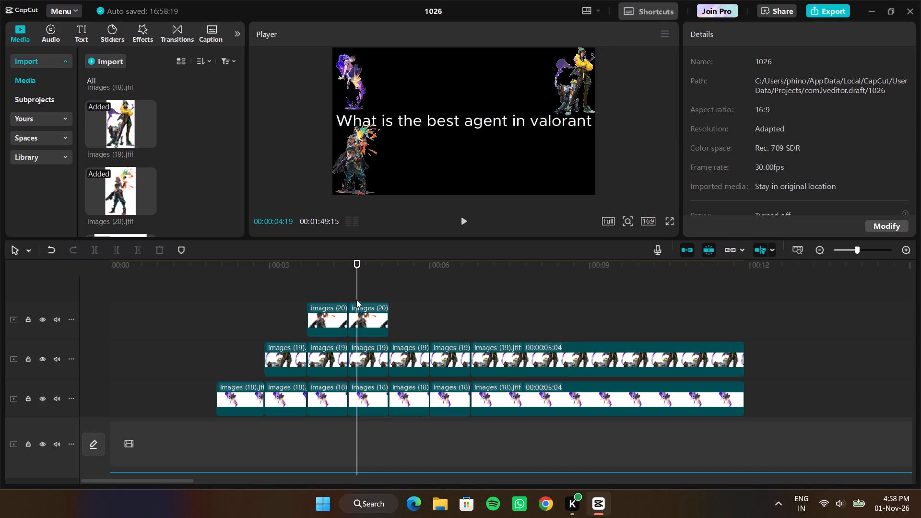
pyautogui.click(368, 311)
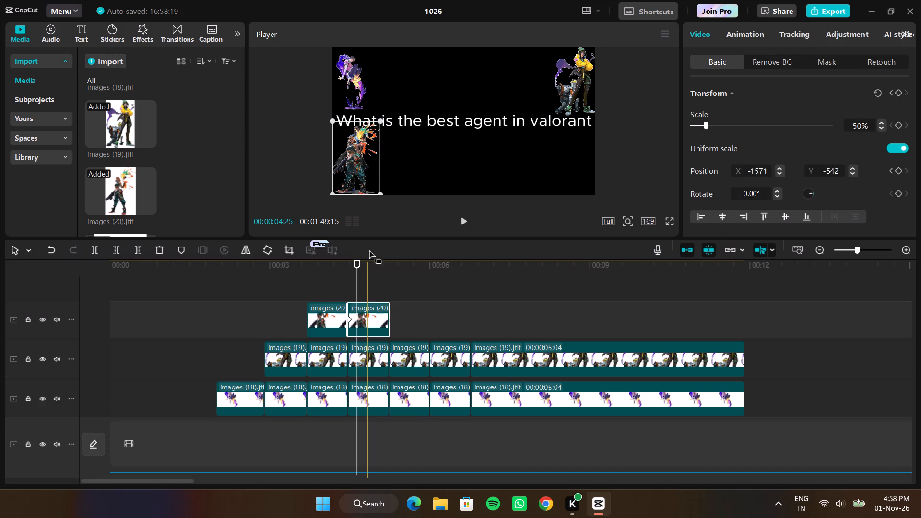
pyautogui.moveTo(356, 140); pyautogui.dragTo(543, 139)
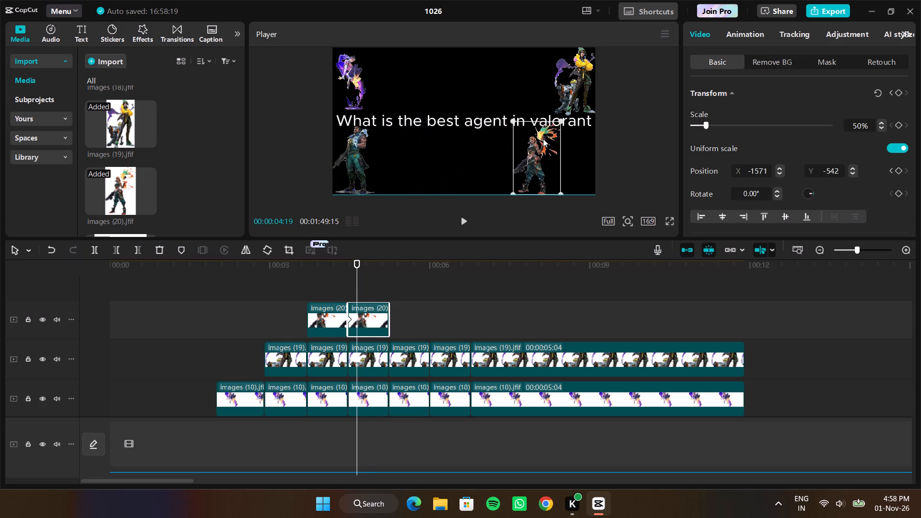
pyautogui.moveTo(543, 139); pyautogui.dragTo(574, 136)
pyautogui.moveTo(574, 136); pyautogui.dragTo(573, 142)
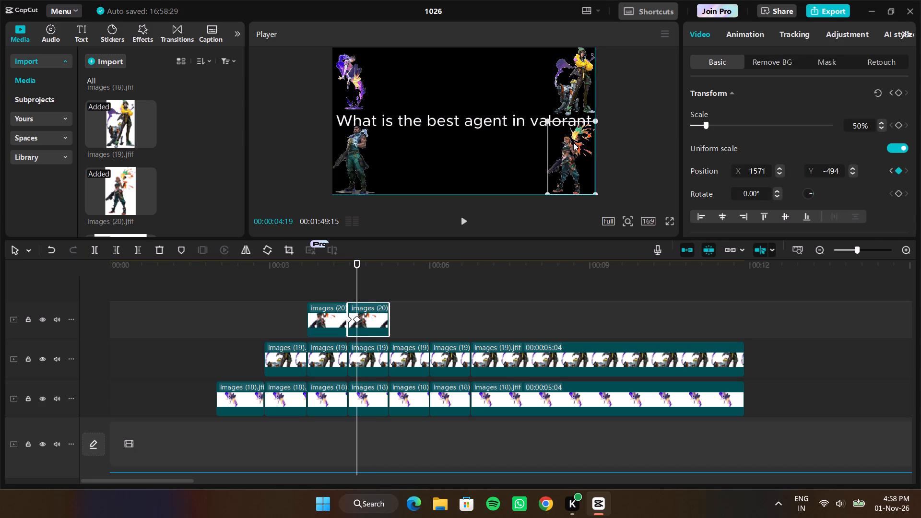
# Paste another copy of the images (20) clip at 00:00:05:07 and delete both of its position keyframes.
pyautogui.moveTo(356, 285); pyautogui.dragTo(399, 286)
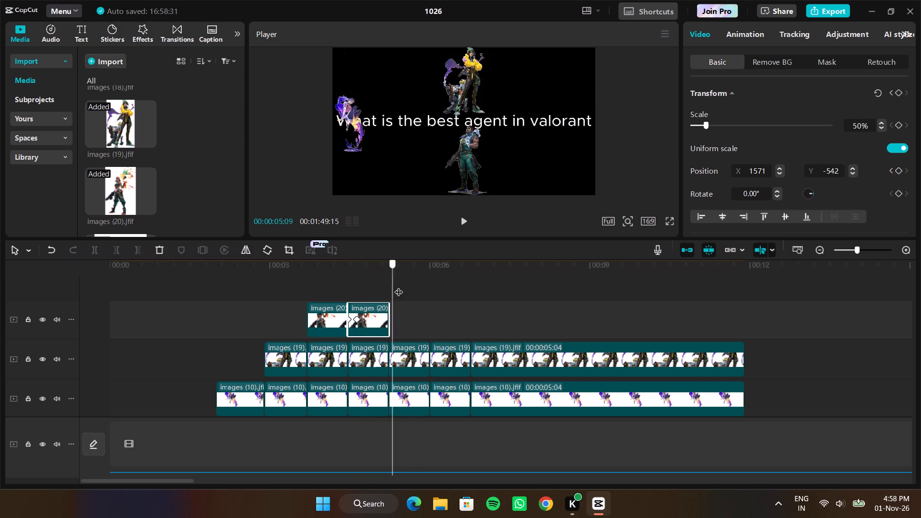
pyautogui.moveTo(399, 286); pyautogui.dragTo(391, 285)
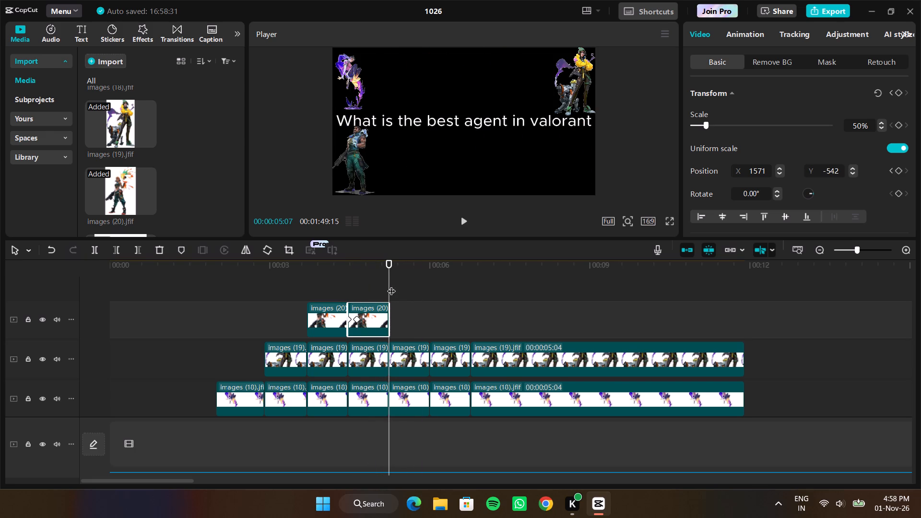
pyautogui.hotkey('ctrl', 'v')
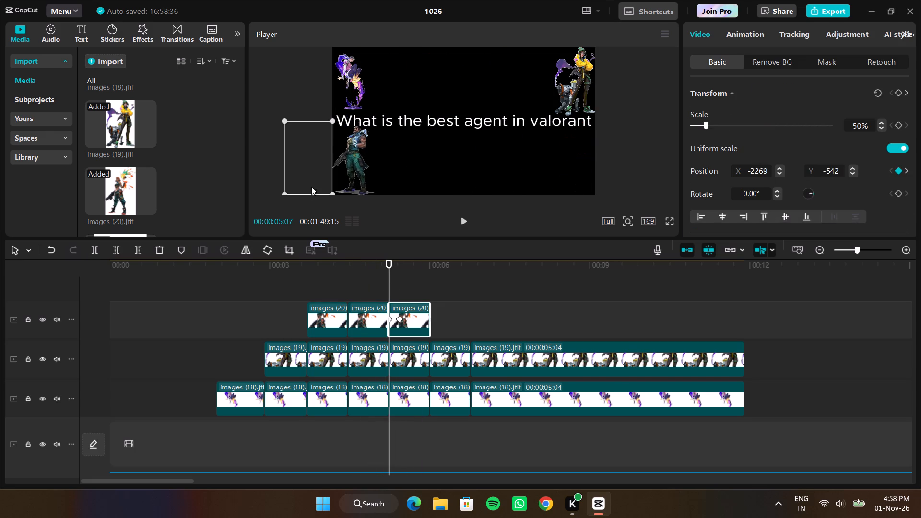
pyautogui.rightClick(399, 318)
pyautogui.click(435, 385)
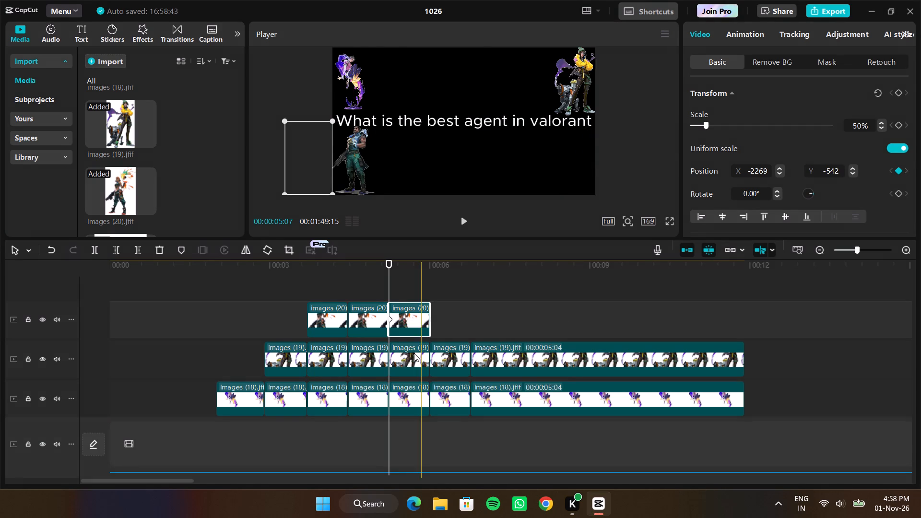
pyautogui.rightClick(391, 319)
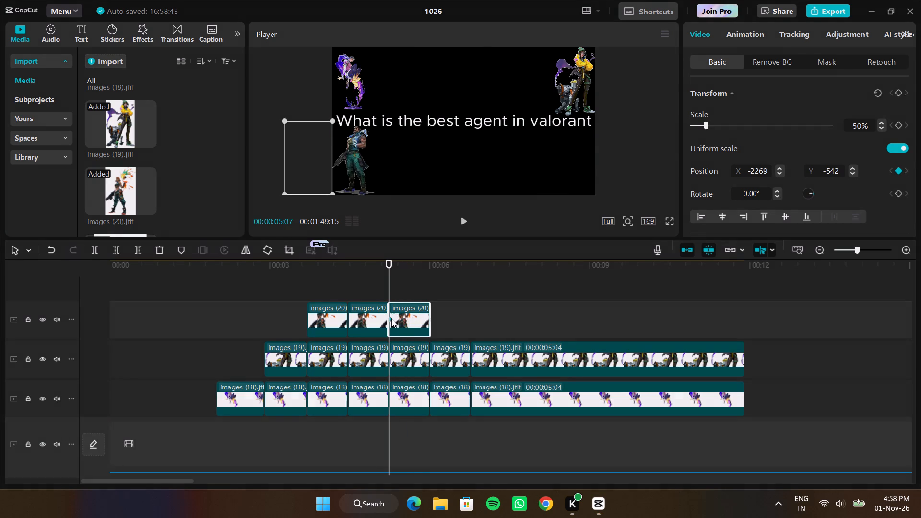
pyautogui.click(420, 382)
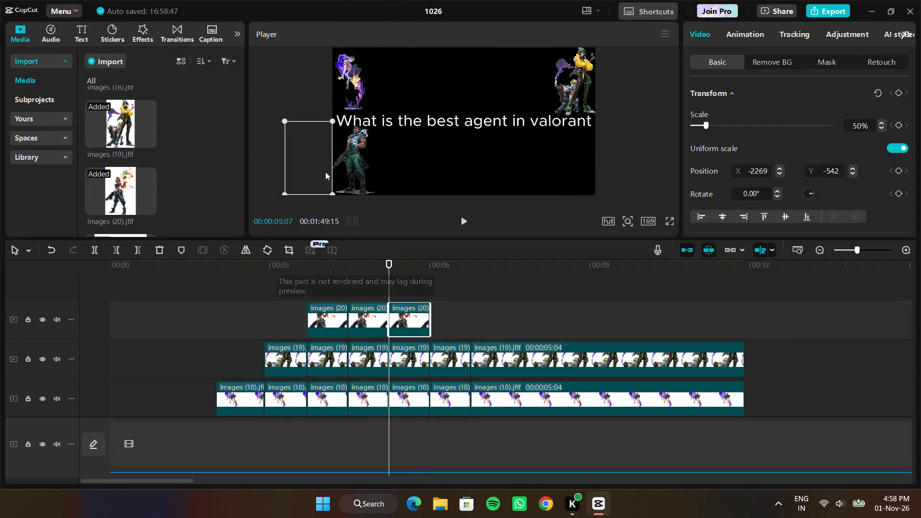
# Keyframe the third images (20) clip's position from X 1571, Y -542 at 00:00:05:07 to X 1571, Y 542 at 00:00:05:13.
pyautogui.moveTo(308, 155); pyautogui.dragTo(466, 165)
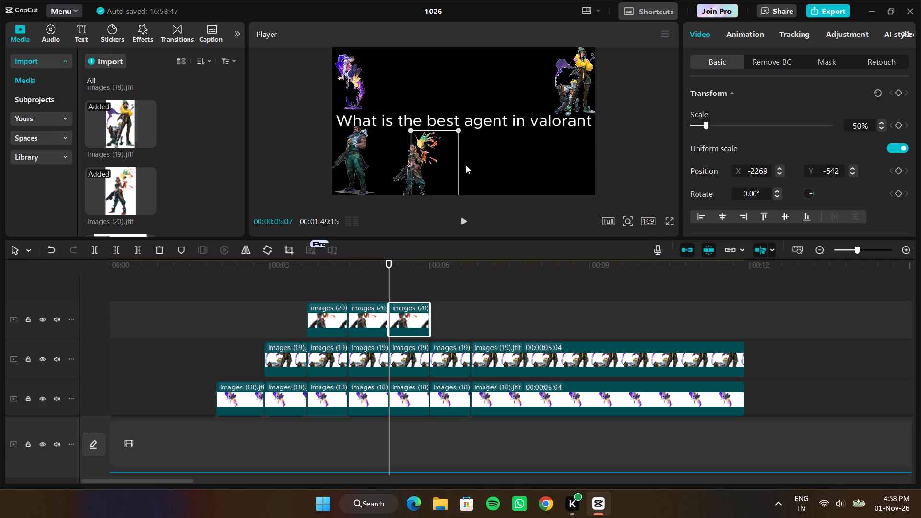
pyautogui.moveTo(466, 165); pyautogui.dragTo(574, 156)
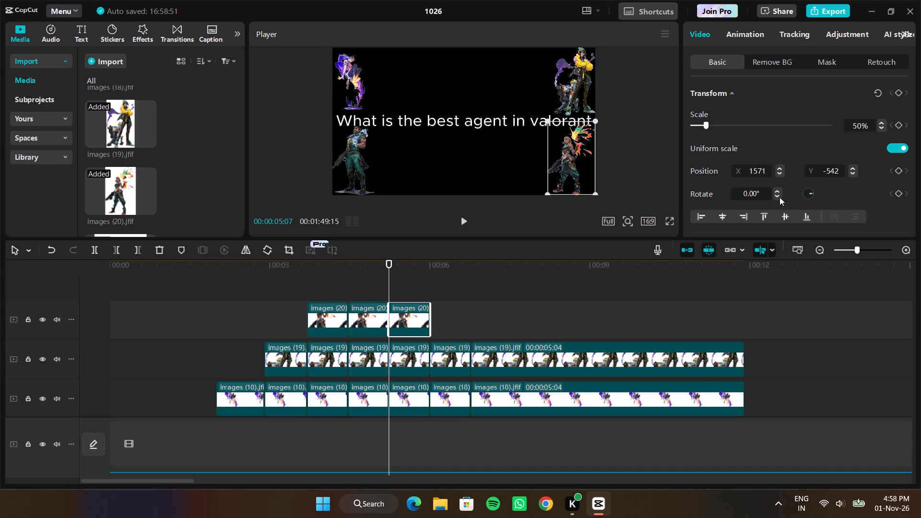
pyautogui.click(899, 172)
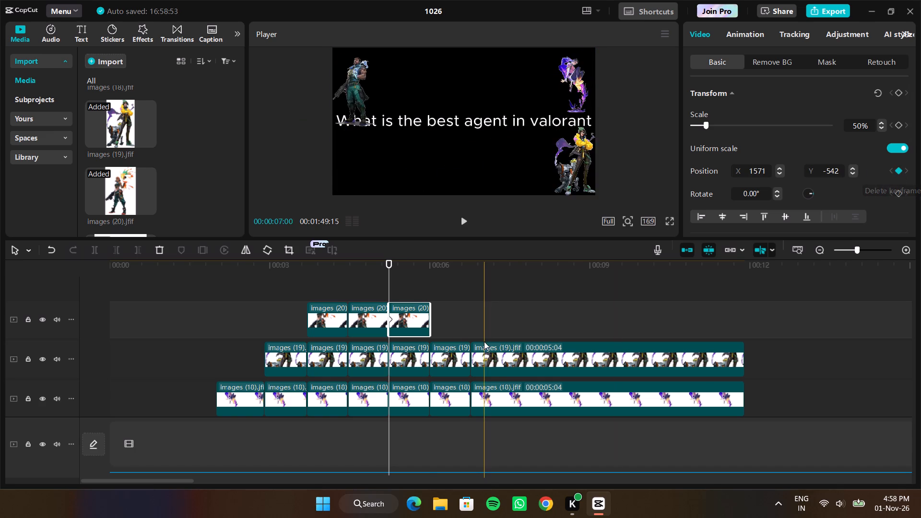
pyautogui.click(416, 350)
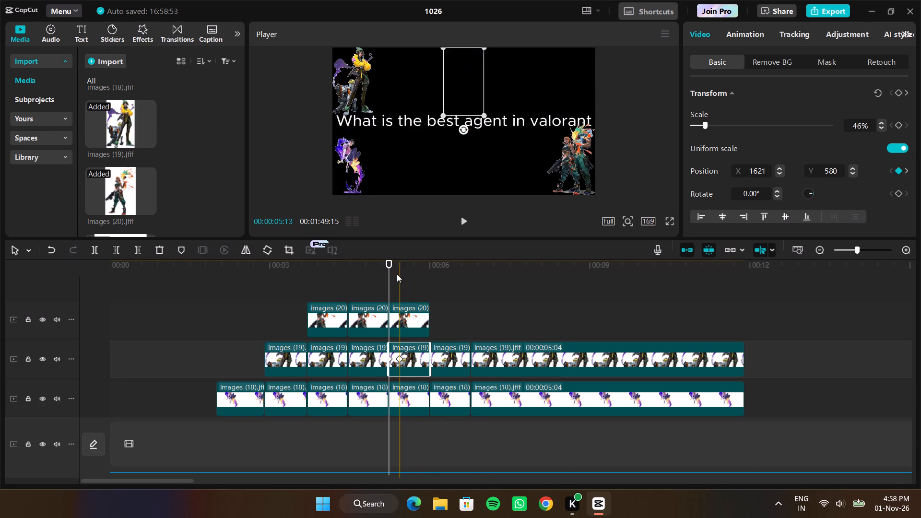
pyautogui.click(397, 274)
pyautogui.click(413, 324)
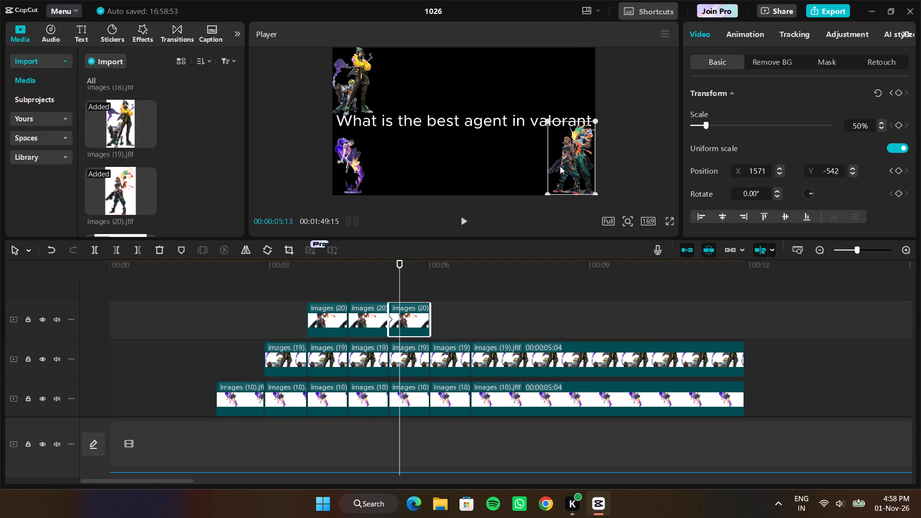
pyautogui.moveTo(561, 166); pyautogui.dragTo(562, 93)
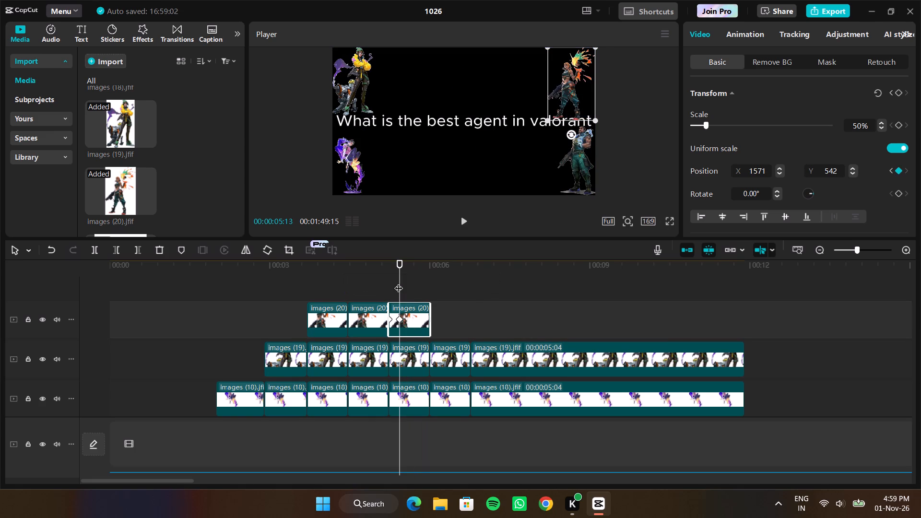
# Paste a fourth copy of the images (20) clip at 00:00:06:00 and delete both of its position keyframes.
pyautogui.moveTo(399, 282); pyautogui.dragTo(430, 286)
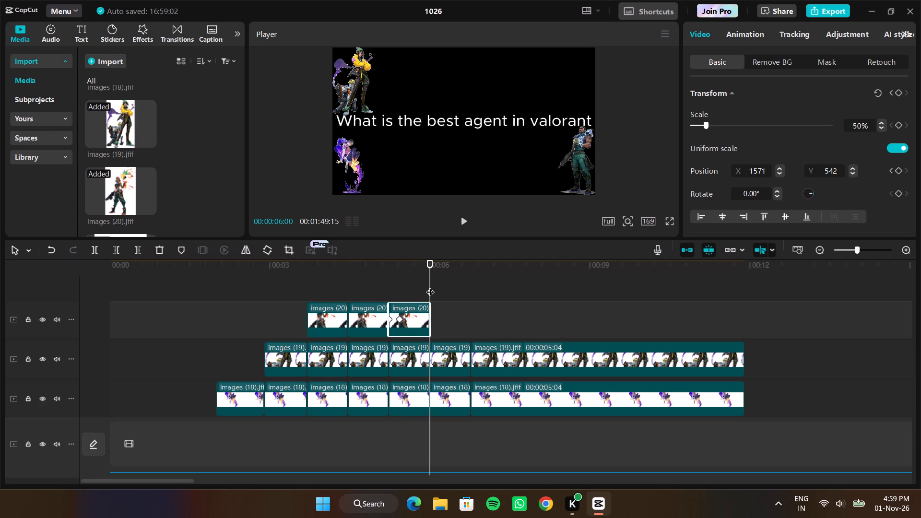
pyautogui.hotkey('ctrl', 'v')
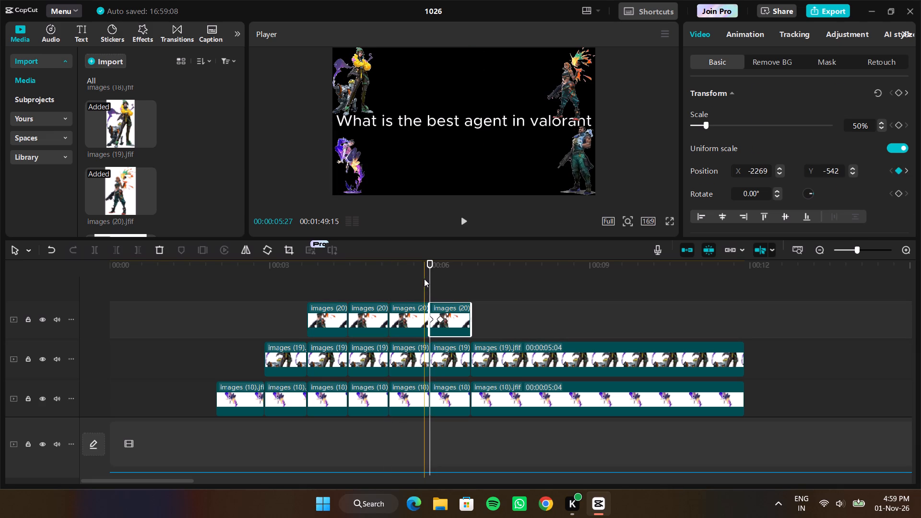
pyautogui.rightClick(443, 317)
pyautogui.click(467, 375)
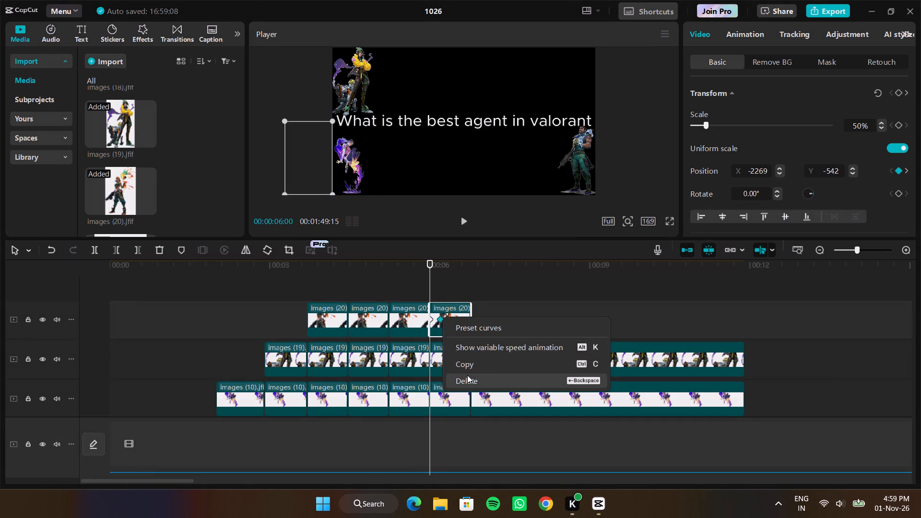
pyautogui.rightClick(432, 318)
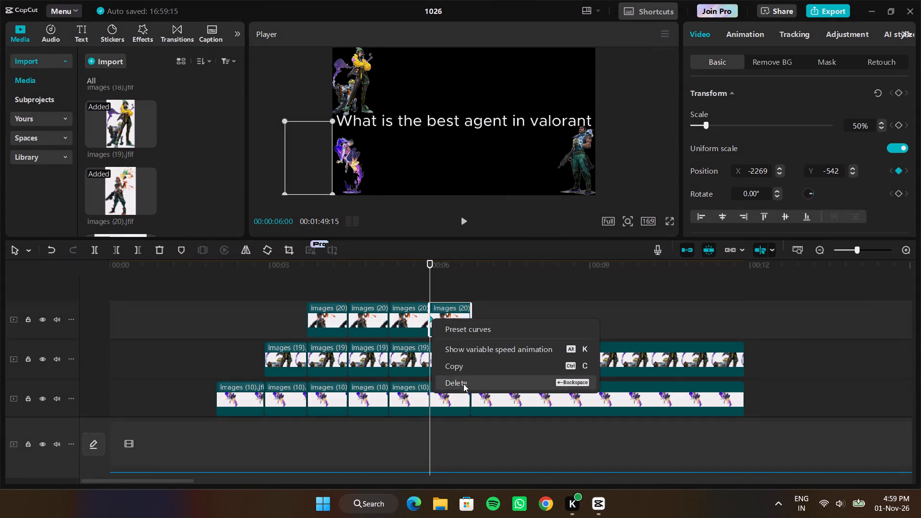
pyautogui.click(463, 384)
# Keyframe the fourth images (20) clip's position from X 1571, Y 542 at 00:00:06:00 to X -1571, Y 542 at 00:00:06:05.
pyautogui.moveTo(308, 154); pyautogui.dragTo(573, 82)
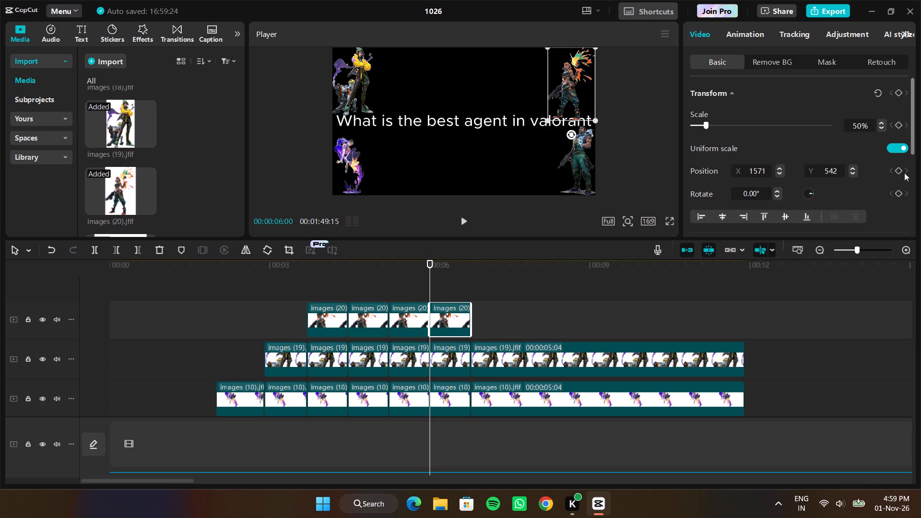
pyautogui.click(899, 171)
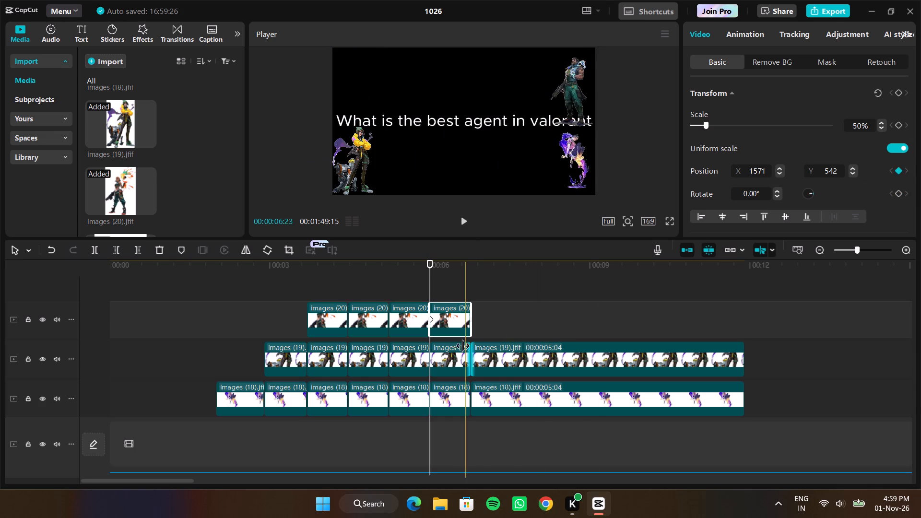
pyautogui.click(453, 349)
pyautogui.click(438, 288)
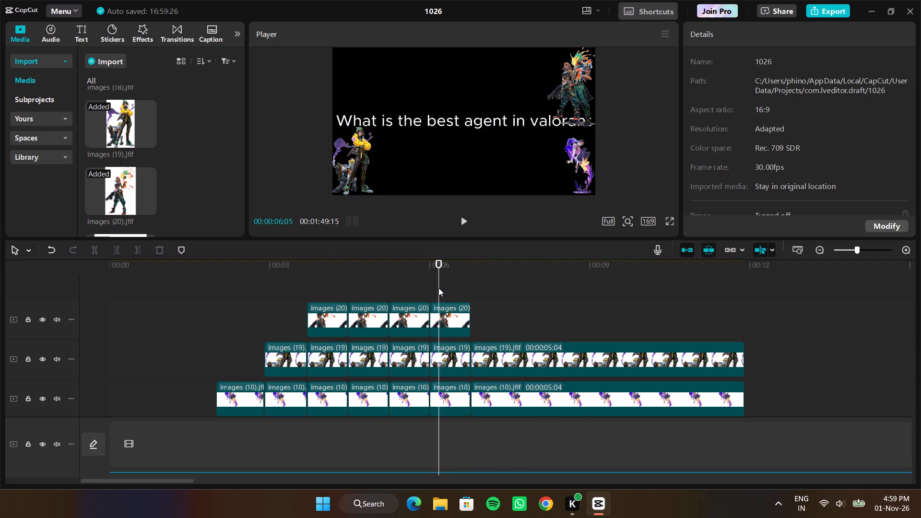
pyautogui.click(465, 317)
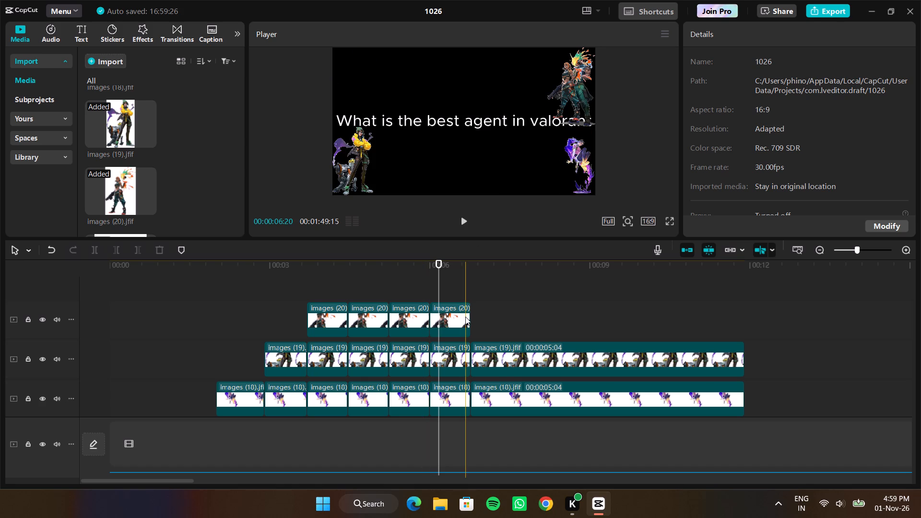
pyautogui.moveTo(562, 100); pyautogui.dragTo(339, 104)
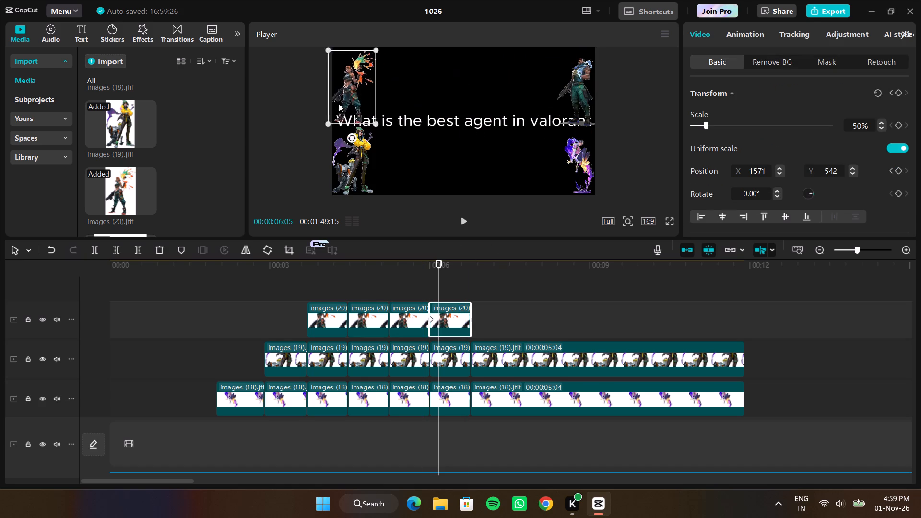
pyautogui.moveTo(339, 104); pyautogui.dragTo(348, 102)
# Paste a fifth images (20) clip at 00:00:06:23 and extend its end to match the clips on the tracks below.
pyautogui.moveTo(440, 287); pyautogui.dragTo(472, 291)
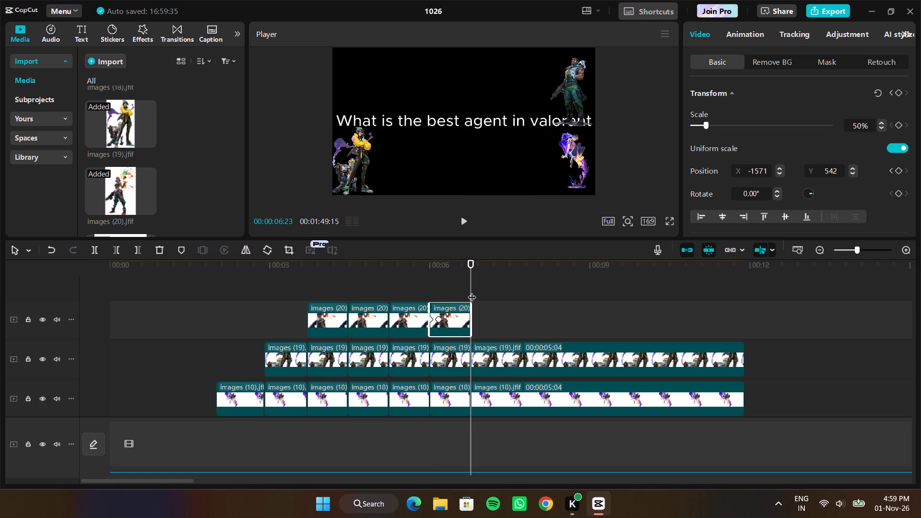
pyautogui.hotkey('ctrl', 'v')
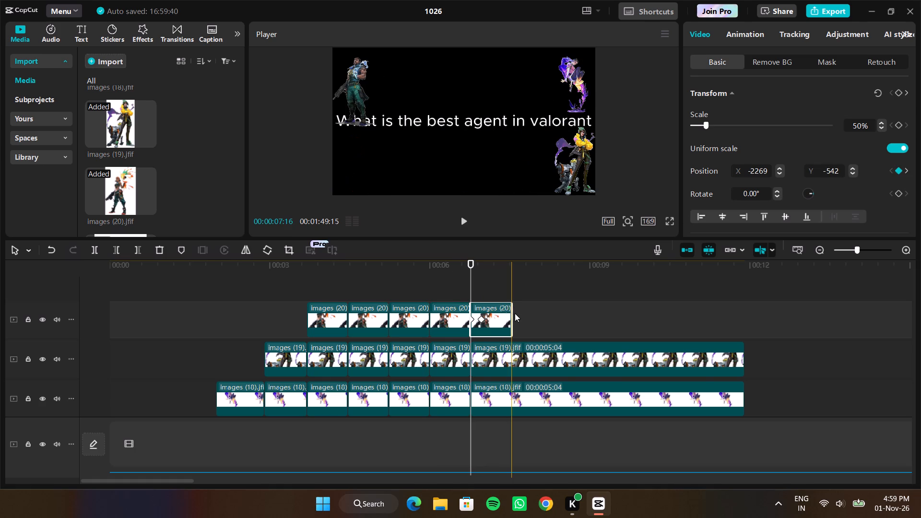
pyautogui.moveTo(512, 312); pyautogui.dragTo(744, 309)
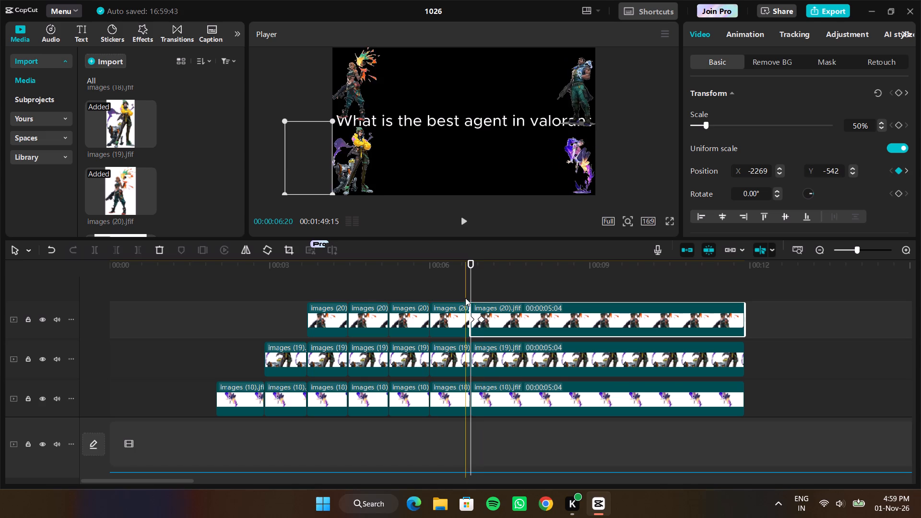
# Play back the sequence into the extended final clips to check how the agent images move between corners.
pyautogui.click(455, 289)
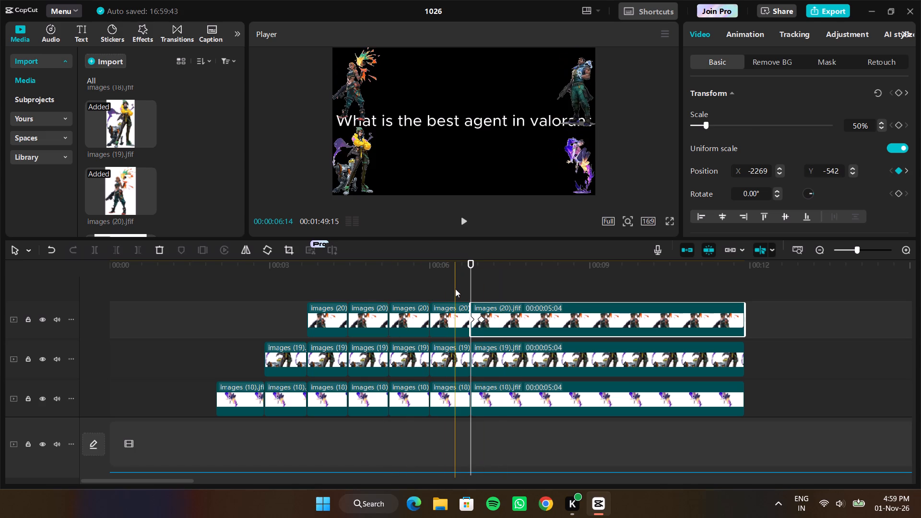
pyautogui.moveTo(455, 289); pyautogui.dragTo(64, 282)
pyautogui.press('space')
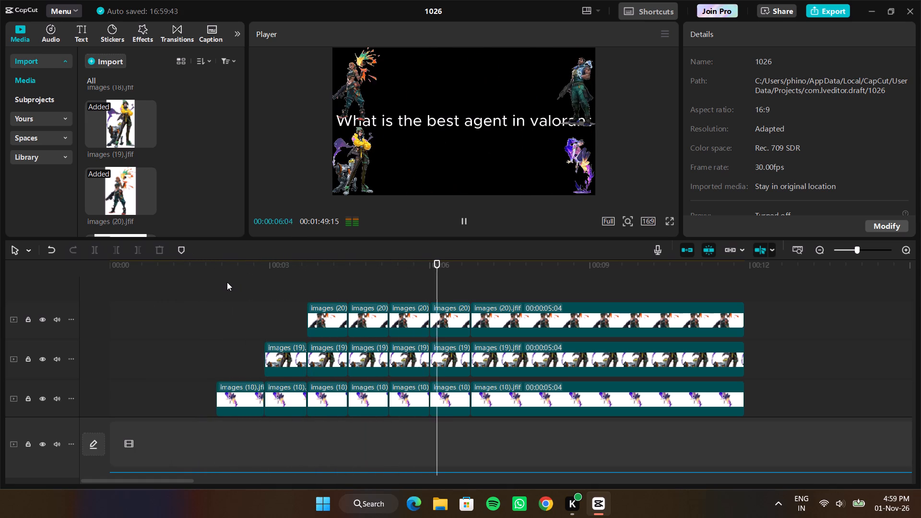
pyautogui.press('space')
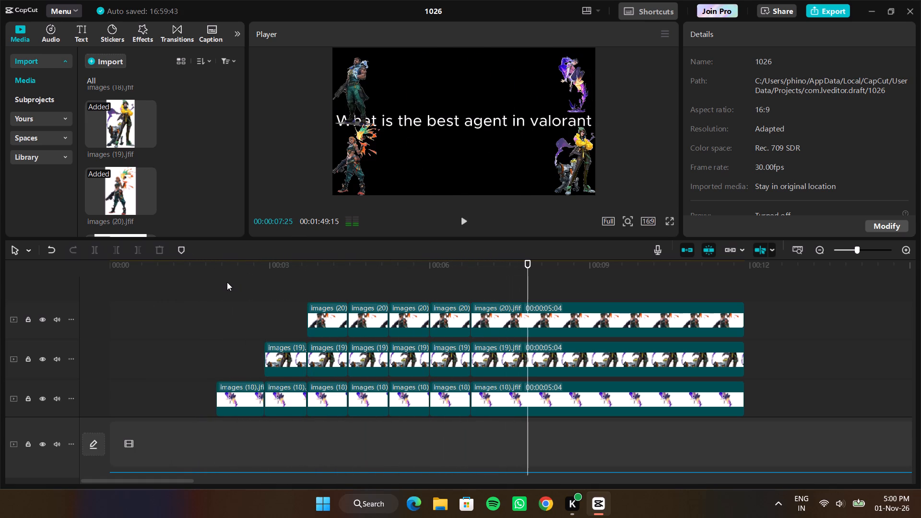
# Delete both position keyframes from the fifth images (20) clip.
pyautogui.click(483, 319)
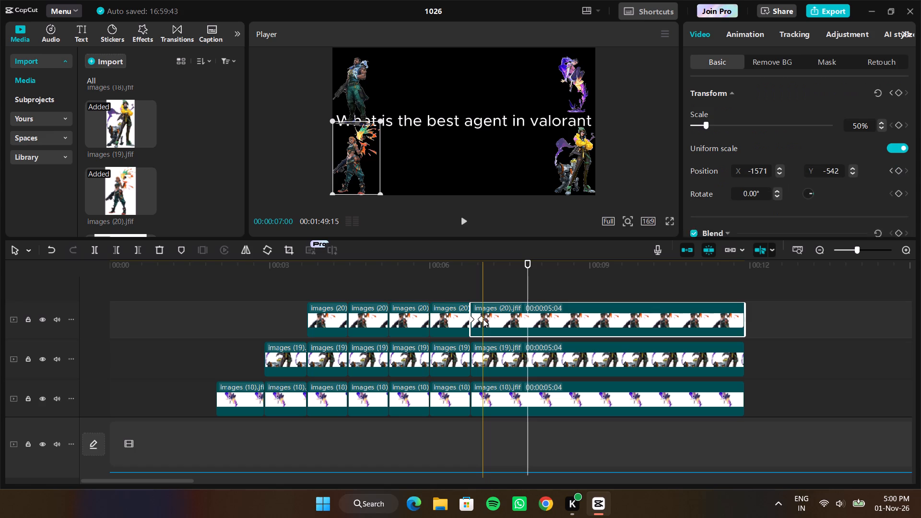
pyautogui.rightClick(481, 318)
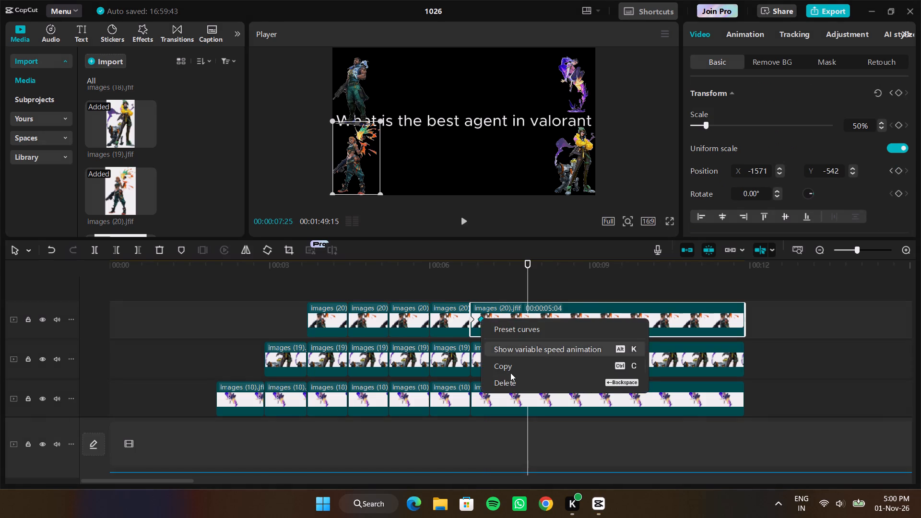
pyautogui.click(513, 383)
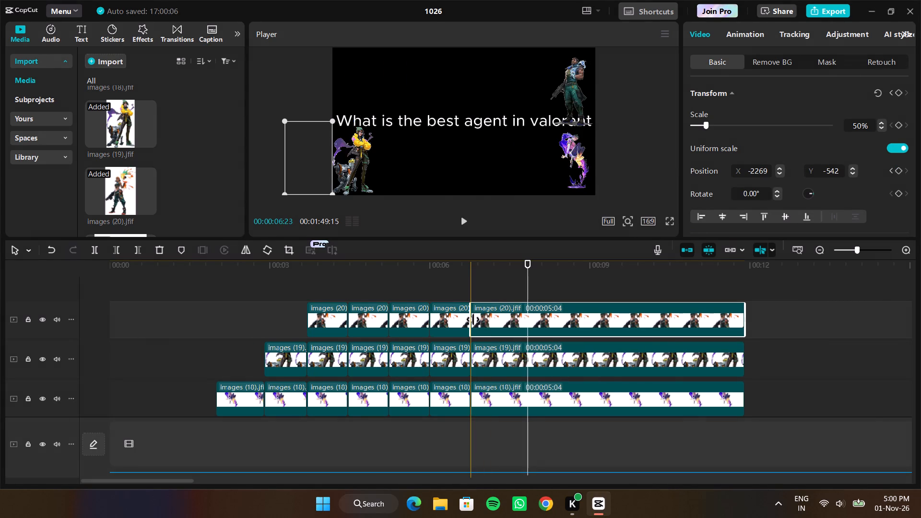
pyautogui.rightClick(473, 319)
pyautogui.click(496, 383)
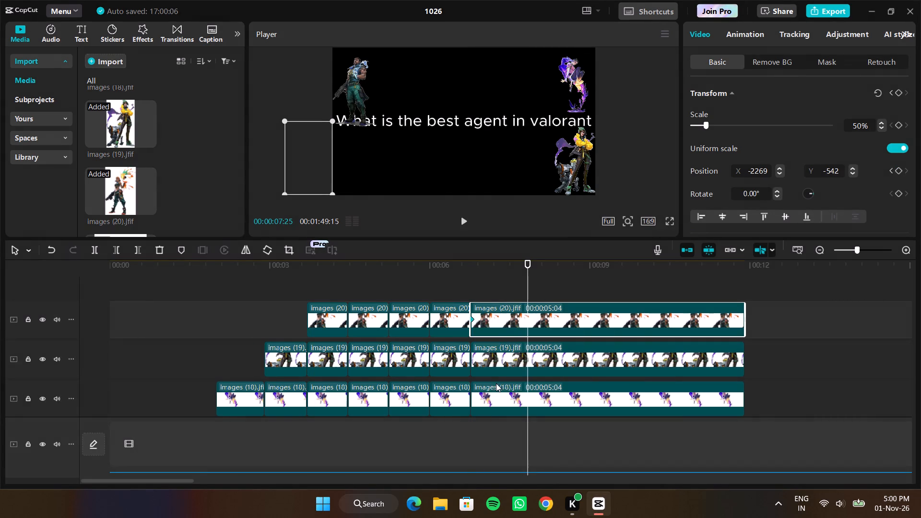
# Keyframe the fifth images (20) clip's position from X -1571, Y 542 at 00:00:06:23 to the frame's lower-left corner at 00:00:06:29.
pyautogui.moveTo(531, 278); pyautogui.dragTo(466, 279)
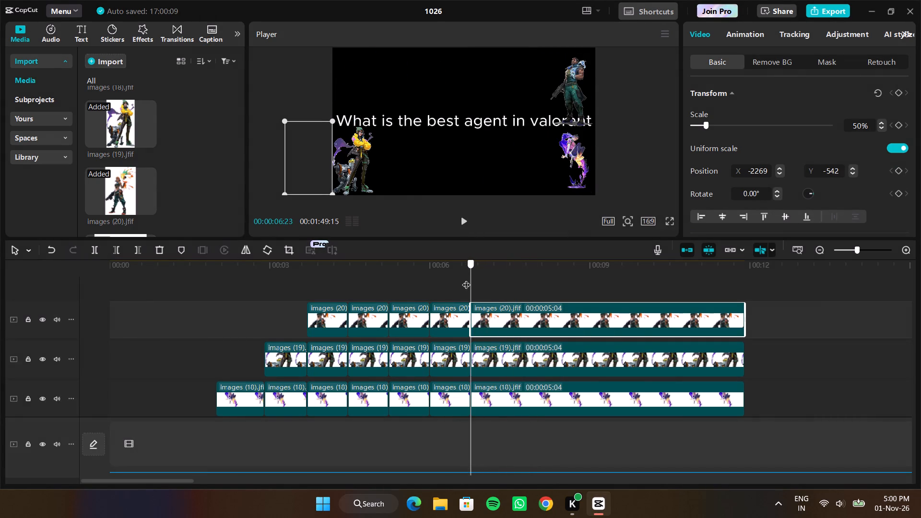
pyautogui.moveTo(466, 279); pyautogui.dragTo(468, 280)
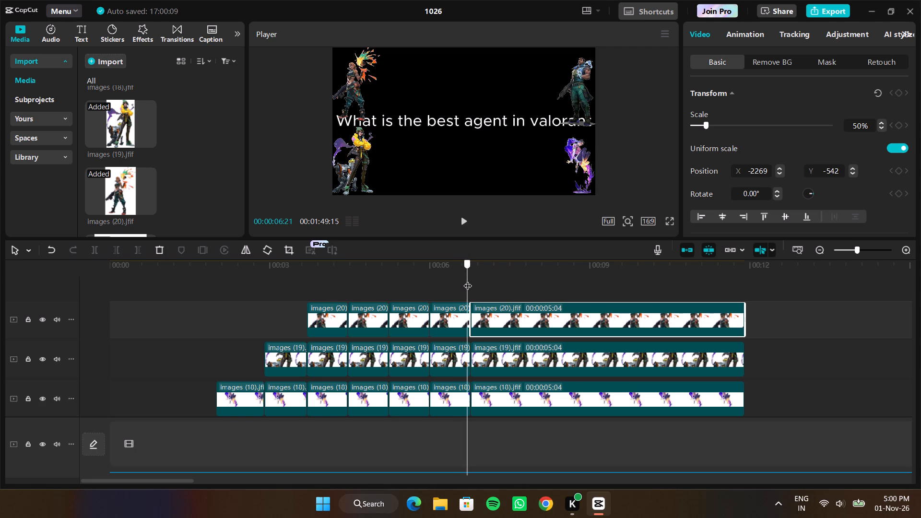
pyautogui.moveTo(468, 280); pyautogui.dragTo(469, 280)
pyautogui.moveTo(302, 175); pyautogui.dragTo(340, 103)
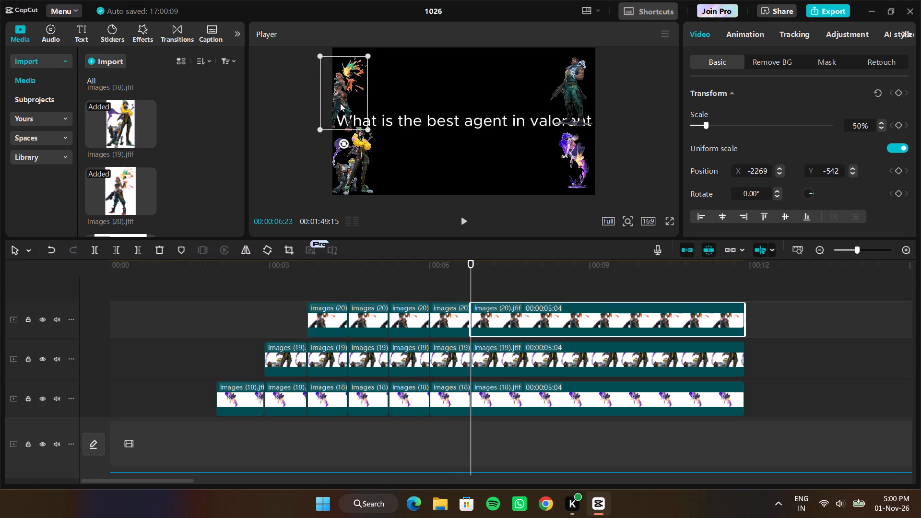
pyautogui.moveTo(340, 103); pyautogui.dragTo(348, 101)
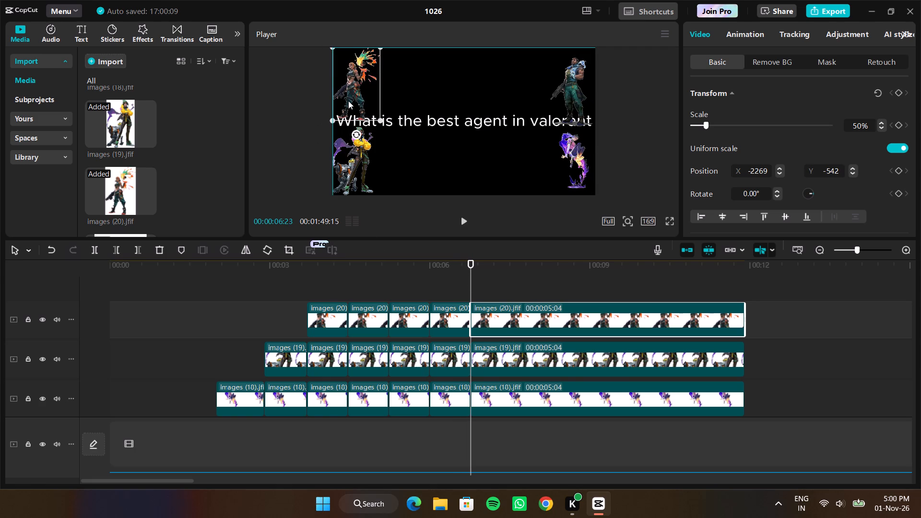
pyautogui.click(898, 175)
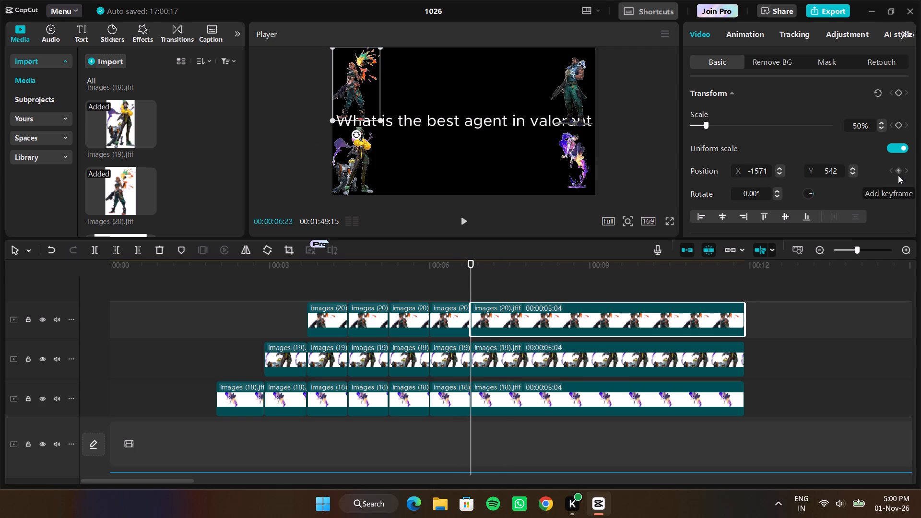
pyautogui.click(494, 361)
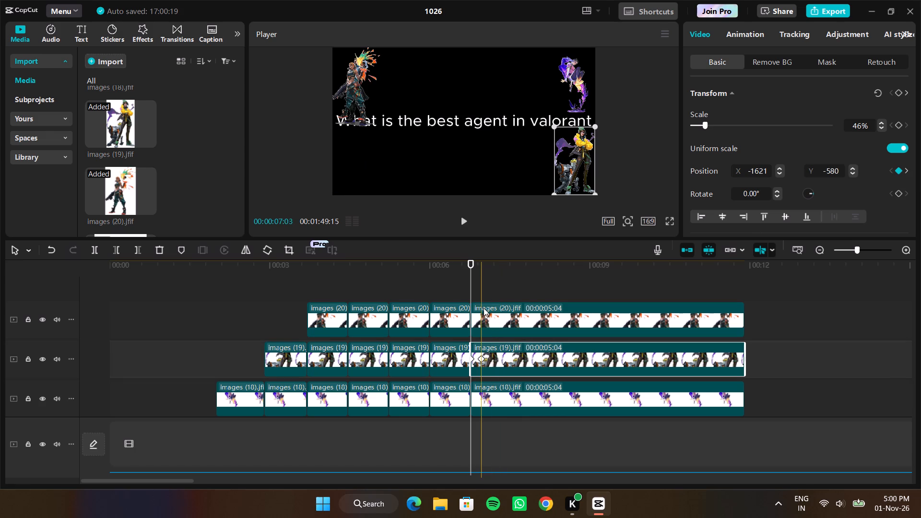
pyautogui.click(480, 284)
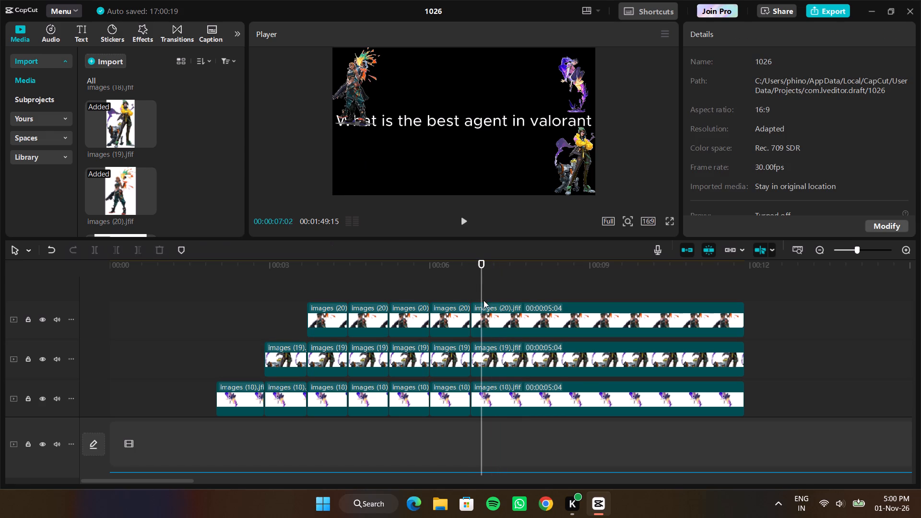
pyautogui.click(494, 306)
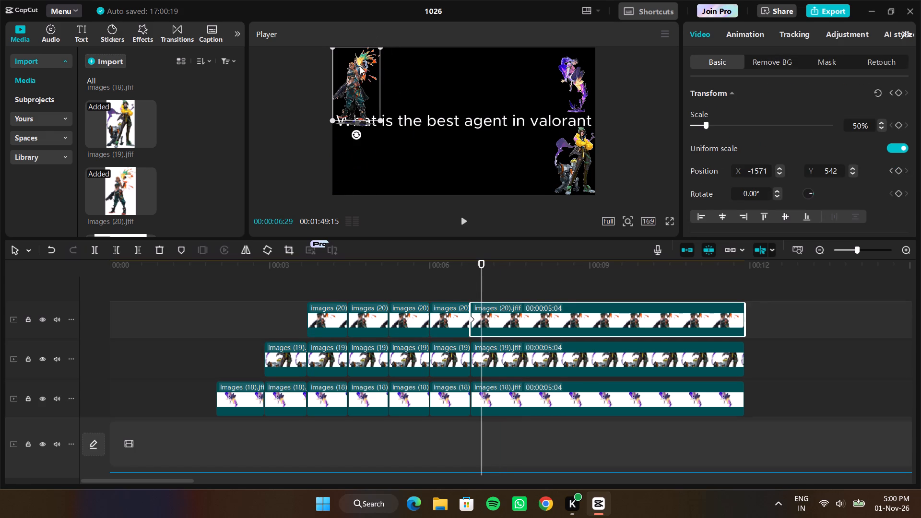
pyautogui.moveTo(360, 66); pyautogui.dragTo(361, 140)
# Play back the sequence from its beginning to past the final agent clips to check the corner movements.
pyautogui.click(496, 285)
pyautogui.moveTo(496, 285); pyautogui.dragTo(395, 285)
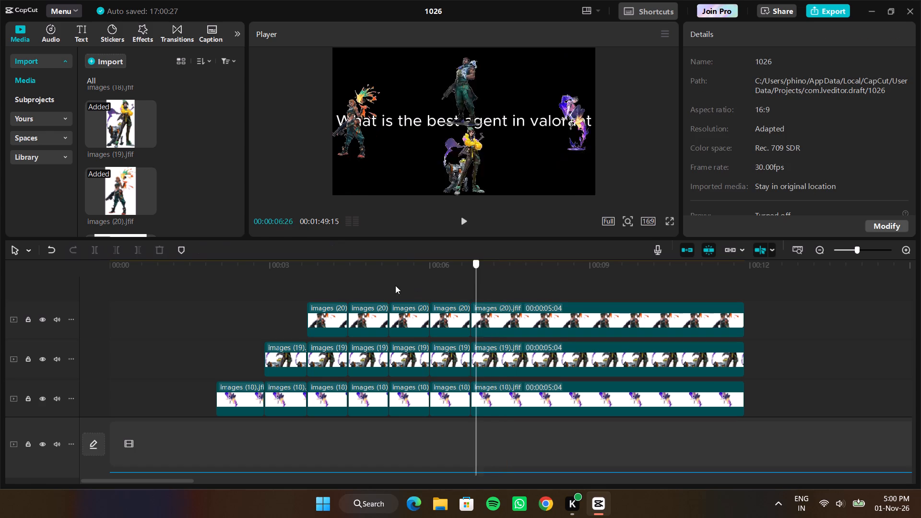
pyautogui.moveTo(395, 285); pyautogui.dragTo(35, 278)
pyautogui.press('space')
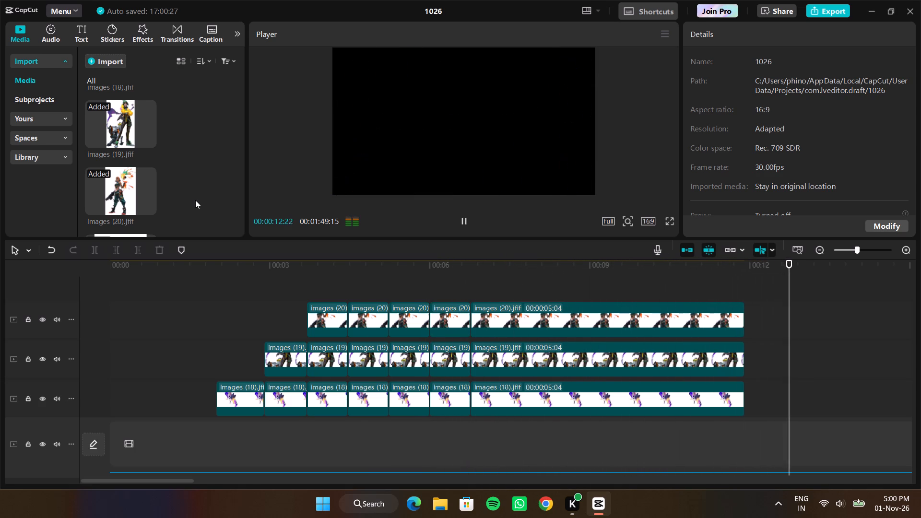
pyautogui.press('space')
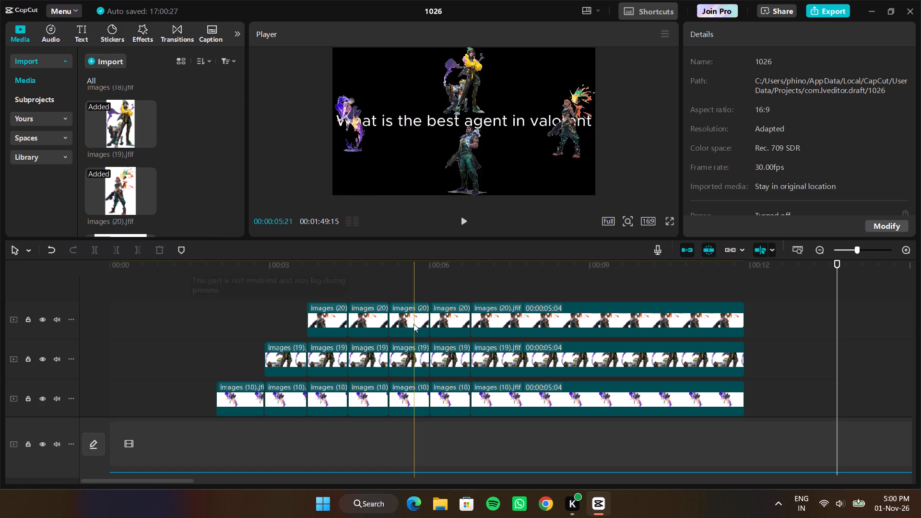
# Review all tracks and play back from just before the first images (21) clip into the final clips against the music.
pyautogui.scroll(-5, 549, 300)
pyautogui.hscroll(1, 549, 300)
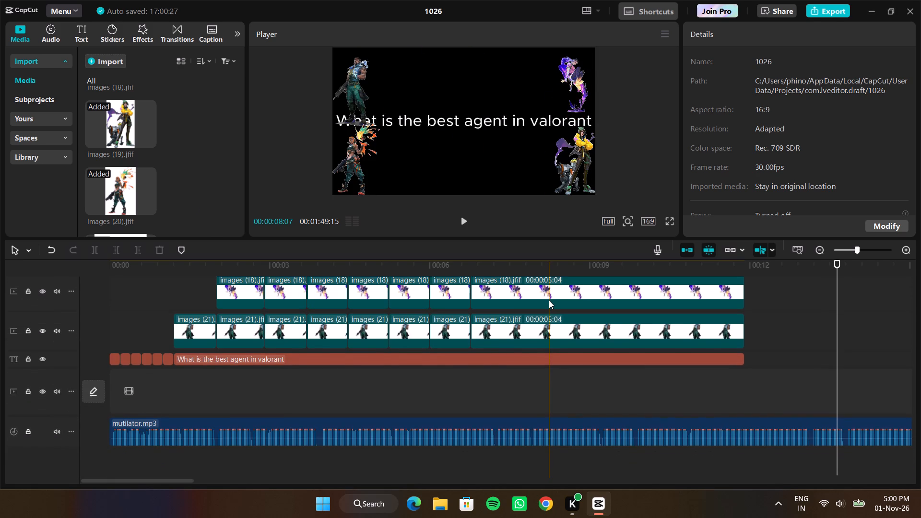
pyautogui.hscroll(1, 549, 300)
pyautogui.scroll(2, 549, 300)
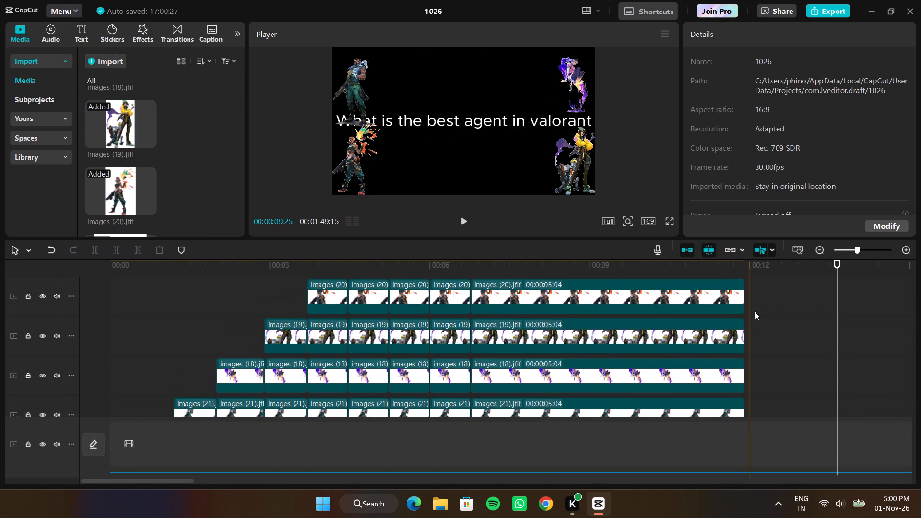
pyautogui.hscroll(-1, 764, 317)
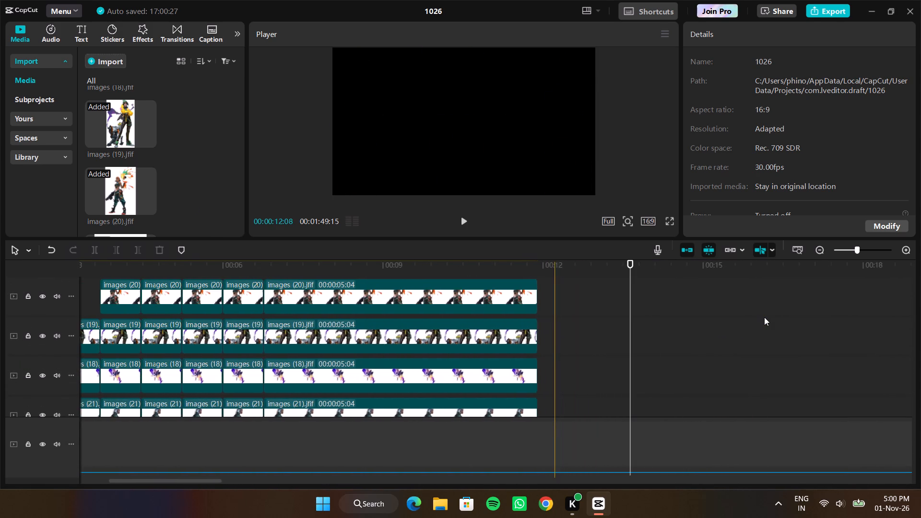
pyautogui.hscroll(-1, 764, 317)
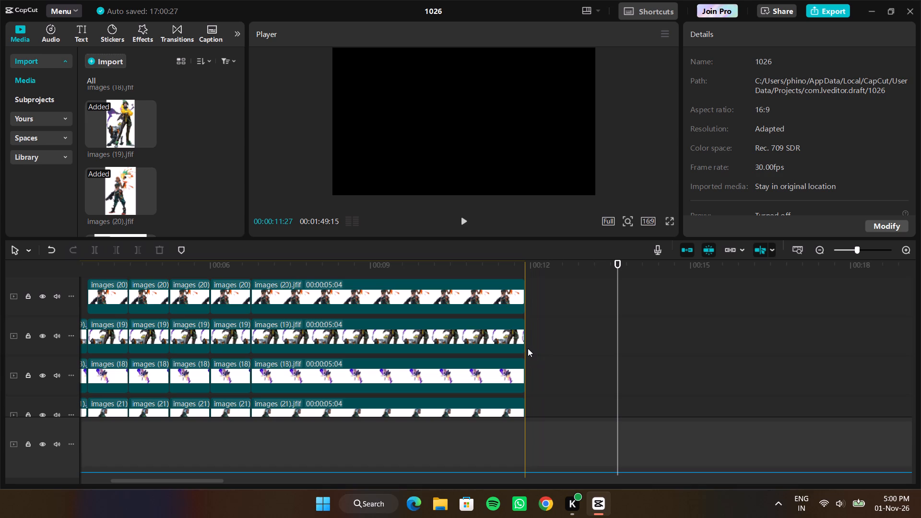
pyautogui.scroll(-1, 571, 346)
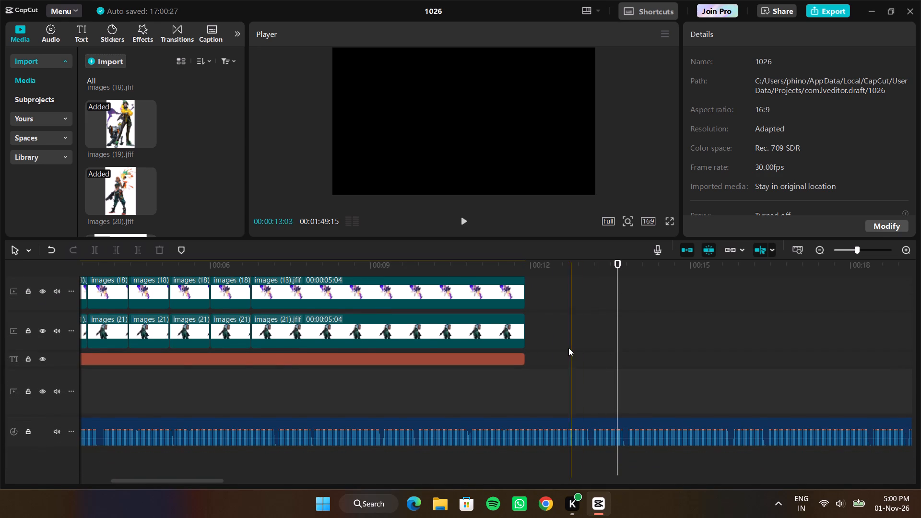
pyautogui.hscroll(1, 568, 348)
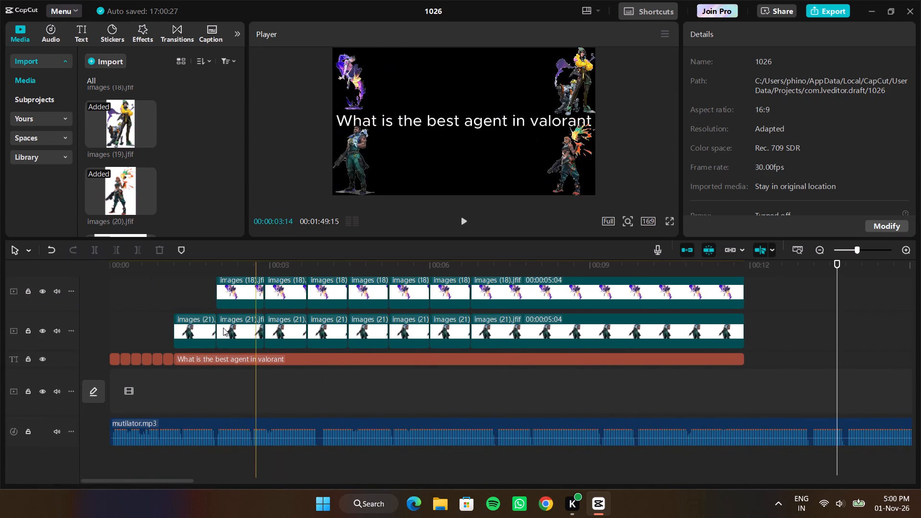
pyautogui.click(169, 325)
pyautogui.press('space')
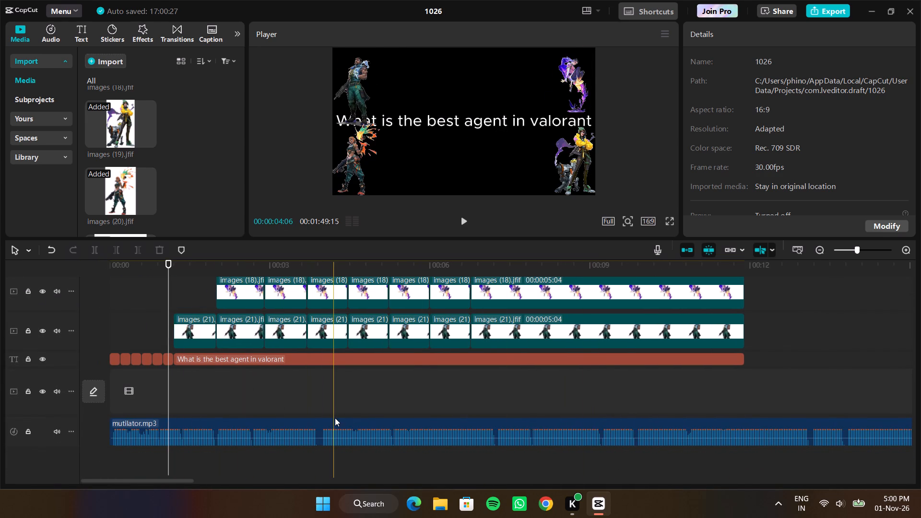
pyautogui.press('space')
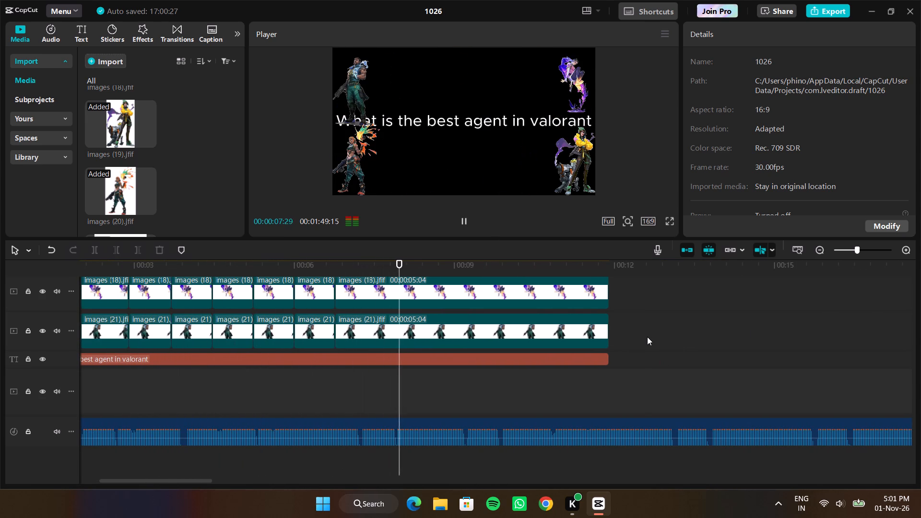
pyautogui.press('space')
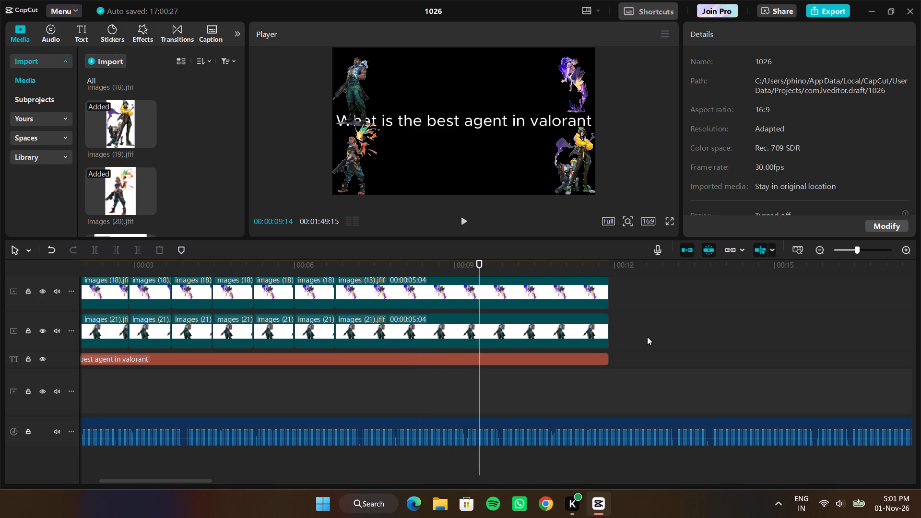
# Trim the end of the last images (21) clip to 00:00:09:14, giving it a duration of 00:00:02:21.
pyautogui.moveTo(608, 334); pyautogui.dragTo(480, 331)
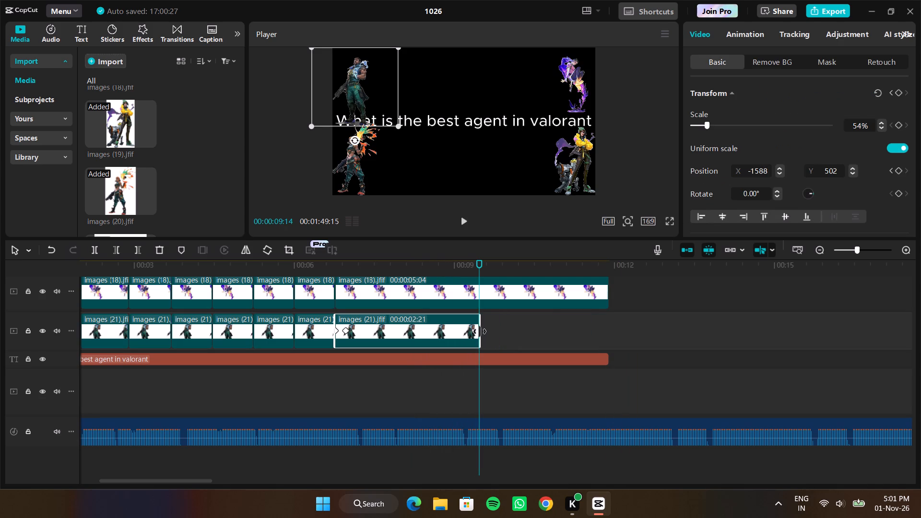
pyautogui.moveTo(480, 331); pyautogui.dragTo(479, 332)
pyautogui.moveTo(478, 298); pyautogui.dragTo(473, 298)
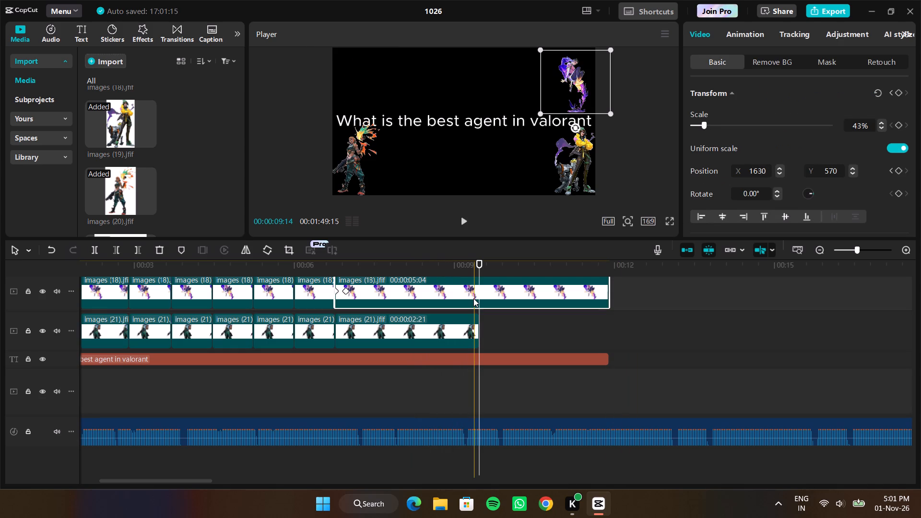
pyautogui.click(478, 299)
# Play back the final agent moves through the trimmed end of the last images (21) clip to check the timing.
pyautogui.moveTo(481, 347); pyautogui.dragTo(345, 345)
pyautogui.press('space')
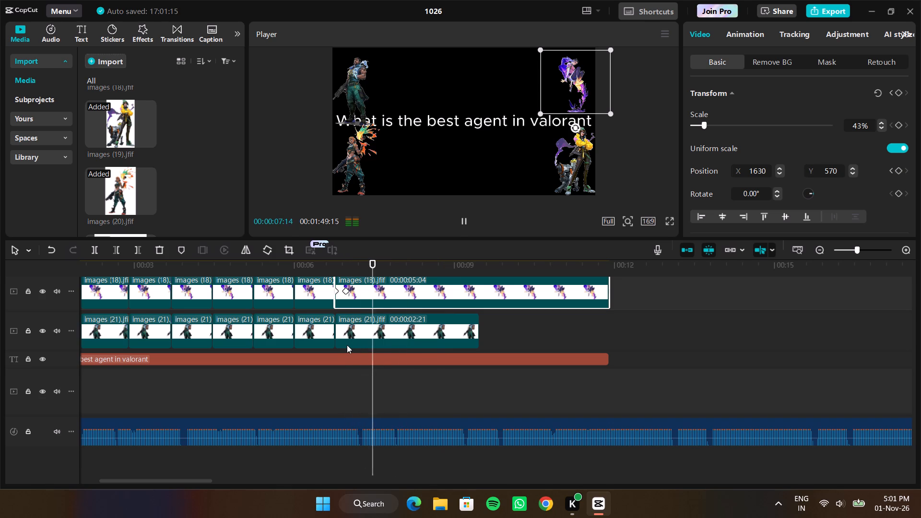
pyautogui.press('space')
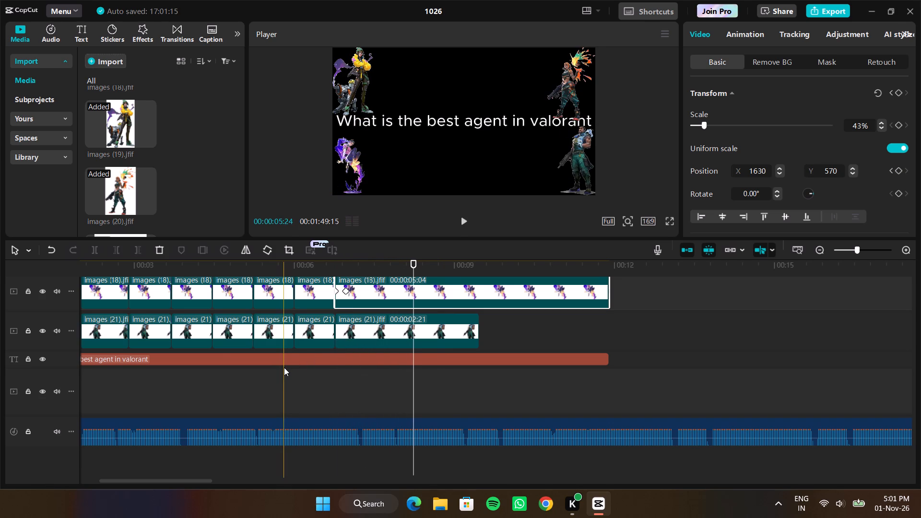
pyautogui.click(278, 377)
pyautogui.press('space')
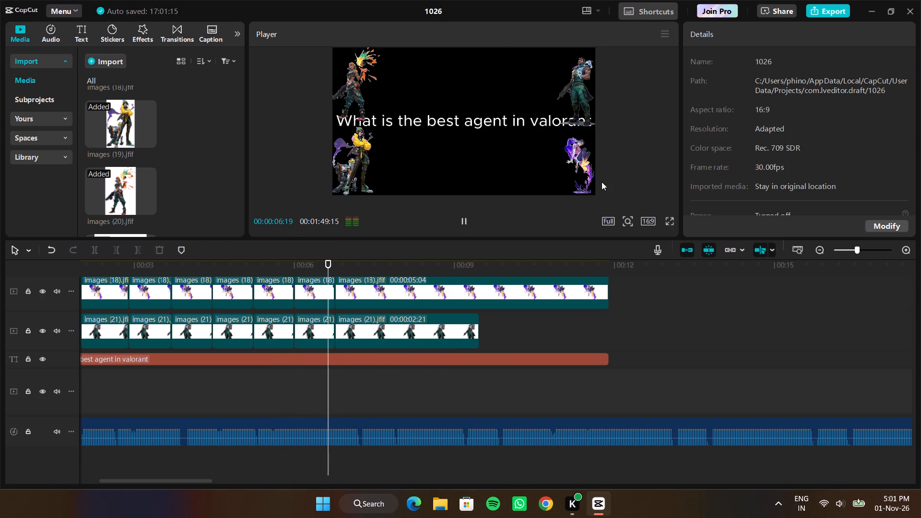
pyautogui.press('space')
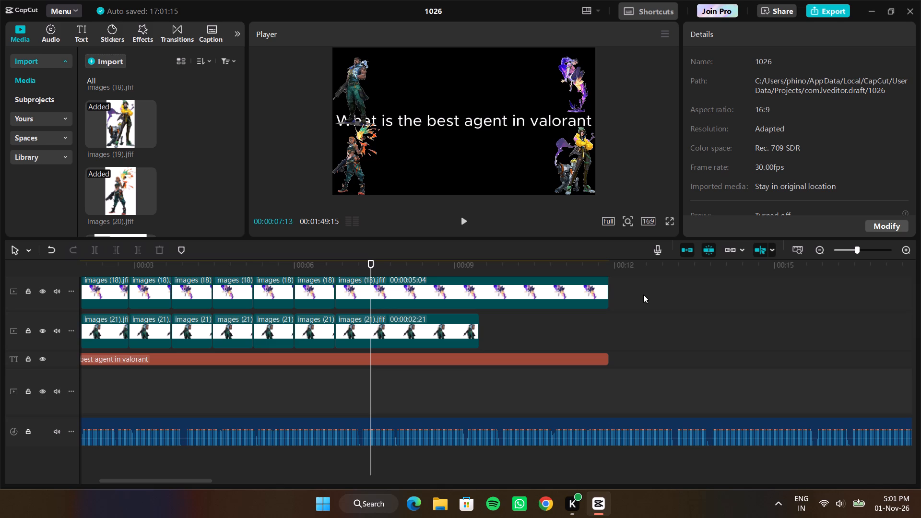
pyautogui.press('space')
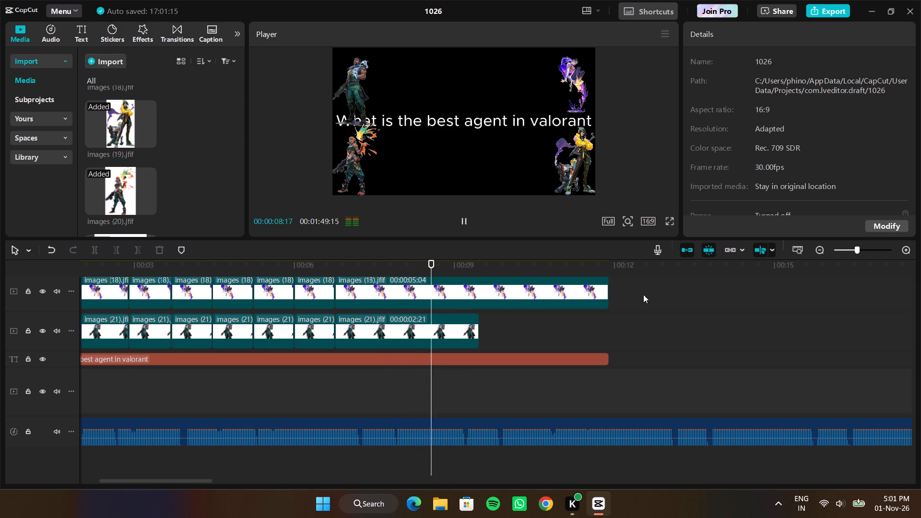
pyautogui.press('space')
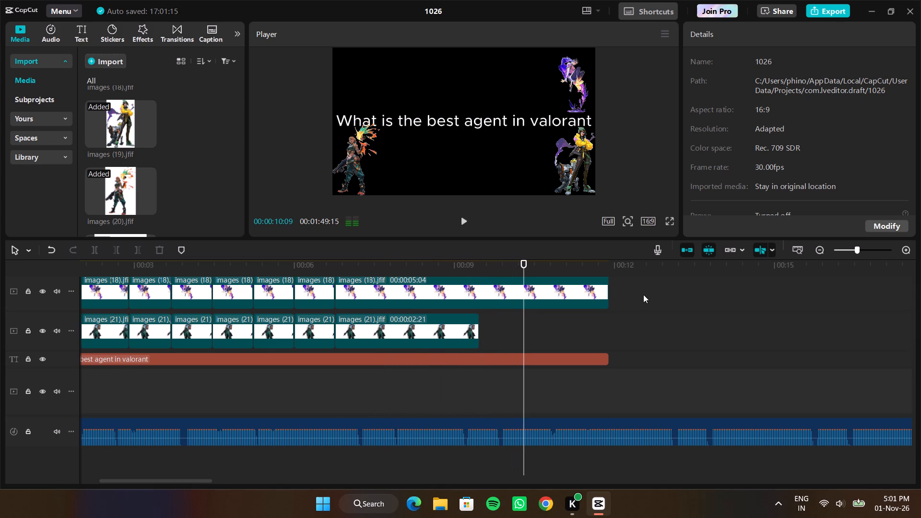
# Replay the final moves and trim the end of the last images (18) clip to 00:00:10:05, a duration of 00:00:03:12.
pyautogui.moveTo(524, 330); pyautogui.dragTo(481, 326)
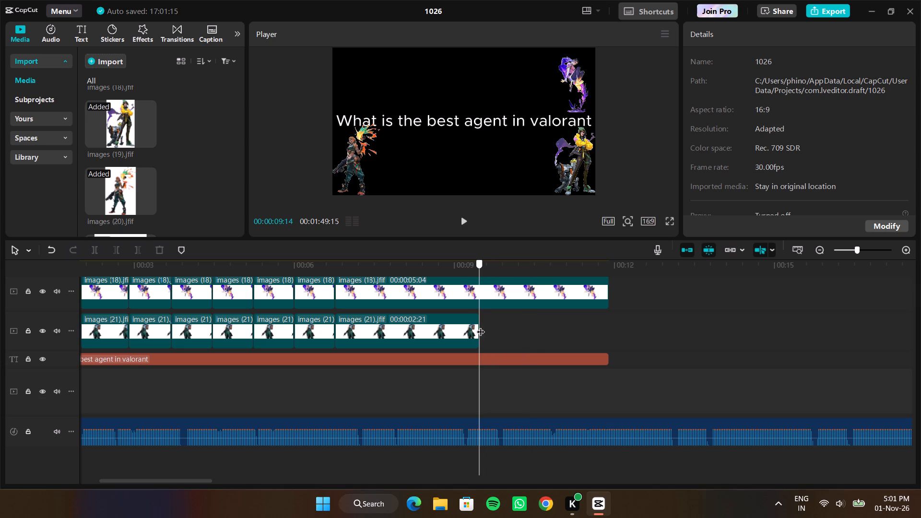
pyautogui.moveTo(481, 326); pyautogui.dragTo(479, 326)
pyautogui.click(479, 326)
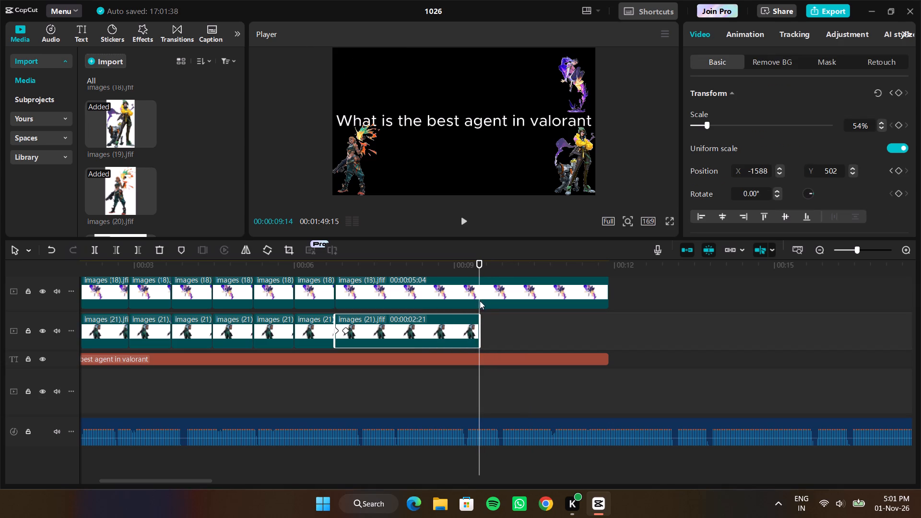
pyautogui.moveTo(479, 391); pyautogui.dragTo(399, 392)
pyautogui.press('space')
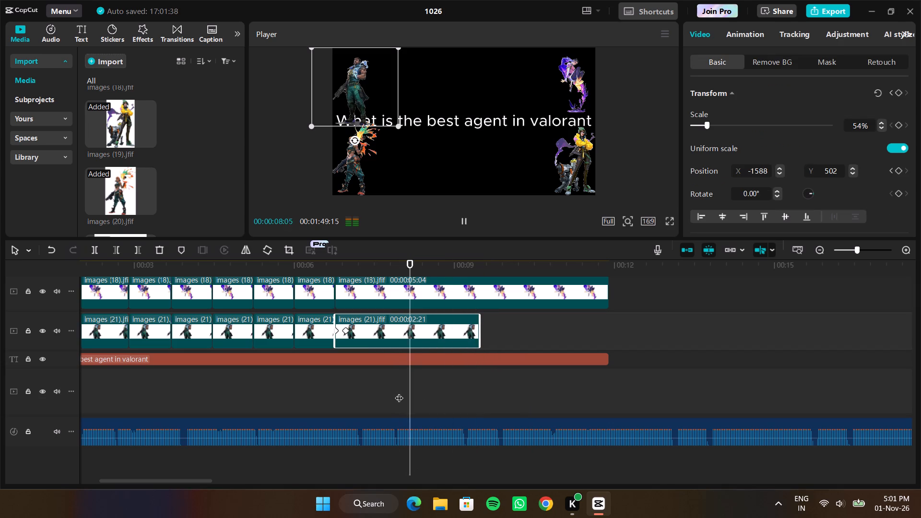
pyautogui.press('space')
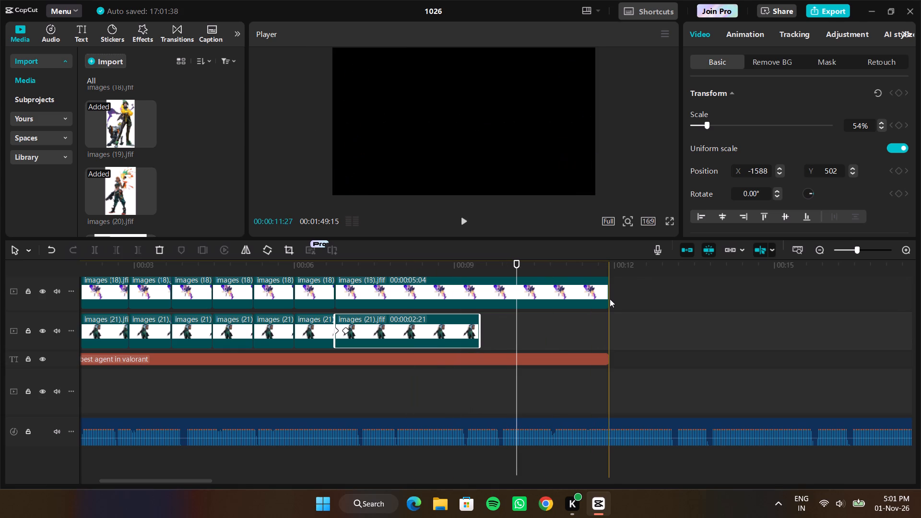
pyautogui.moveTo(607, 299); pyautogui.dragTo(518, 304)
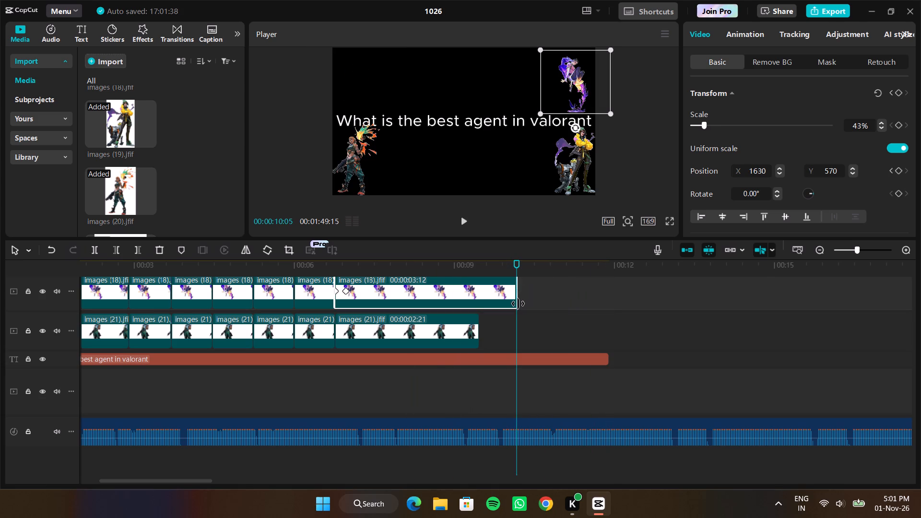
pyautogui.moveTo(518, 304); pyautogui.dragTo(518, 304)
# Listen for the following beat and trim the end of the last images (19) clip to 00:00:10:25, a duration of 00:00:04:02.
pyautogui.scroll(2, 547, 305)
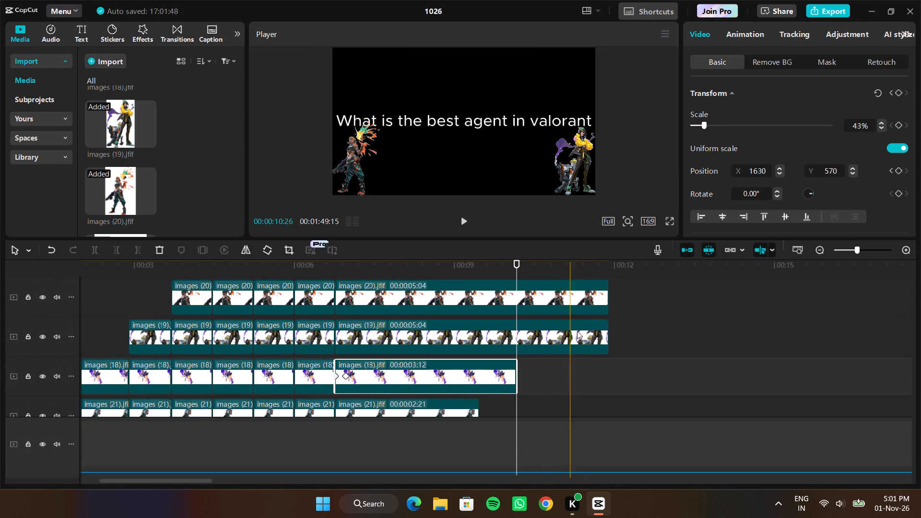
pyautogui.press('space')
pyautogui.press('space')
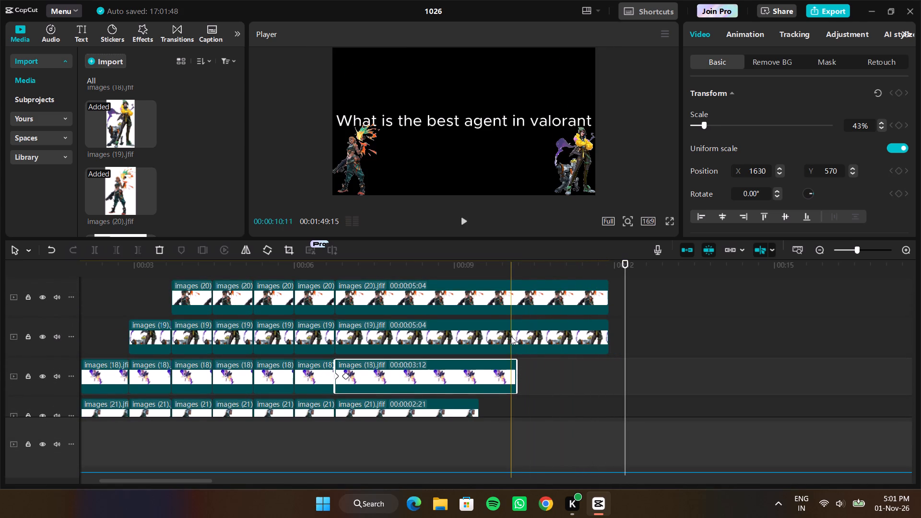
pyautogui.press('space')
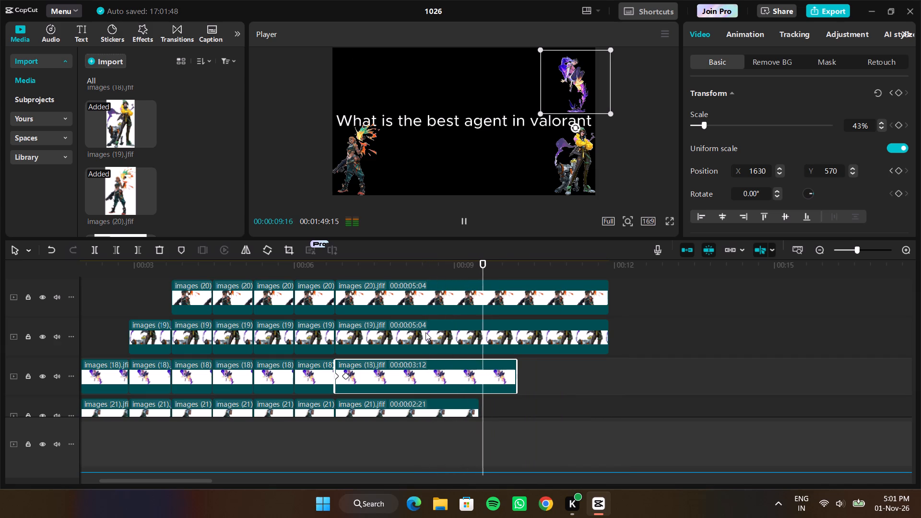
pyautogui.press('space')
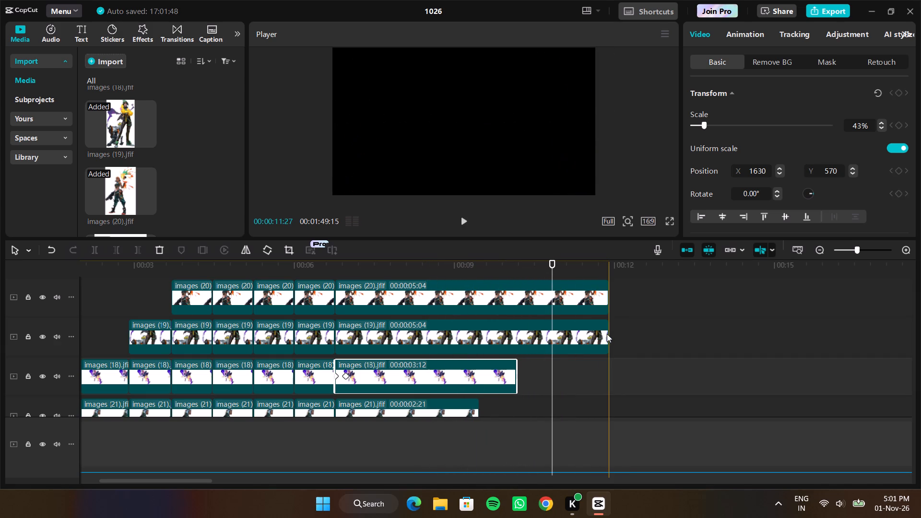
pyautogui.moveTo(608, 334); pyautogui.dragTo(590, 333)
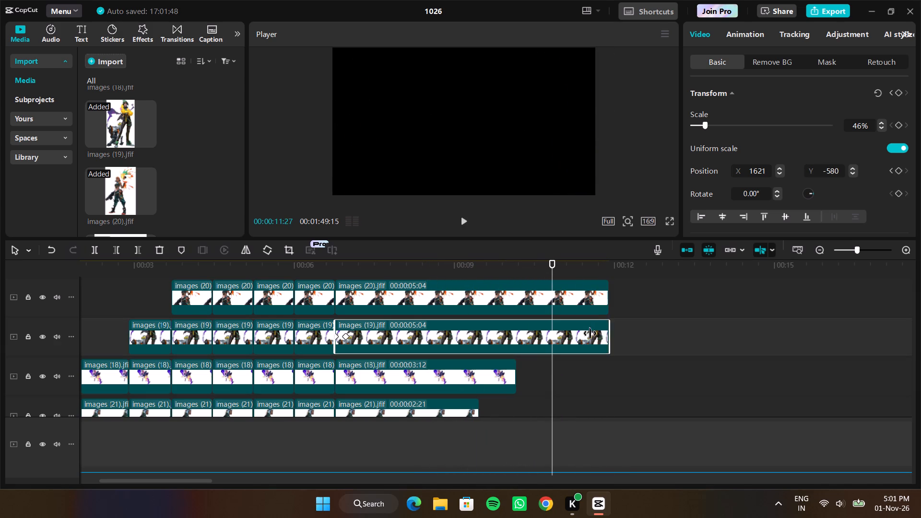
pyautogui.moveTo(590, 333); pyautogui.dragTo(546, 336)
pyautogui.click(548, 337)
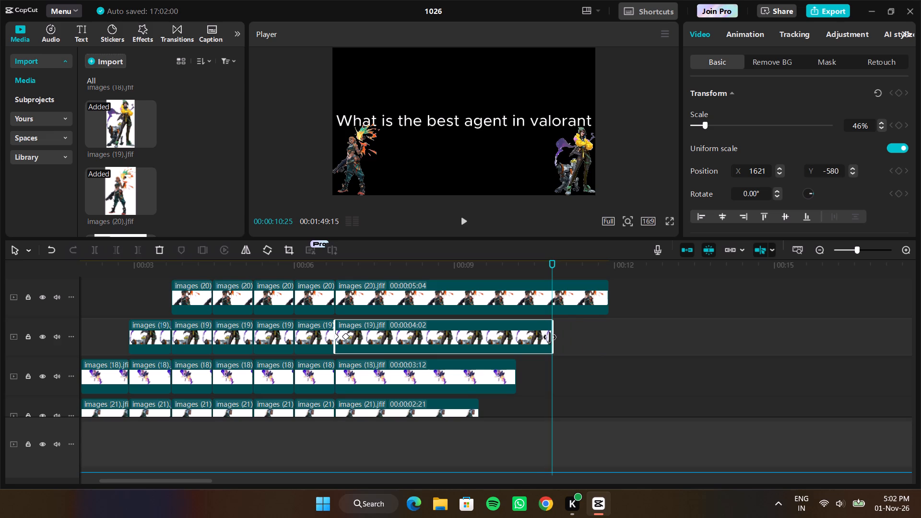
# Play on against the music and trim the end of the last images (20) clip to 00:00:11:14, a duration of 00:00:04:21.
pyautogui.press('space')
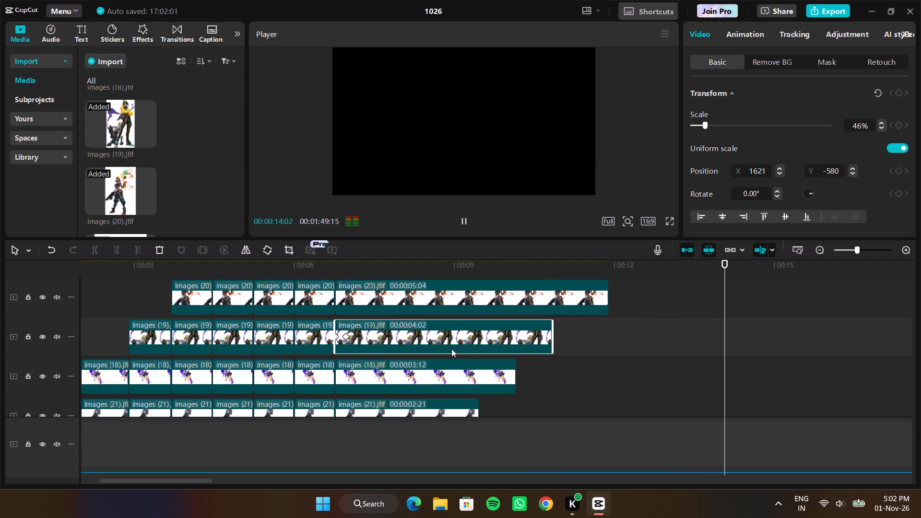
pyautogui.press('space')
pyautogui.press('space')
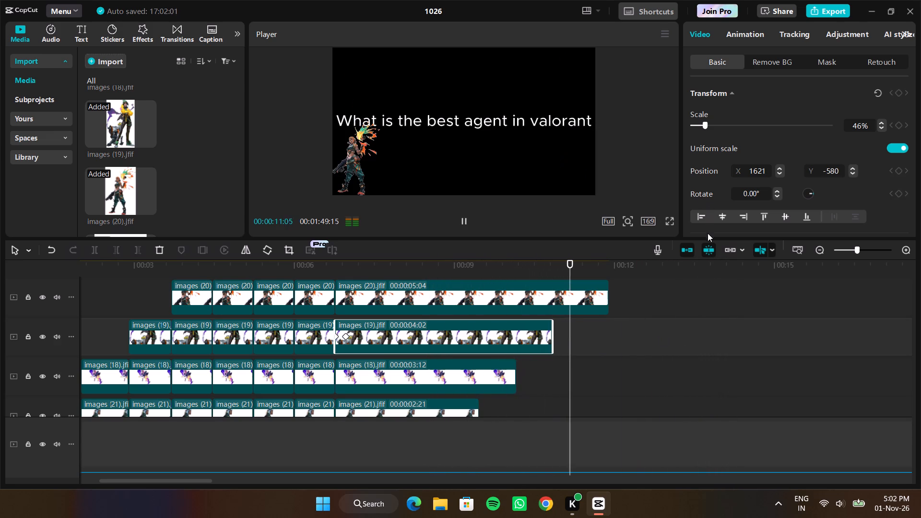
pyautogui.press('space')
pyautogui.moveTo(606, 293); pyautogui.dragTo(602, 292)
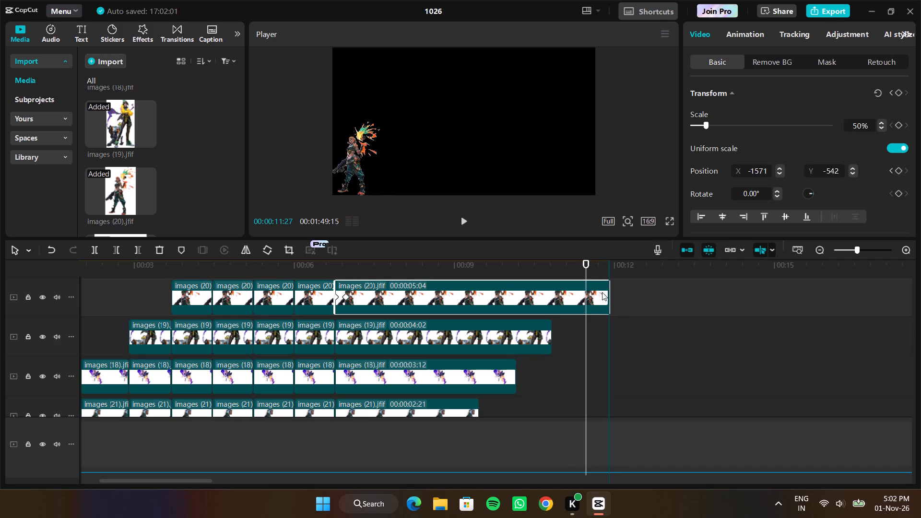
pyautogui.moveTo(602, 292); pyautogui.dragTo(585, 292)
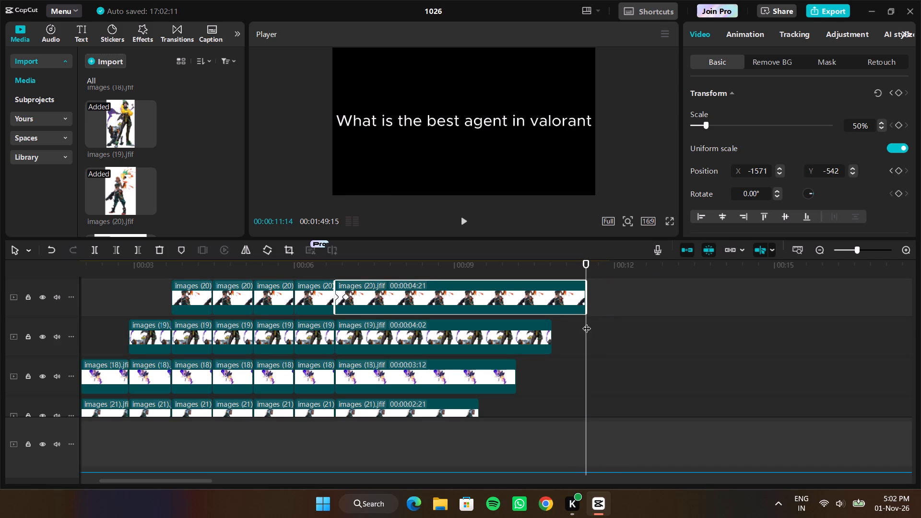
# Play back the whole sequence from its beginning past the last agent clip to check the staggered endings, and return to the start.
pyautogui.click(606, 330)
pyautogui.moveTo(606, 330); pyautogui.dragTo(49, 339)
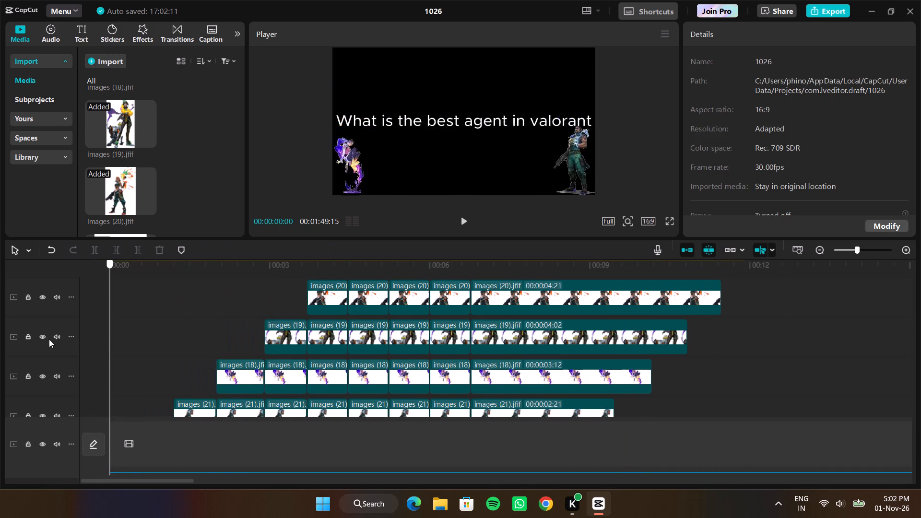
pyautogui.moveTo(49, 339); pyautogui.dragTo(30, 339)
pyautogui.press('space')
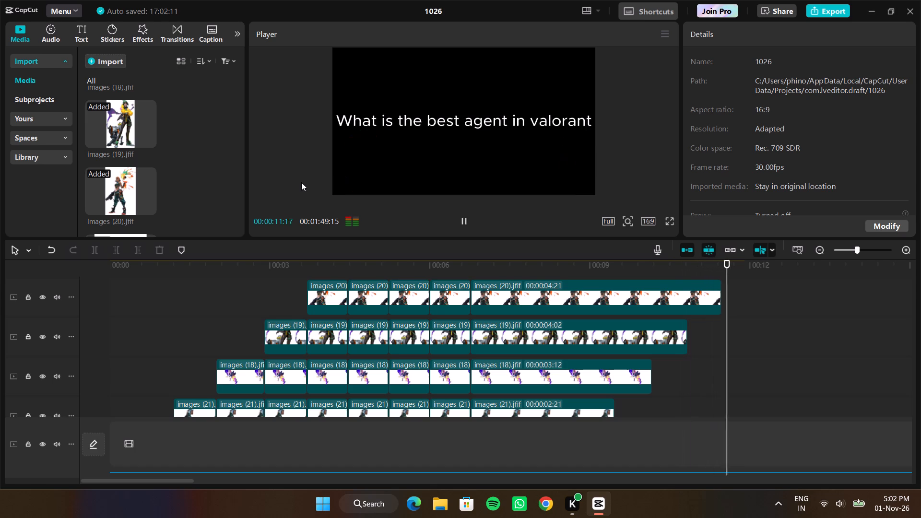
pyautogui.press('space')
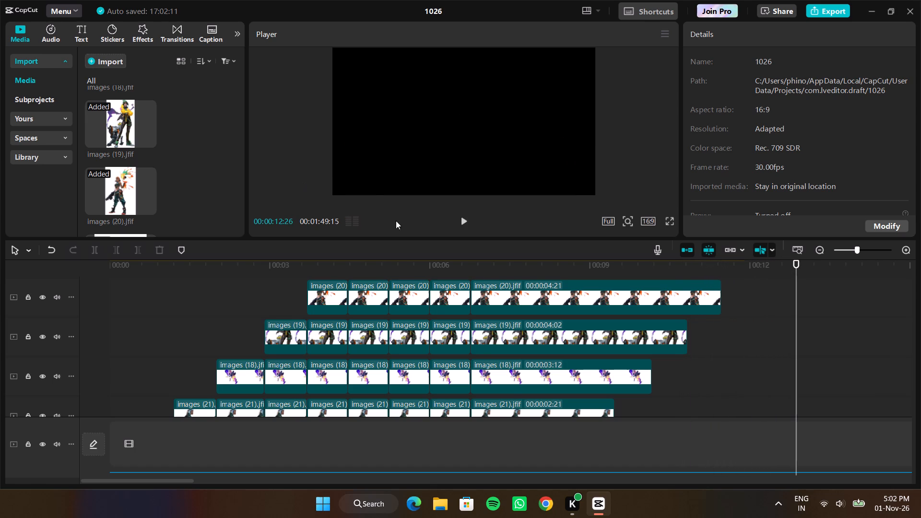
pyautogui.scroll(-1, 755, 362)
pyautogui.scroll(1, 755, 362)
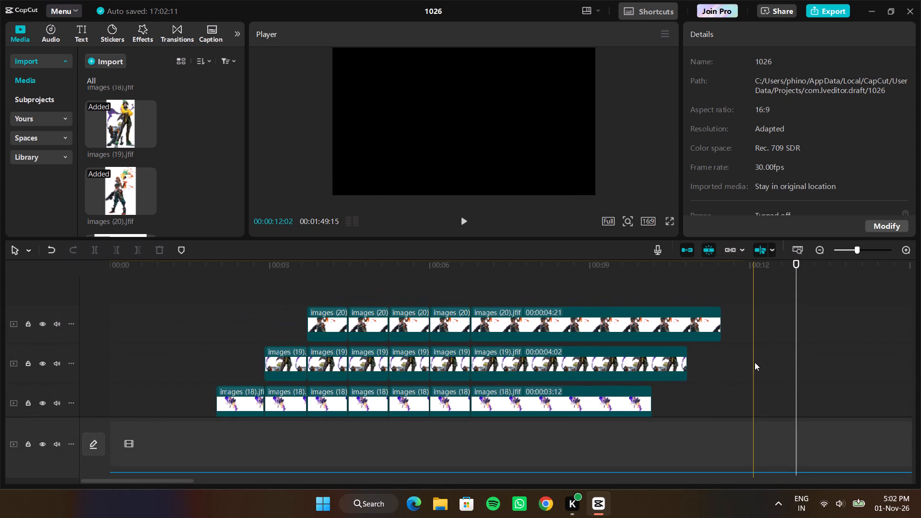
pyautogui.moveTo(796, 354); pyautogui.dragTo(474, 358)
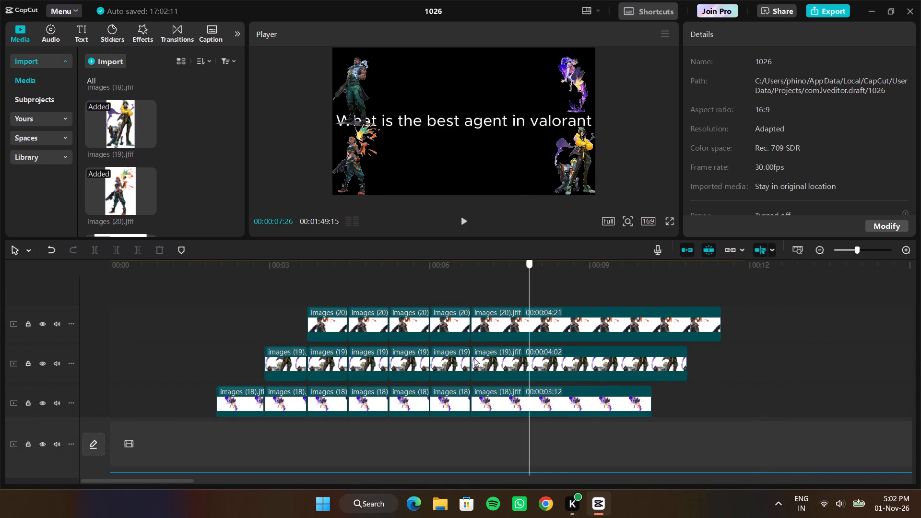
pyautogui.moveTo(474, 358); pyautogui.dragTo(178, 346)
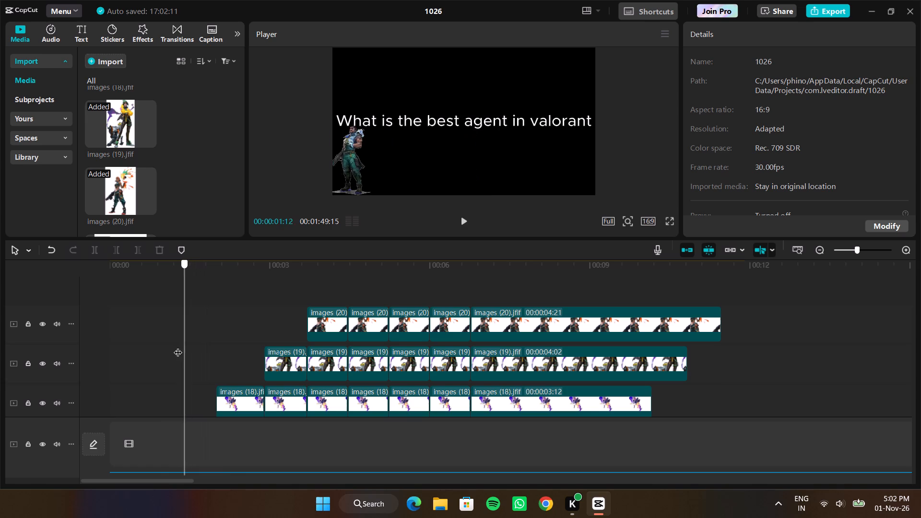
pyautogui.moveTo(178, 346); pyautogui.dragTo(87, 344)
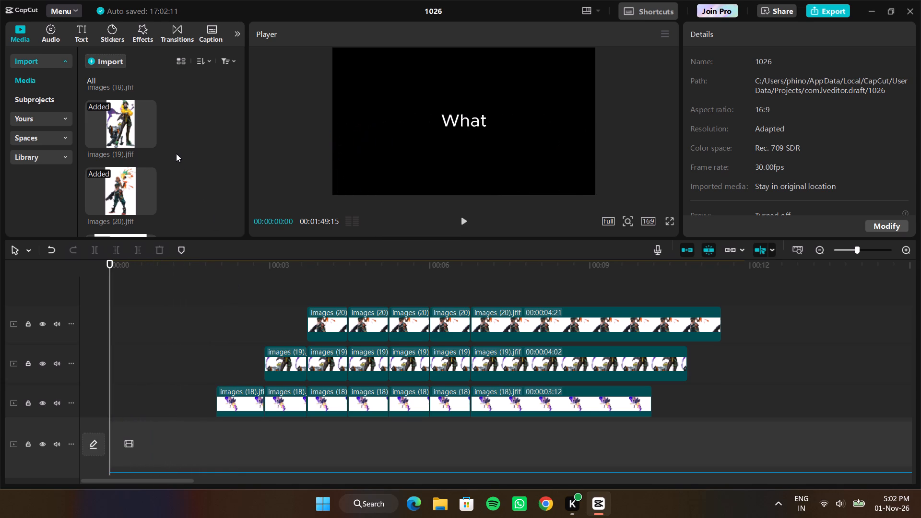
# Add the "wasted" image, images (22).jfif, to a new track above the images (20) clips.
pyautogui.scroll(-2, 176, 153)
pyautogui.click(127, 141)
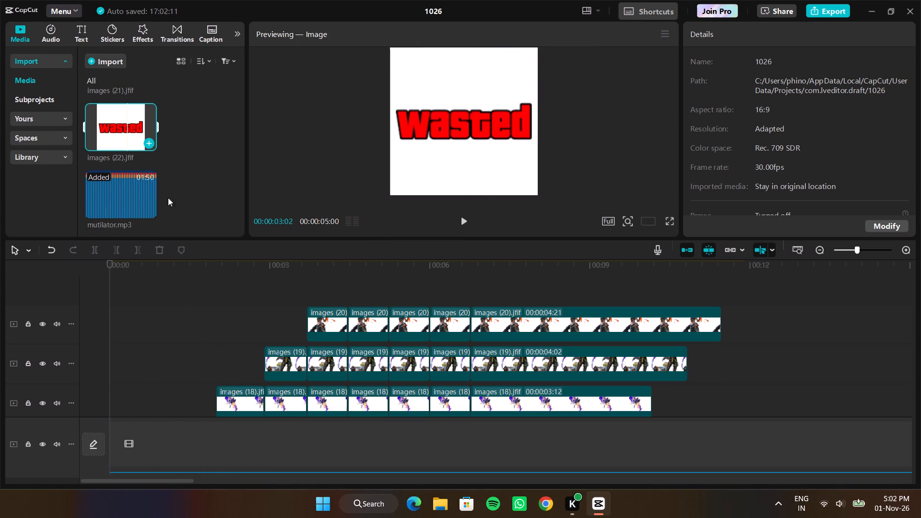
pyautogui.scroll(1, 260, 315)
pyautogui.moveTo(133, 138); pyautogui.dragTo(281, 230)
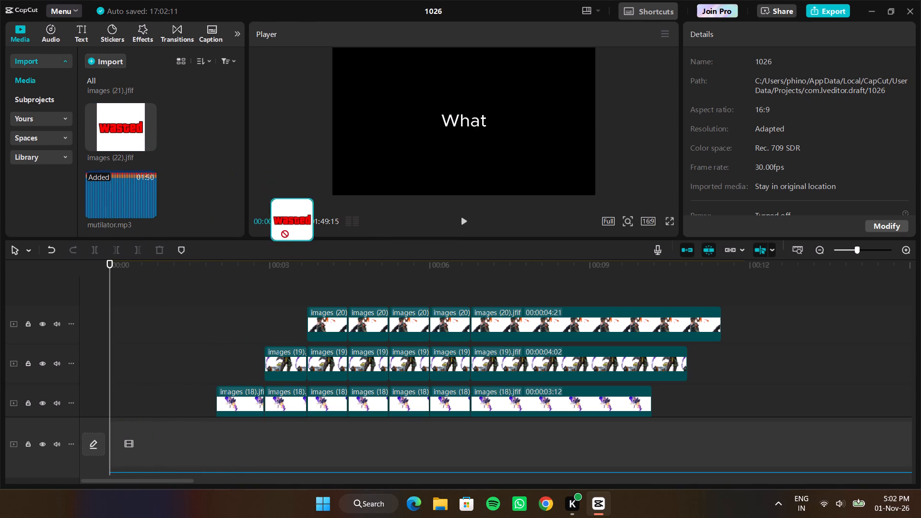
pyautogui.moveTo(281, 230); pyautogui.dragTo(306, 286)
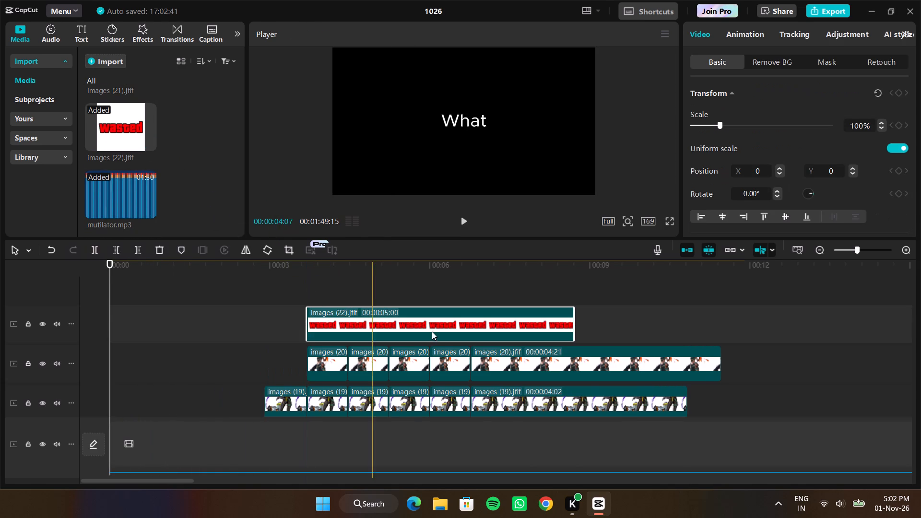
# Align the start of the images (22) clip with the last images (20) clip and trim its duration to 00:00:02:21.
pyautogui.moveTo(573, 320); pyautogui.dragTo(436, 328)
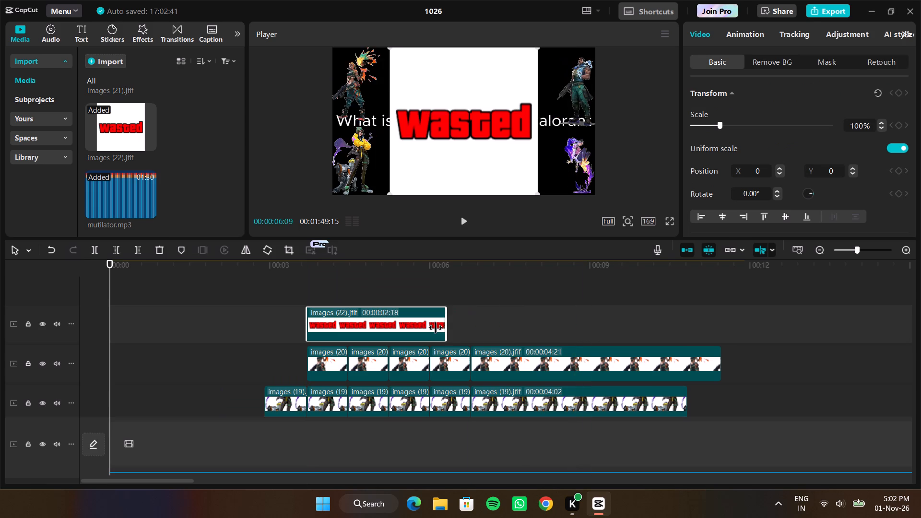
pyautogui.moveTo(436, 328); pyautogui.dragTo(472, 330)
pyautogui.moveTo(365, 326); pyautogui.dragTo(448, 323)
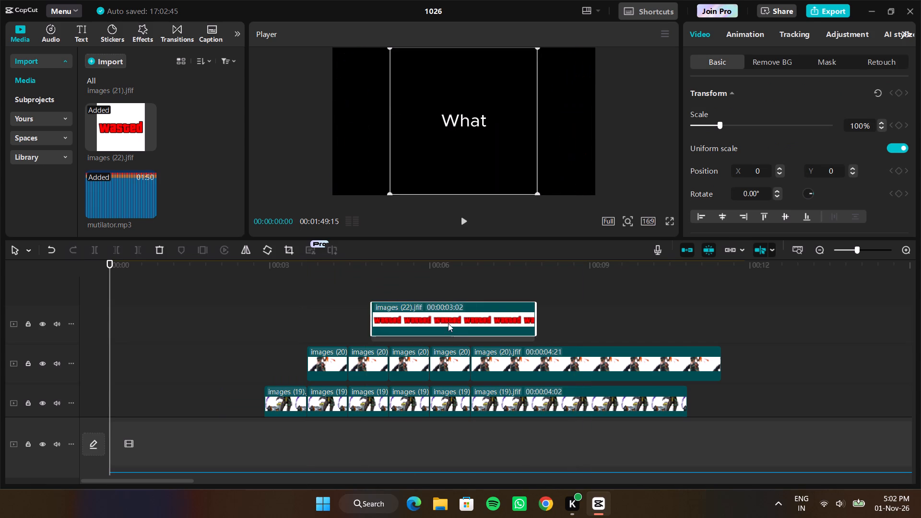
pyautogui.moveTo(448, 323); pyautogui.dragTo(530, 330)
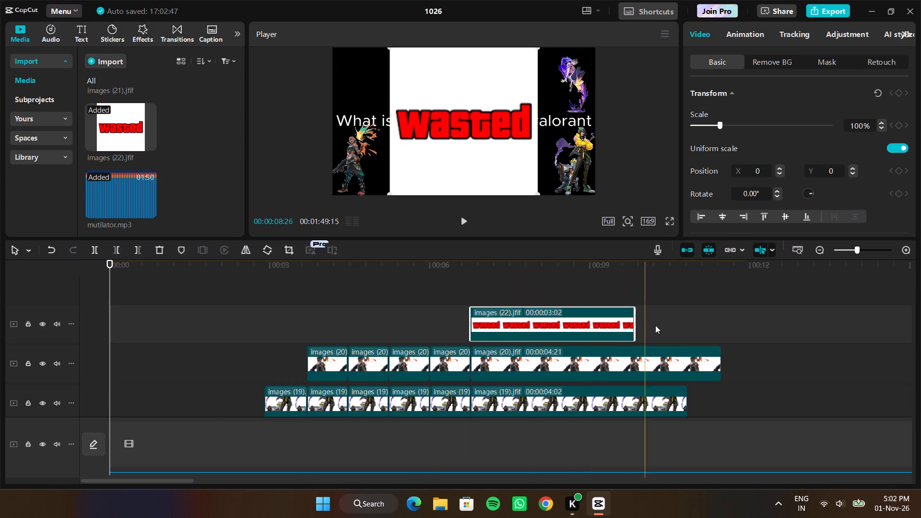
pyautogui.click(638, 326)
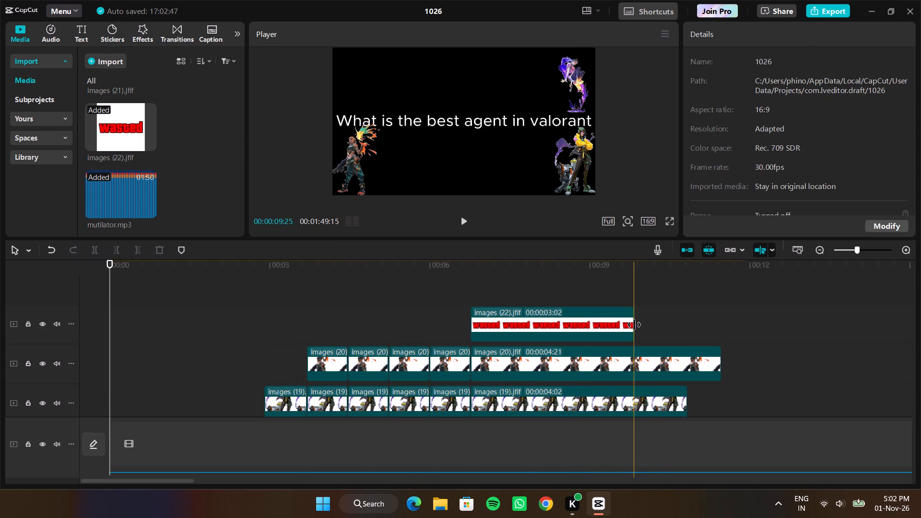
pyautogui.moveTo(634, 325); pyautogui.dragTo(608, 331)
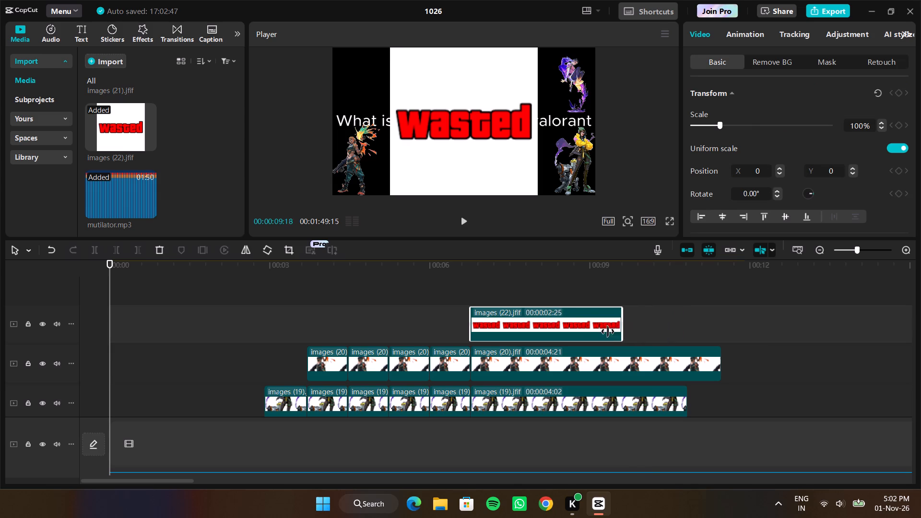
pyautogui.moveTo(608, 331); pyautogui.dragTo(605, 333)
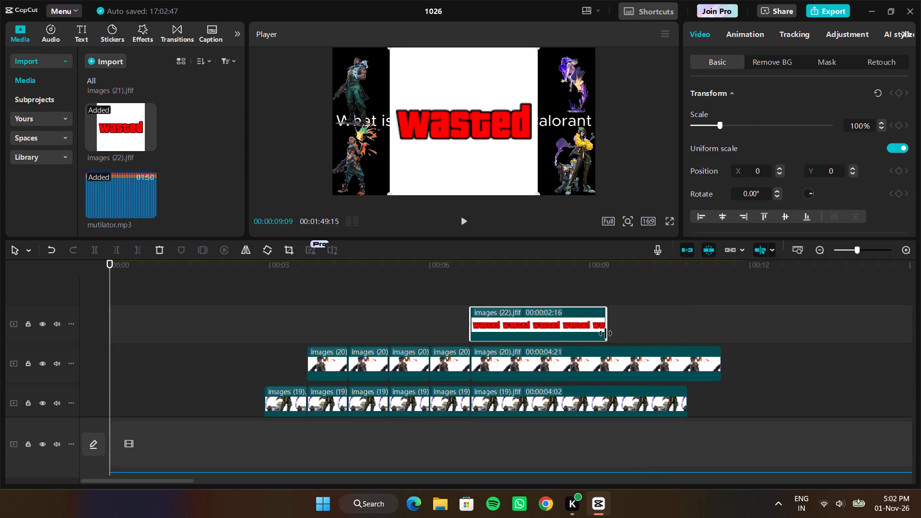
pyautogui.moveTo(605, 333); pyautogui.dragTo(615, 333)
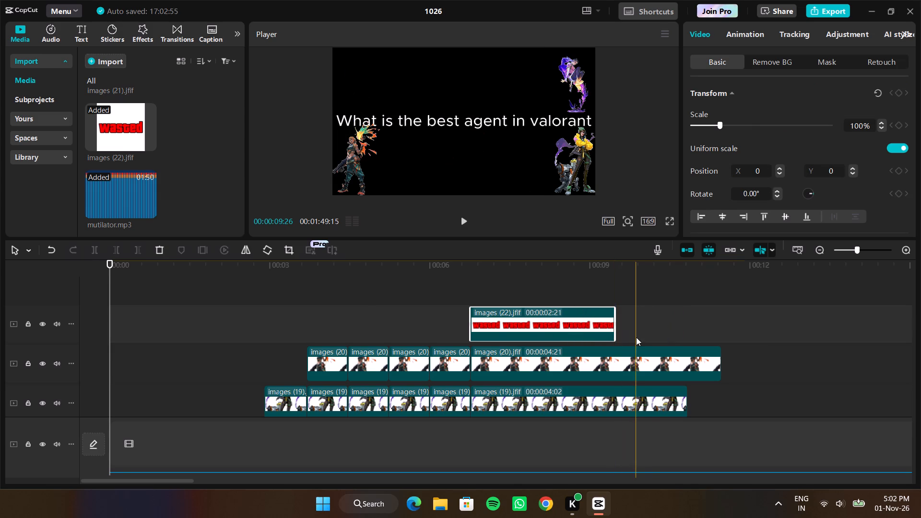
# Remove the white background from the images (22) "wasted" clip with a chroma key that picks white.
pyautogui.scroll(1, 636, 337)
pyautogui.scroll(-1, 636, 337)
pyautogui.scroll(1, 636, 337)
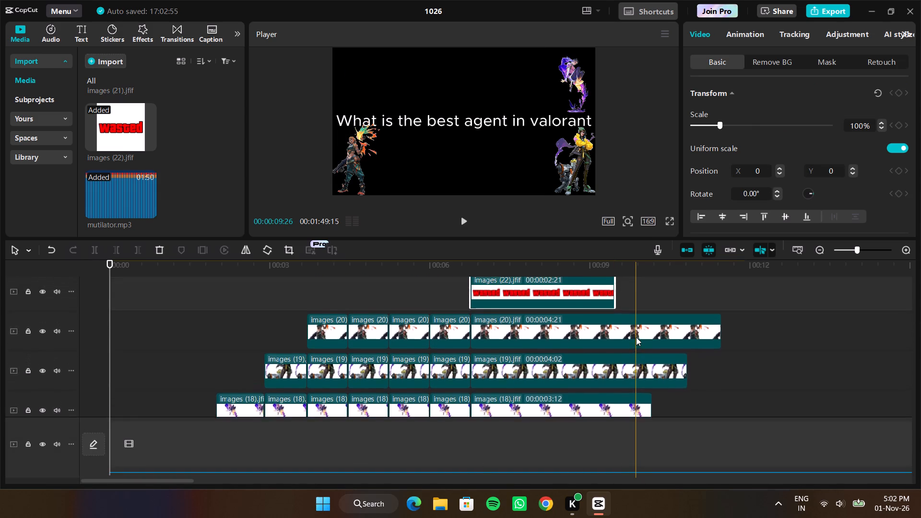
pyautogui.scroll(1, 636, 337)
pyautogui.click(579, 318)
pyautogui.click(560, 291)
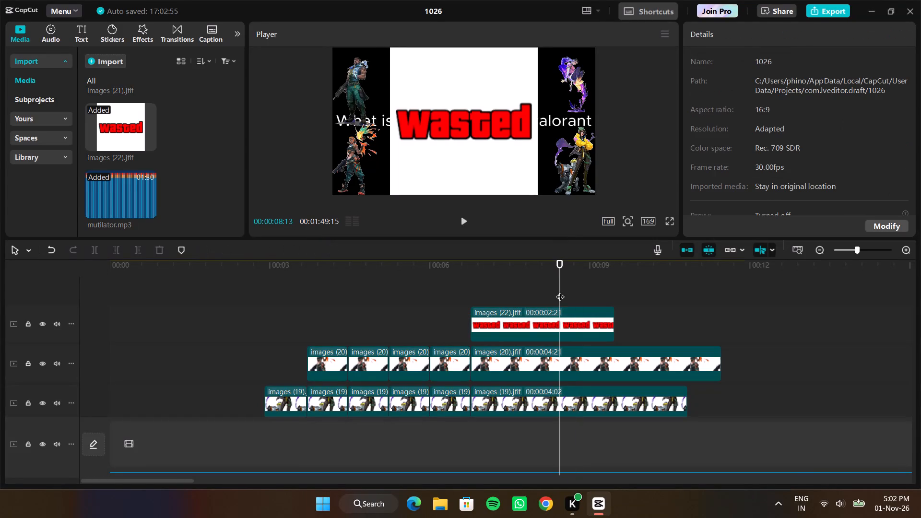
pyautogui.click(570, 316)
pyautogui.click(762, 66)
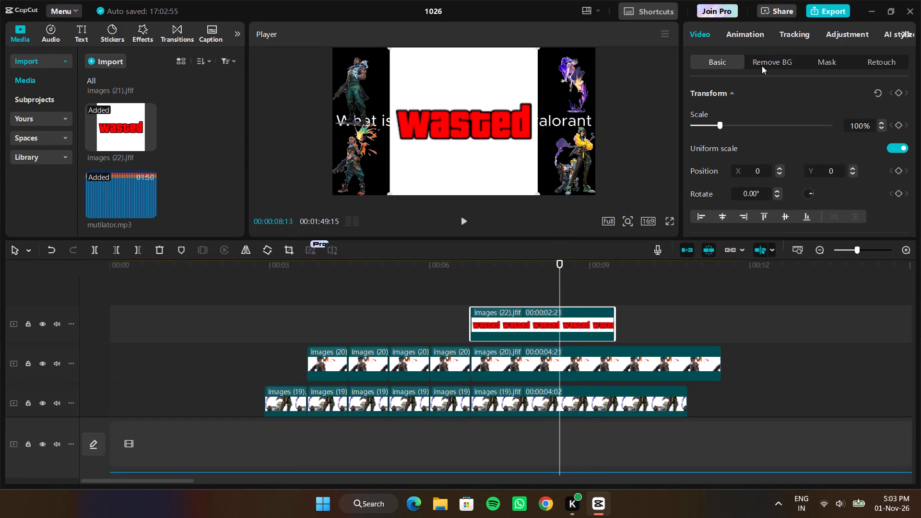
pyautogui.click(694, 155)
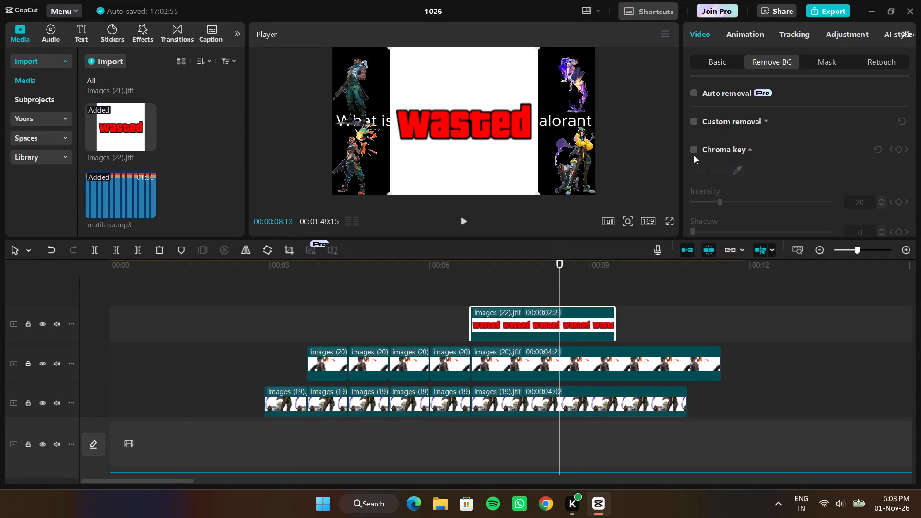
pyautogui.click(694, 152)
pyautogui.click(492, 84)
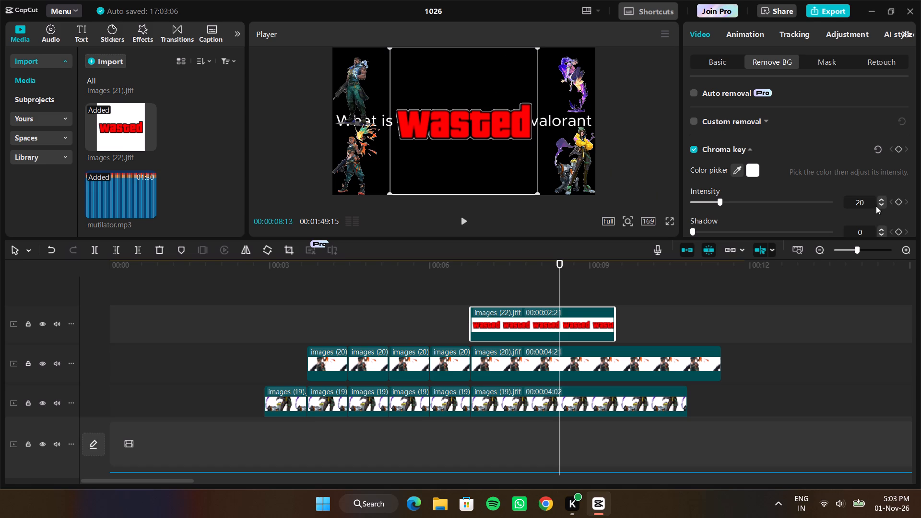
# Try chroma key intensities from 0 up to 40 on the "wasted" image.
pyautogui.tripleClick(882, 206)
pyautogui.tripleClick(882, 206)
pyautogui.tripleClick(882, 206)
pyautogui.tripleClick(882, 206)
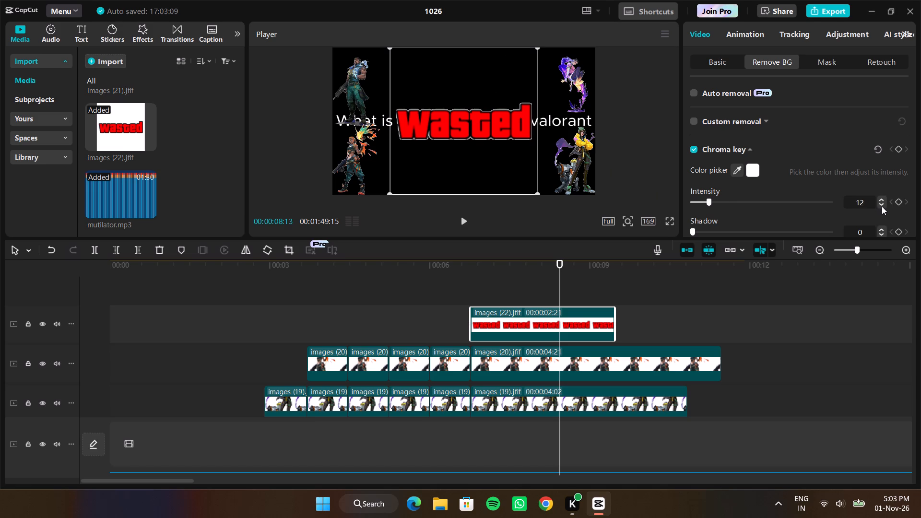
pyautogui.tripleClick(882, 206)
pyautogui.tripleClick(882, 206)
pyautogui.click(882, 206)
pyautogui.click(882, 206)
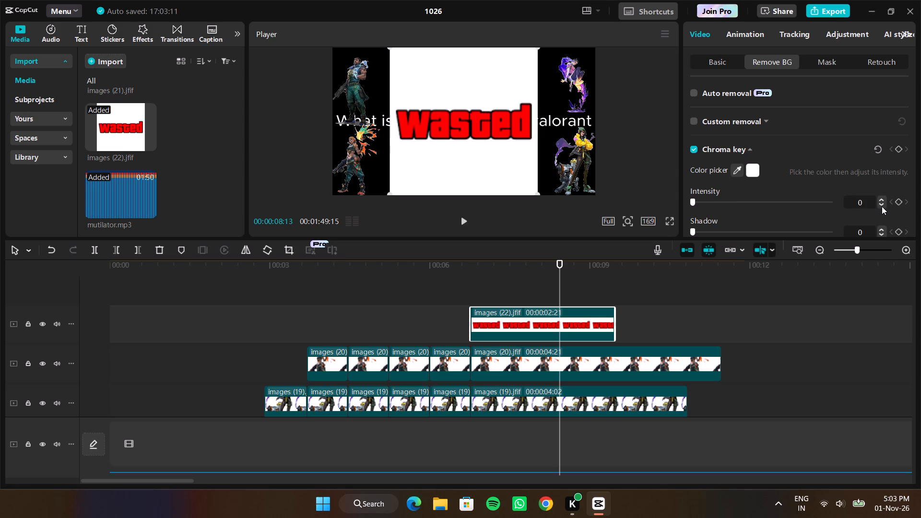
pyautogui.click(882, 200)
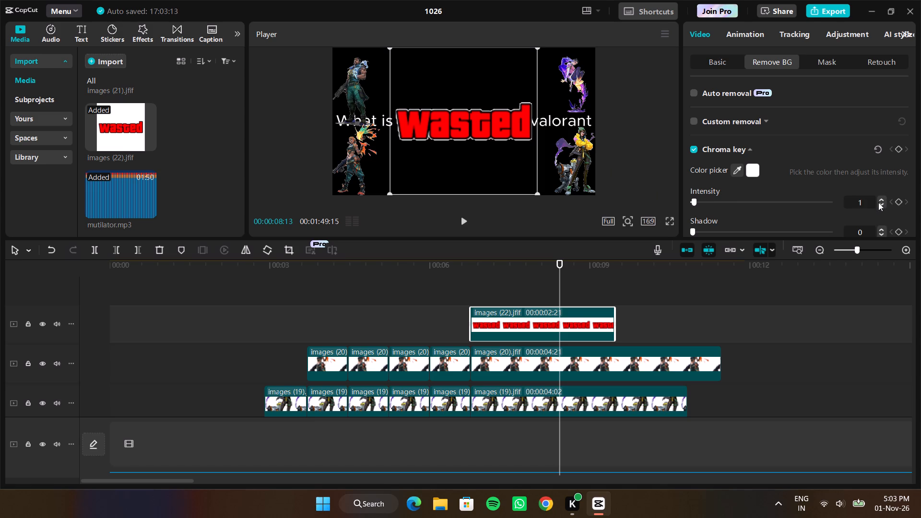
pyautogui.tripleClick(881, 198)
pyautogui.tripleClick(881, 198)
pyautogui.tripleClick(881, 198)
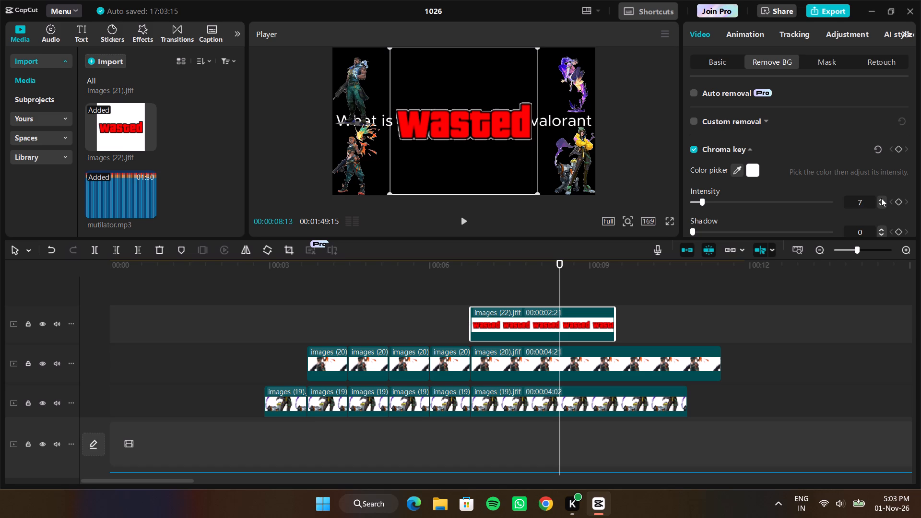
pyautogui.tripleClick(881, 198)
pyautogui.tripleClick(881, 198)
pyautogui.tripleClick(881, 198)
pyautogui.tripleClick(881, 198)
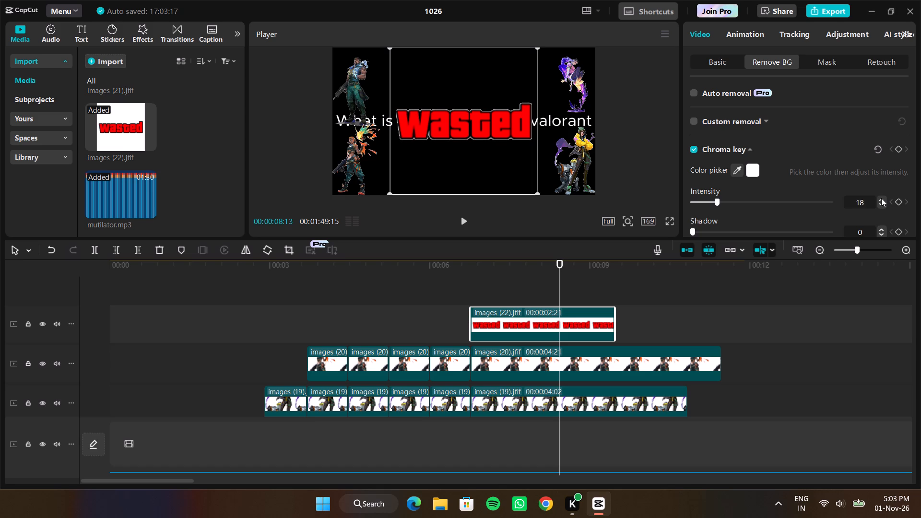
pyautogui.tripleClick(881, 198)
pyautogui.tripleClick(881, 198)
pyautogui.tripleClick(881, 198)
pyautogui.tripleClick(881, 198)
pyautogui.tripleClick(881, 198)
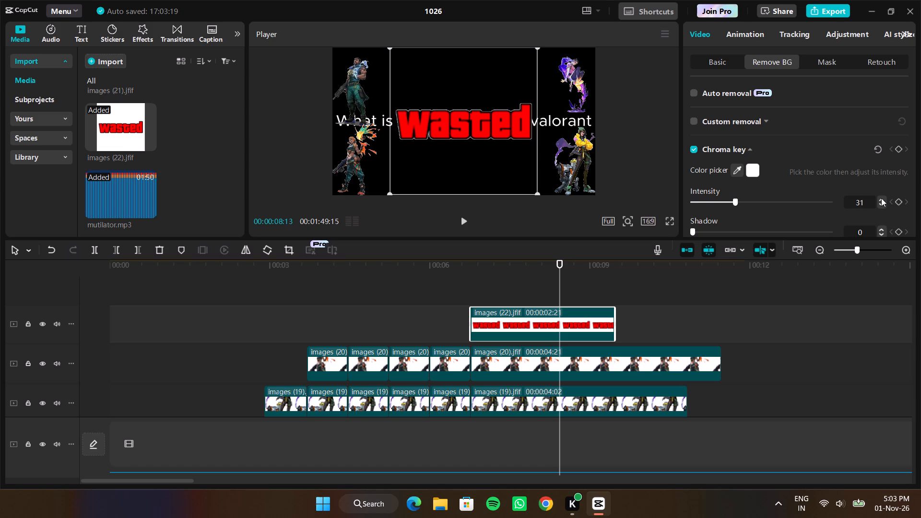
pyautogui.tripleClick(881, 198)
# Set both the intensity and the feather edge of the "wasted" image's chroma key to 100.
pyautogui.moveTo(749, 201); pyautogui.dragTo(847, 211)
pyautogui.scroll(-1, 782, 213)
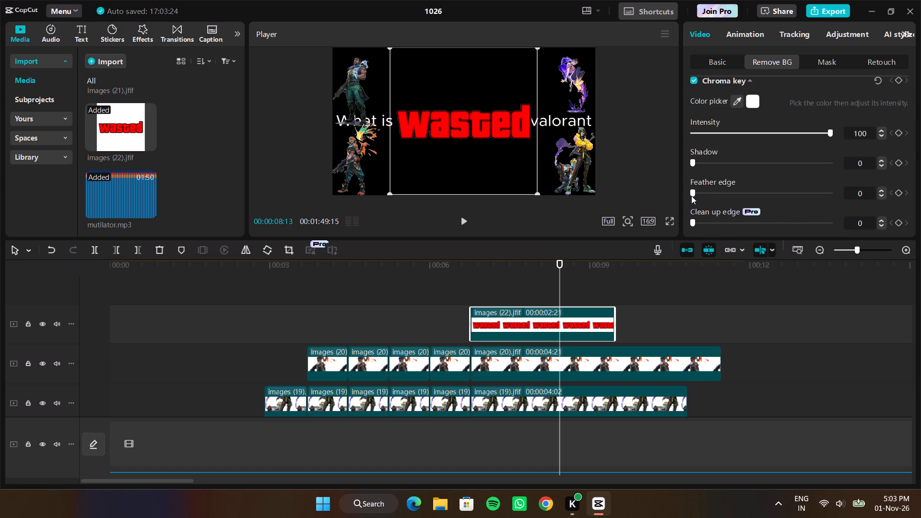
pyautogui.moveTo(692, 195); pyautogui.dragTo(725, 196)
pyautogui.moveTo(725, 196); pyautogui.dragTo(859, 206)
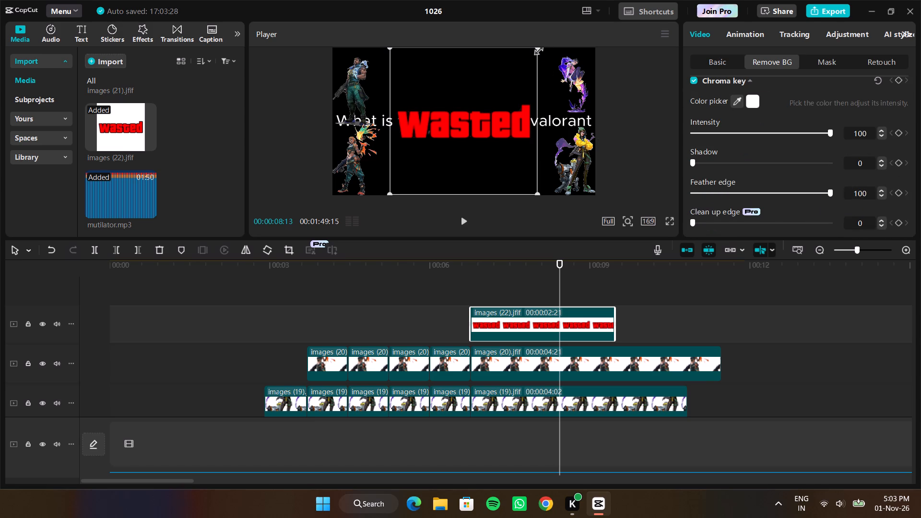
# Shrink the "wasted" graphic to about the agent's width and place it over the agent in the frame's upper-left corner.
pyautogui.moveTo(537, 48); pyautogui.dragTo(483, 112)
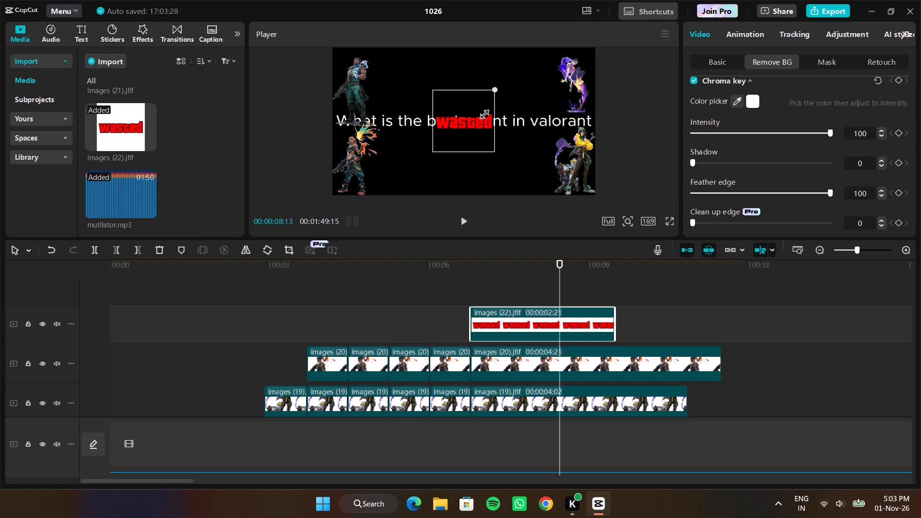
pyautogui.moveTo(483, 112); pyautogui.dragTo(478, 118)
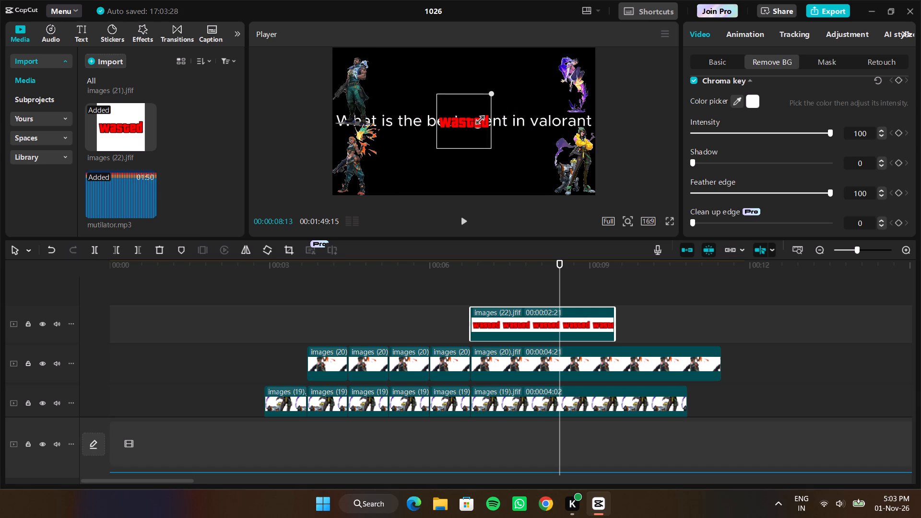
pyautogui.moveTo(478, 118); pyautogui.dragTo(475, 118)
pyautogui.moveTo(466, 121); pyautogui.dragTo(359, 85)
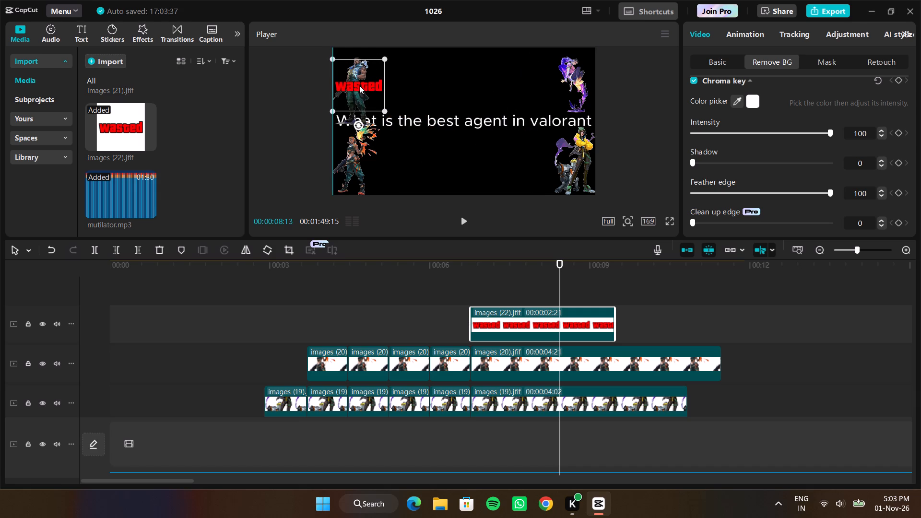
pyautogui.moveTo(359, 85); pyautogui.dragTo(360, 79)
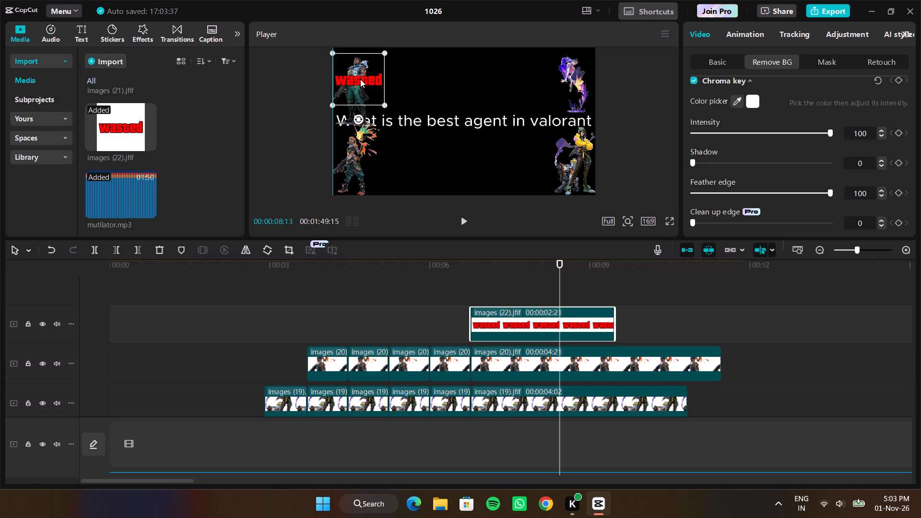
pyautogui.moveTo(360, 79); pyautogui.dragTo(361, 82)
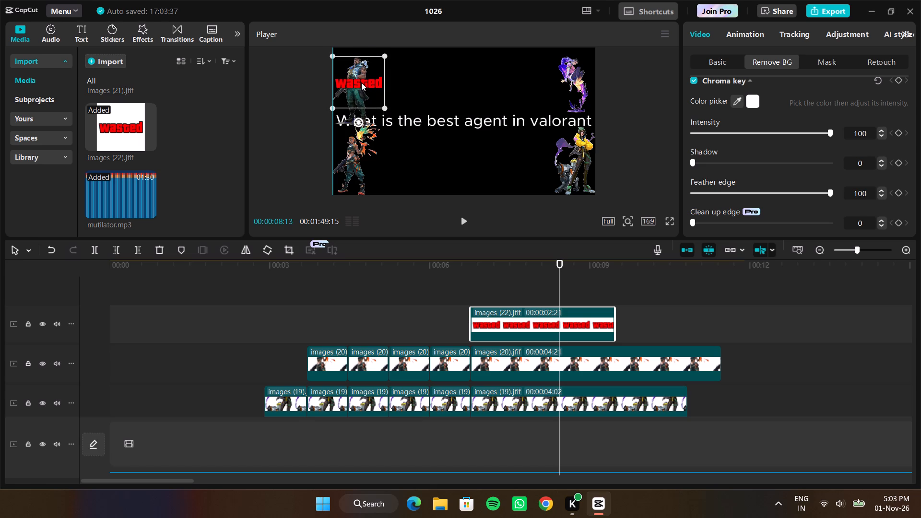
pyautogui.moveTo(361, 82); pyautogui.dragTo(361, 83)
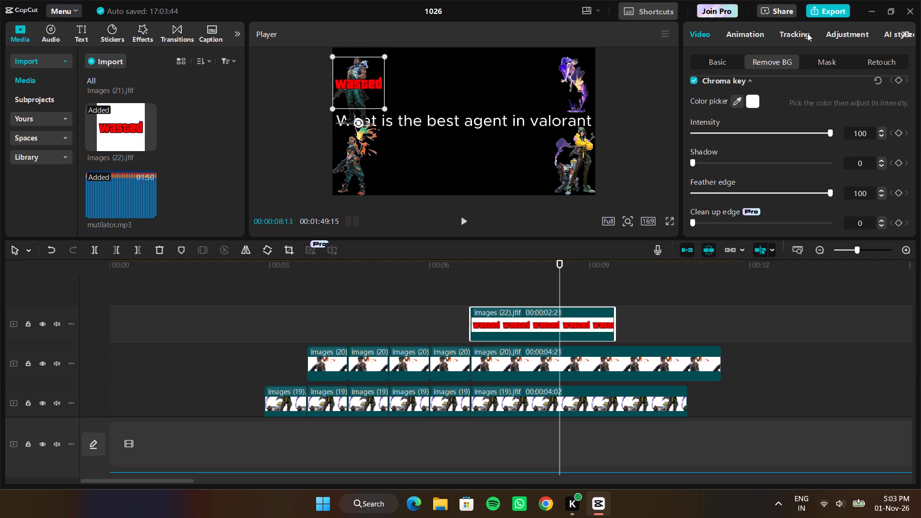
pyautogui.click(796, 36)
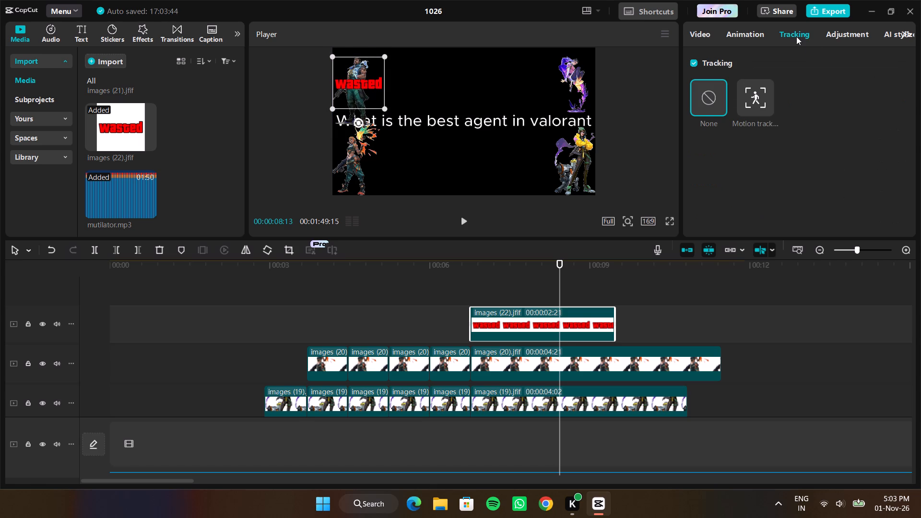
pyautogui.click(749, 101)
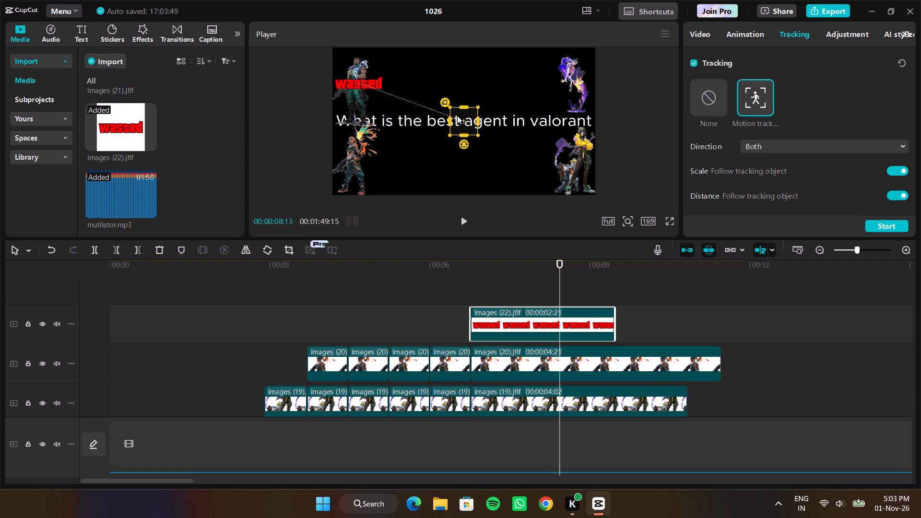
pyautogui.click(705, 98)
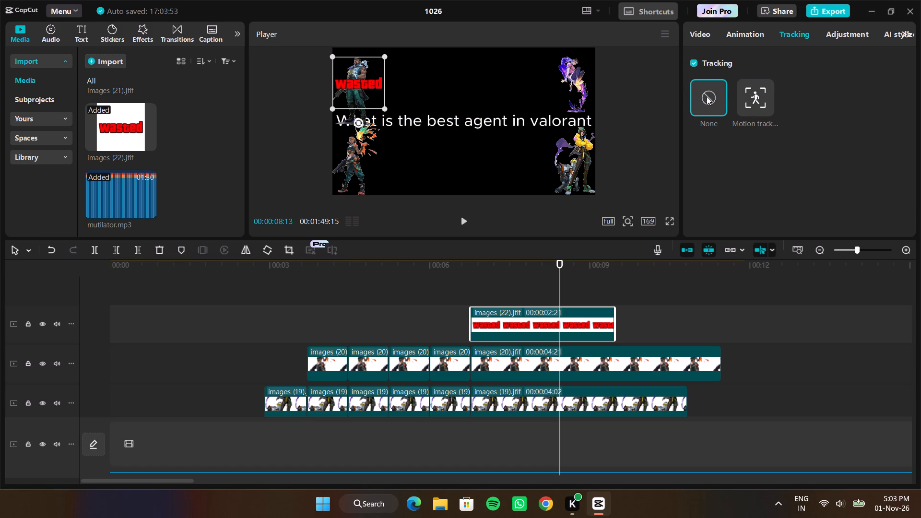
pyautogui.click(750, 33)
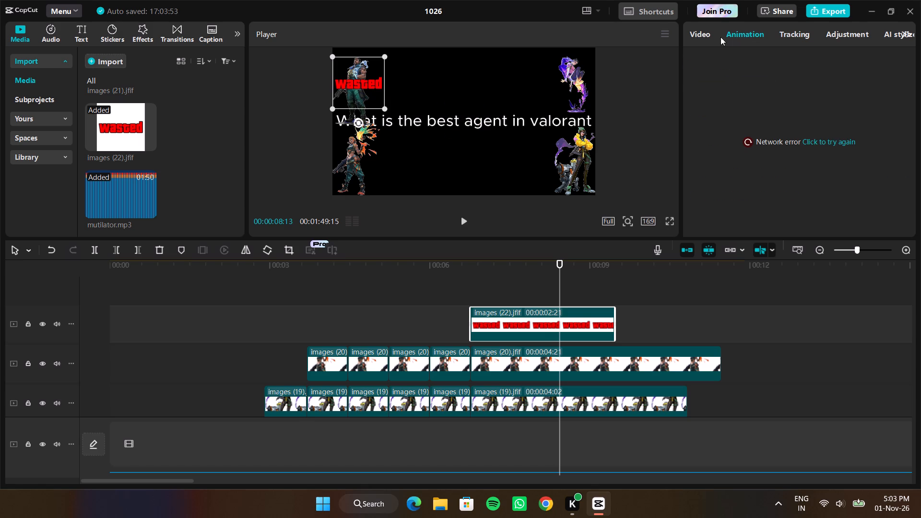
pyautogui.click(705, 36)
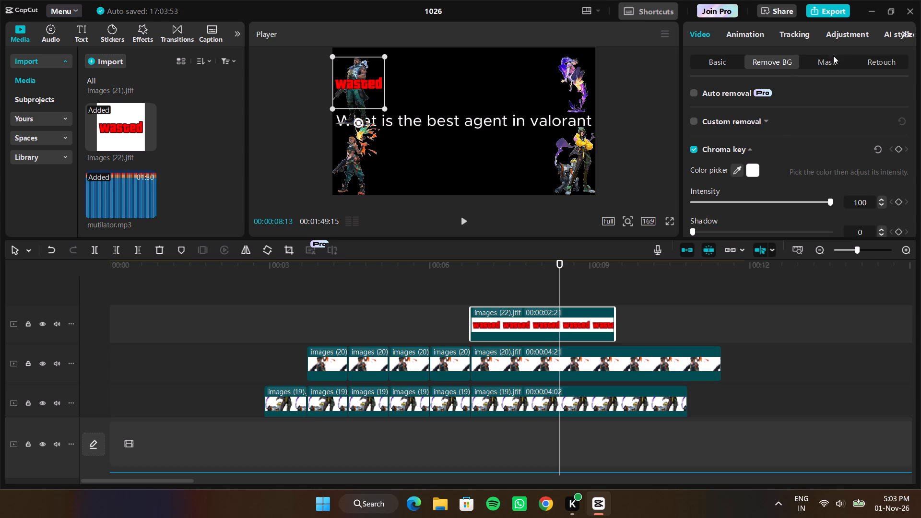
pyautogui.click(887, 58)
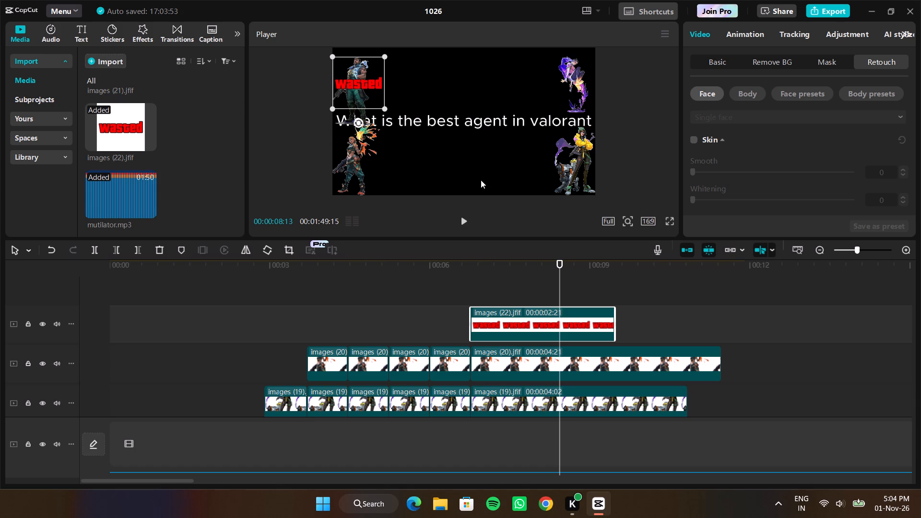
# Examine the mask, basic adjustment and color wheel settings available for the last images (21) agent clip.
pyautogui.scroll(-1, 500, 381)
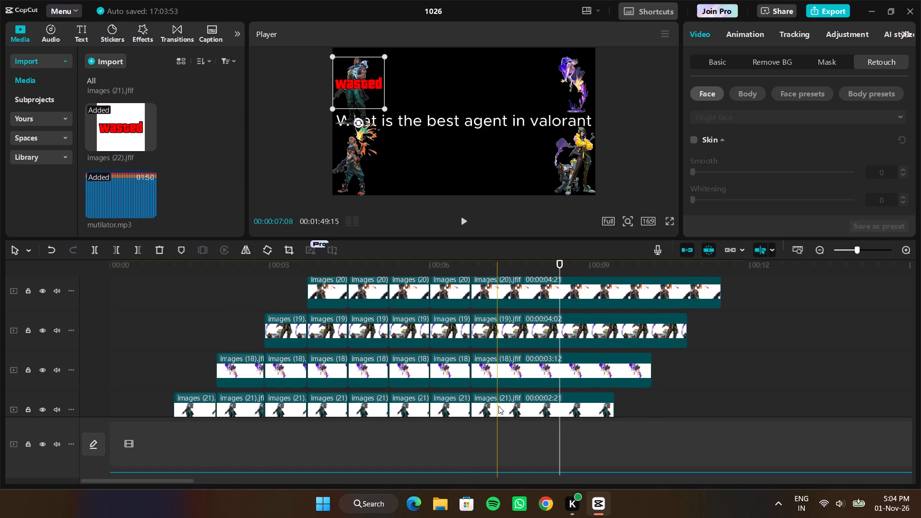
pyautogui.click(498, 406)
pyautogui.scroll(4, 538, 339)
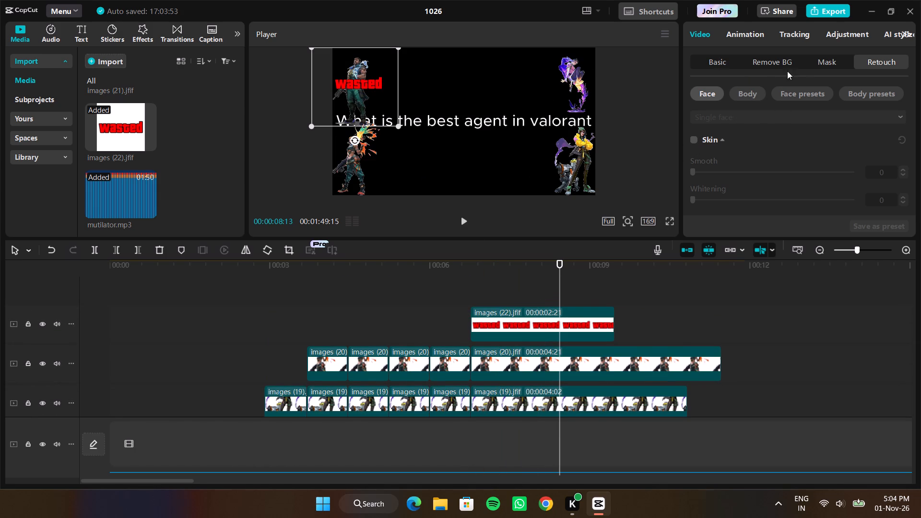
pyautogui.click(837, 67)
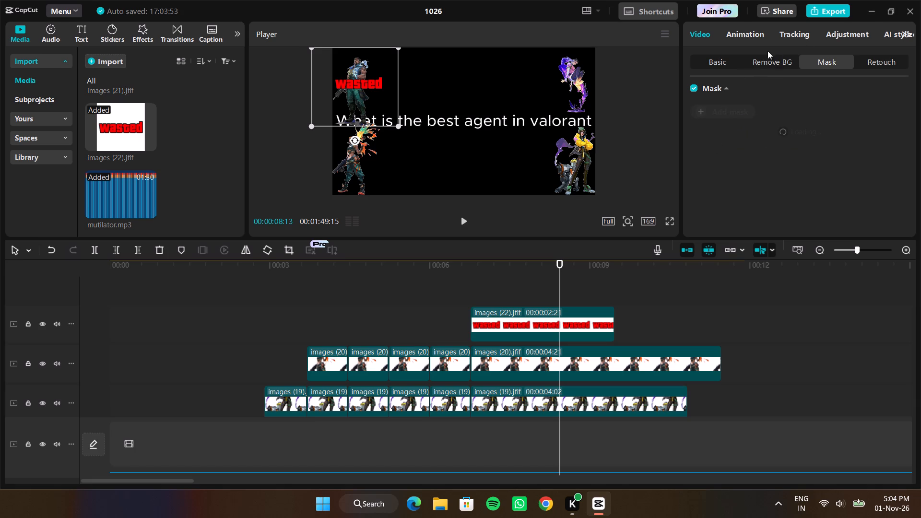
pyautogui.hscroll(-1, 839, 40)
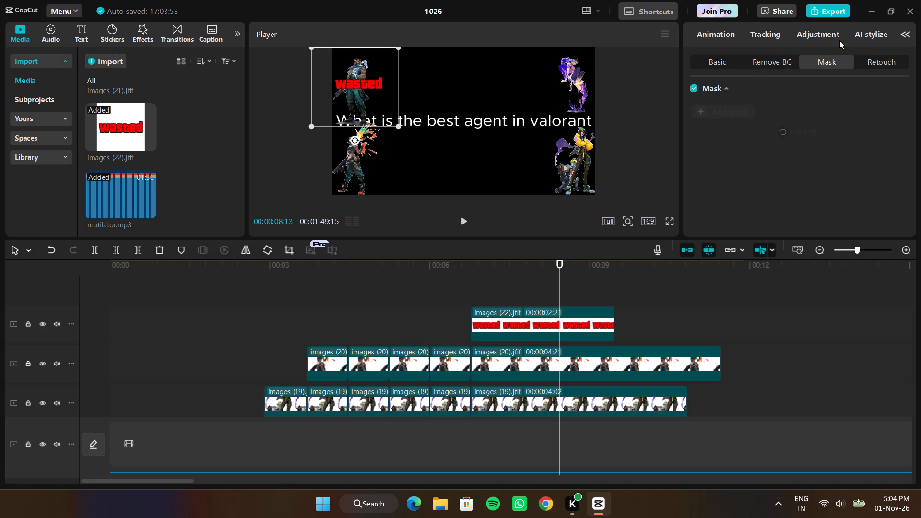
pyautogui.click(822, 41)
pyautogui.click(817, 39)
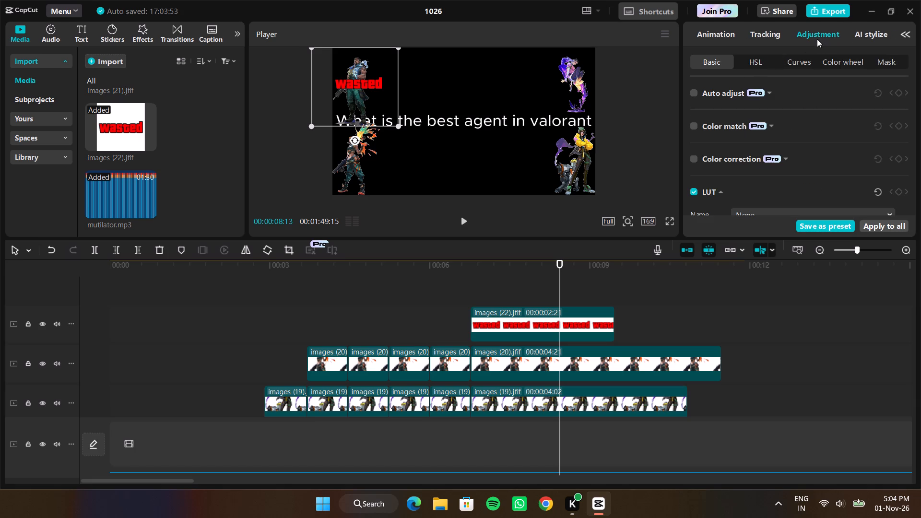
pyautogui.scroll(2, 749, 131)
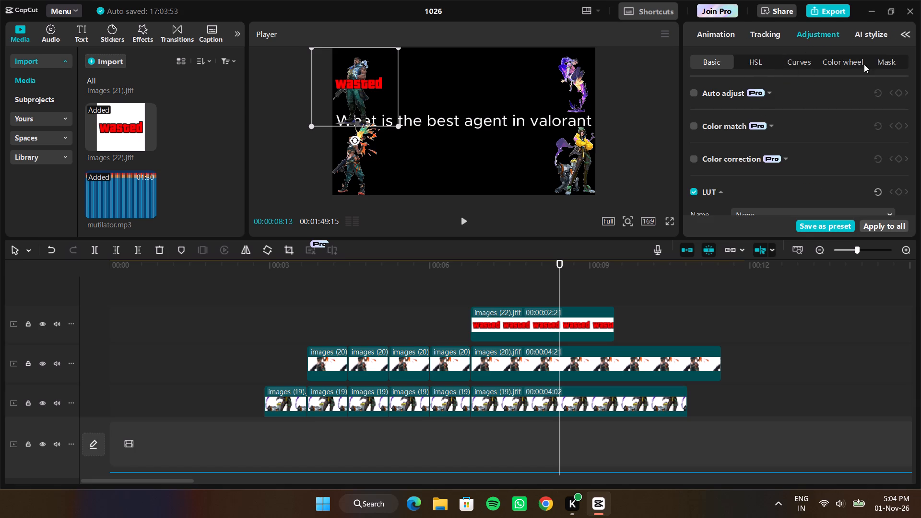
pyautogui.click(854, 69)
pyautogui.click(848, 62)
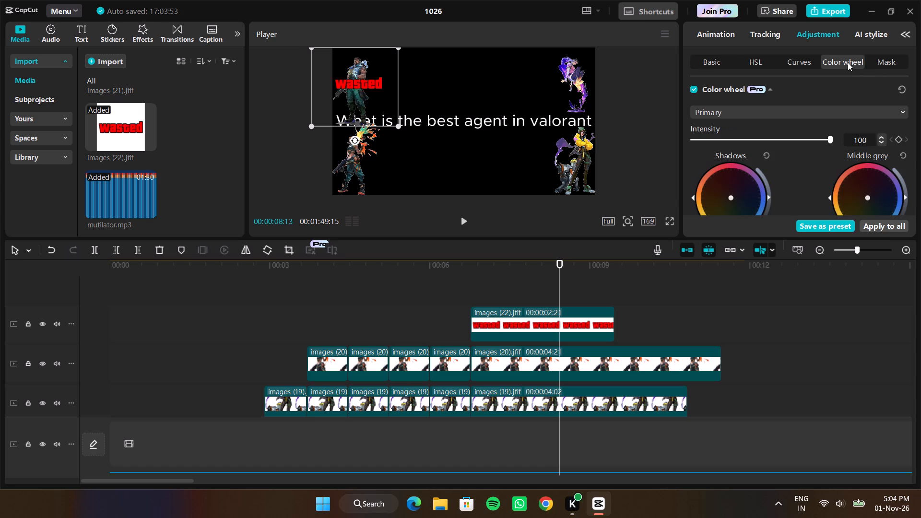
pyautogui.scroll(2, 775, 173)
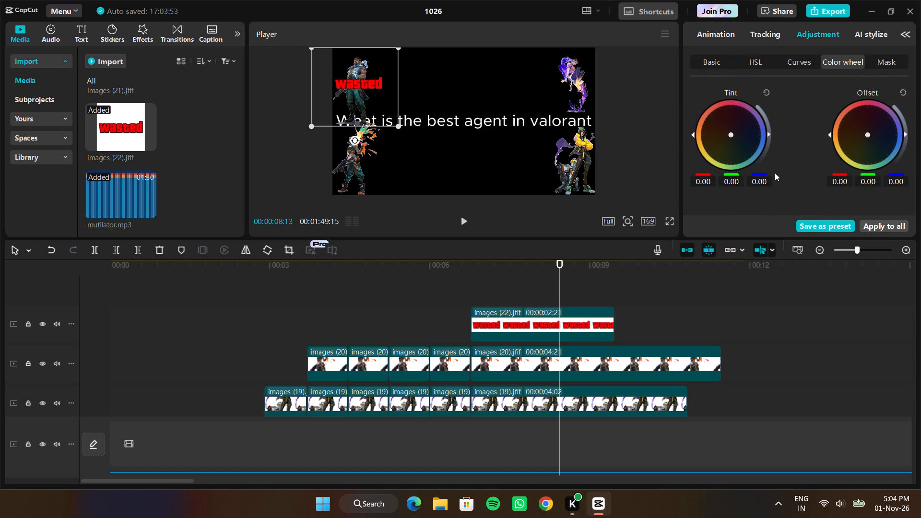
pyautogui.scroll(1, 775, 173)
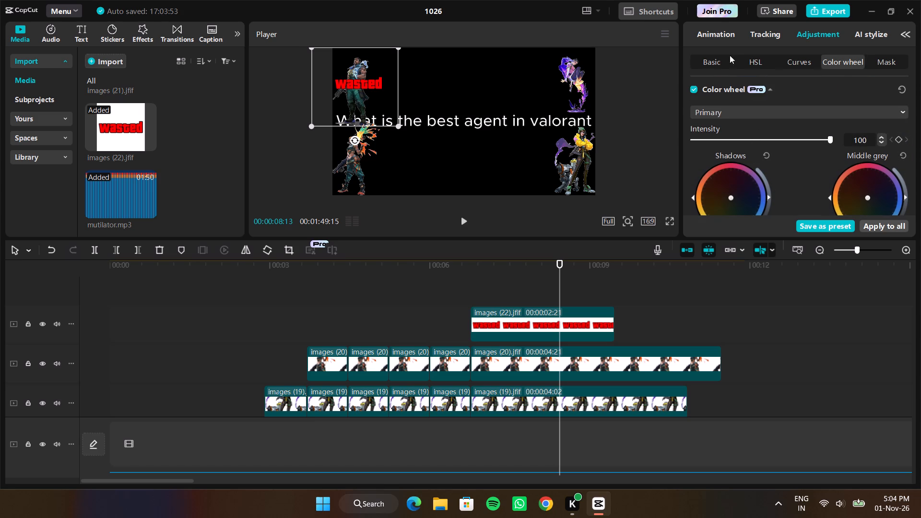
pyautogui.click(718, 66)
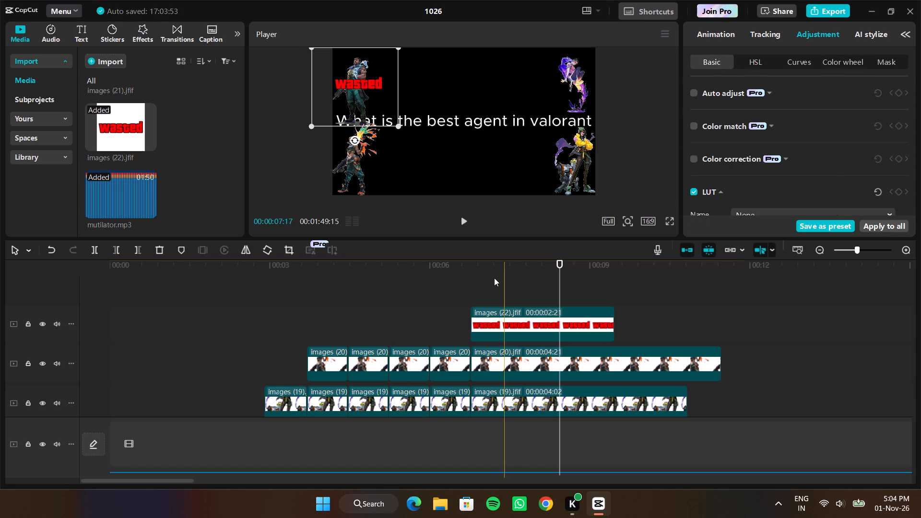
# Play the animation from the start and replay the part leading into the "wasted" graphic to check its timing against the music.
pyautogui.click(493, 280)
pyautogui.click(516, 283)
pyautogui.click(535, 311)
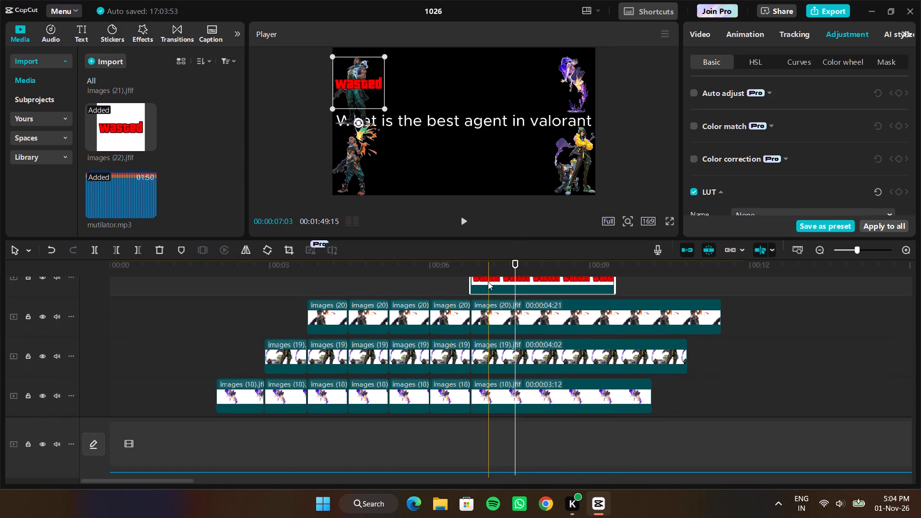
pyautogui.moveTo(518, 278); pyautogui.dragTo(332, 279)
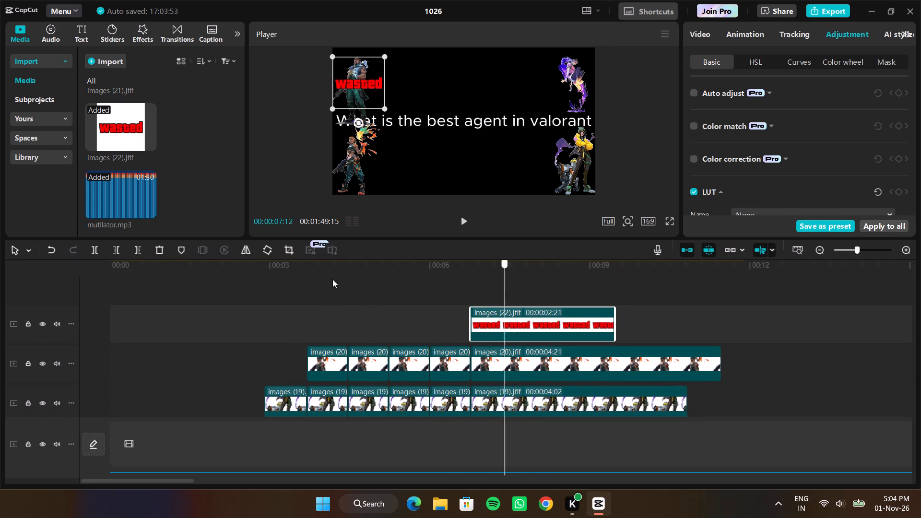
pyautogui.moveTo(332, 279); pyautogui.dragTo(74, 351)
pyautogui.press('space')
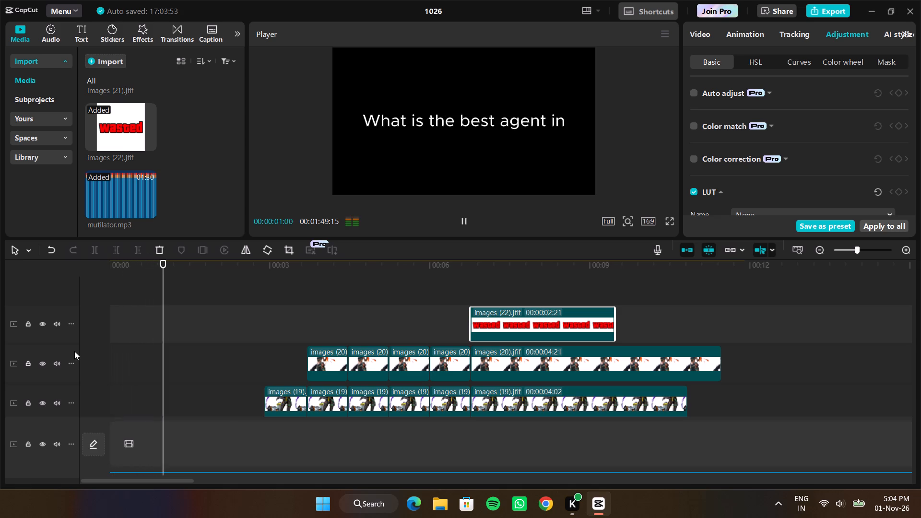
pyautogui.click(391, 294)
pyautogui.click(391, 294)
pyautogui.press('space')
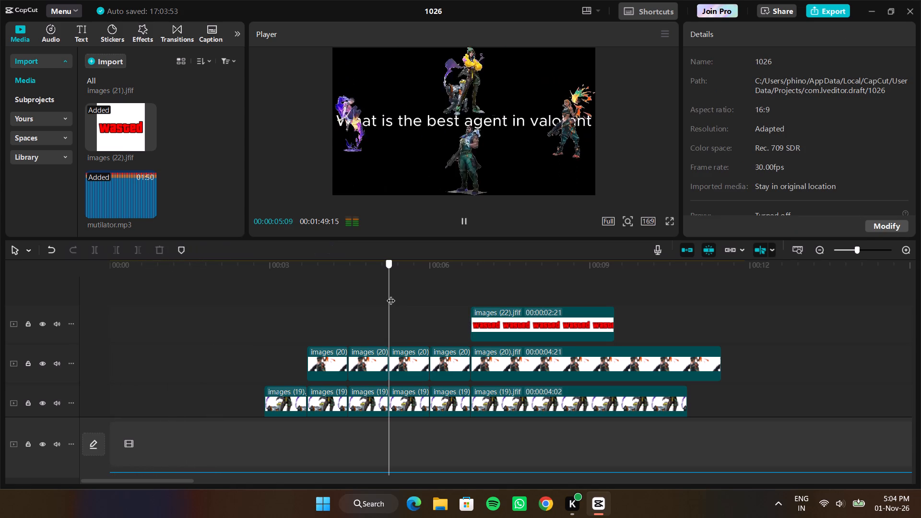
pyautogui.press('space')
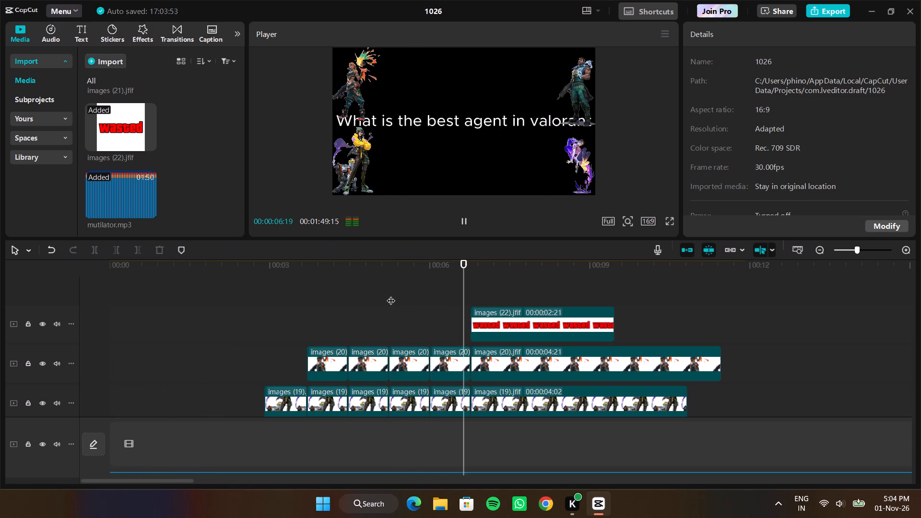
pyautogui.press('space')
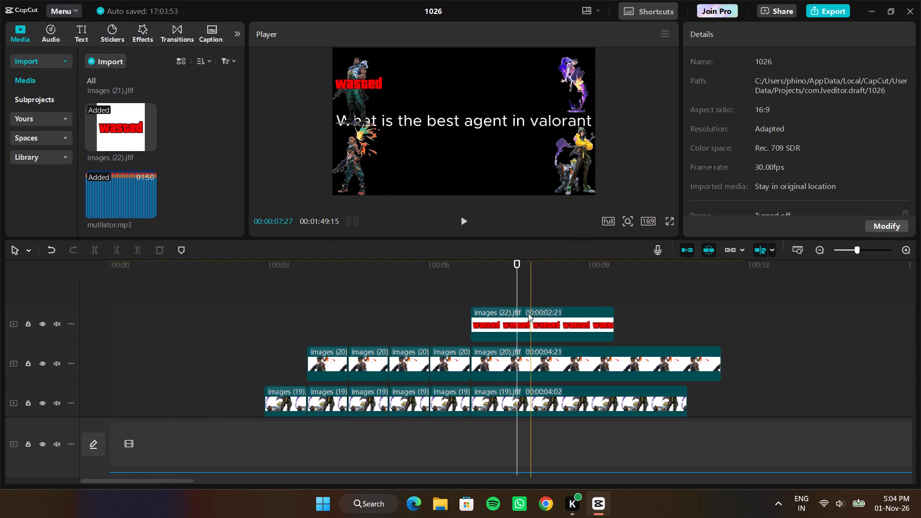
pyautogui.moveTo(519, 299); pyautogui.dragTo(283, 321)
pyautogui.press('space')
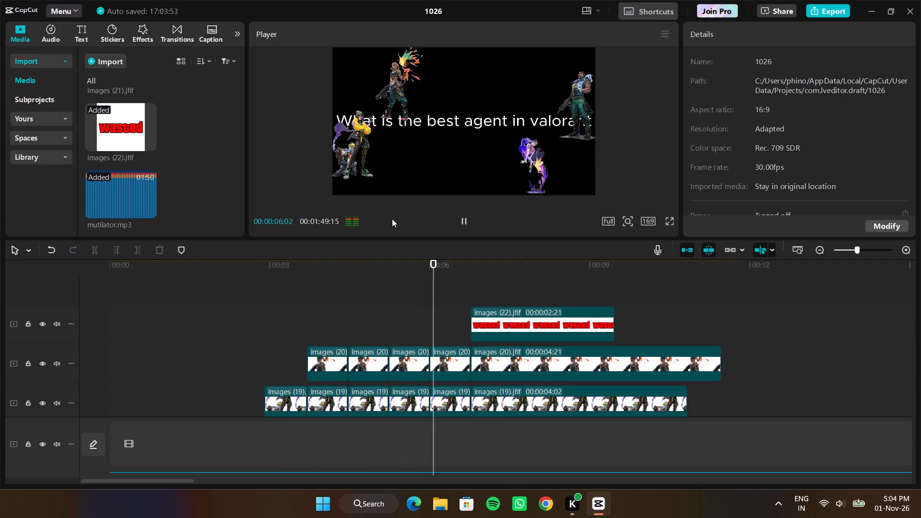
pyautogui.press('space')
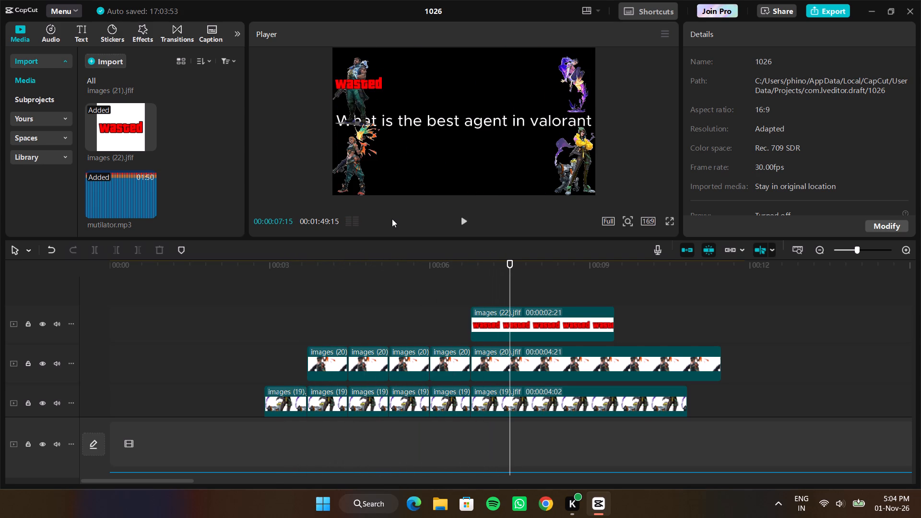
# Trim the start of the "wasted" clip in small passes to a duration of 00:00:02:16, checking playback between trims.
pyautogui.scroll(-2, 455, 328)
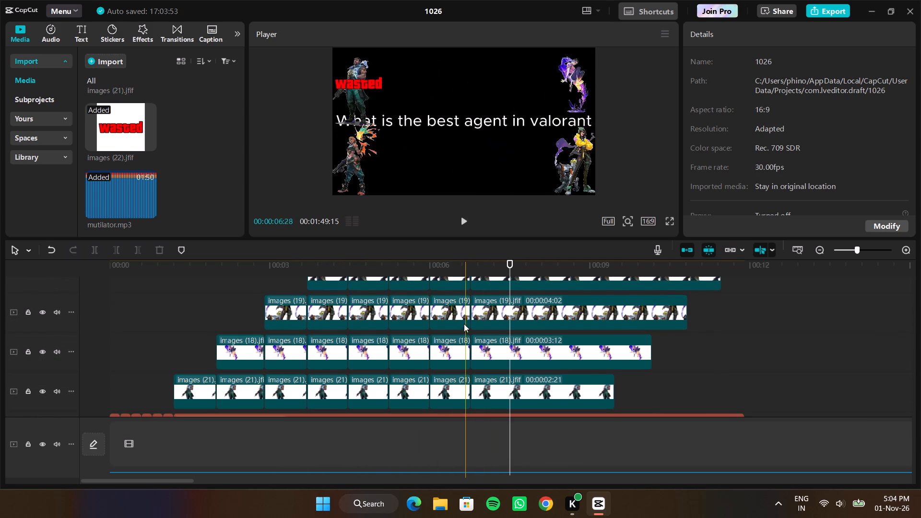
pyautogui.scroll(2, 464, 324)
pyautogui.moveTo(472, 324); pyautogui.dragTo(475, 324)
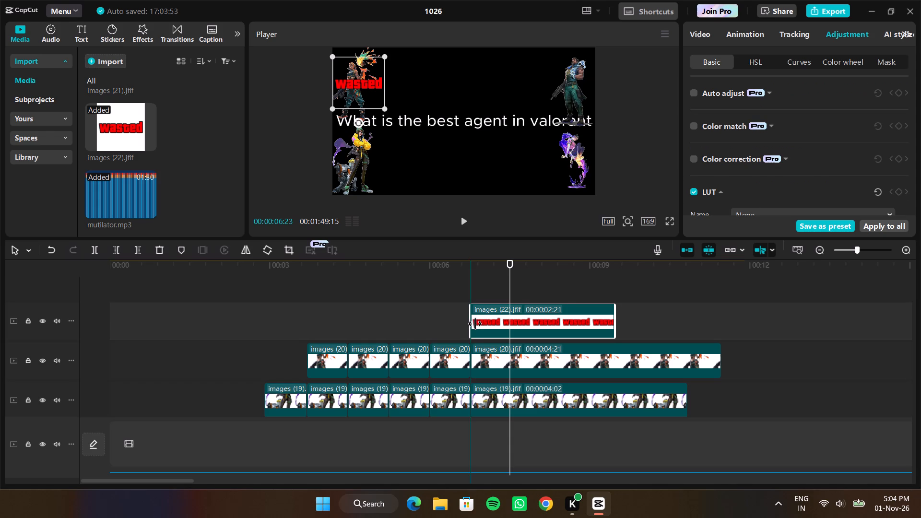
pyautogui.moveTo(475, 324); pyautogui.dragTo(477, 324)
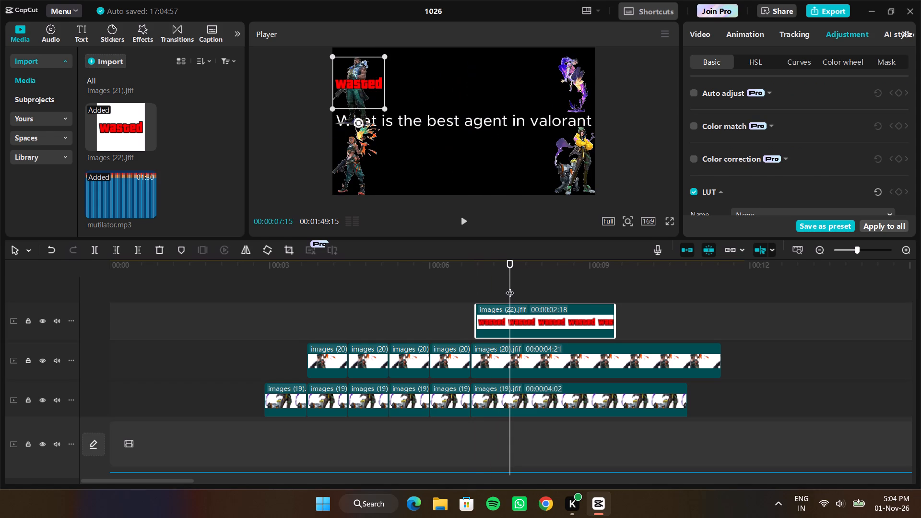
pyautogui.moveTo(510, 287); pyautogui.dragTo(379, 298)
pyautogui.press('space')
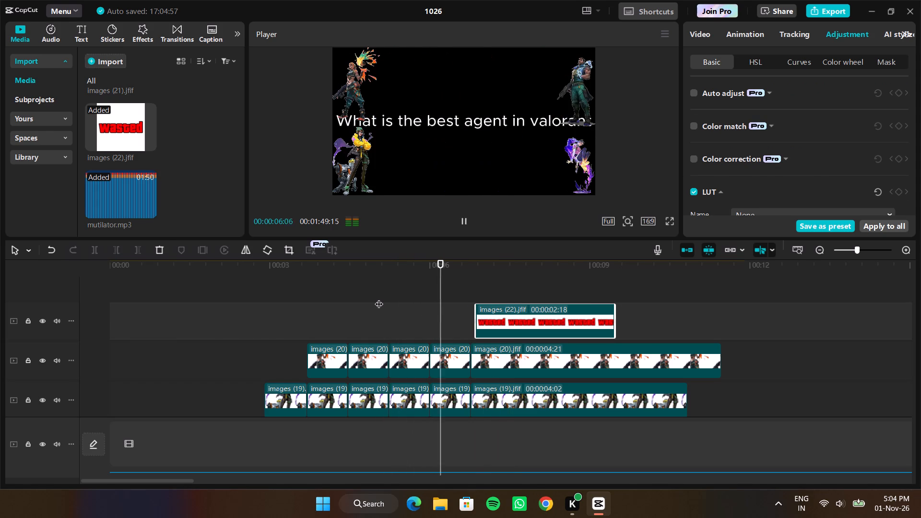
pyautogui.press('space')
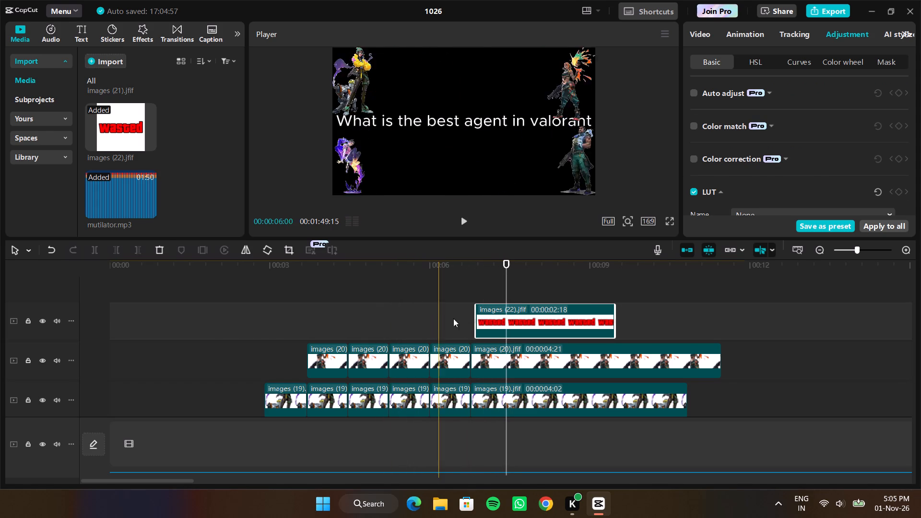
pyautogui.moveTo(475, 316); pyautogui.dragTo(481, 316)
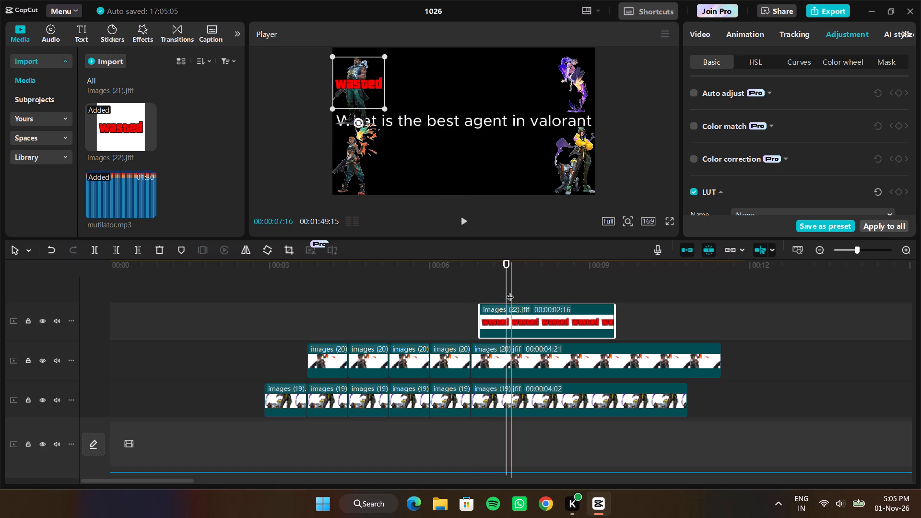
# Replay the section around the "wasted" graphic's entrance several times to check the trimmed start against the beat.
pyautogui.moveTo(508, 289); pyautogui.dragTo(337, 295)
pyautogui.press('space')
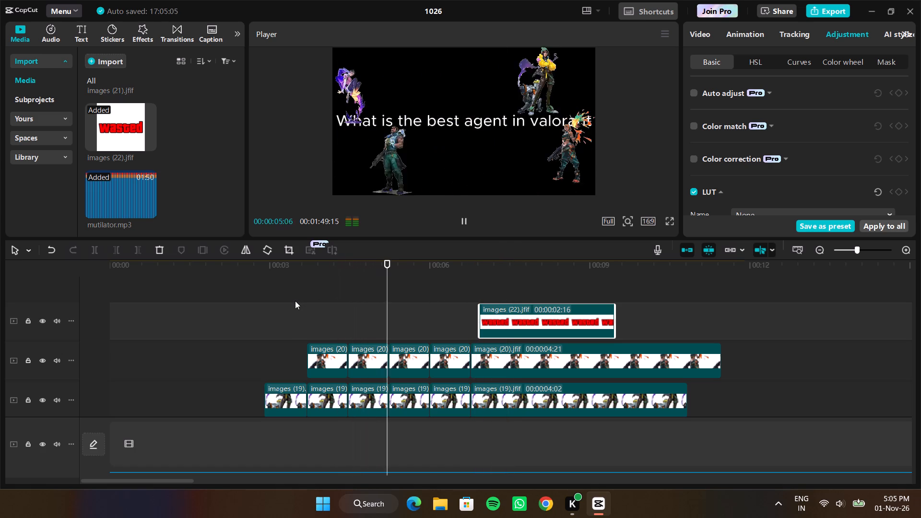
pyautogui.click(398, 308)
pyautogui.press('space')
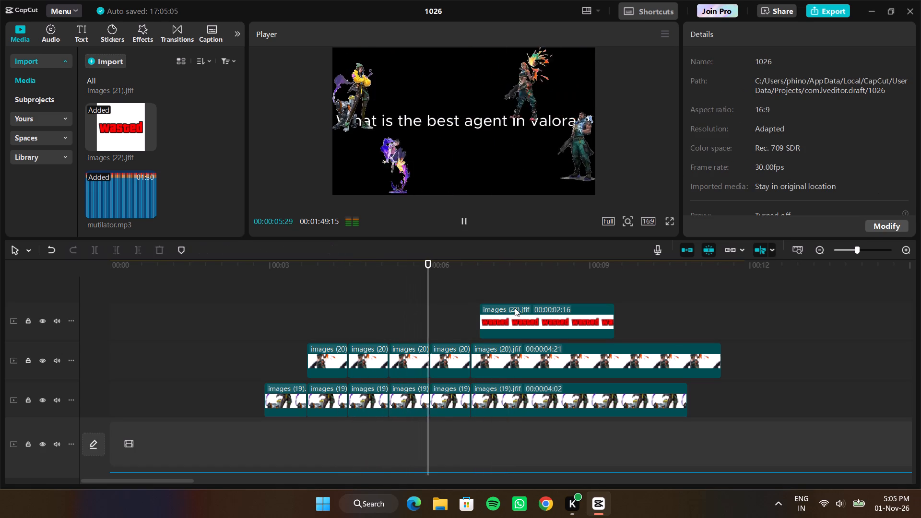
pyautogui.press('space')
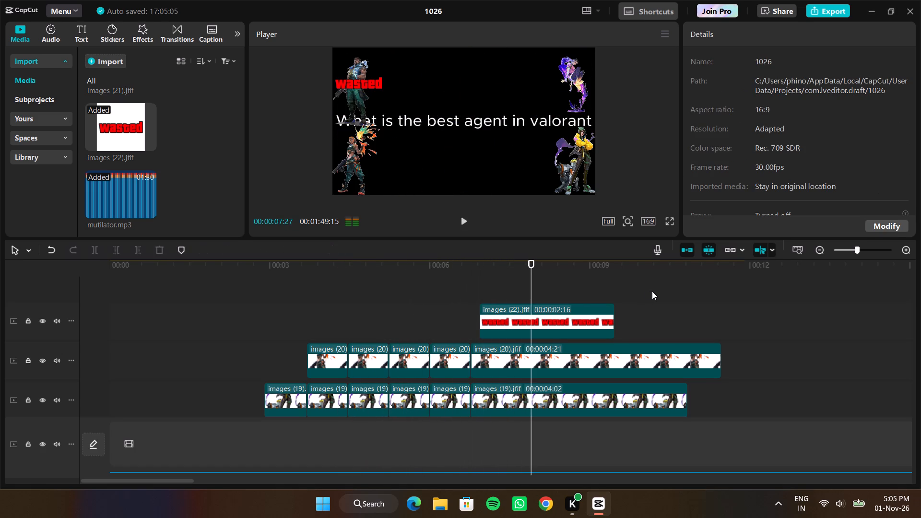
pyautogui.moveTo(532, 279); pyautogui.dragTo(474, 288)
pyautogui.press('space')
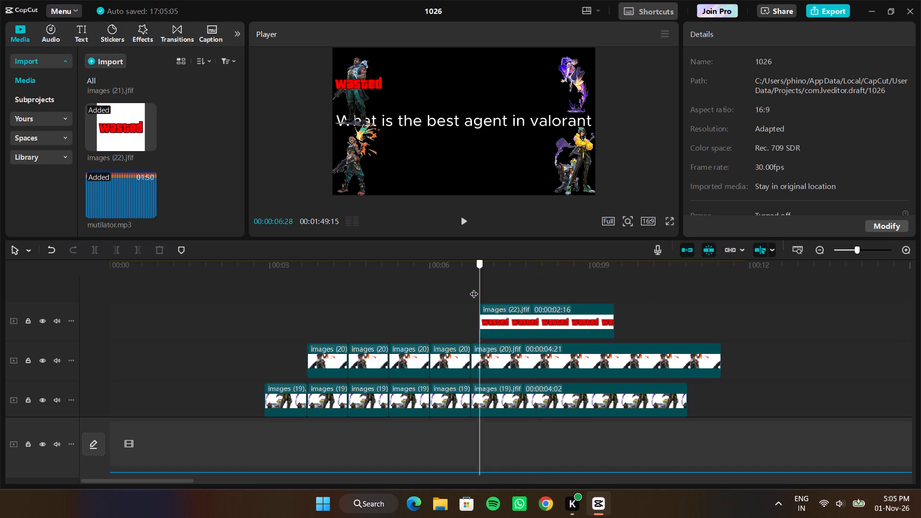
pyautogui.press('space')
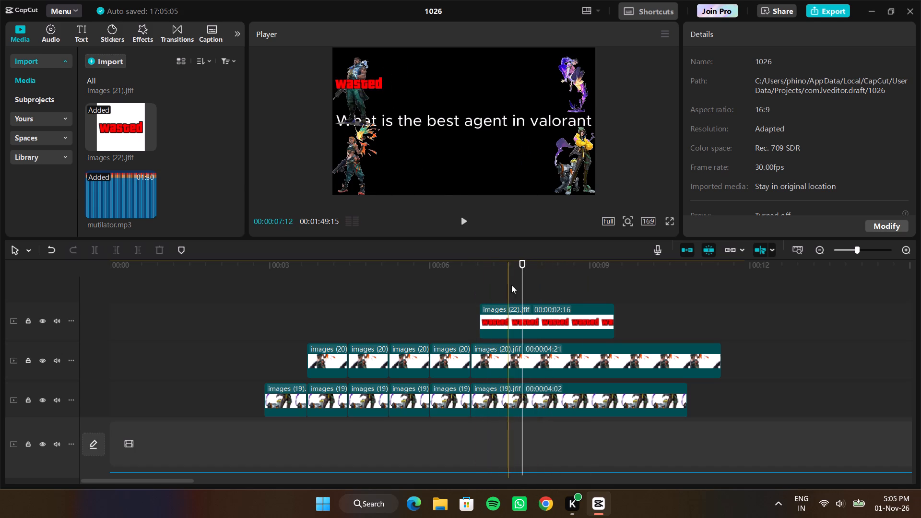
pyautogui.moveTo(523, 286); pyautogui.dragTo(492, 283)
pyautogui.press('space')
pyautogui.press('space')
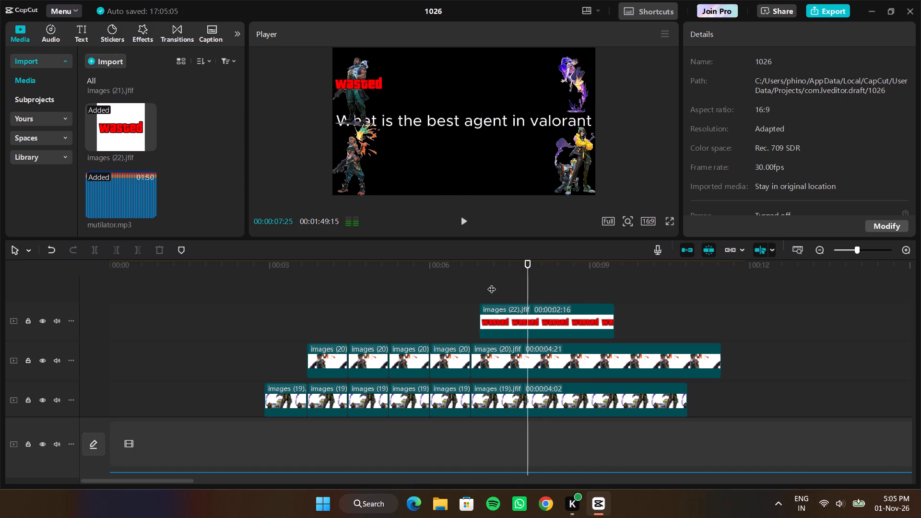
pyautogui.moveTo(530, 288); pyautogui.dragTo(408, 288)
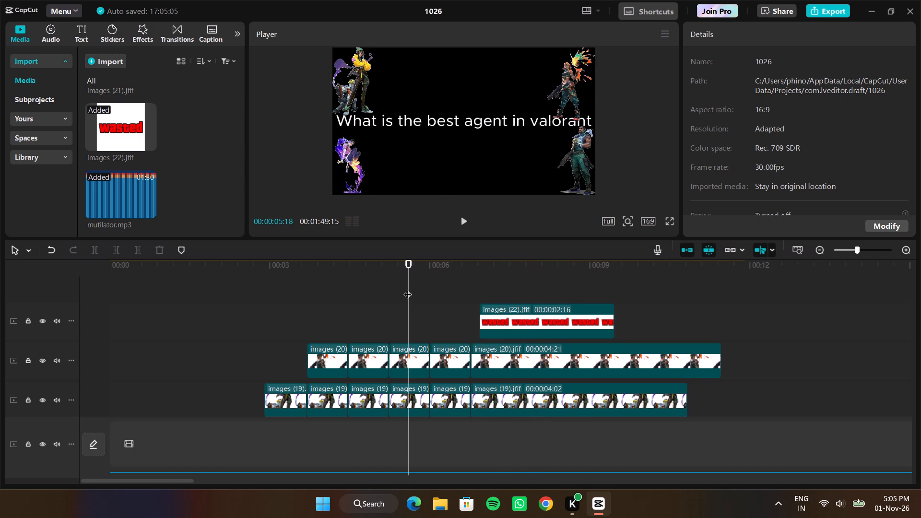
pyautogui.press('space')
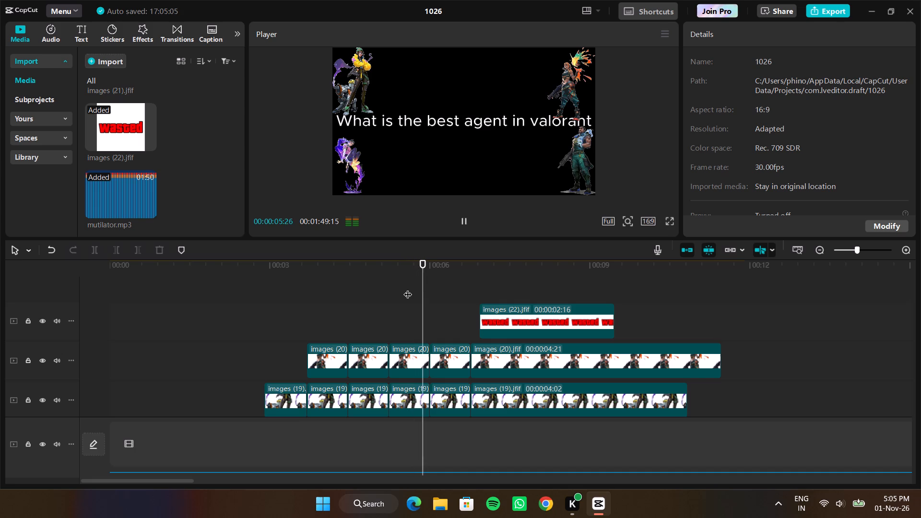
pyautogui.press('space')
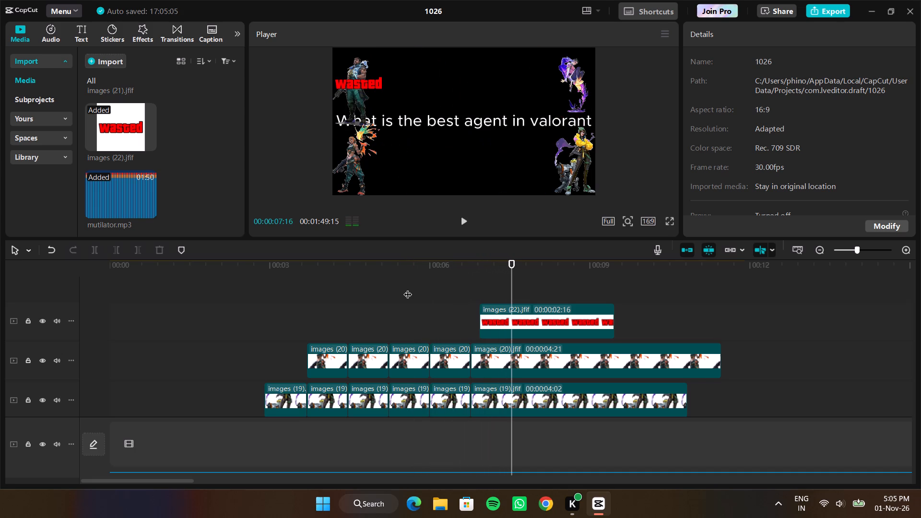
# Add a second images (22) "wasted" clip on a new track above the first, starting at 00:00:07:16.
pyautogui.moveTo(124, 129); pyautogui.dragTo(230, 206)
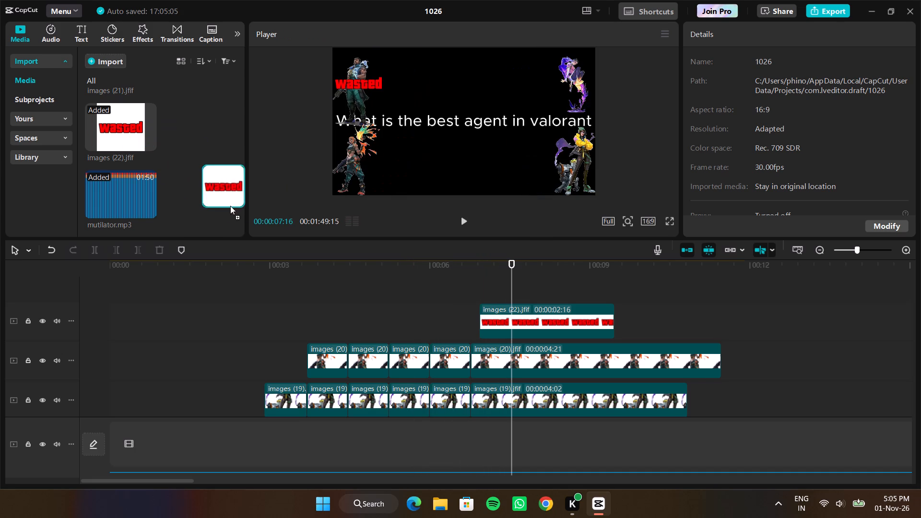
pyautogui.moveTo(230, 206); pyautogui.dragTo(513, 287)
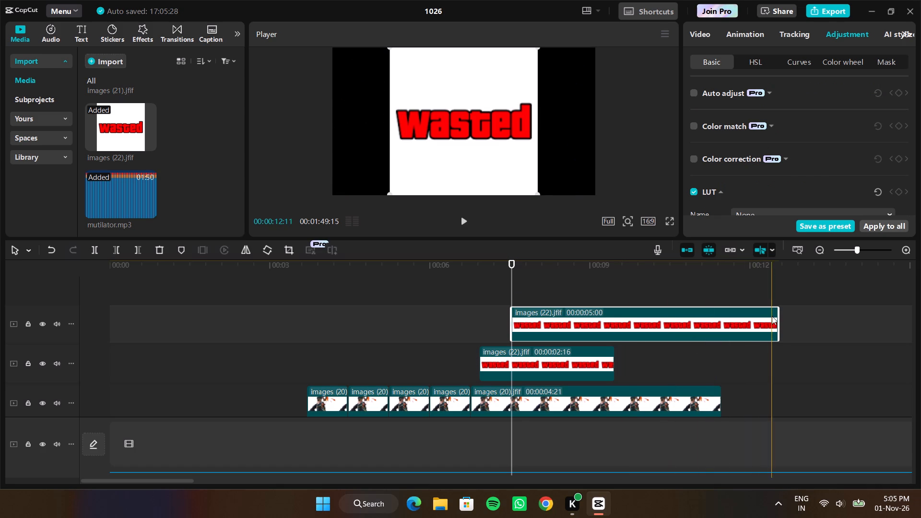
# Trim the end of the second "wasted" clip to a duration of 00:00:02:19 and return the playhead to its start.
pyautogui.moveTo(777, 316); pyautogui.dragTo(614, 320)
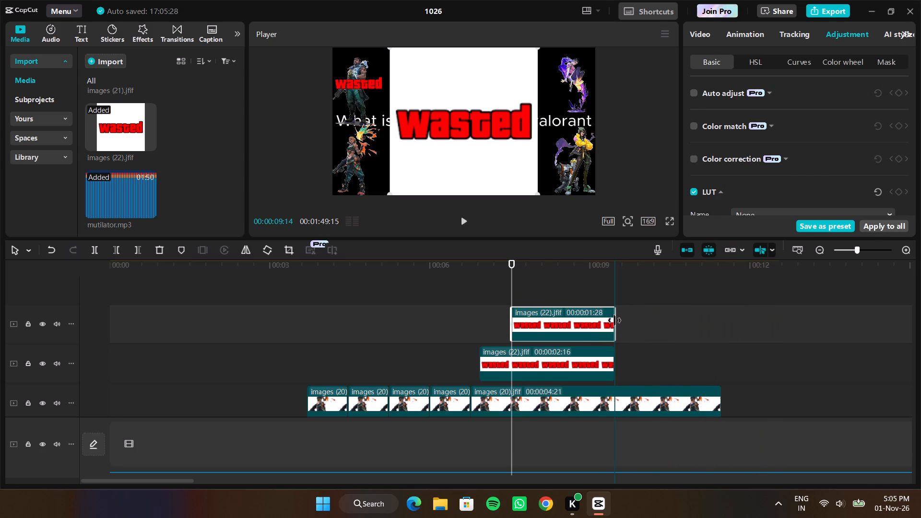
pyautogui.moveTo(614, 320); pyautogui.dragTo(644, 321)
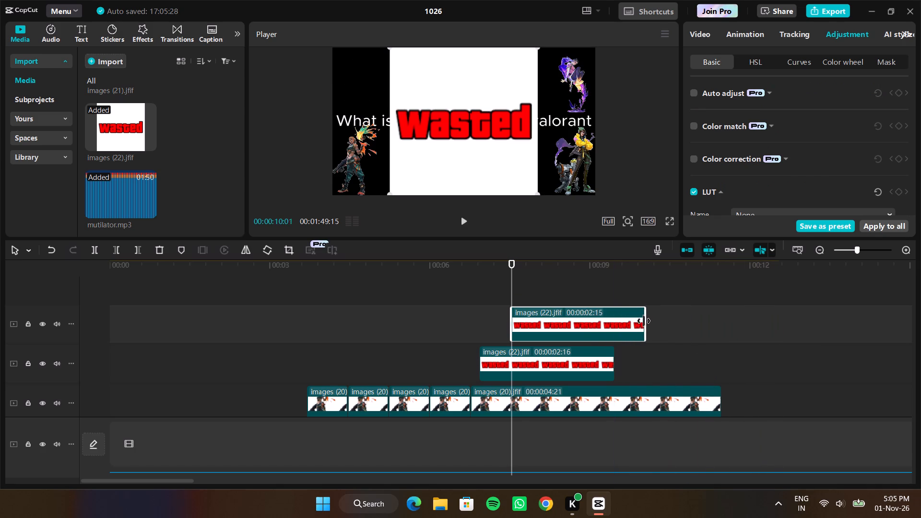
pyautogui.moveTo(644, 321); pyautogui.dragTo(649, 321)
pyautogui.click(605, 326)
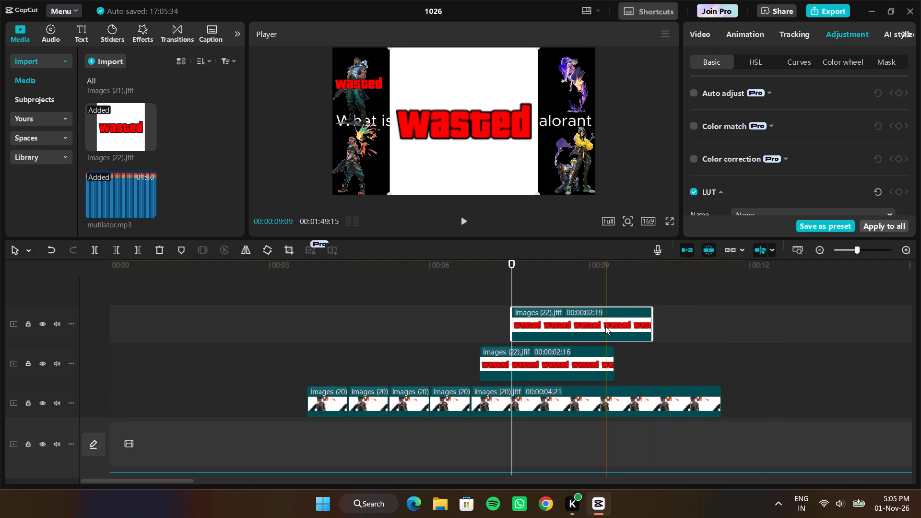
pyautogui.click(579, 285)
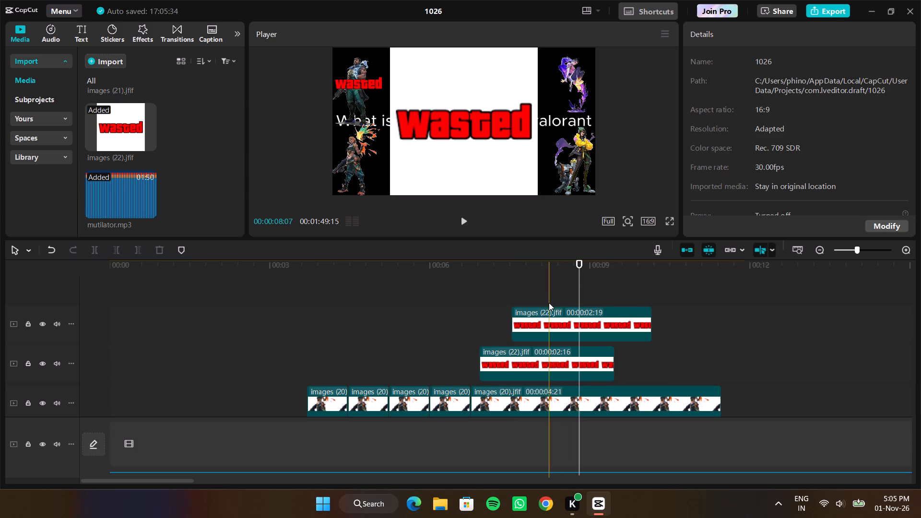
pyautogui.click(513, 285)
# Remove the second "wasted" clip's white background with Chroma key, setting Intensity to 100 and Feather edge to 100.
pyautogui.click(528, 314)
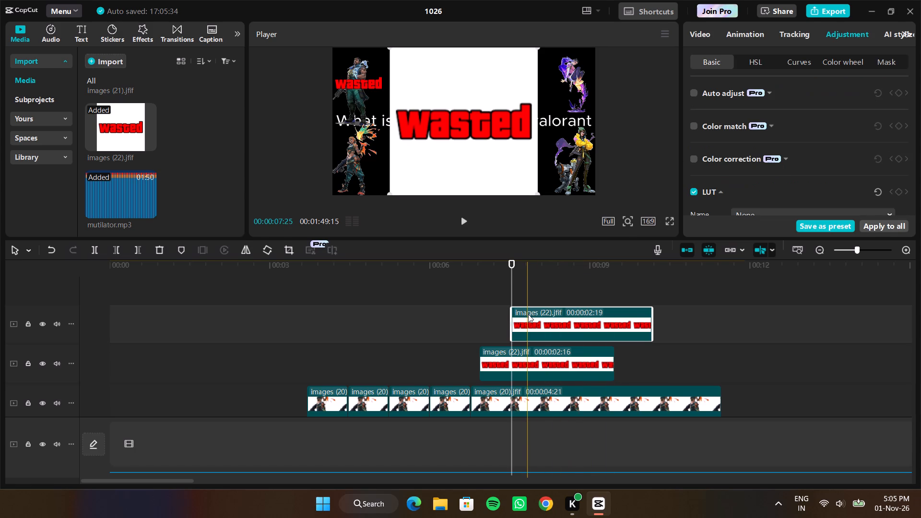
pyautogui.click(700, 35)
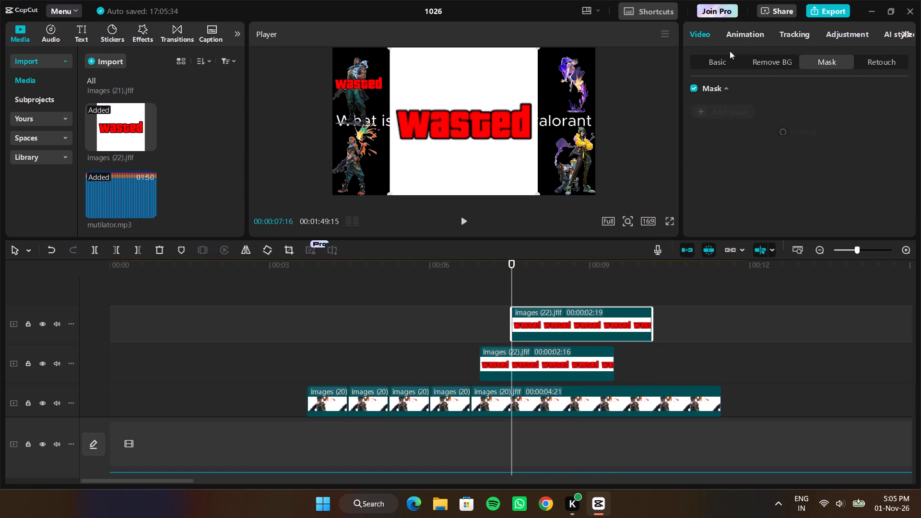
pyautogui.click(764, 67)
pyautogui.click(699, 150)
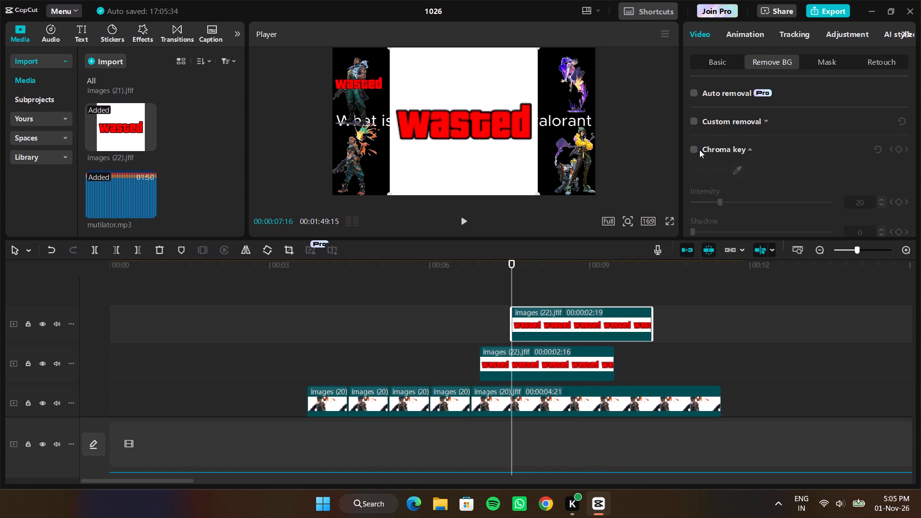
pyautogui.click(695, 150)
pyautogui.click(511, 156)
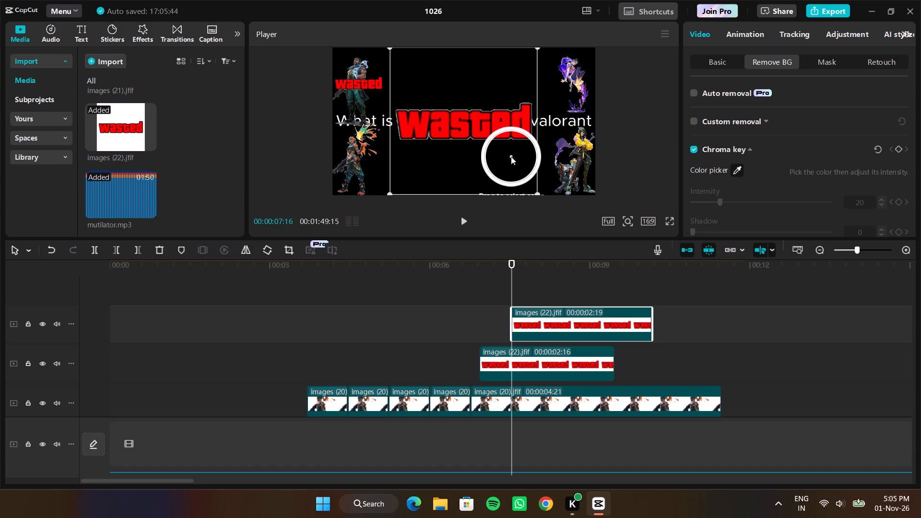
pyautogui.click(720, 204)
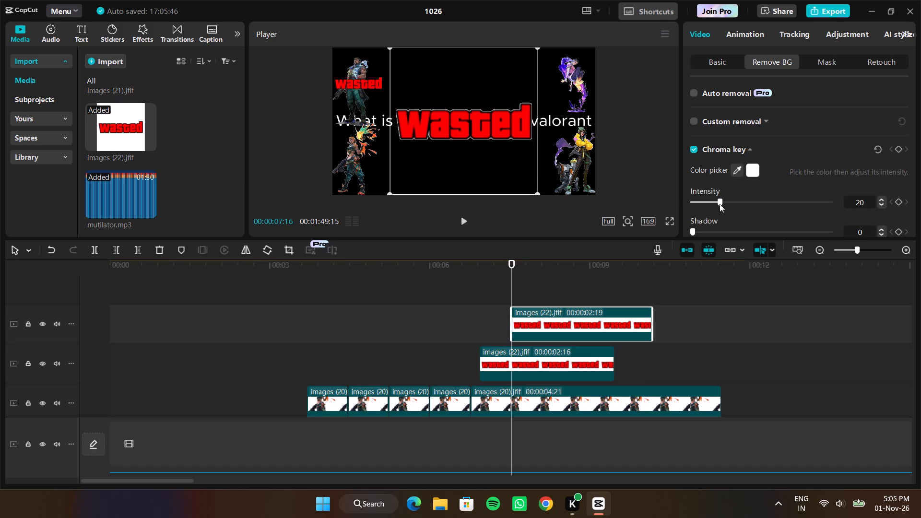
pyautogui.moveTo(719, 201); pyautogui.dragTo(839, 210)
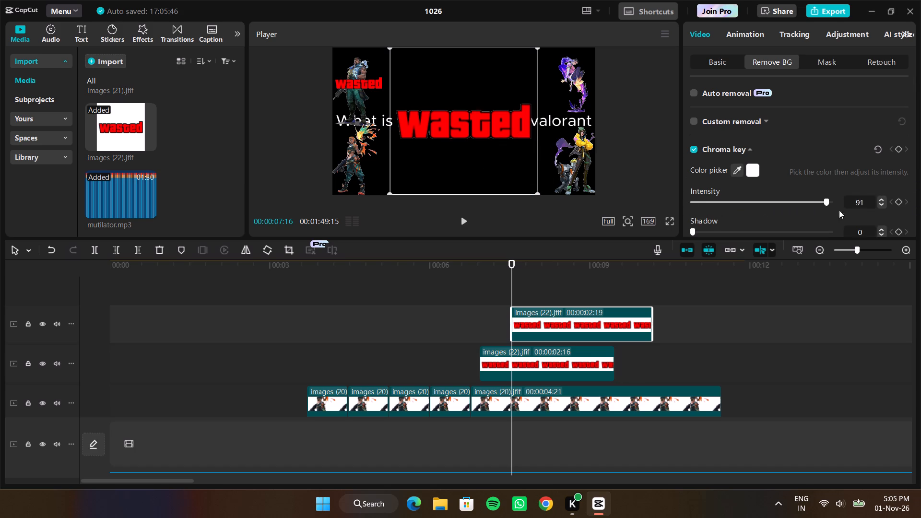
pyautogui.moveTo(839, 210); pyautogui.dragTo(857, 211)
pyautogui.scroll(-2, 772, 210)
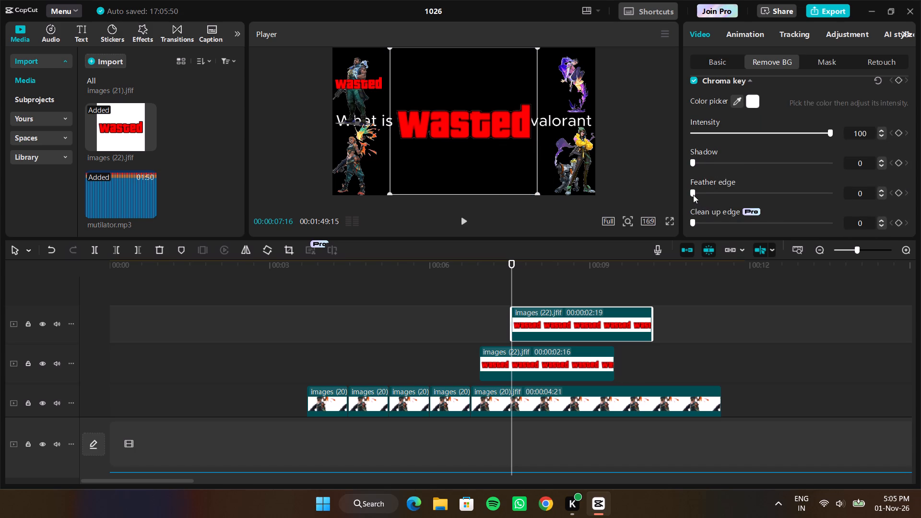
pyautogui.moveTo(693, 195); pyautogui.dragTo(904, 215)
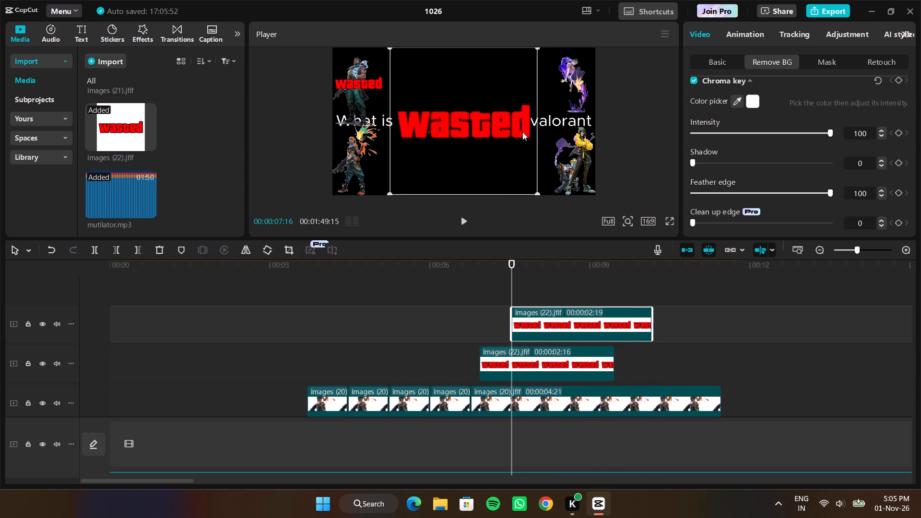
# Scale down the second "wasted" graphic and place it over the purple agent in the upper-right corner of the frame.
pyautogui.moveTo(536, 48); pyautogui.dragTo(483, 97)
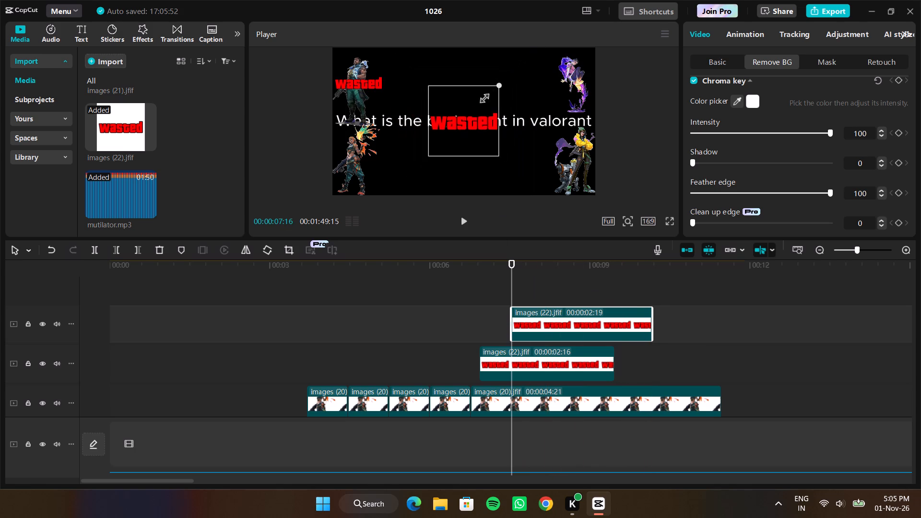
pyautogui.moveTo(483, 97); pyautogui.dragTo(476, 101)
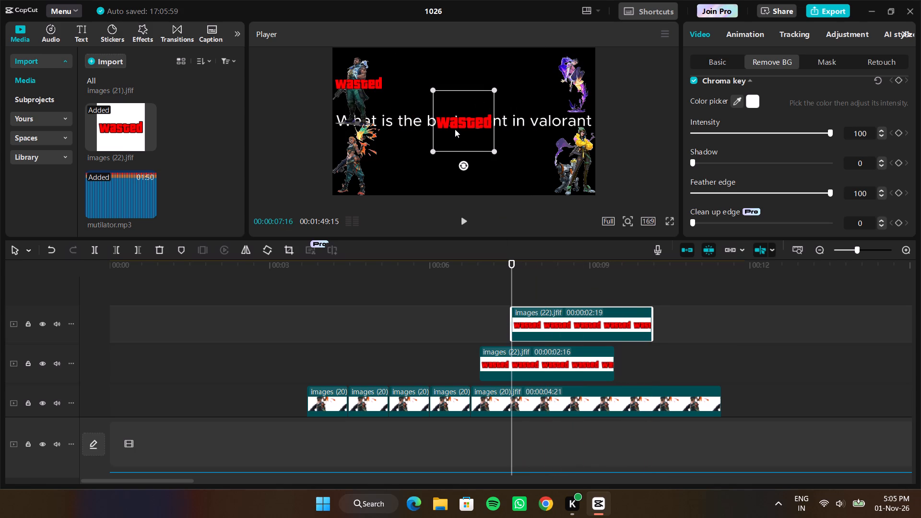
pyautogui.moveTo(454, 129); pyautogui.dragTo(555, 90)
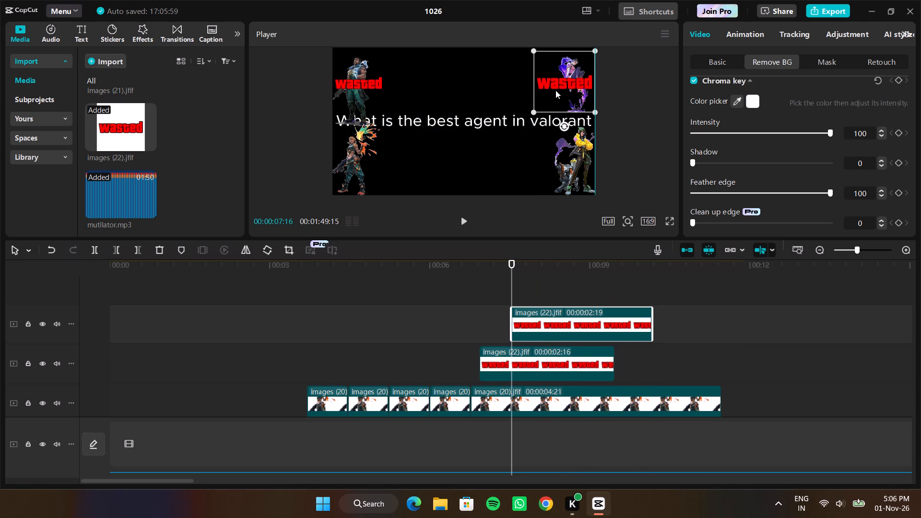
pyautogui.moveTo(555, 90); pyautogui.dragTo(555, 89)
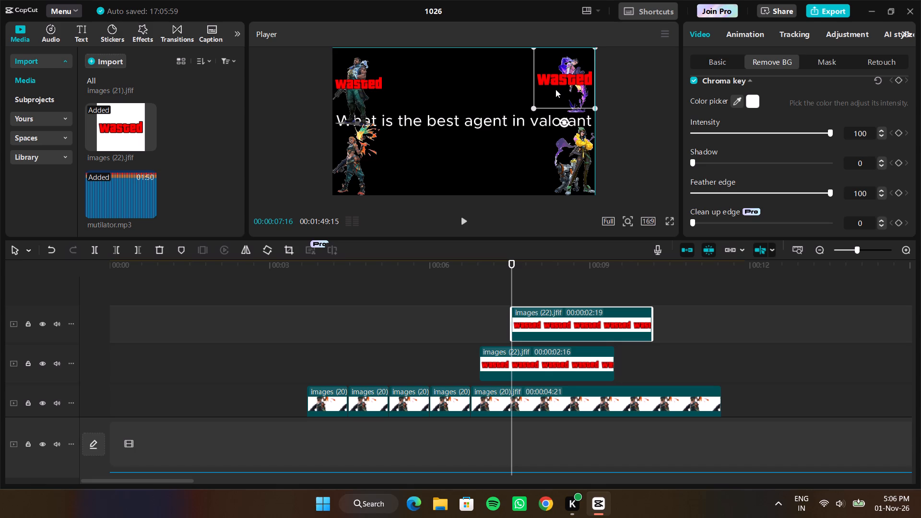
pyautogui.moveTo(555, 89); pyautogui.dragTo(555, 91)
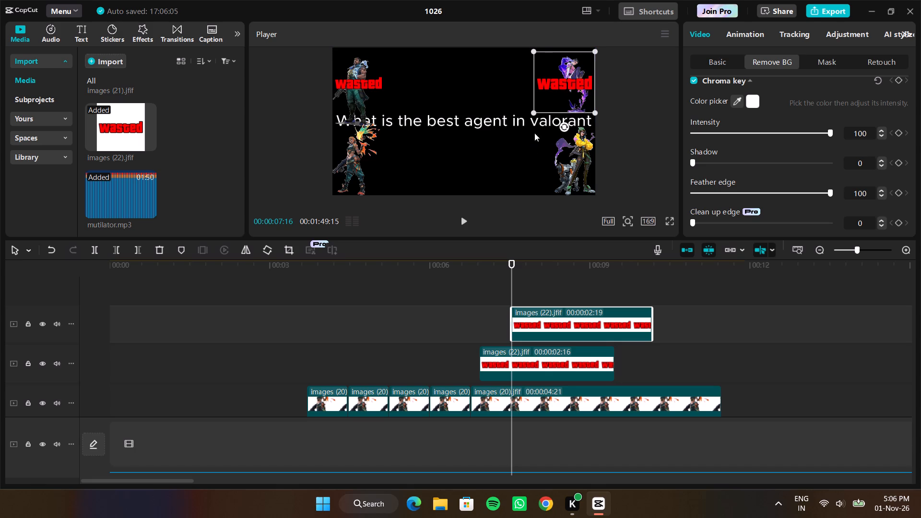
pyautogui.moveTo(531, 51); pyautogui.dragTo(537, 54)
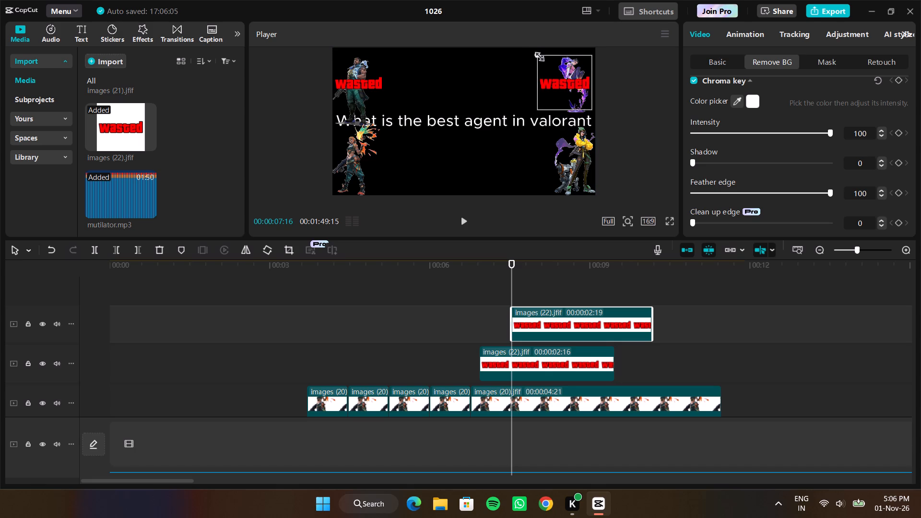
pyautogui.moveTo(537, 54); pyautogui.dragTo(537, 55)
pyautogui.moveTo(547, 67); pyautogui.dragTo(555, 68)
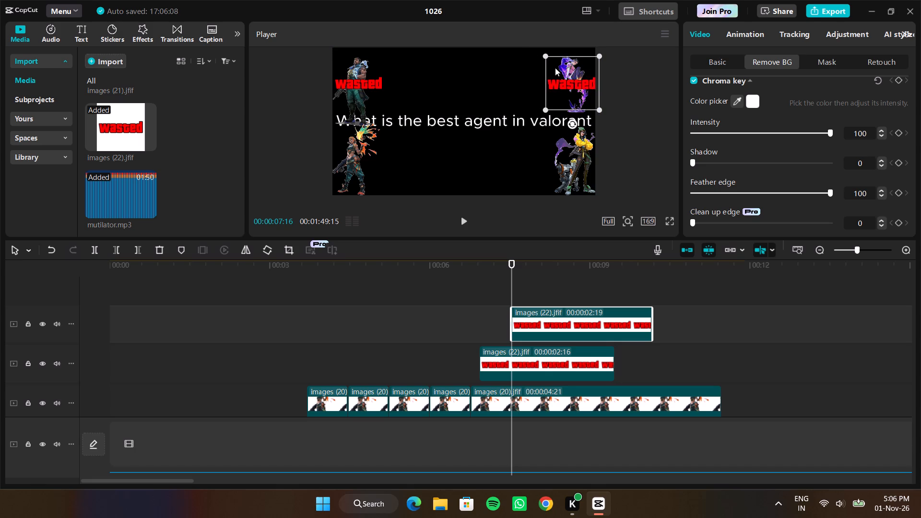
pyautogui.moveTo(555, 68); pyautogui.dragTo(552, 59)
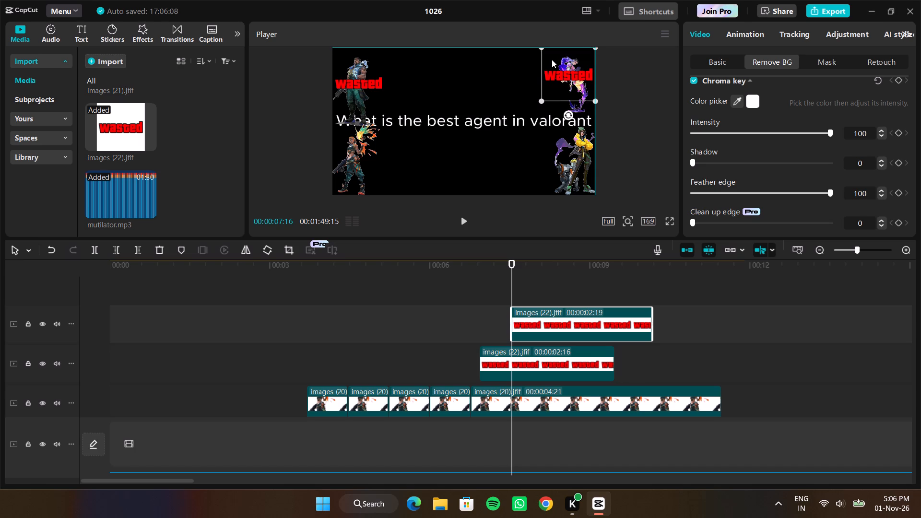
pyautogui.moveTo(552, 59); pyautogui.dragTo(552, 62)
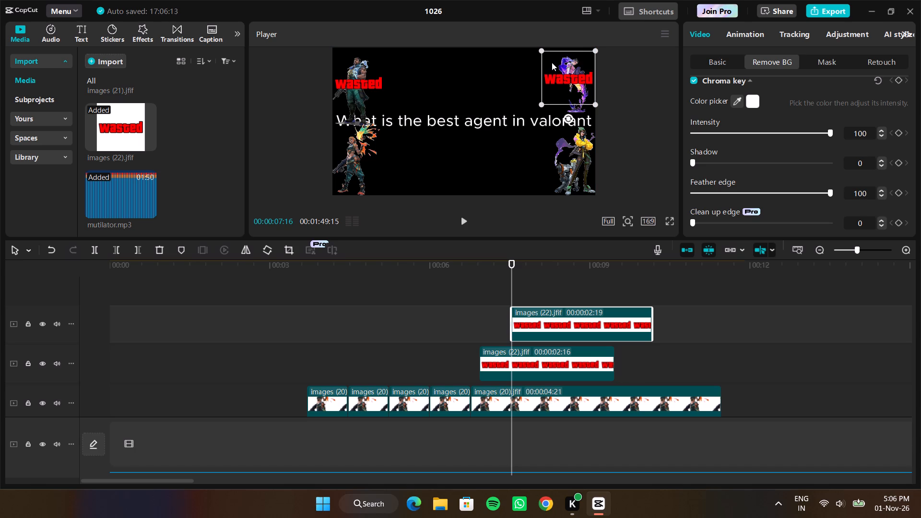
pyautogui.click(528, 73)
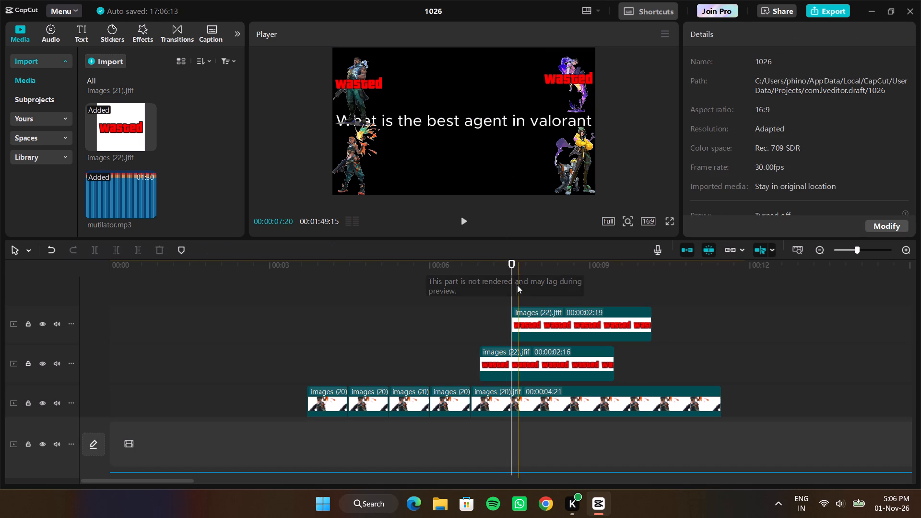
# Duplicate the second "wasted" clip and position the copy over the yellow-jacketed agent in the lower-right corner of the frame.
pyautogui.click(527, 317)
pyautogui.rightClick(527, 317)
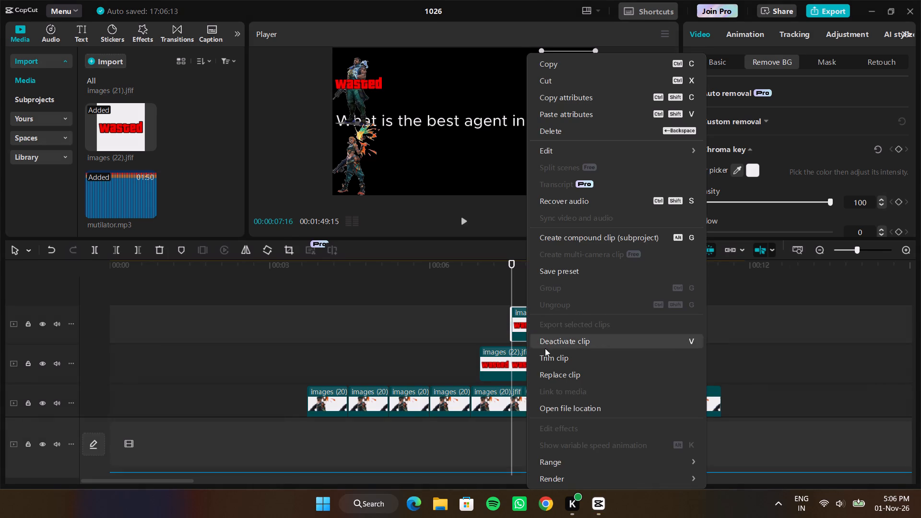
pyautogui.click(580, 60)
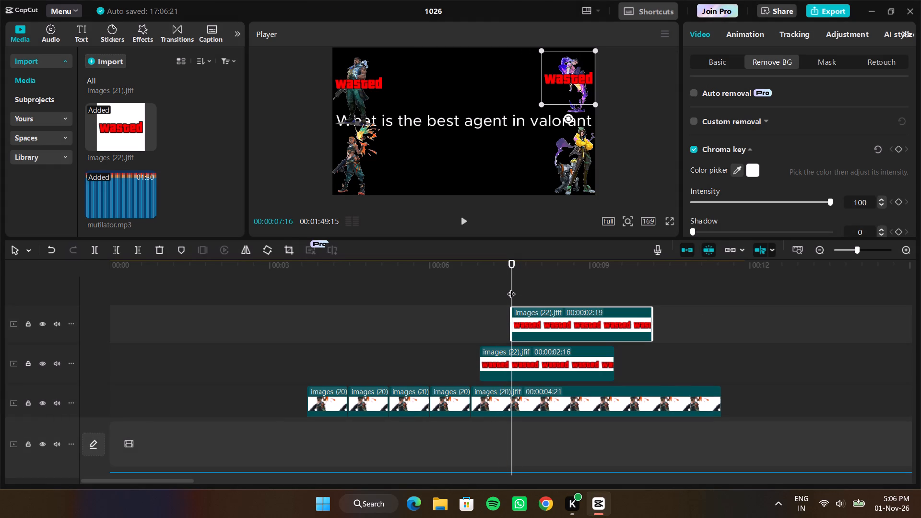
pyautogui.hotkey('ctrl', 'v')
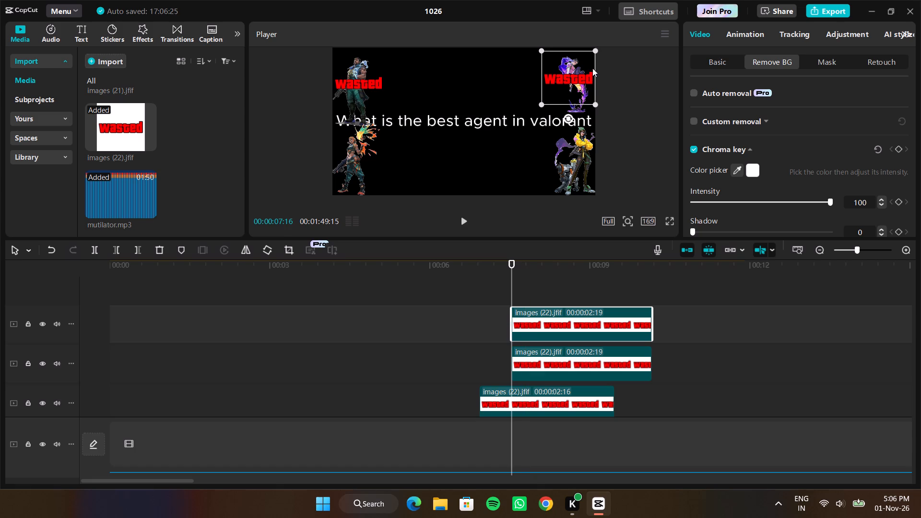
pyautogui.moveTo(559, 68); pyautogui.dragTo(560, 137)
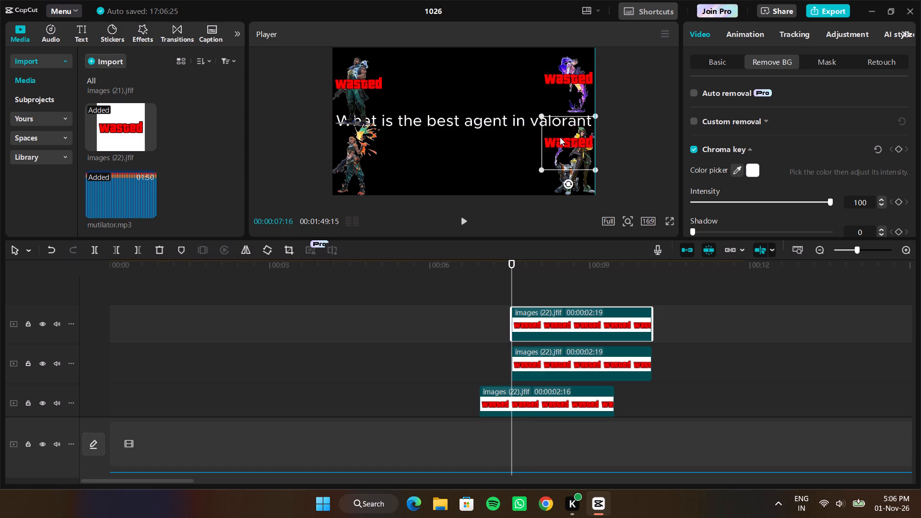
pyautogui.moveTo(560, 137); pyautogui.dragTo(565, 154)
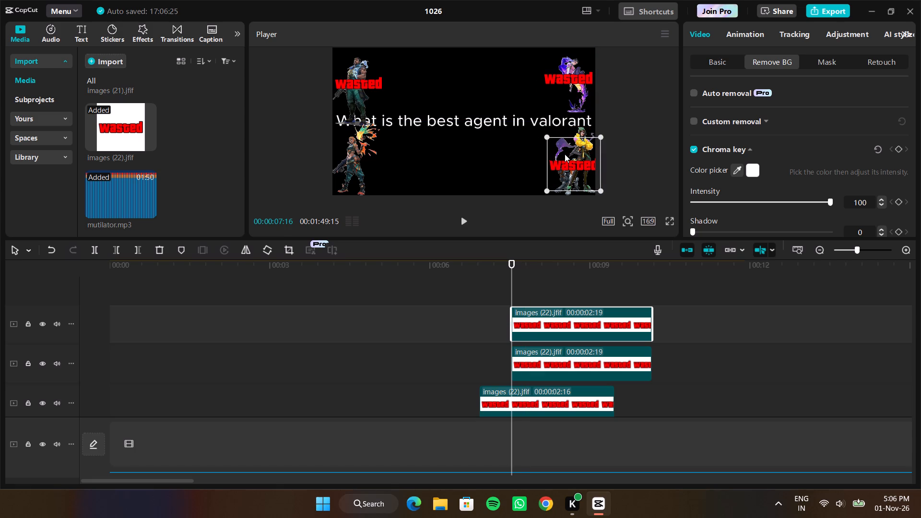
pyautogui.moveTo(565, 154); pyautogui.dragTo(560, 154)
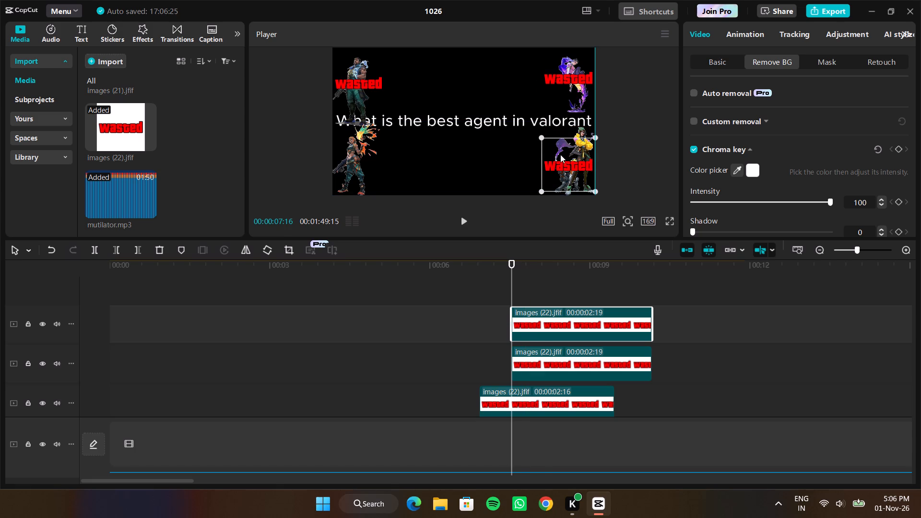
# Shift the copied "wasted" clip on the timeline to start on the beat at 00:00:08:05, using playback to find it.
pyautogui.moveTo(536, 319); pyautogui.dragTo(570, 324)
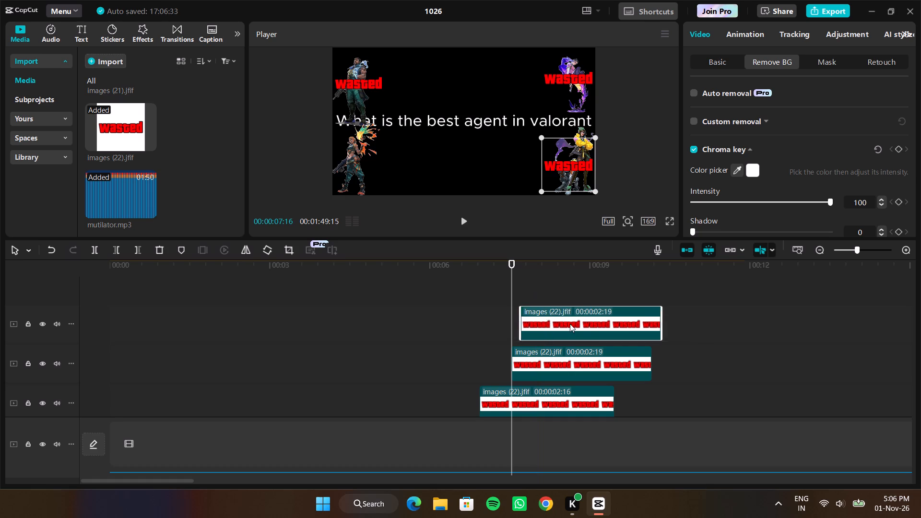
pyautogui.moveTo(570, 324); pyautogui.dragTo(593, 322)
pyautogui.moveTo(513, 302); pyautogui.dragTo(439, 307)
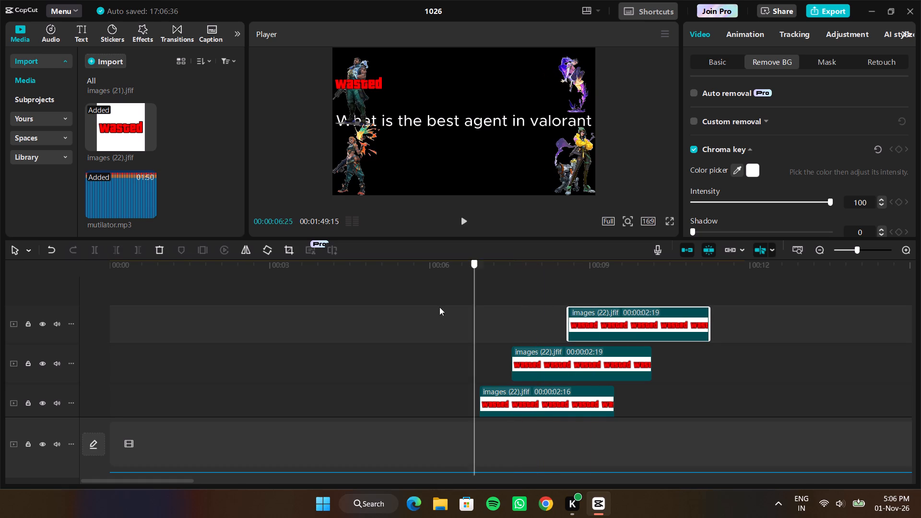
pyautogui.moveTo(439, 307); pyautogui.dragTo(426, 307)
pyautogui.press('space')
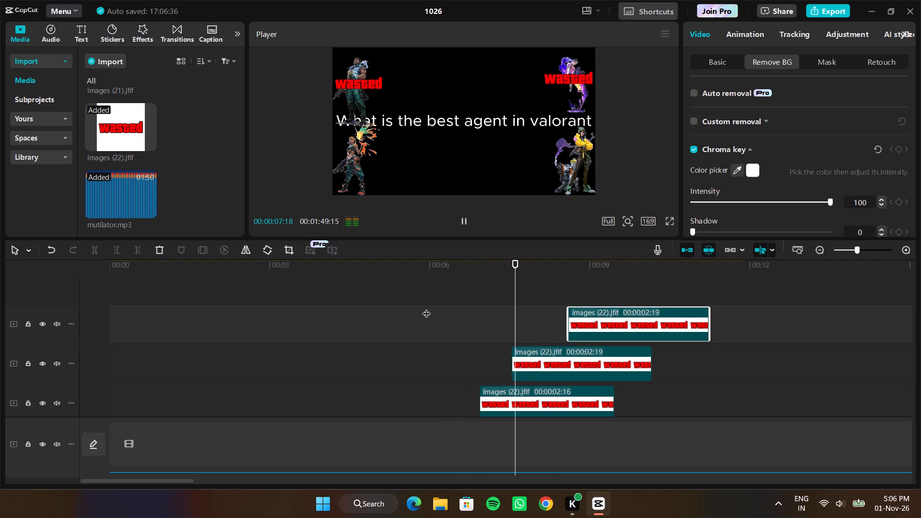
pyautogui.press('space')
pyautogui.moveTo(687, 317); pyautogui.dragTo(665, 320)
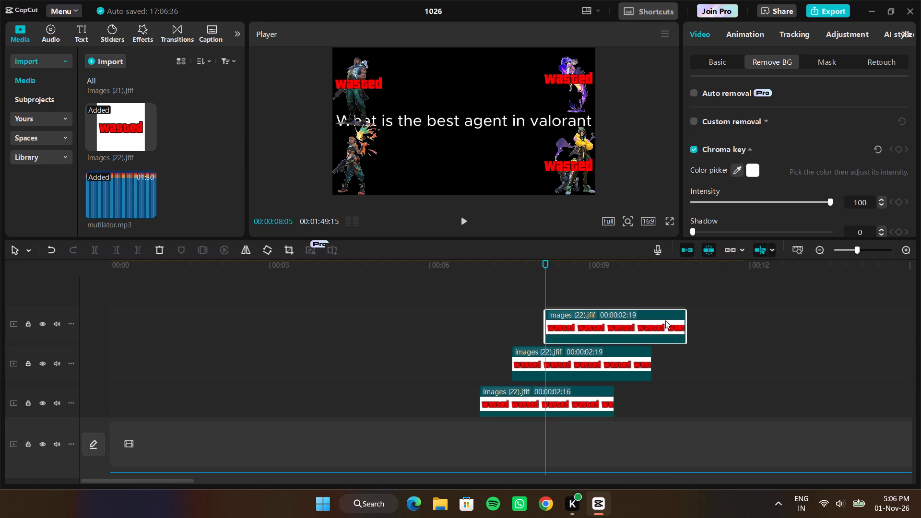
# Replay the staggered "wasted" entrances against the music and park the playhead at 00:00:08:23.
pyautogui.click(423, 322)
pyautogui.press('space')
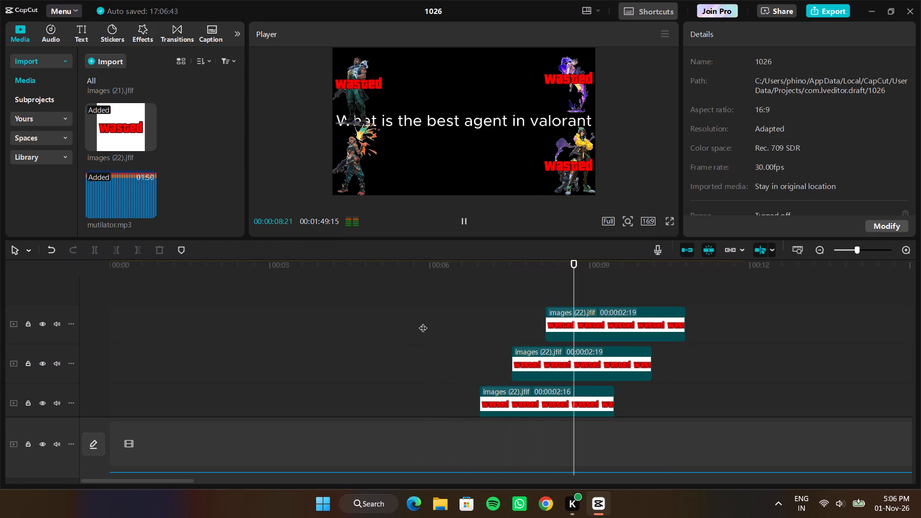
pyautogui.press('space')
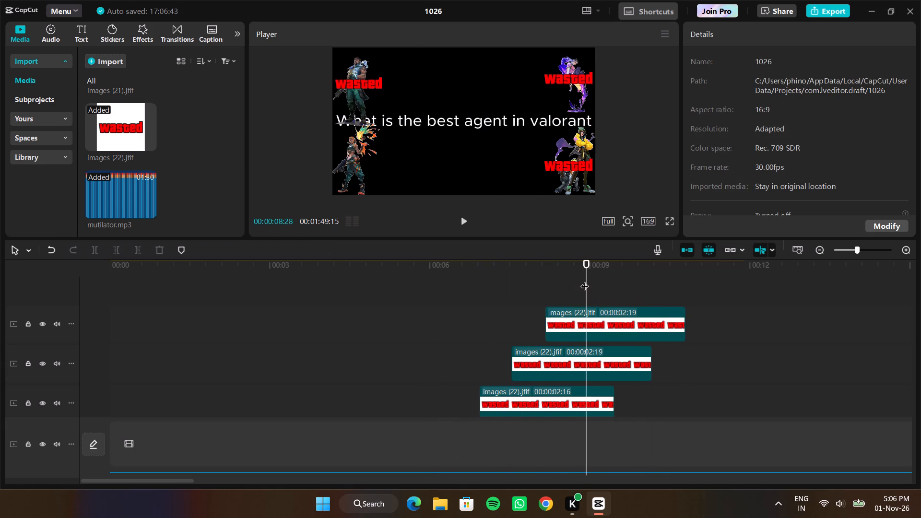
pyautogui.moveTo(585, 281); pyautogui.dragTo(577, 281)
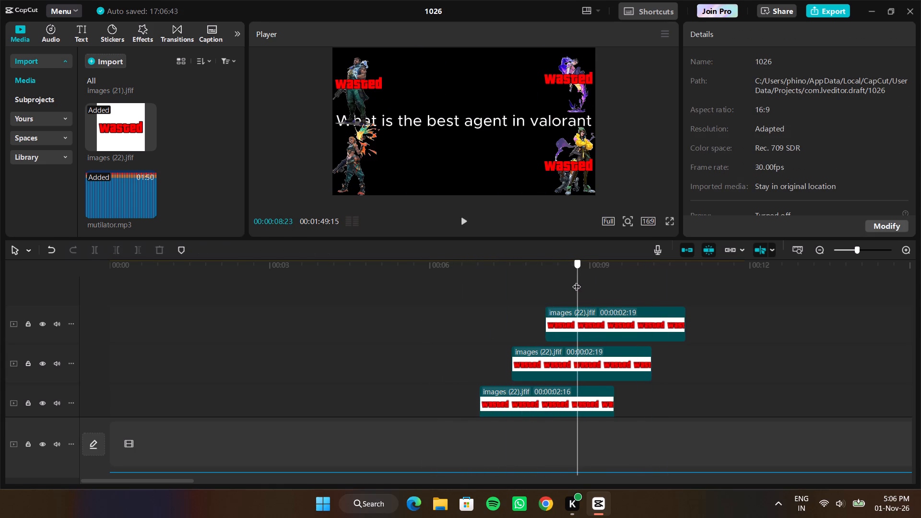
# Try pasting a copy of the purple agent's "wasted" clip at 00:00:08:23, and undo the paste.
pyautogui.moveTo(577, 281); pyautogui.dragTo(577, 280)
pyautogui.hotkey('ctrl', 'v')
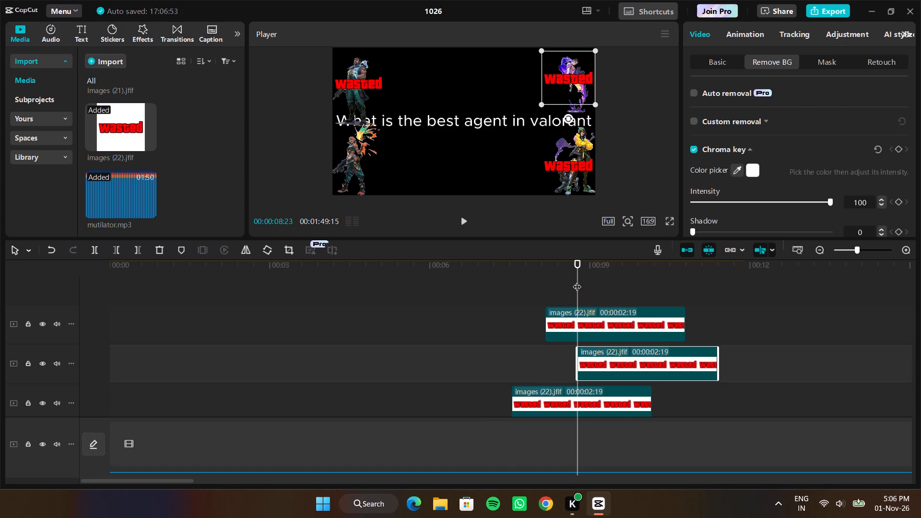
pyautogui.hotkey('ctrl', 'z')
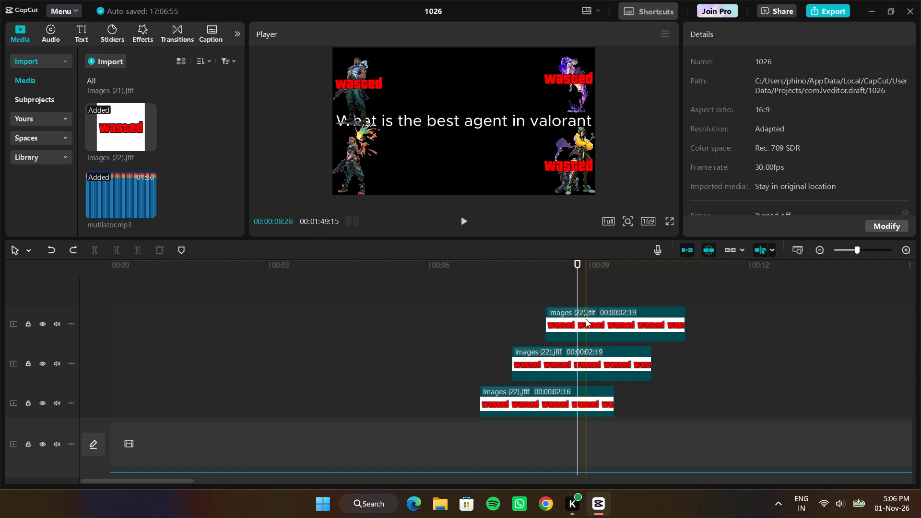
# Find the next beat by playback, add a fourth "wasted" image on a new track at 00:00:08:24, and trim it to 00:00:02:20.
pyautogui.moveTo(575, 295); pyautogui.dragTo(428, 286)
pyautogui.press('space')
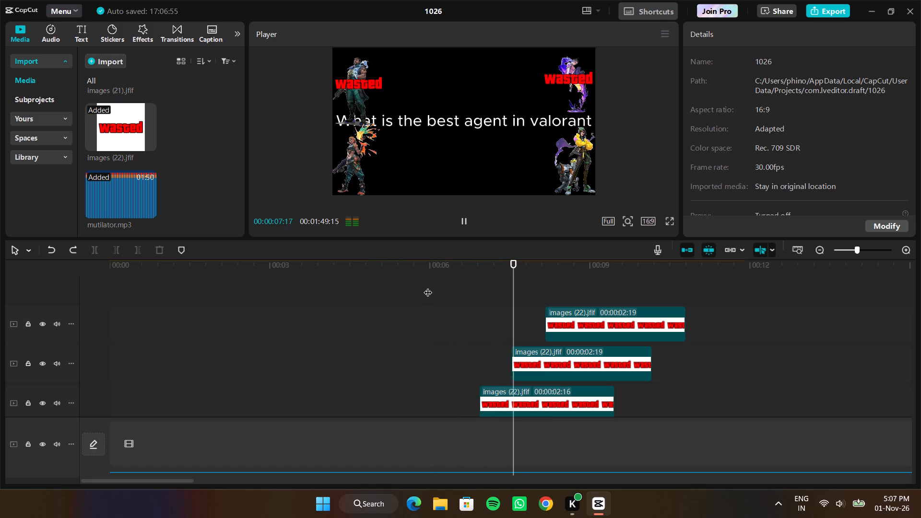
pyautogui.press('space')
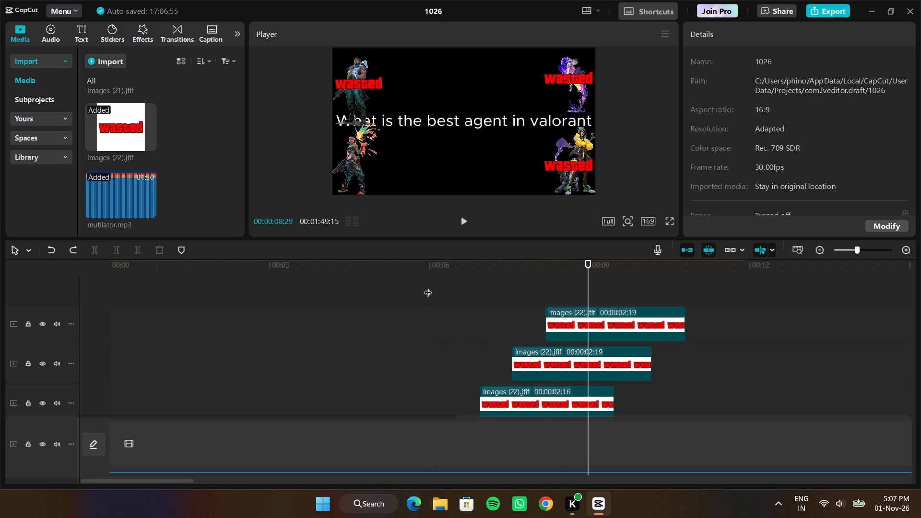
pyautogui.moveTo(589, 283); pyautogui.dragTo(580, 283)
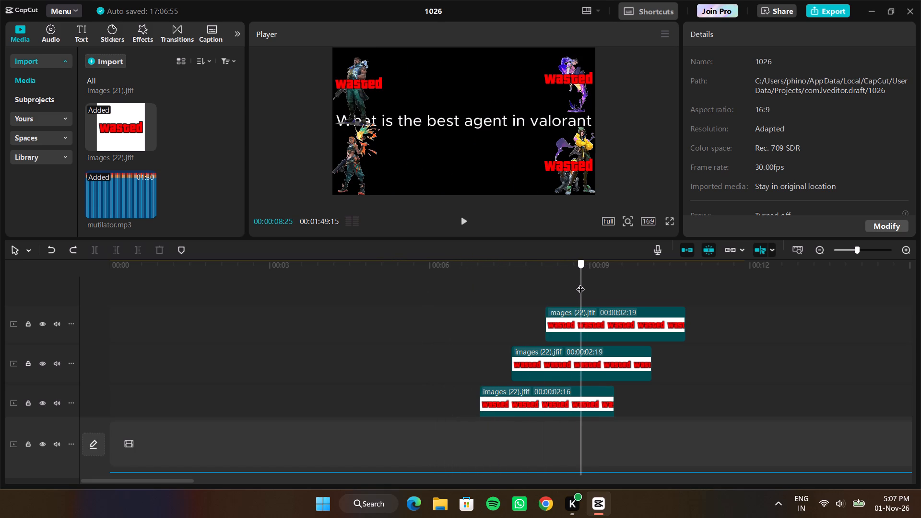
pyautogui.moveTo(580, 283); pyautogui.dragTo(579, 283)
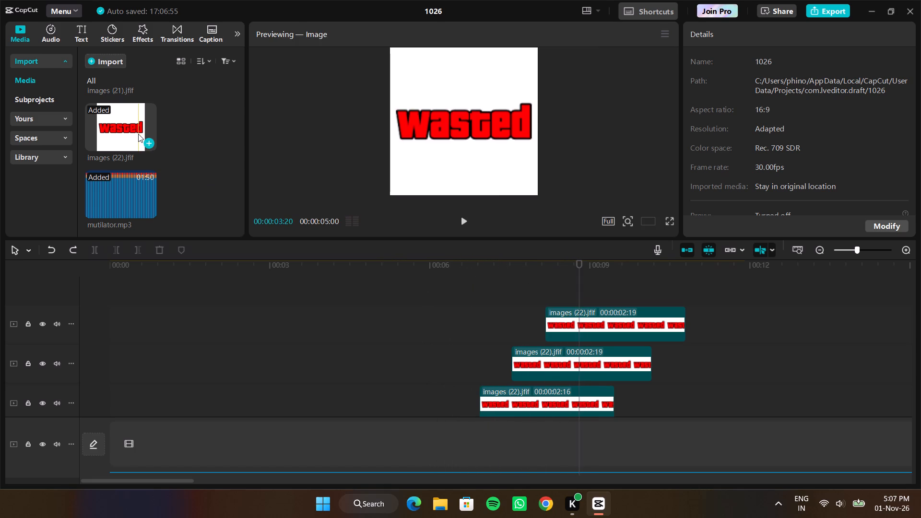
pyautogui.moveTo(138, 134); pyautogui.dragTo(570, 280)
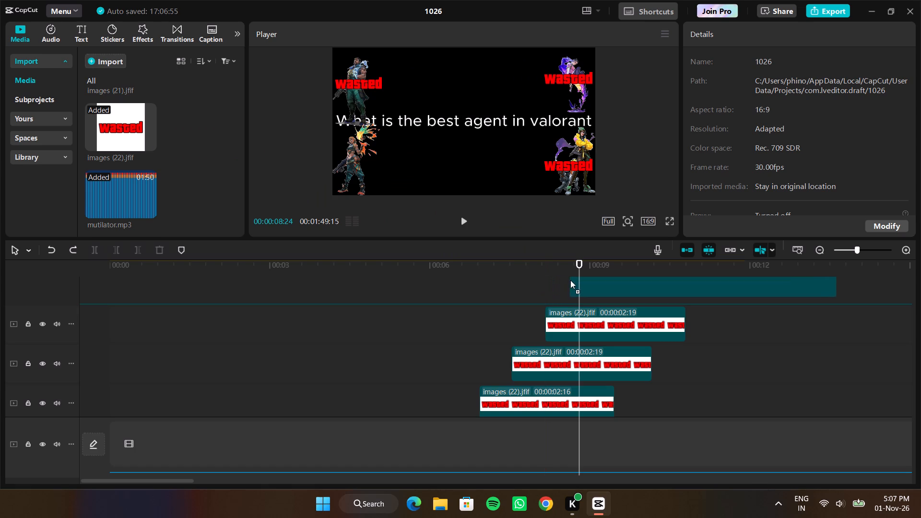
pyautogui.moveTo(570, 280); pyautogui.dragTo(580, 286)
pyautogui.moveTo(844, 323); pyautogui.dragTo(694, 332)
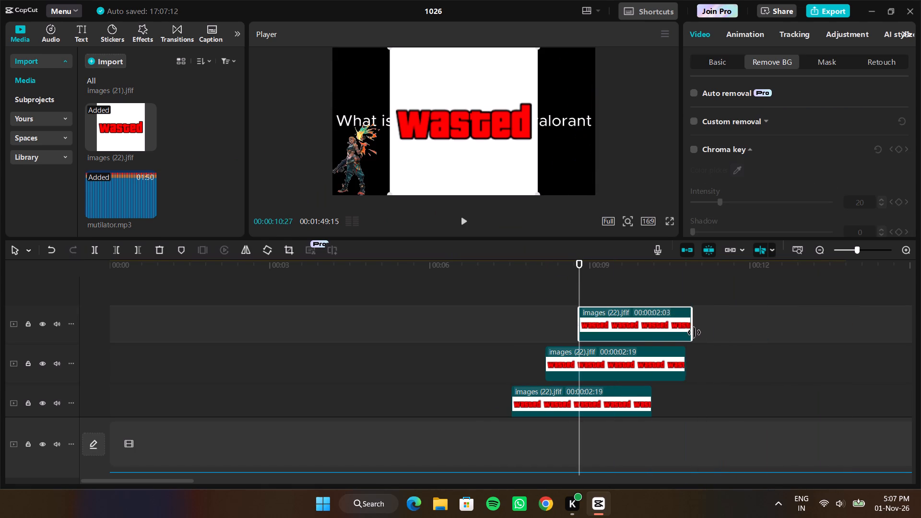
pyautogui.moveTo(694, 332); pyautogui.dragTo(719, 332)
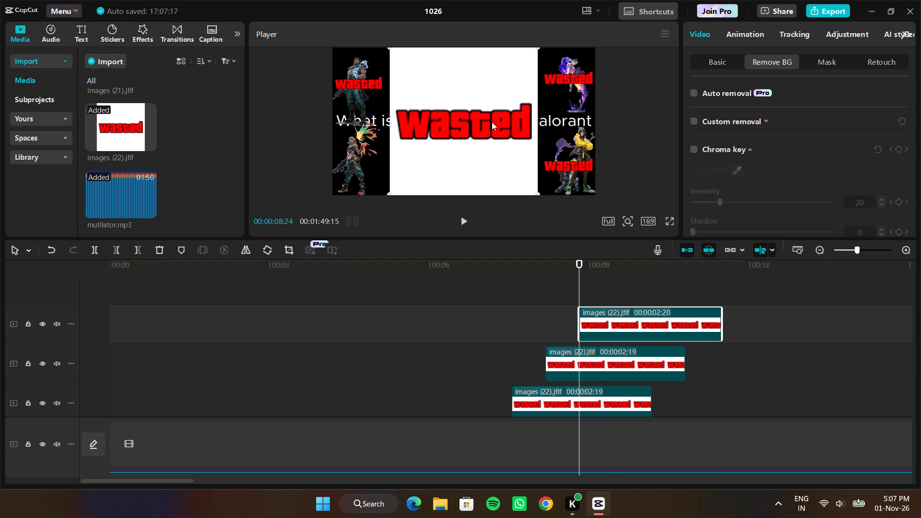
# Remove the fourth "wasted" image's white background with chroma key, setting intensity to 100 and feather edge to 100.
pyautogui.click(691, 154)
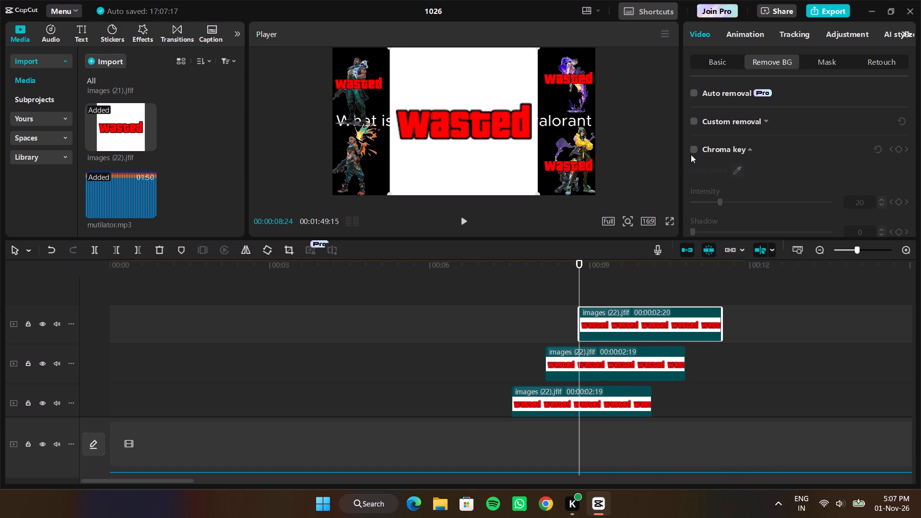
pyautogui.click(692, 152)
pyautogui.click(734, 174)
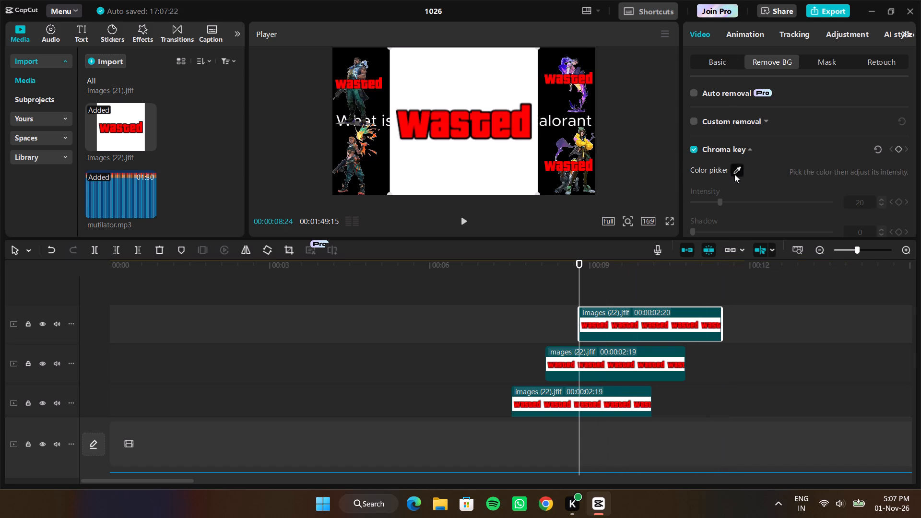
pyautogui.click(734, 174)
pyautogui.click(506, 77)
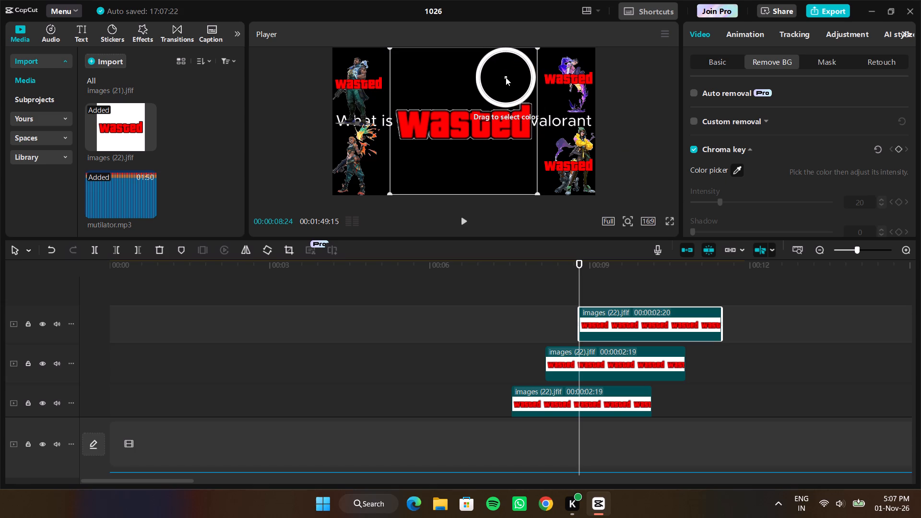
pyautogui.moveTo(719, 201); pyautogui.dragTo(856, 217)
pyautogui.scroll(-2, 779, 204)
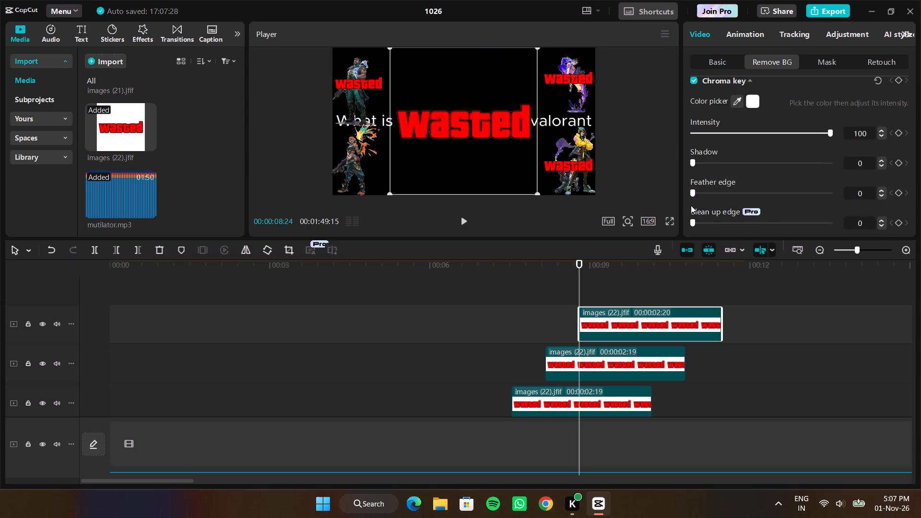
pyautogui.moveTo(691, 191); pyautogui.dragTo(874, 196)
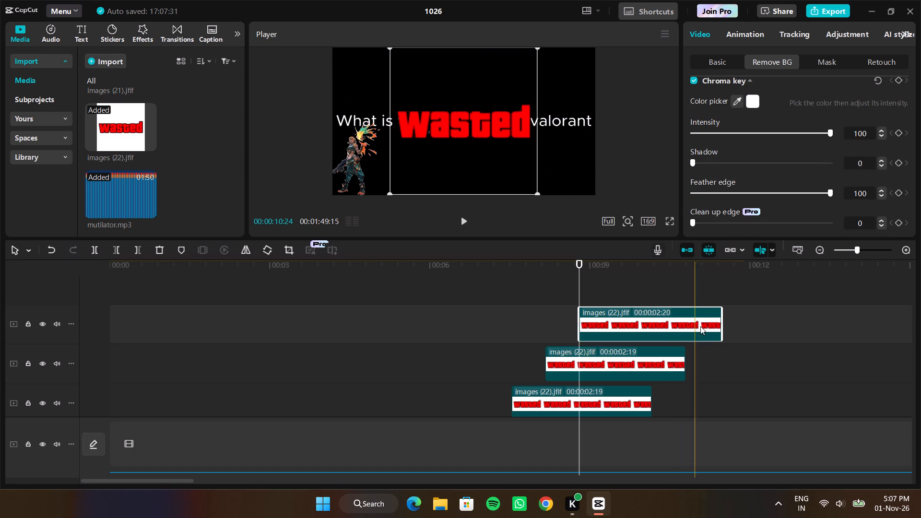
# Scale down the fourth "wasted" graphic and place it over the orange-haired agent in the lower-left corner of the frame.
pyautogui.click(555, 287)
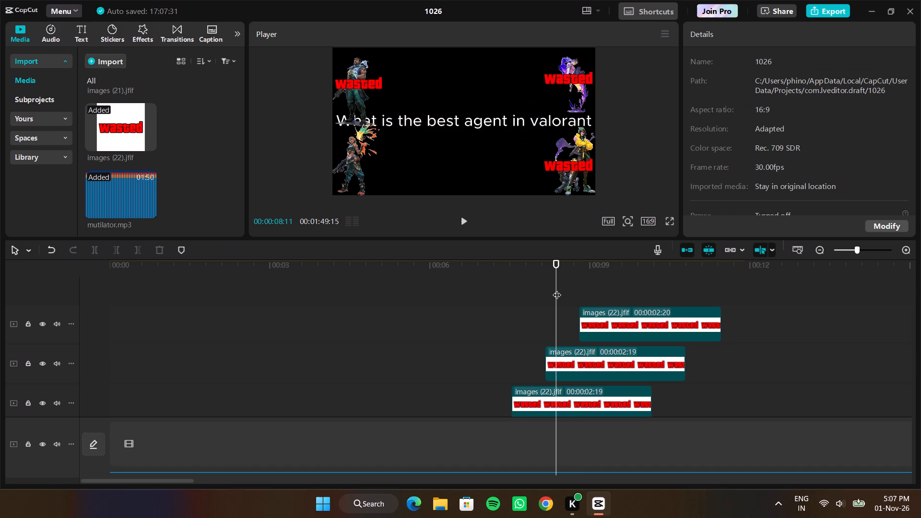
pyautogui.moveTo(557, 289); pyautogui.dragTo(579, 291)
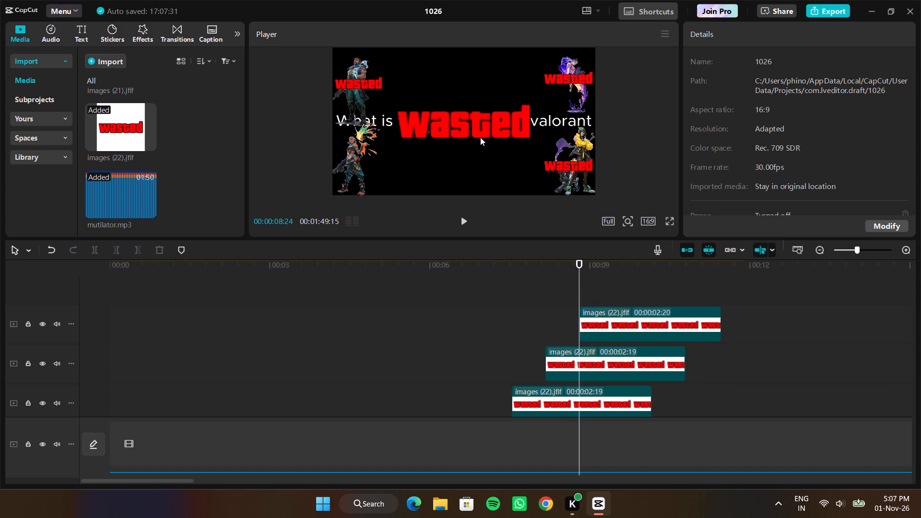
pyautogui.moveTo(482, 118); pyautogui.dragTo(475, 124)
pyautogui.moveTo(530, 50); pyautogui.dragTo(472, 101)
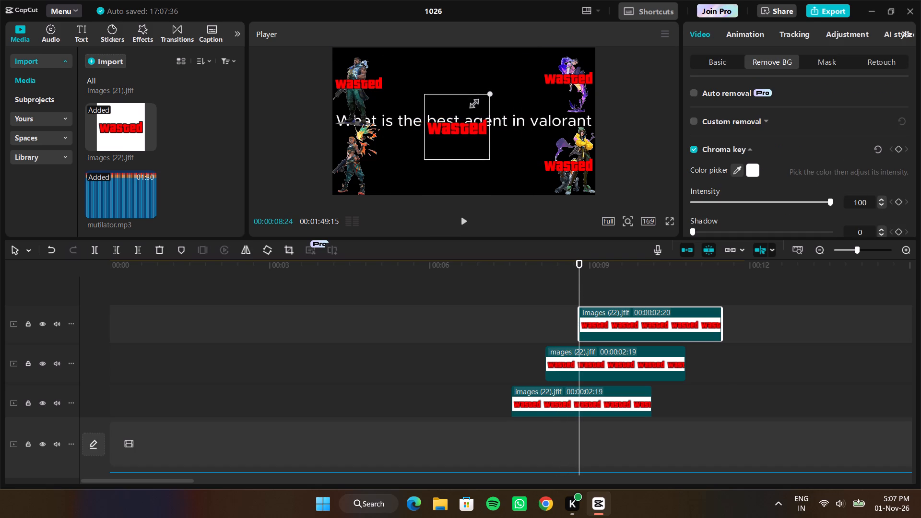
pyautogui.moveTo(472, 101); pyautogui.dragTo(469, 104)
pyautogui.moveTo(463, 115); pyautogui.dragTo(576, 151)
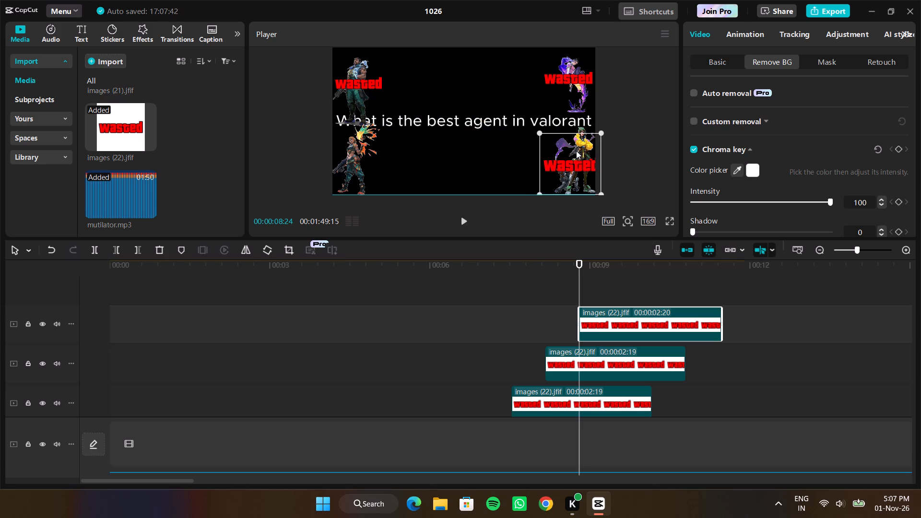
pyautogui.moveTo(576, 151); pyautogui.dragTo(569, 153)
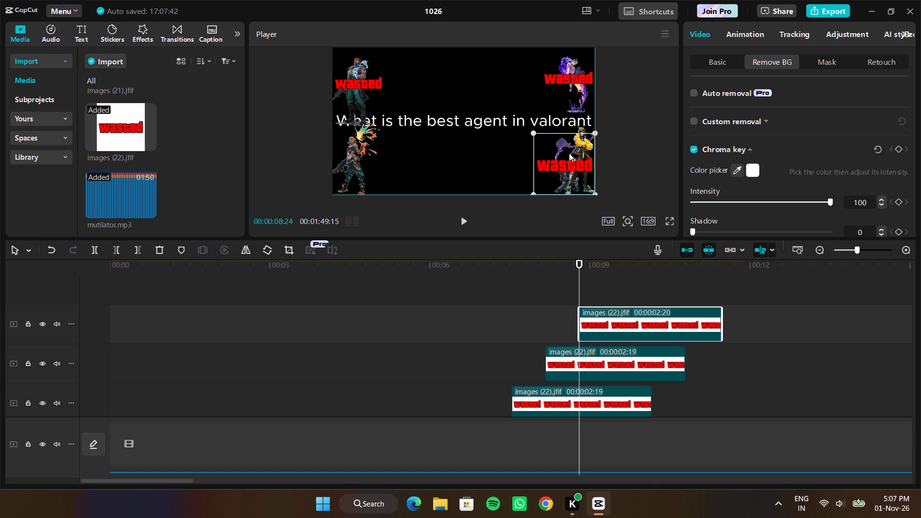
pyautogui.moveTo(569, 153); pyautogui.dragTo(508, 153)
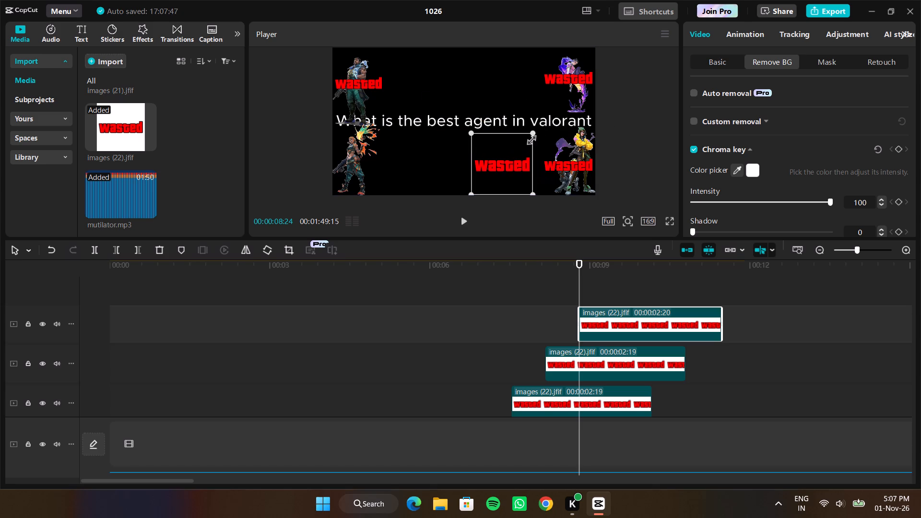
pyautogui.moveTo(531, 137); pyautogui.dragTo(525, 141)
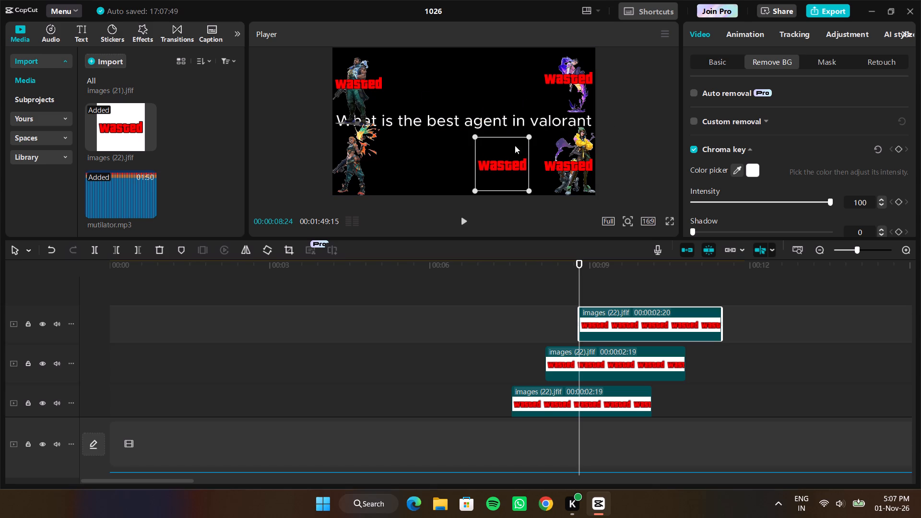
pyautogui.moveTo(507, 149); pyautogui.dragTo(364, 151)
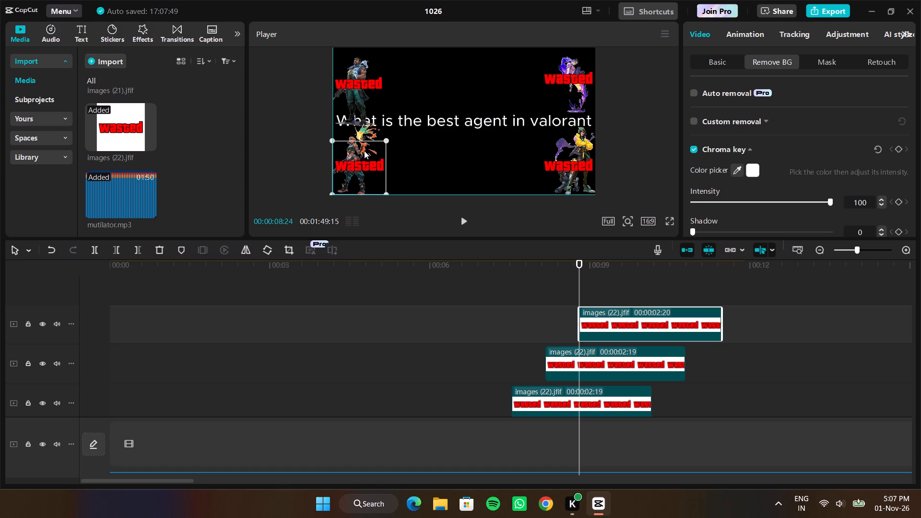
pyautogui.moveTo(364, 151); pyautogui.dragTo(364, 146)
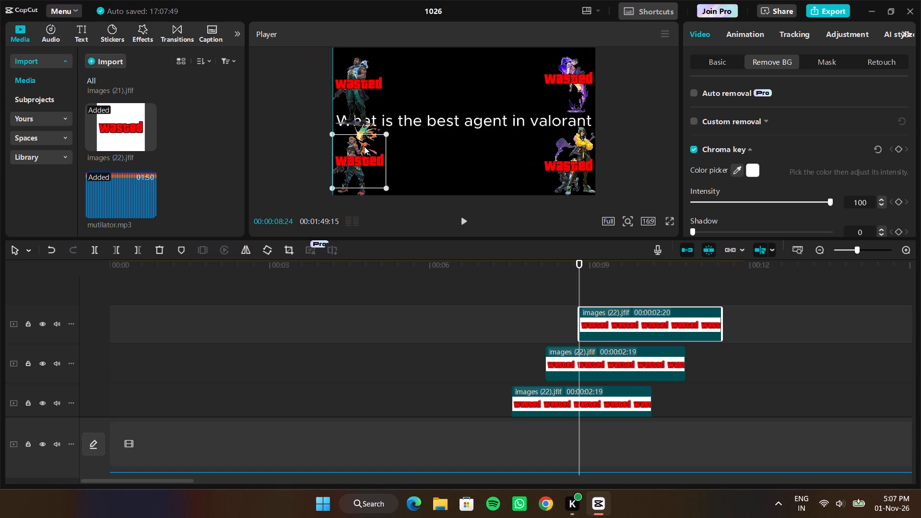
pyautogui.moveTo(364, 146); pyautogui.dragTo(363, 148)
pyautogui.click(331, 156)
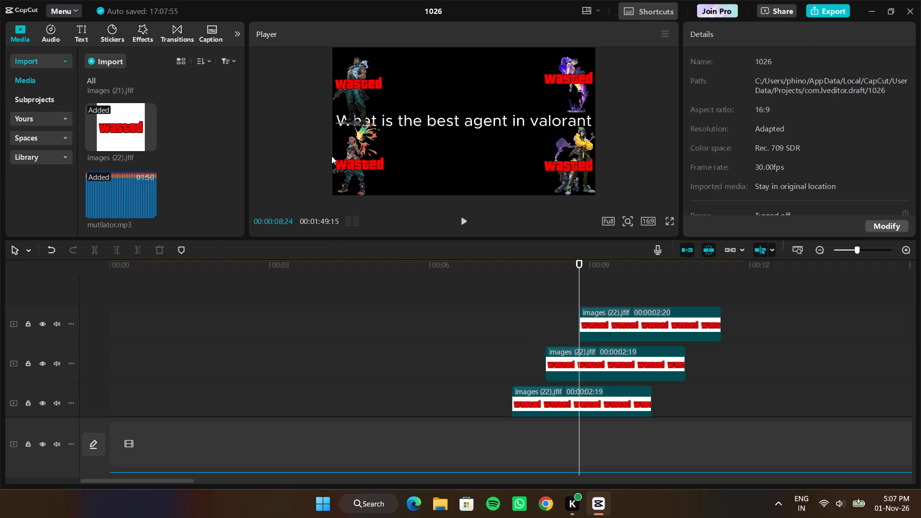
# Play the sequence from the start to check all four "wasted" entrances against the music.
pyautogui.moveTo(577, 300); pyautogui.dragTo(2, 301)
pyautogui.press('space')
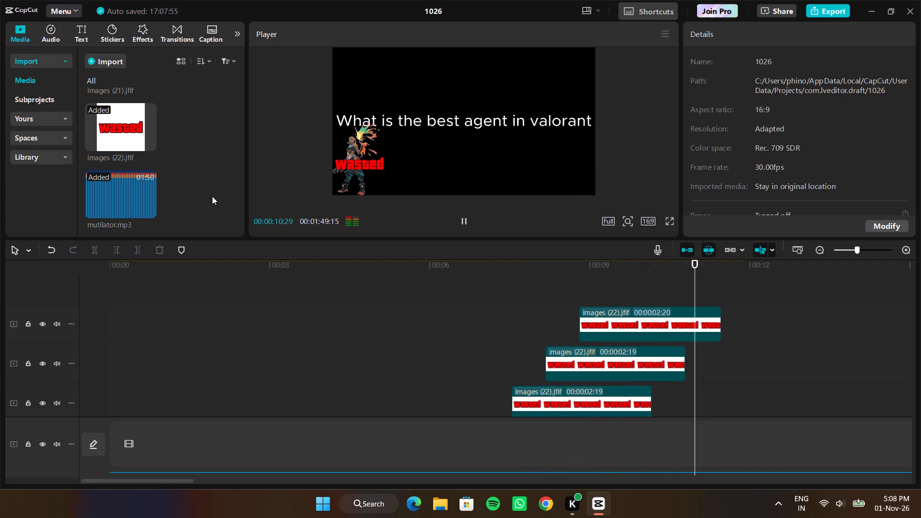
pyautogui.press('space')
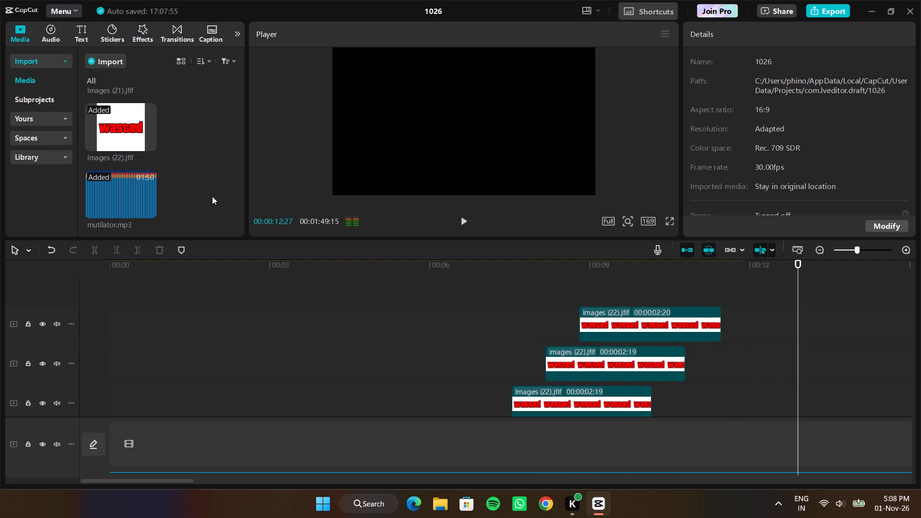
# Enlarge the video preview by shrinking the timeline area, and return the playhead to 00:00:00:00.
pyautogui.hscroll(-1, 807, 333)
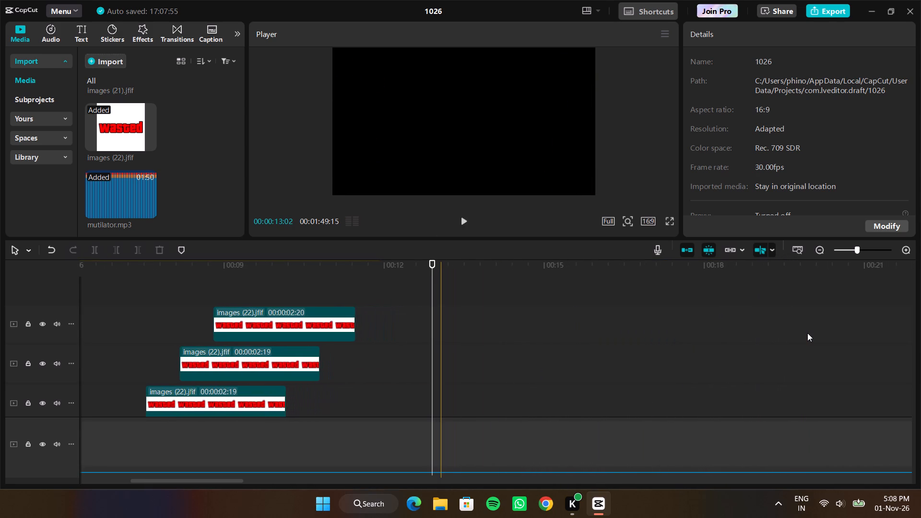
pyautogui.scroll(-4, 807, 333)
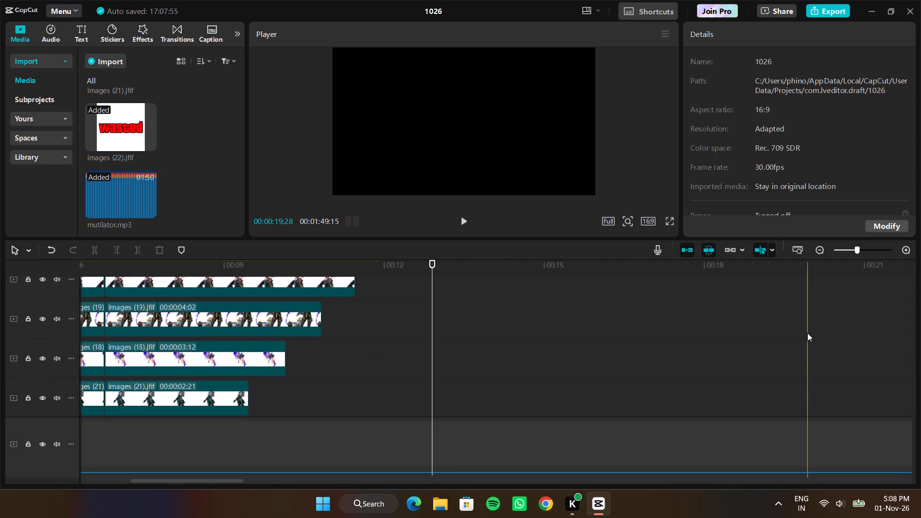
pyautogui.scroll(1, 807, 333)
pyautogui.scroll(-1, 807, 333)
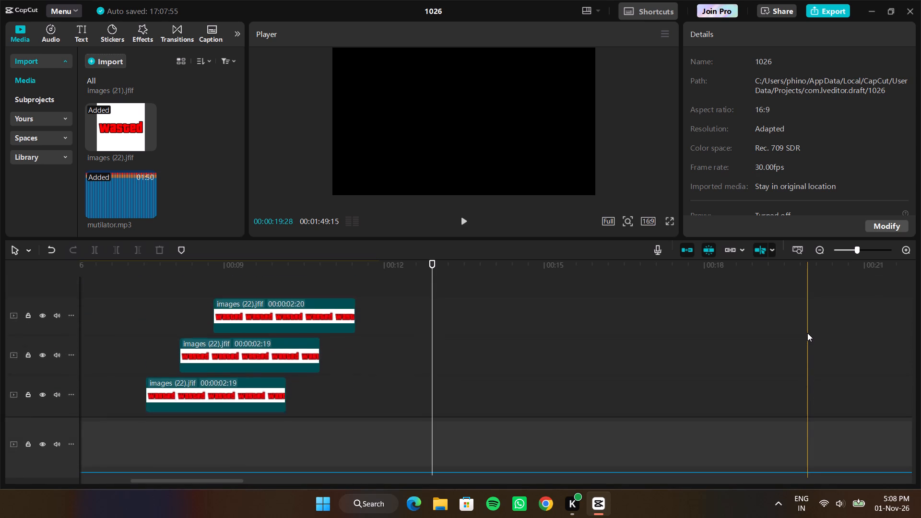
pyautogui.scroll(-1, 807, 333)
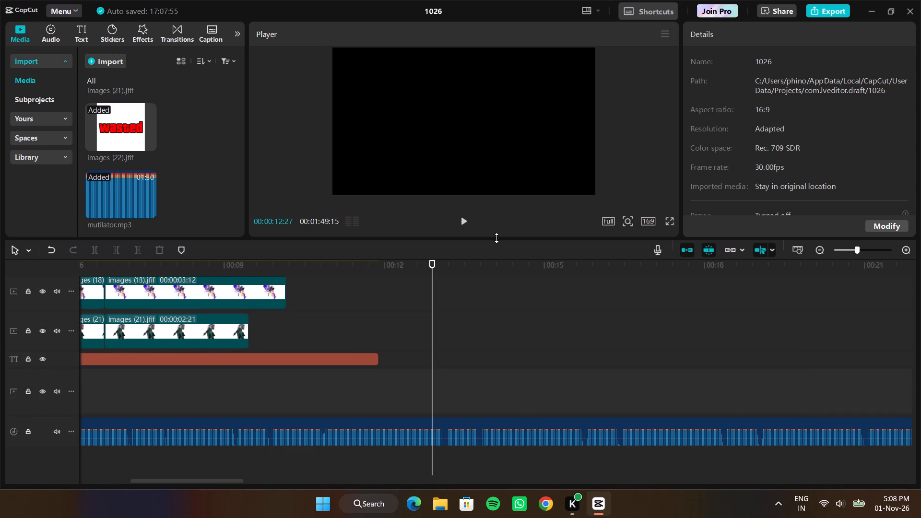
pyautogui.moveTo(496, 238); pyautogui.dragTo(484, 439)
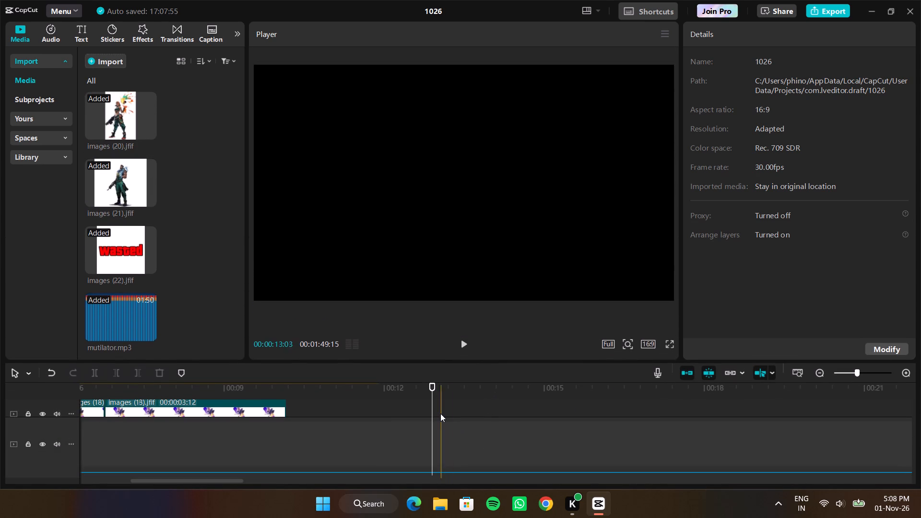
pyautogui.moveTo(434, 413); pyautogui.dragTo(49, 413)
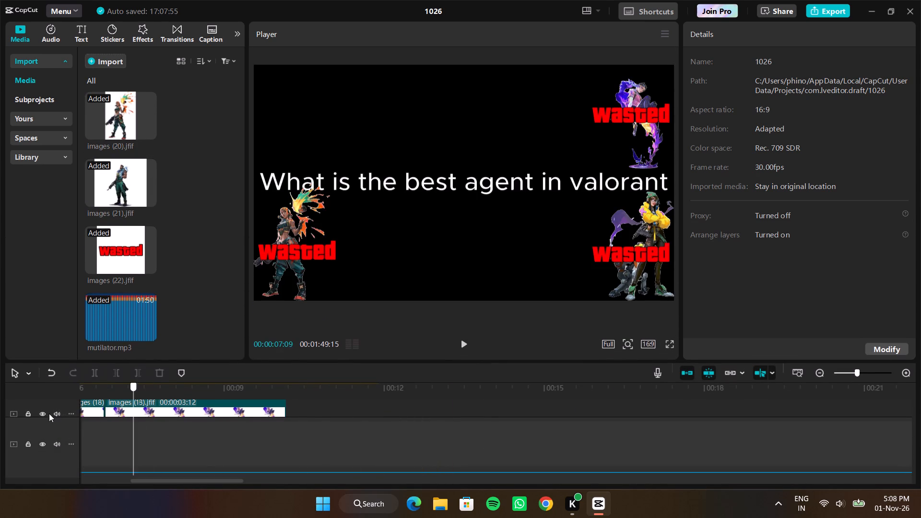
pyautogui.moveTo(49, 413); pyautogui.dragTo(0, 411)
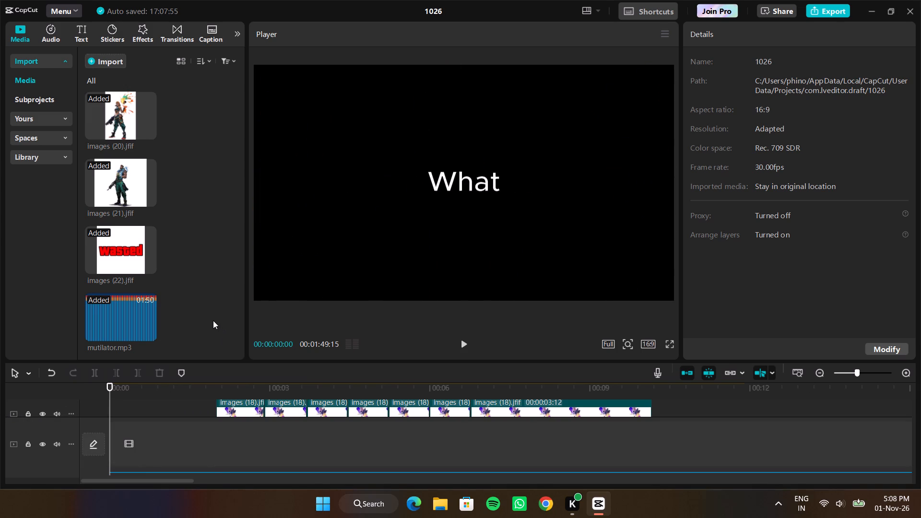
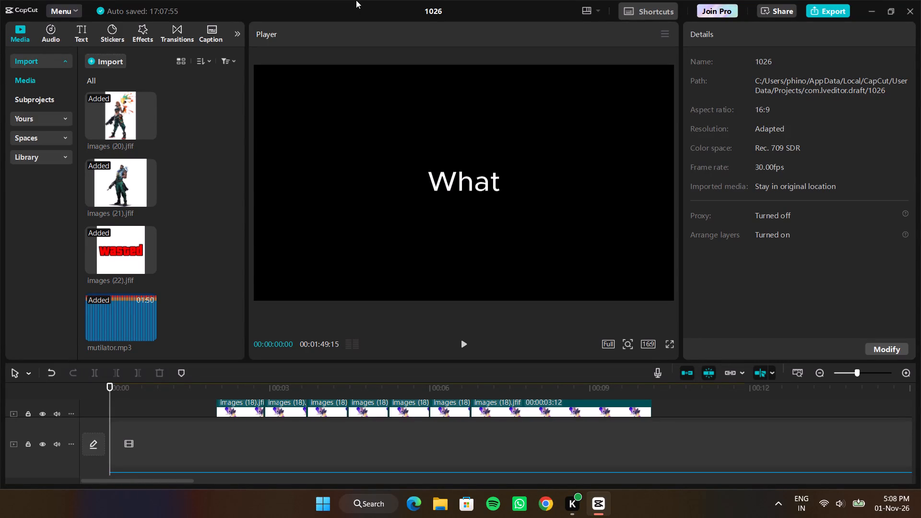
# Play the sequence from the start through the last agent clip to review it with the music, and return the playhead to 00:00:00:00.
pyautogui.press('space')
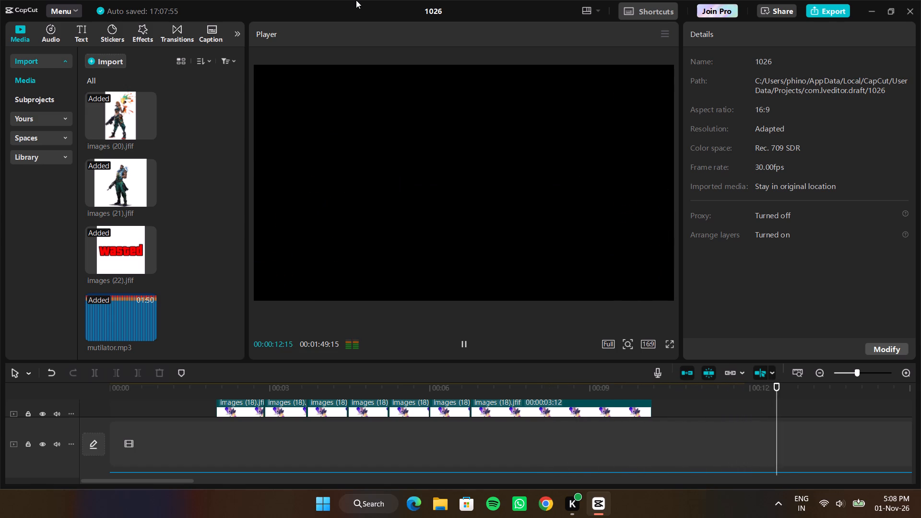
pyautogui.press('space')
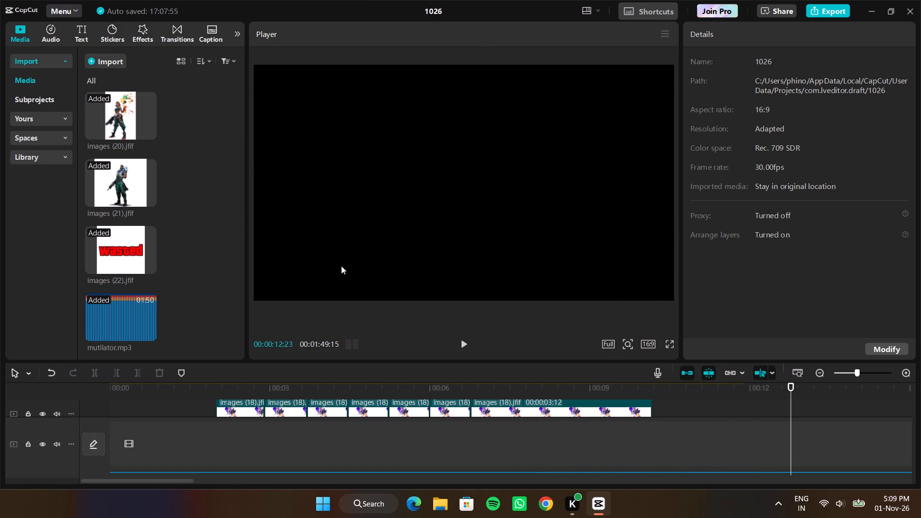
pyautogui.moveTo(180, 405); pyautogui.dragTo(143, 406)
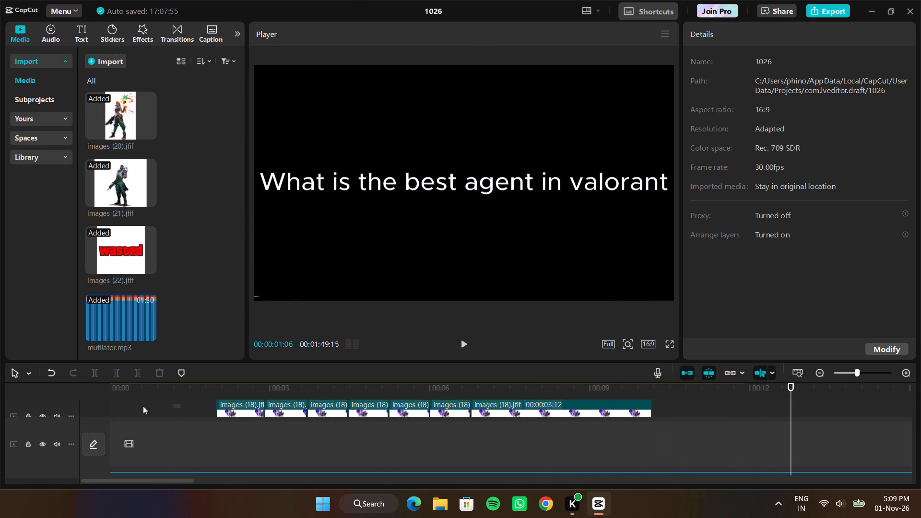
pyautogui.moveTo(143, 406); pyautogui.dragTo(130, 403)
pyautogui.click(187, 410)
pyautogui.moveTo(187, 410); pyautogui.dragTo(62, 413)
pyautogui.hscroll(1, 201, 408)
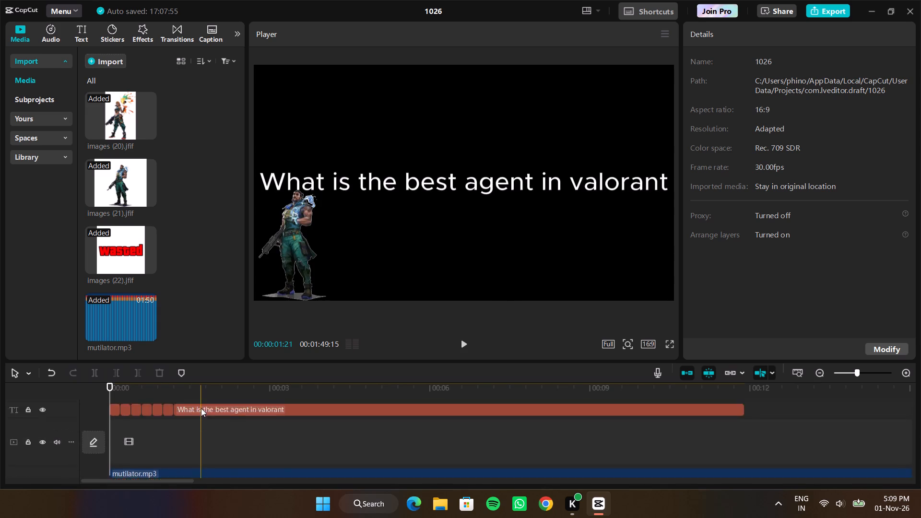
pyautogui.hscroll(1, 201, 408)
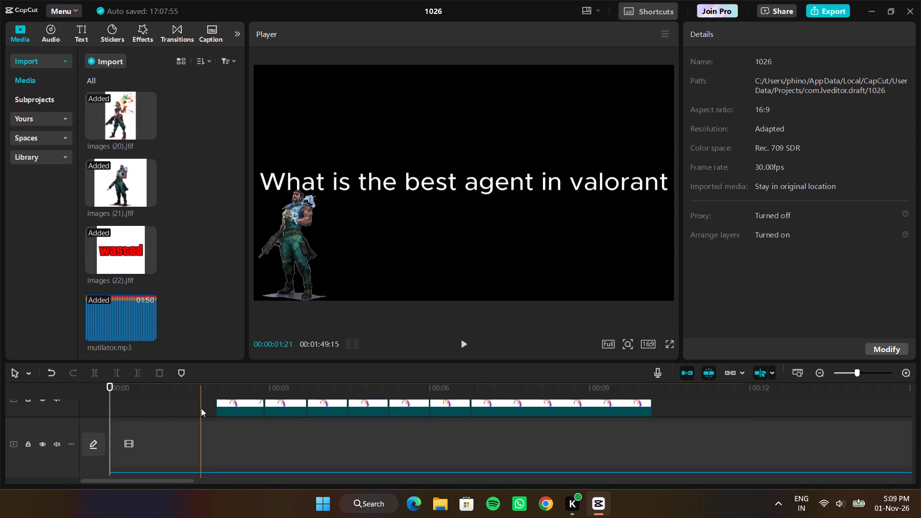
pyautogui.hscroll(1, 201, 408)
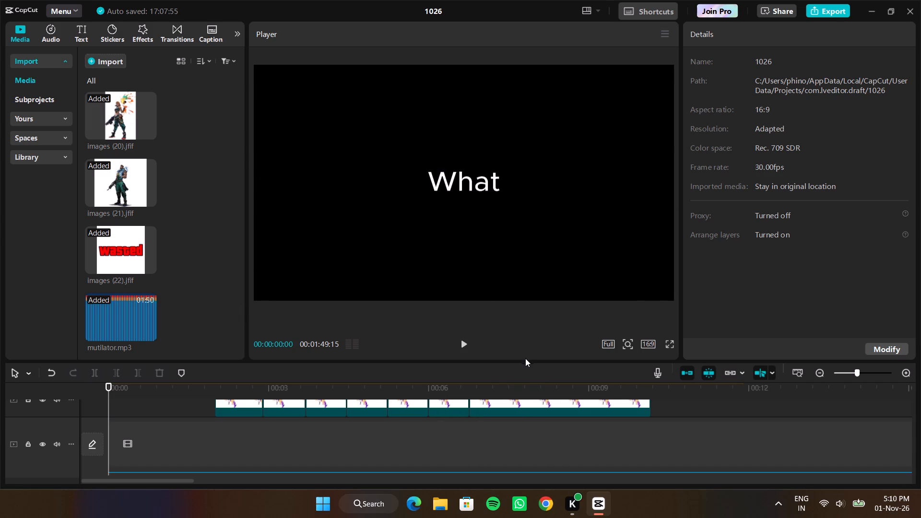
# Enlarge the timeline area so that more of the tracks show at once.
pyautogui.moveTo(525, 363); pyautogui.dragTo(519, 165)
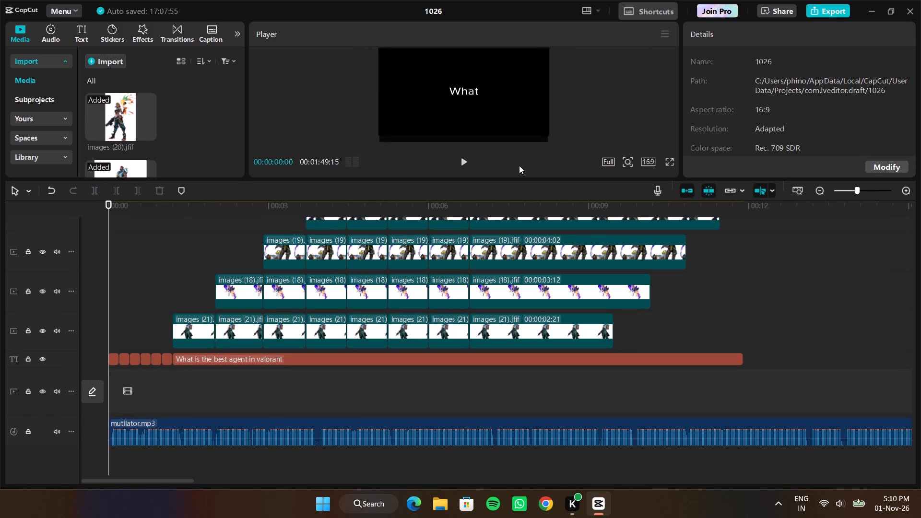
pyautogui.moveTo(519, 165); pyautogui.dragTo(517, 106)
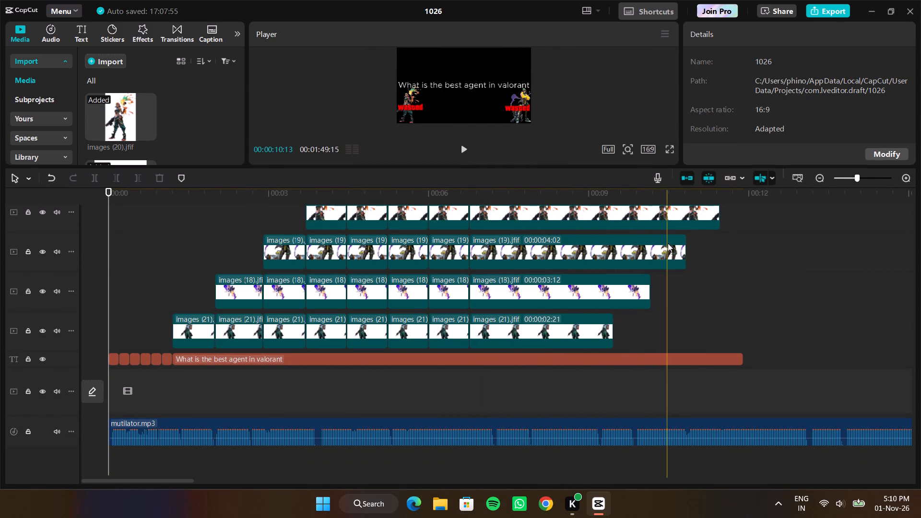
# Widen the media library and add images (1).jfif after the images (20).jfif clips, starting at 00:00:11:27 where the title ends.
pyautogui.click(744, 248)
pyautogui.scroll(1, 731, 250)
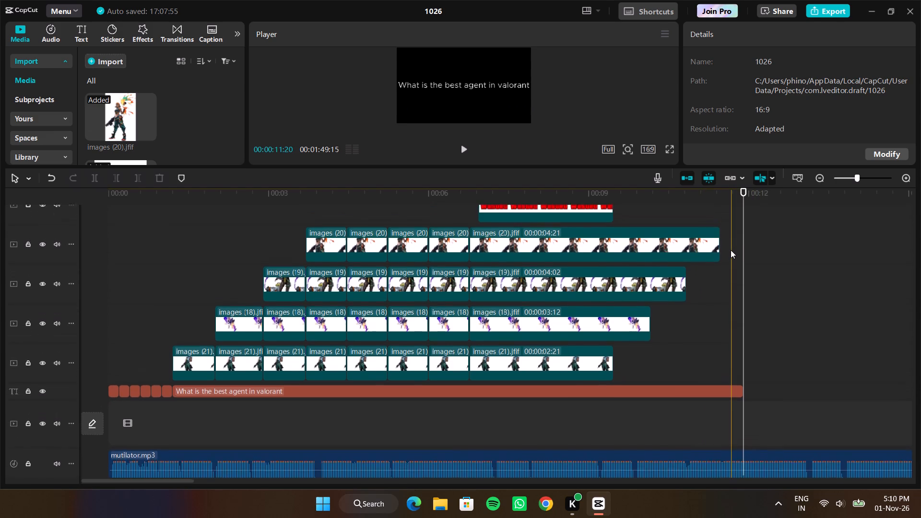
pyautogui.scroll(1, 731, 250)
pyautogui.hscroll(-1, 755, 268)
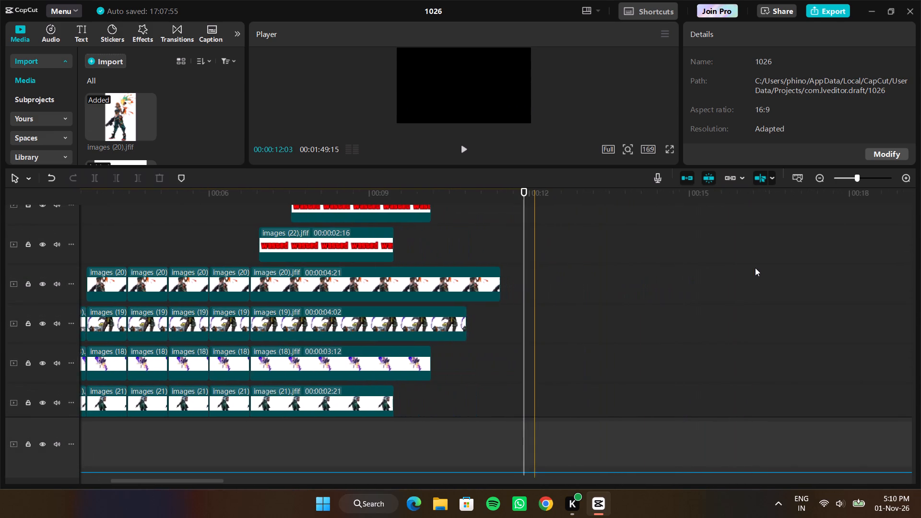
pyautogui.hscroll(-1, 755, 268)
pyautogui.scroll(-1, 755, 268)
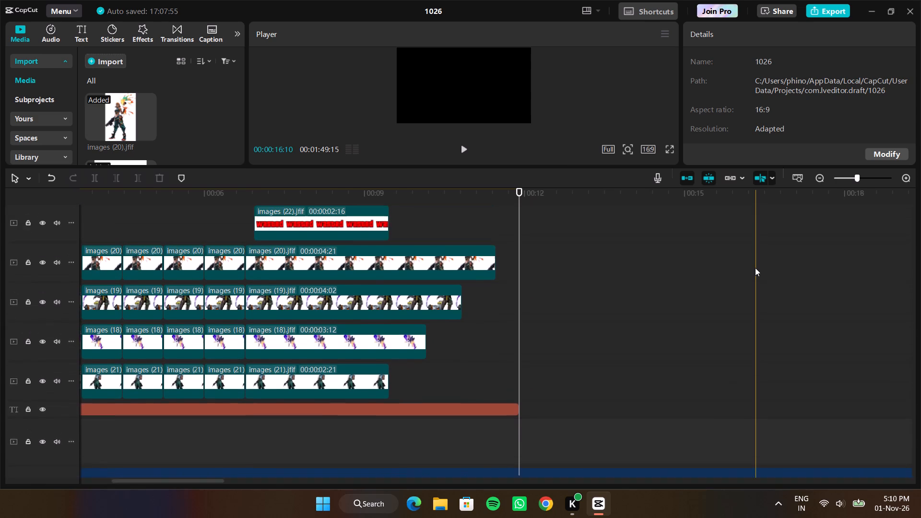
pyautogui.scroll(-1, 755, 268)
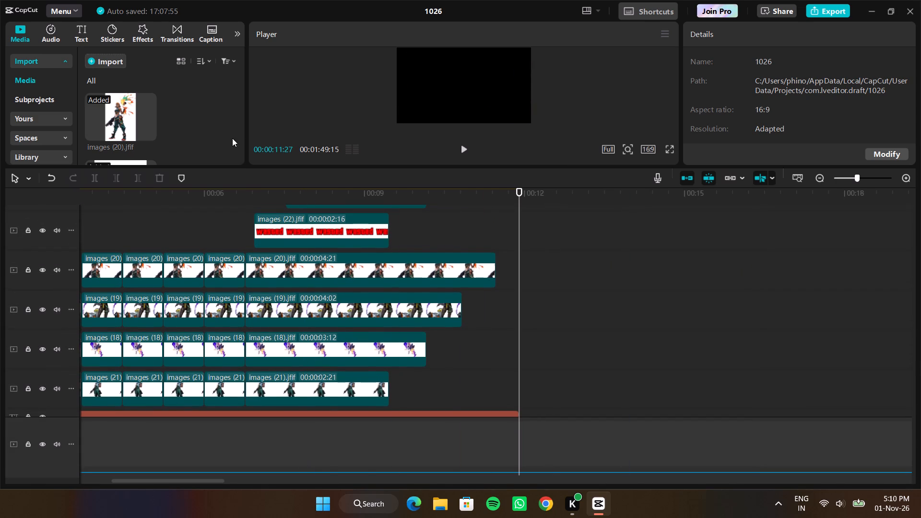
pyautogui.click(316, 168)
pyautogui.click(245, 117)
pyautogui.moveTo(247, 117); pyautogui.dragTo(520, 125)
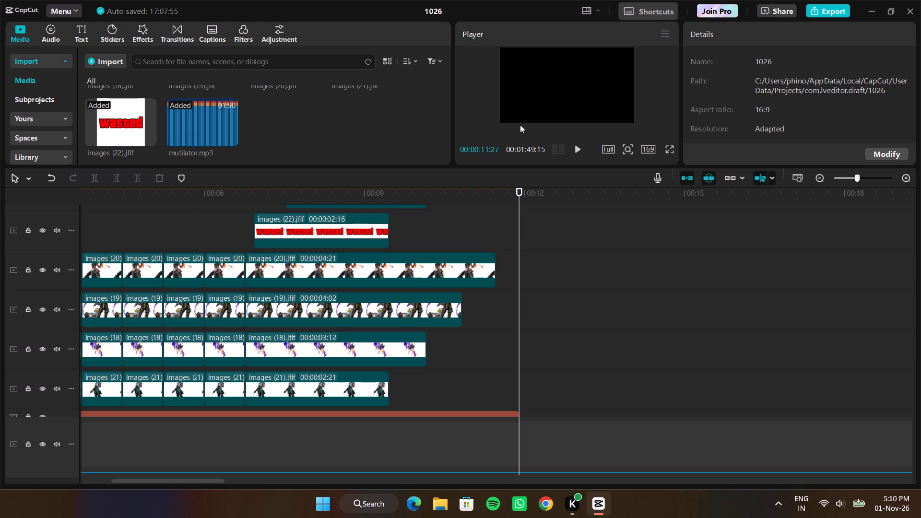
pyautogui.scroll(1, 289, 129)
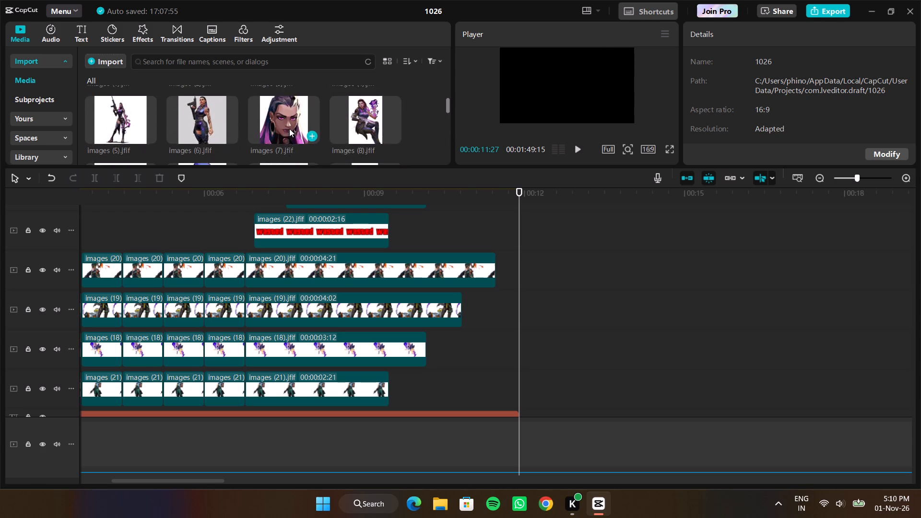
pyautogui.scroll(1, 289, 129)
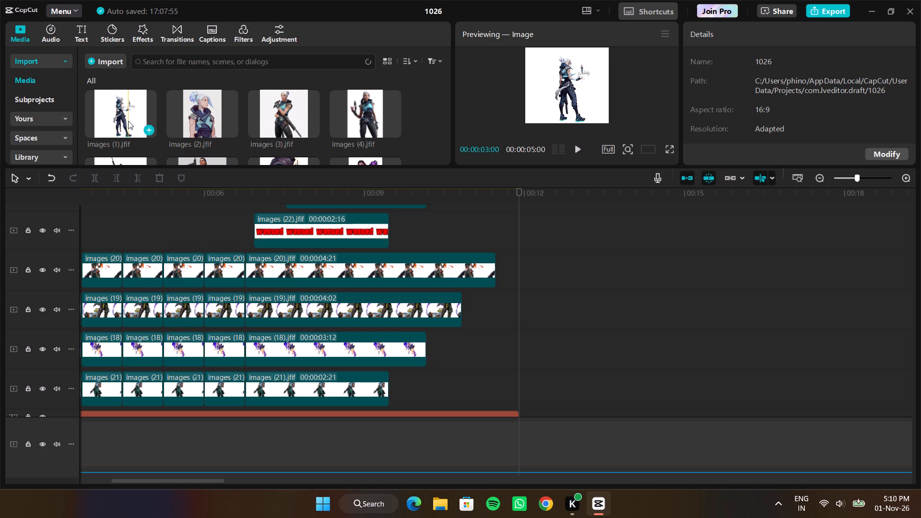
pyautogui.moveTo(128, 121); pyautogui.dragTo(529, 266)
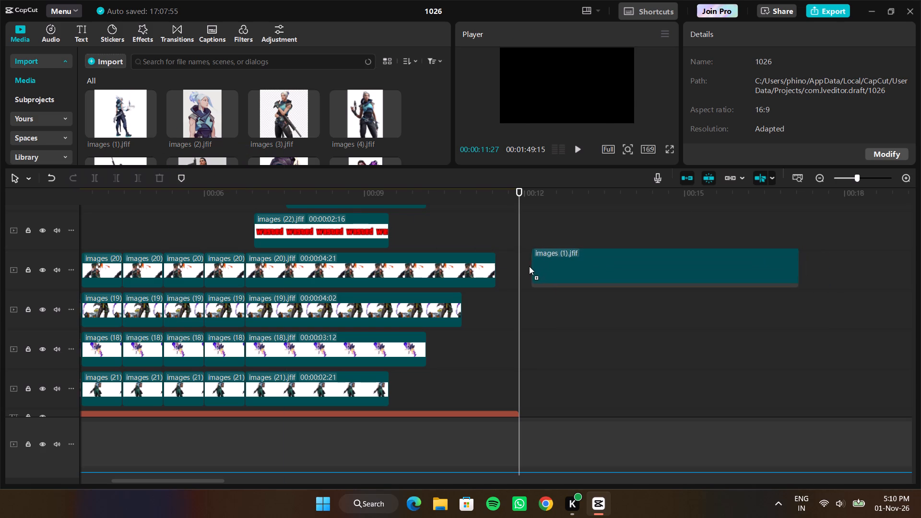
pyautogui.moveTo(529, 266); pyautogui.dragTo(519, 271)
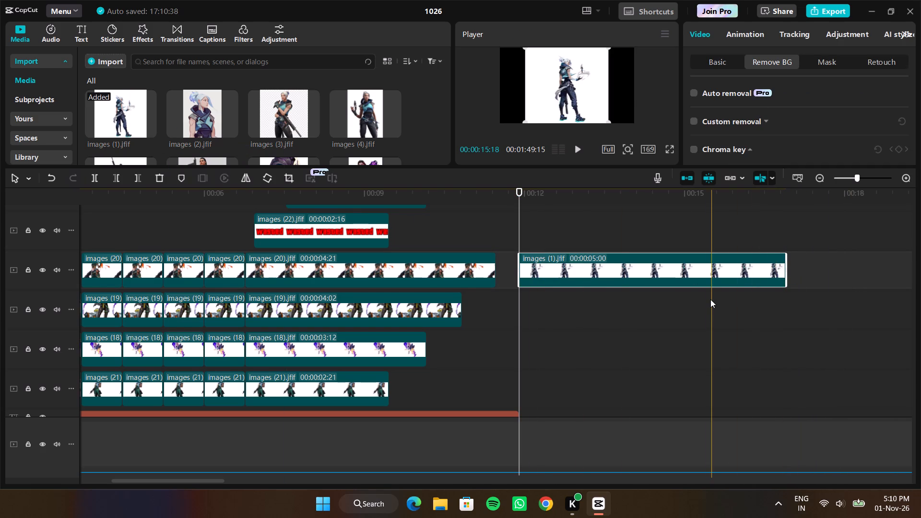
# Listen to the music under the images (1).jfif clip and trim the clip's end to a duration of 00:00:02:24.
pyautogui.scroll(-1, 710, 299)
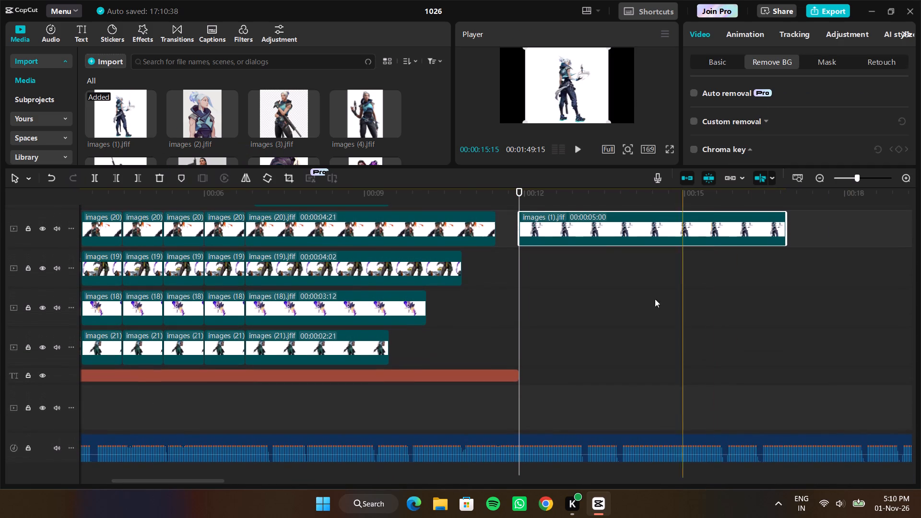
pyautogui.press('space')
pyautogui.press('space')
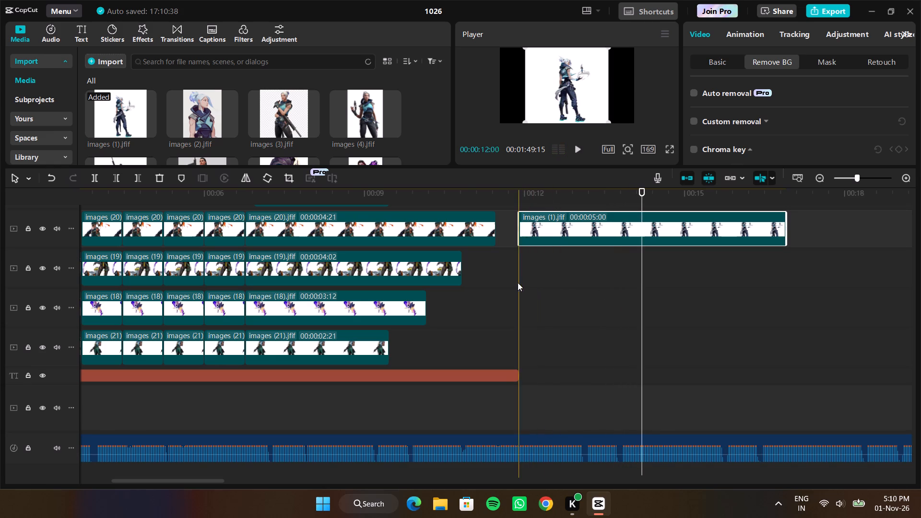
pyautogui.press('space')
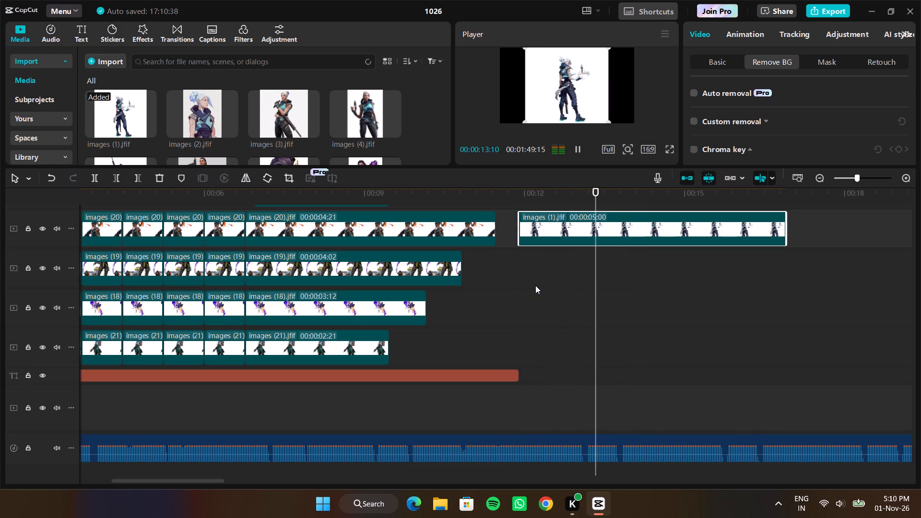
pyautogui.press('space')
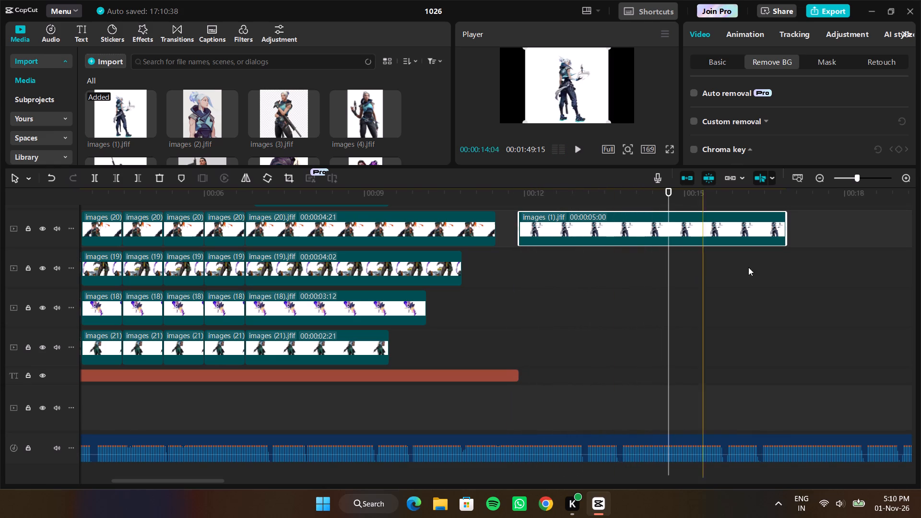
pyautogui.moveTo(786, 234); pyautogui.dragTo(669, 231)
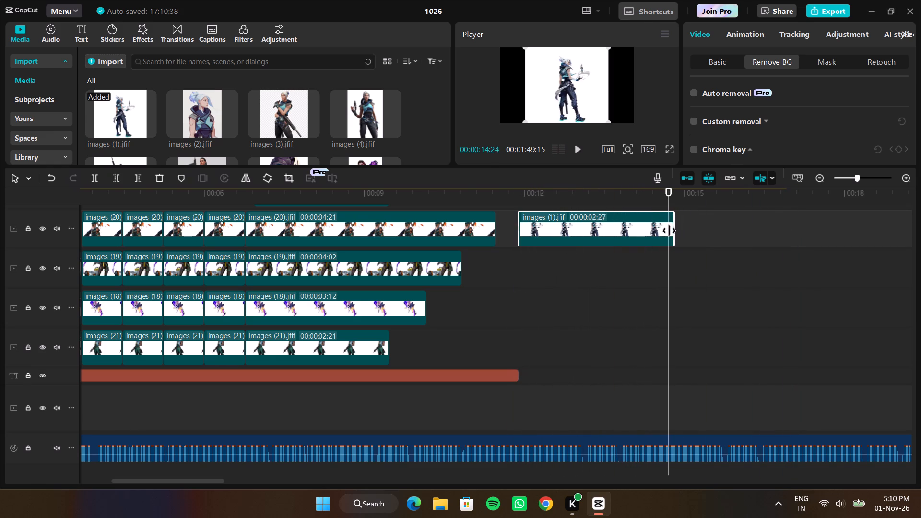
pyautogui.moveTo(669, 231); pyautogui.dragTo(667, 231)
# Replay the images (1).jfif clip from its start to check its trimmed end against the music.
pyautogui.moveTo(670, 266); pyautogui.dragTo(657, 263)
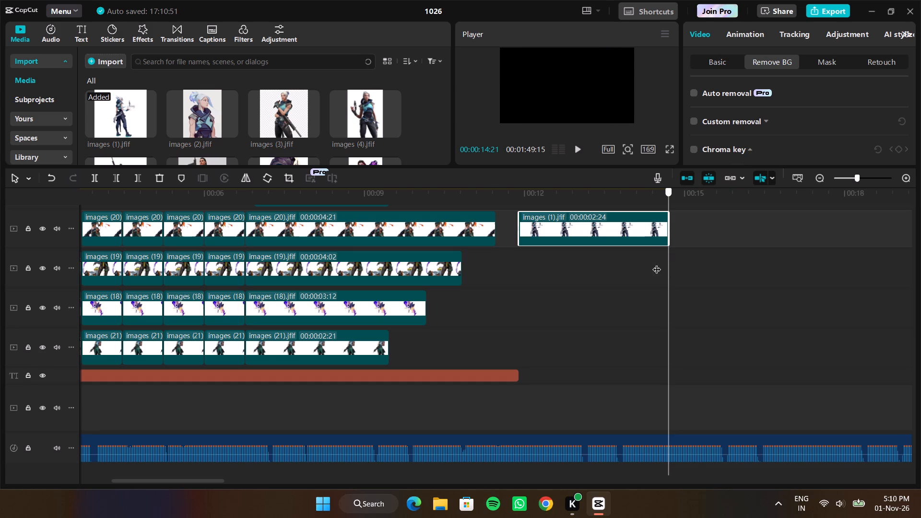
pyautogui.moveTo(657, 263); pyautogui.dragTo(516, 279)
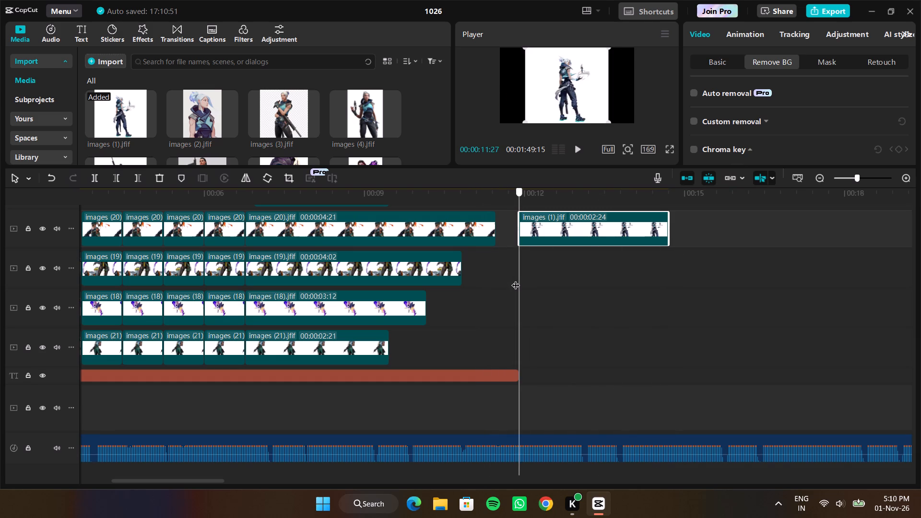
pyautogui.moveTo(516, 279); pyautogui.dragTo(496, 274)
pyautogui.press('space')
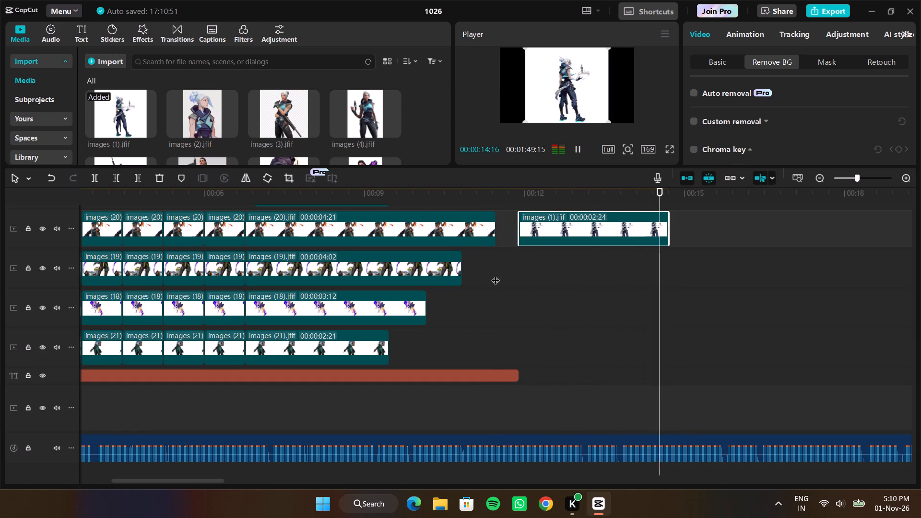
pyautogui.press('space')
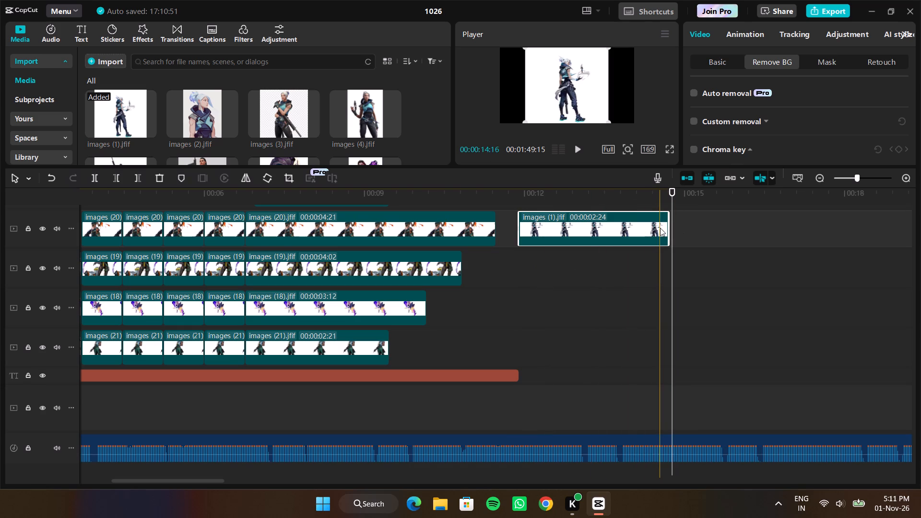
# Enable chroma key on the images (1).jfif clip and sample its white background as the colour to remove.
pyautogui.click(660, 228)
pyautogui.click(637, 203)
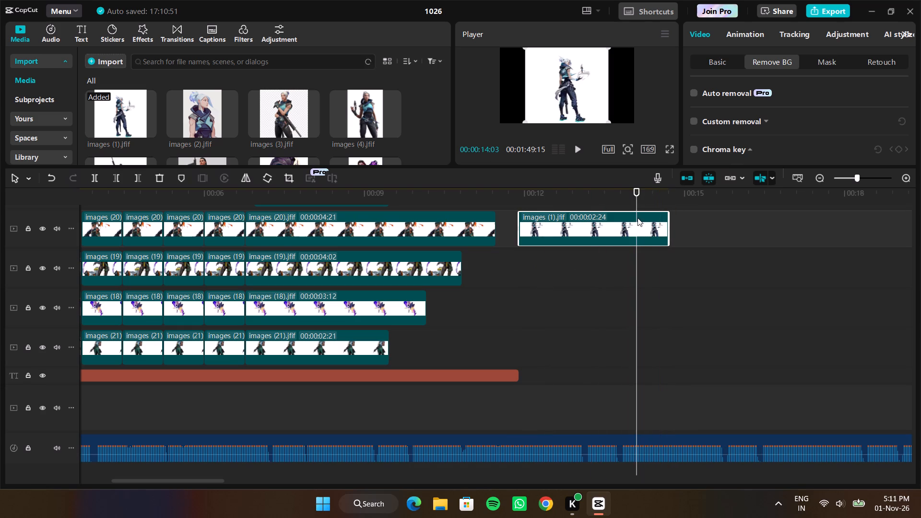
pyautogui.click(696, 149)
pyautogui.click(596, 90)
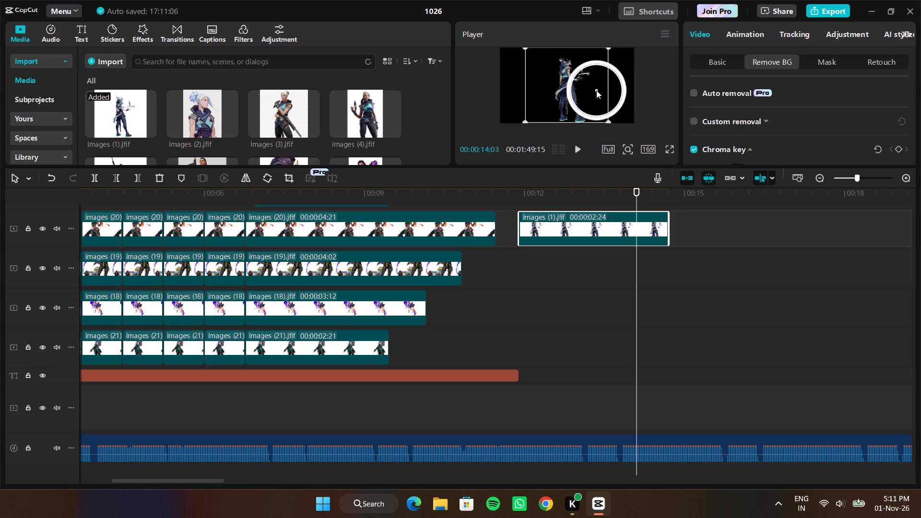
# Lower the chroma key intensity of the images (1).jfif clip to 0 and start playback to see the effect.
pyautogui.scroll(-1, 741, 104)
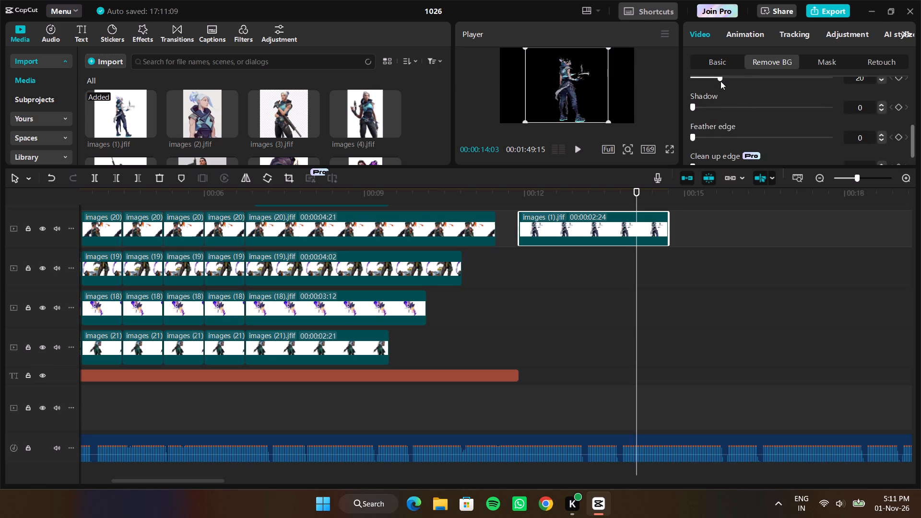
pyautogui.tripleClick(882, 82)
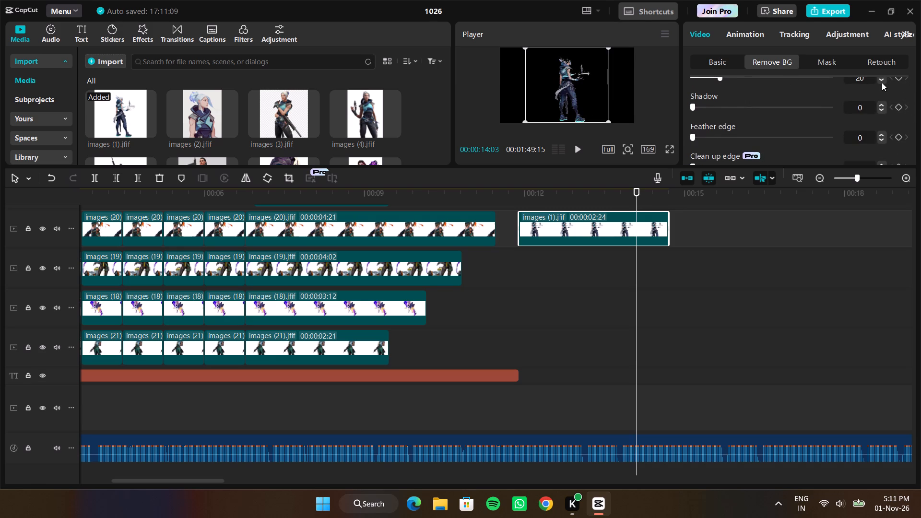
pyautogui.tripleClick(882, 82)
pyautogui.click(882, 82)
pyautogui.moveTo(881, 82); pyautogui.dragTo(885, 106)
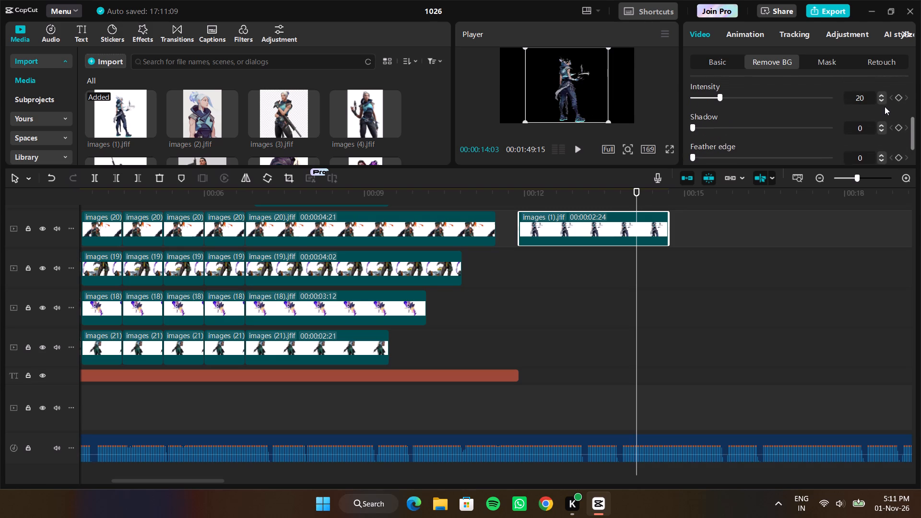
pyautogui.tripleClick(882, 102)
pyautogui.tripleClick(882, 102)
pyautogui.tripleClick(882, 102)
pyautogui.tripleClick(882, 102)
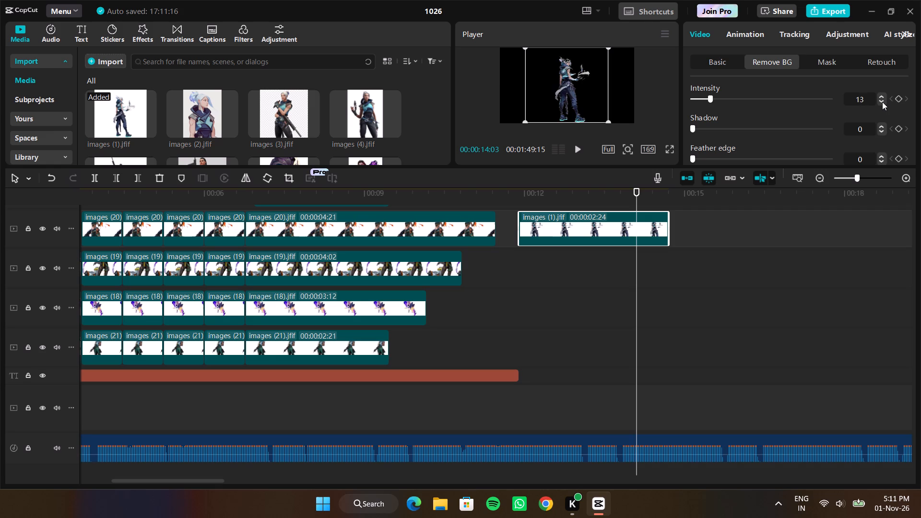
pyautogui.tripleClick(882, 102)
pyautogui.tripleClick(882, 102)
pyautogui.tripleClick(882, 102)
pyautogui.doubleClick(882, 102)
pyautogui.press('space')
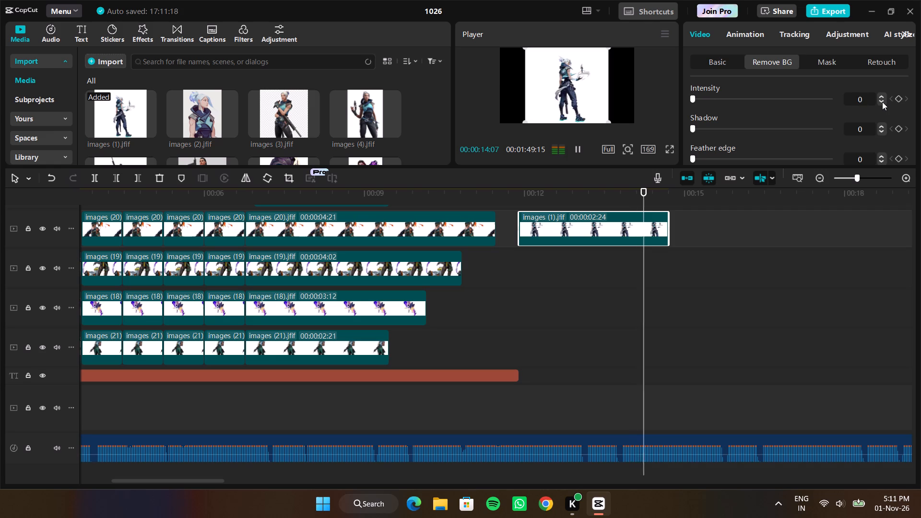
# Stop playback, set the images (1).jfif clip's chroma key intensity to 1 and check a frame inside the clip at 00:00:13:06.
pyautogui.press('space')
pyautogui.click(881, 94)
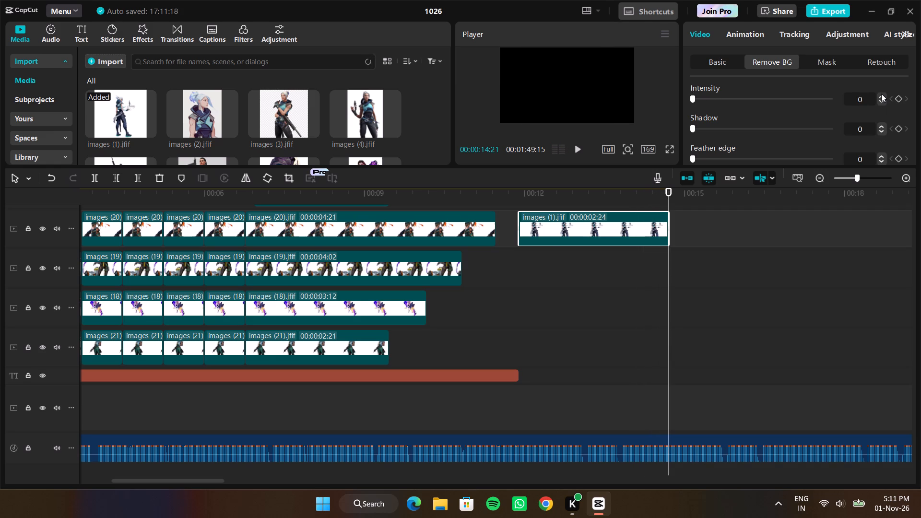
pyautogui.click(881, 96)
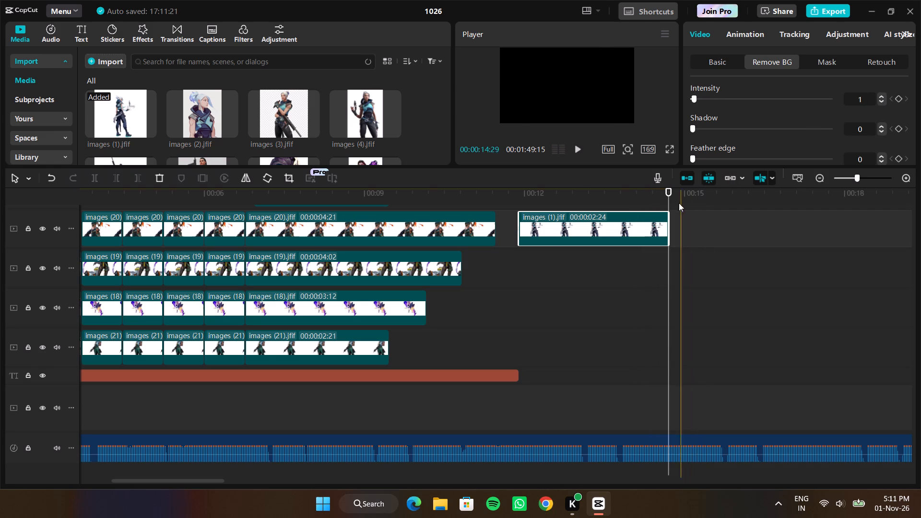
pyautogui.moveTo(667, 200); pyautogui.dragTo(588, 200)
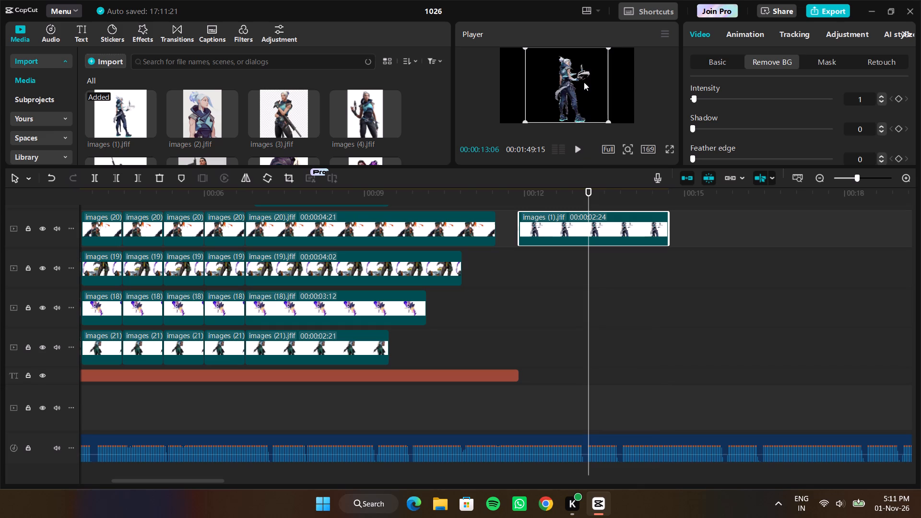
# Scale the agent image down to about two-thirds of the frame height and move it into the frame's lower right area.
pyautogui.moveTo(573, 168); pyautogui.dragTo(573, 197)
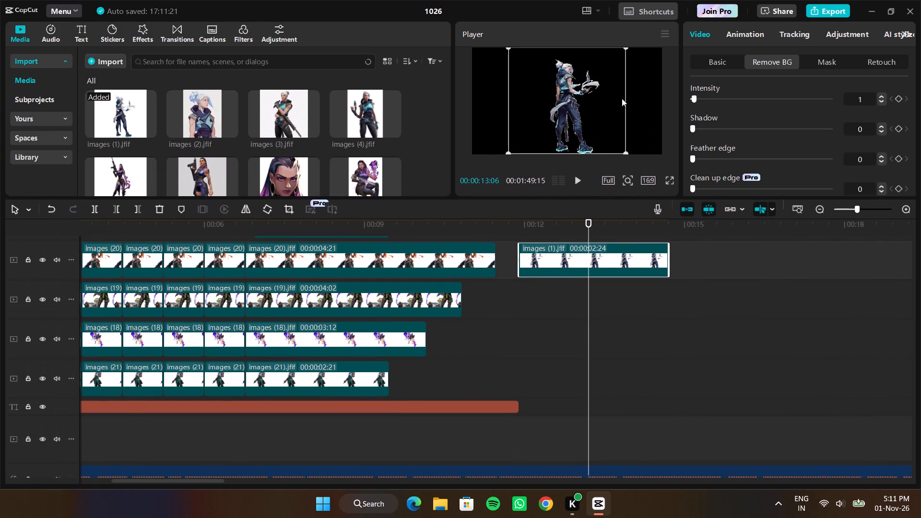
pyautogui.moveTo(625, 49); pyautogui.dragTo(597, 83)
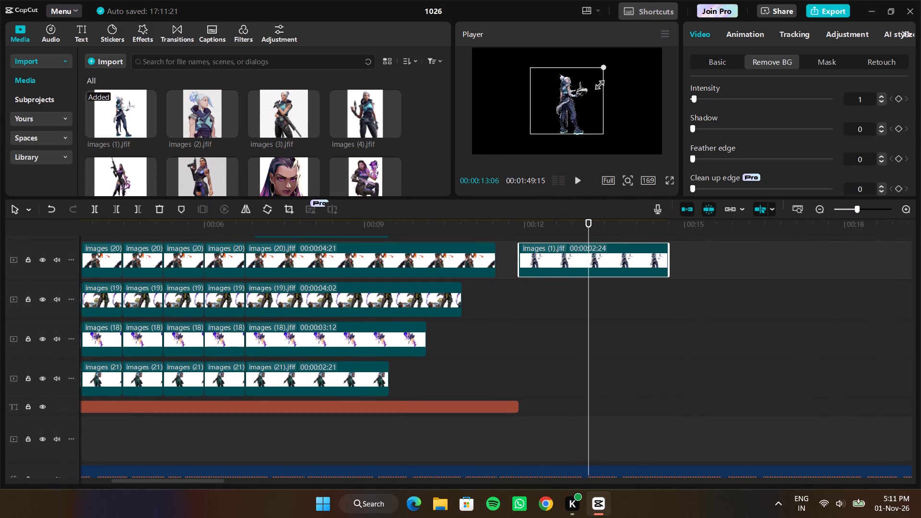
pyautogui.moveTo(597, 83); pyautogui.dragTo(598, 72)
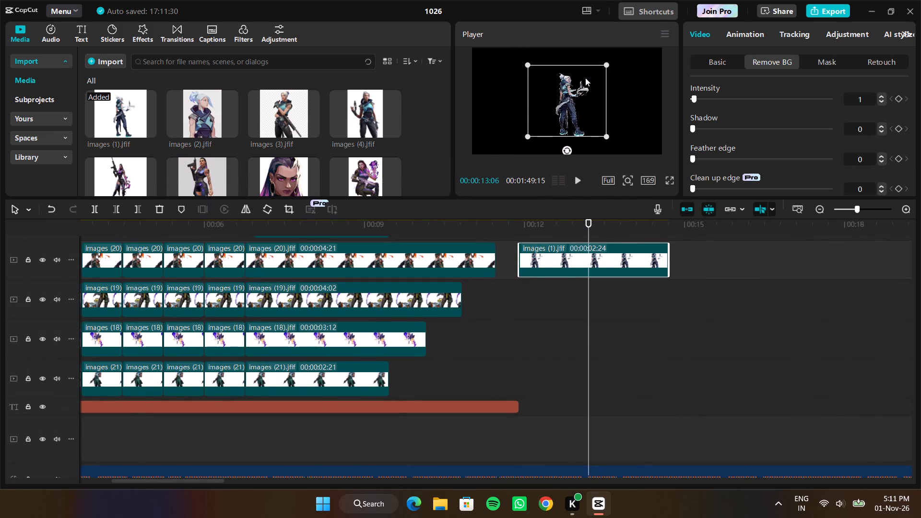
pyautogui.moveTo(585, 78); pyautogui.dragTo(633, 89)
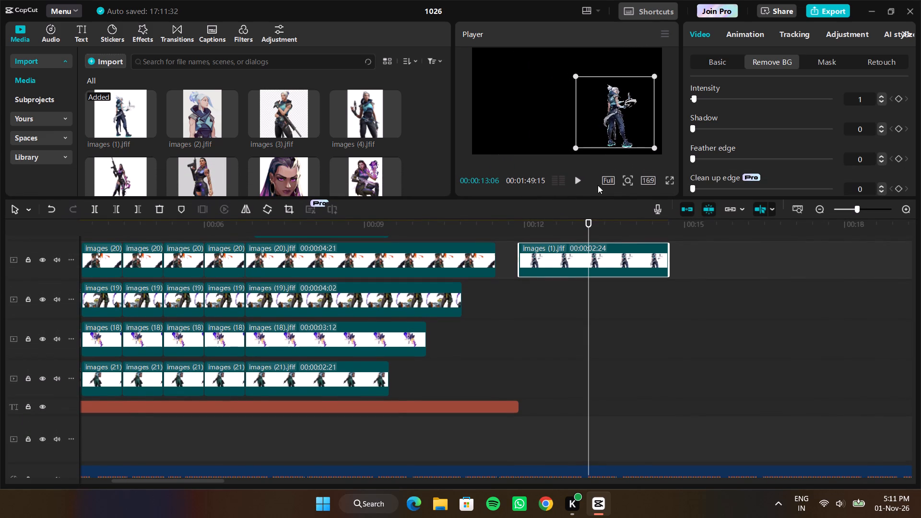
# Enlarge the player preview by making it taller and wider at the expense of the timeline and media areas.
pyautogui.moveTo(588, 199); pyautogui.dragTo(589, 269)
pyautogui.click(451, 200)
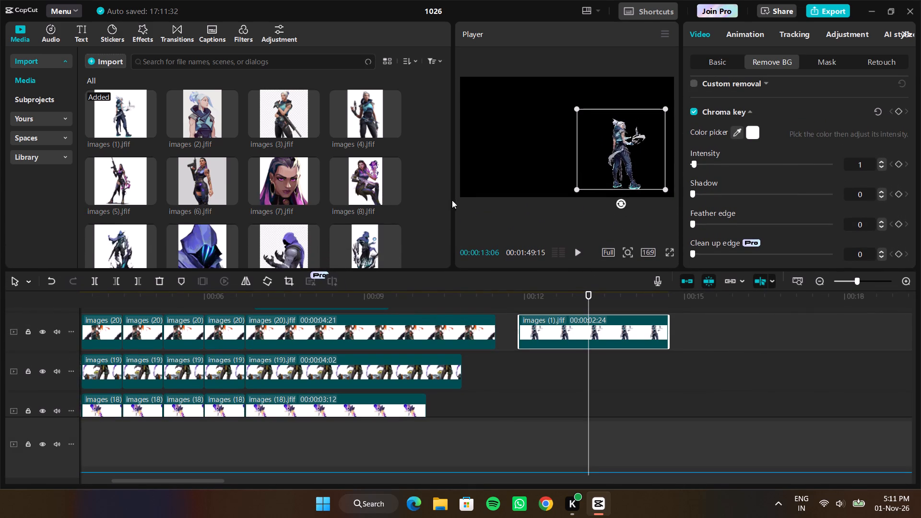
pyautogui.moveTo(454, 200); pyautogui.dragTo(313, 214)
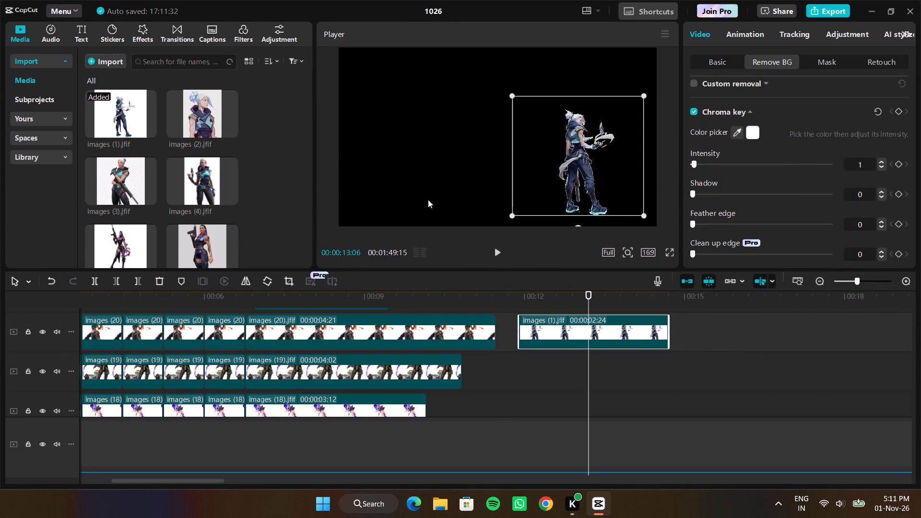
pyautogui.moveTo(681, 165); pyautogui.dragTo(700, 165)
# Scale the agent image up to about 101% and place it on the frame's right side at about X 1219, Y 0.
pyautogui.moveTo(616, 149); pyautogui.dragTo(630, 157)
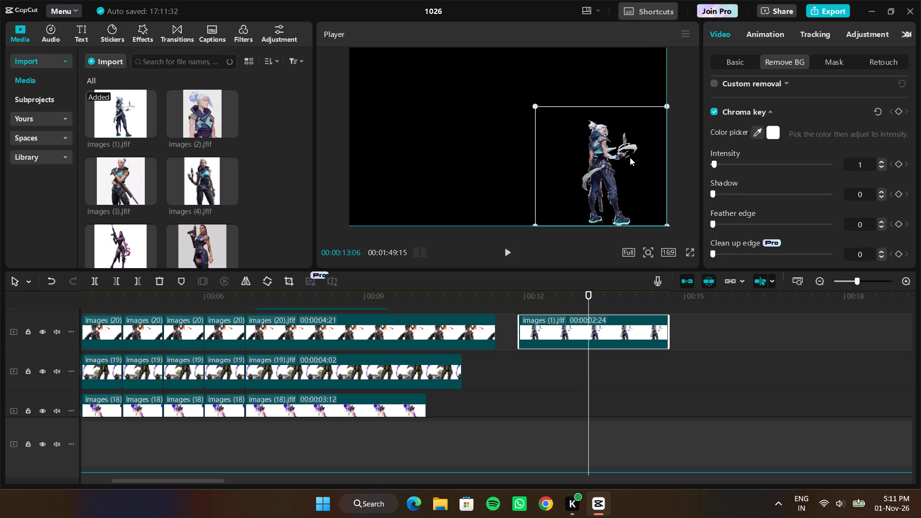
pyautogui.moveTo(666, 106); pyautogui.dragTo(691, 69)
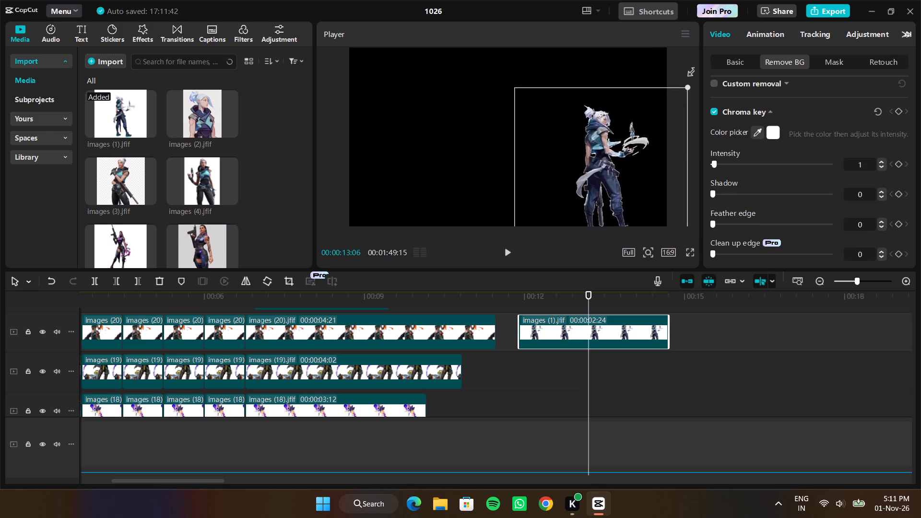
pyautogui.moveTo(691, 69); pyautogui.dragTo(698, 60)
pyautogui.moveTo(624, 115); pyautogui.dragTo(628, 82)
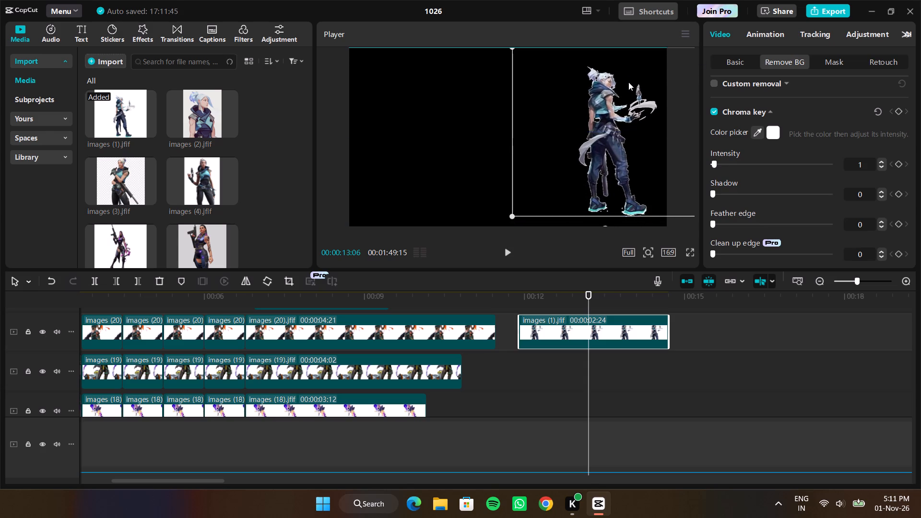
pyautogui.moveTo(628, 82); pyautogui.dragTo(626, 91)
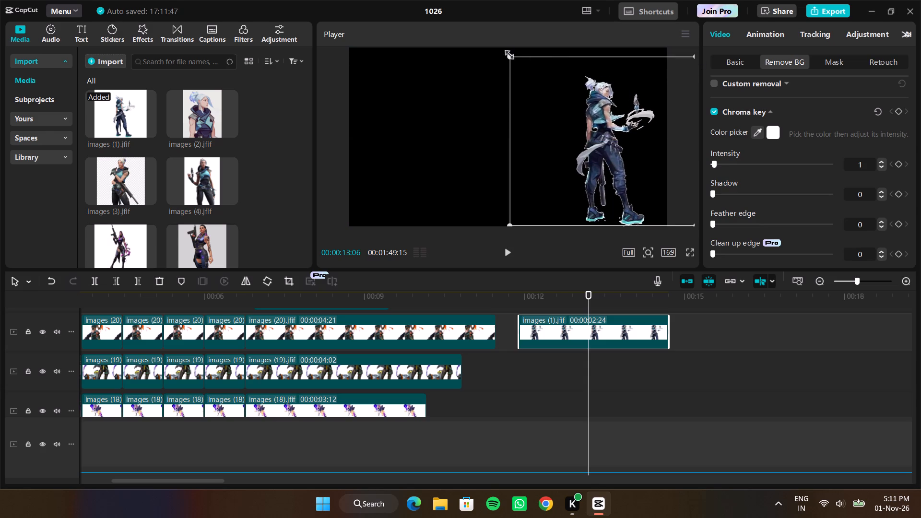
pyautogui.moveTo(508, 54); pyautogui.dragTo(500, 41)
pyautogui.moveTo(564, 88); pyautogui.dragTo(565, 80)
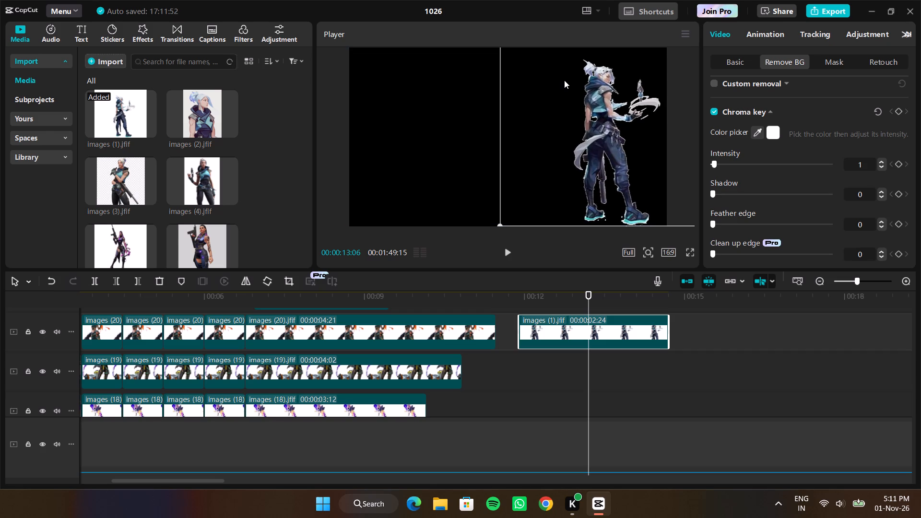
pyautogui.moveTo(501, 224); pyautogui.dragTo(504, 221)
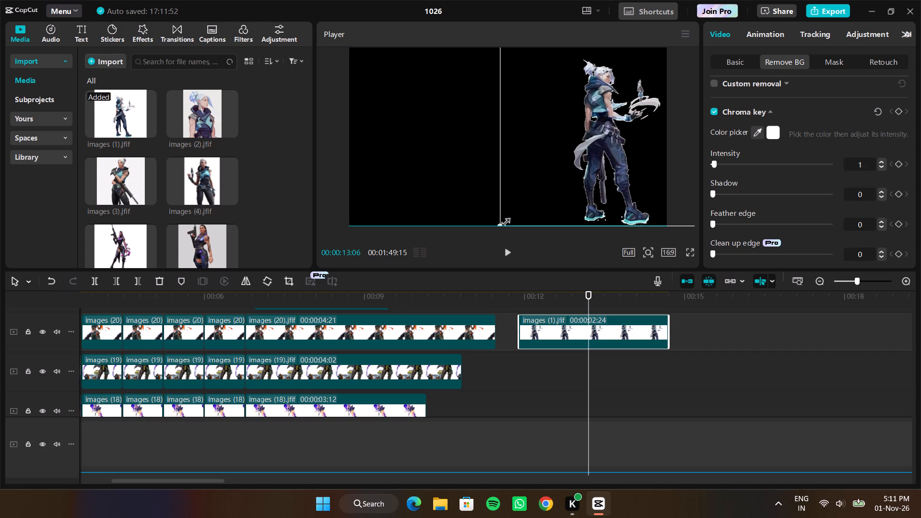
pyautogui.moveTo(504, 221); pyautogui.dragTo(505, 217)
pyautogui.moveTo(567, 180); pyautogui.dragTo(567, 189)
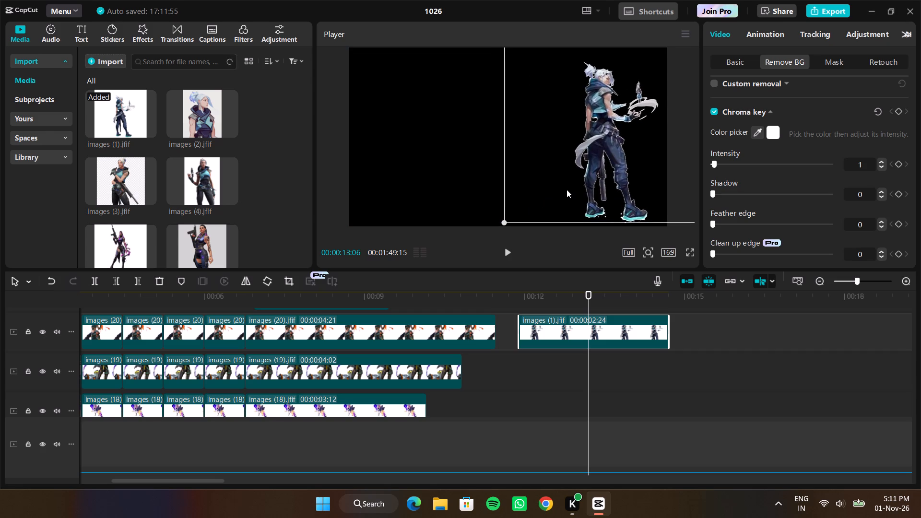
pyautogui.moveTo(567, 189); pyautogui.dragTo(567, 186)
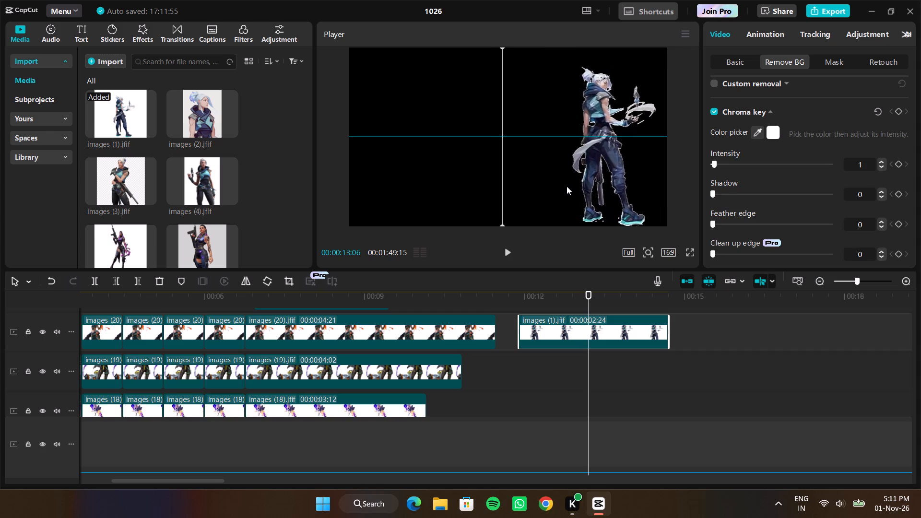
pyautogui.moveTo(567, 186); pyautogui.dragTo(573, 185)
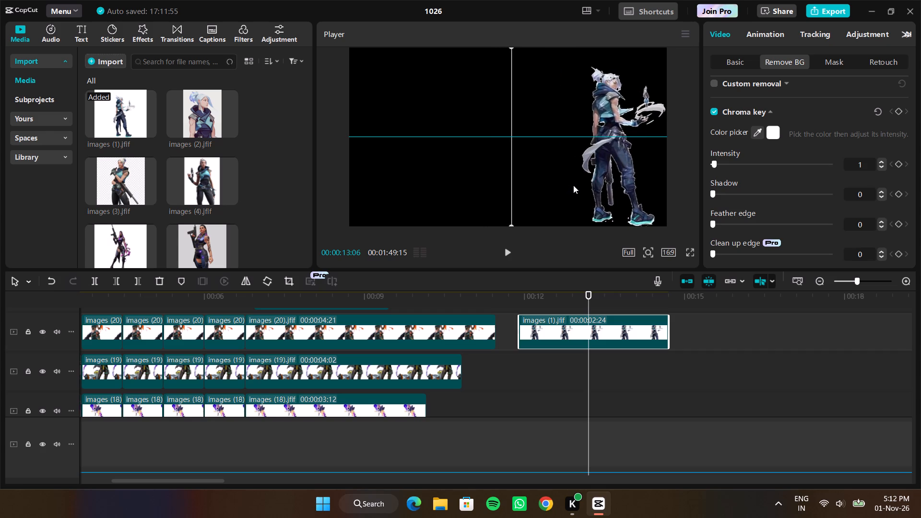
pyautogui.moveTo(573, 185); pyautogui.dragTo(572, 182)
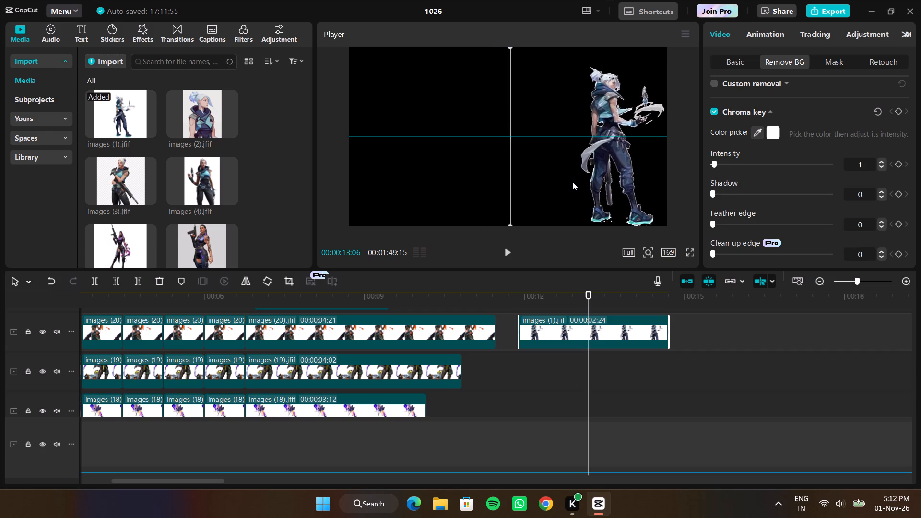
pyautogui.moveTo(572, 182); pyautogui.dragTo(572, 186)
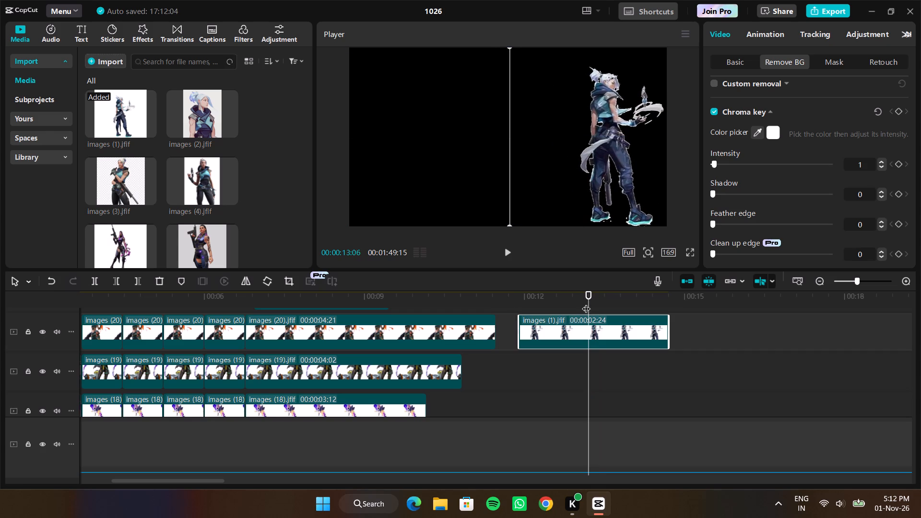
# At the start of the images (1).jfif clip, enlarge the agent image to about 124% and reposition it to about X 1085, Y 0.
pyautogui.moveTo(586, 300); pyautogui.dragTo(521, 299)
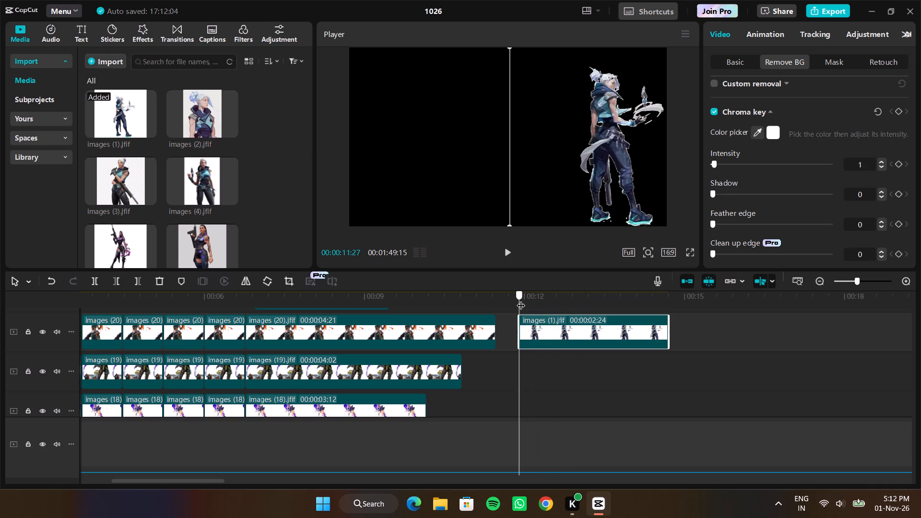
pyautogui.moveTo(521, 299); pyautogui.dragTo(519, 299)
pyautogui.click(728, 63)
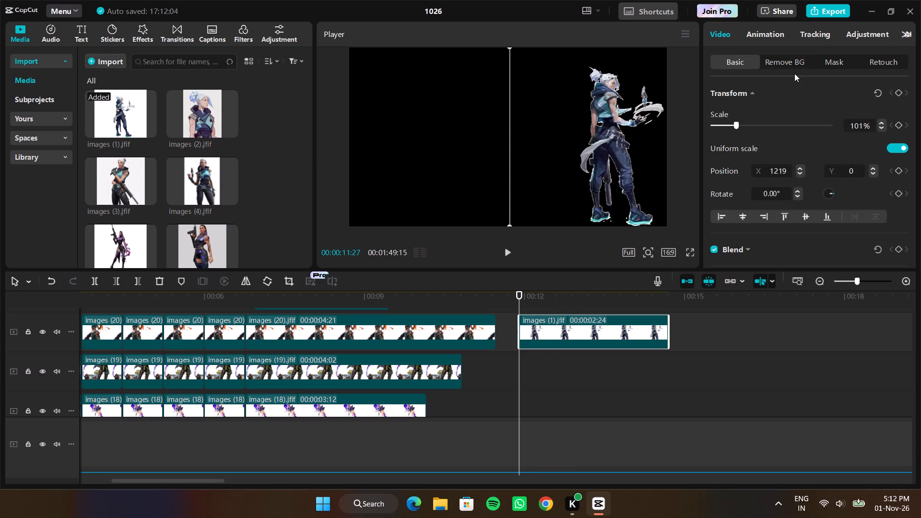
pyautogui.click(614, 130)
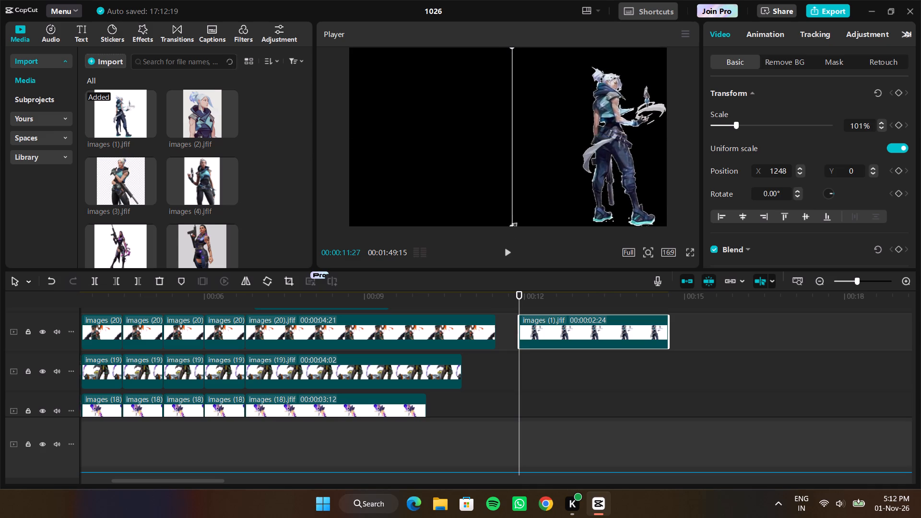
pyautogui.moveTo(510, 225); pyautogui.dragTo(476, 246)
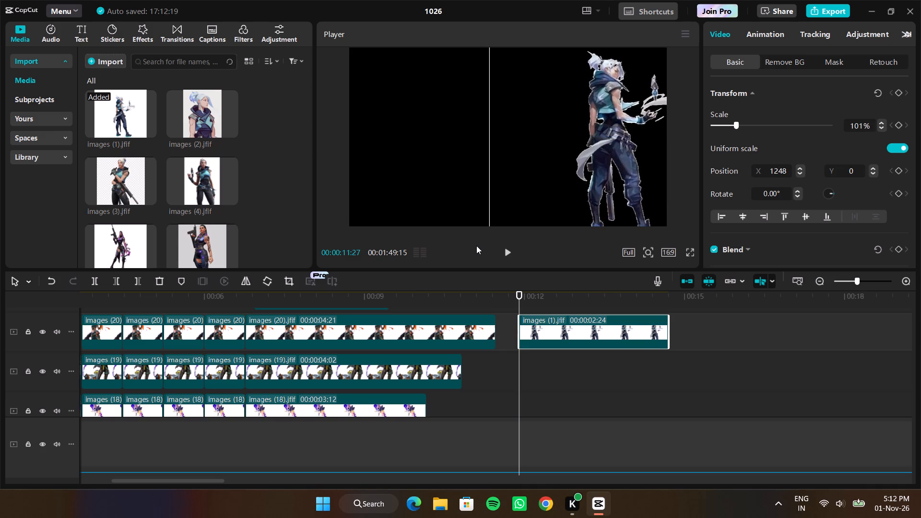
pyautogui.moveTo(476, 246); pyautogui.dragTo(476, 245)
pyautogui.moveTo(579, 196); pyautogui.dragTo(567, 194)
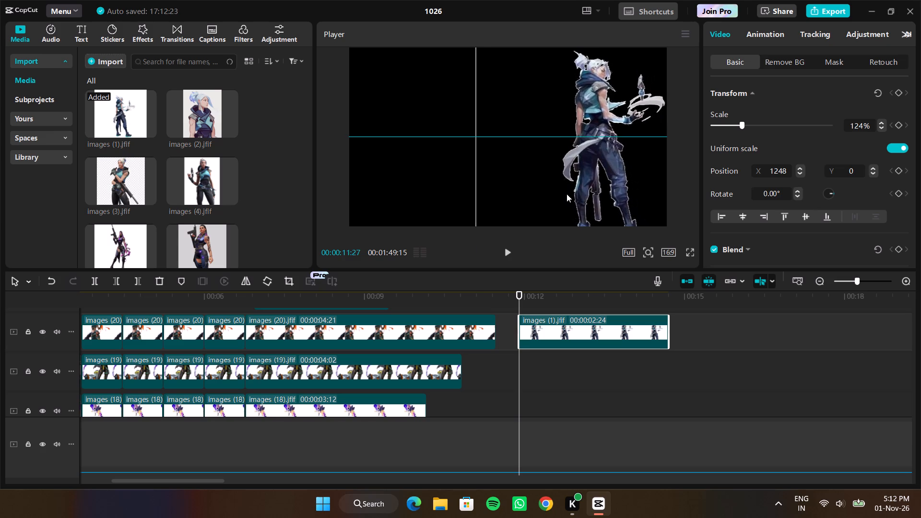
pyautogui.moveTo(567, 194); pyautogui.dragTo(571, 192)
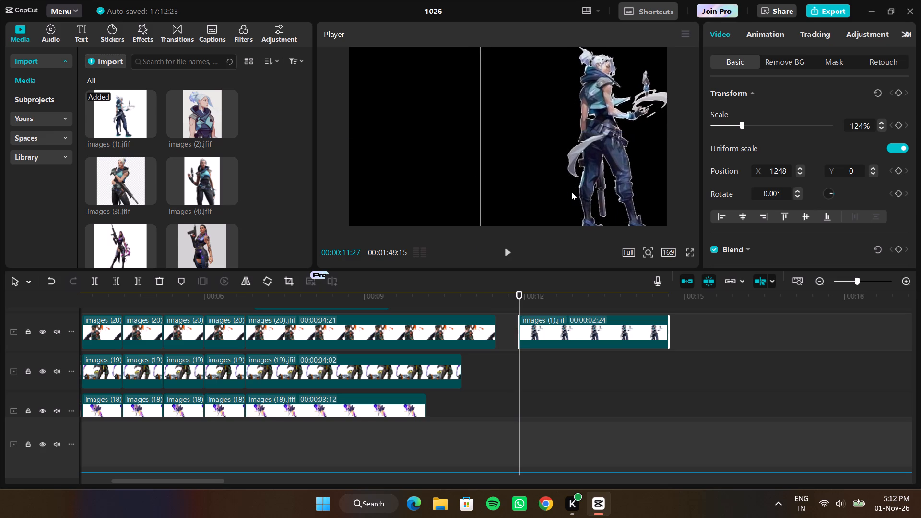
pyautogui.moveTo(571, 192); pyautogui.dragTo(567, 196)
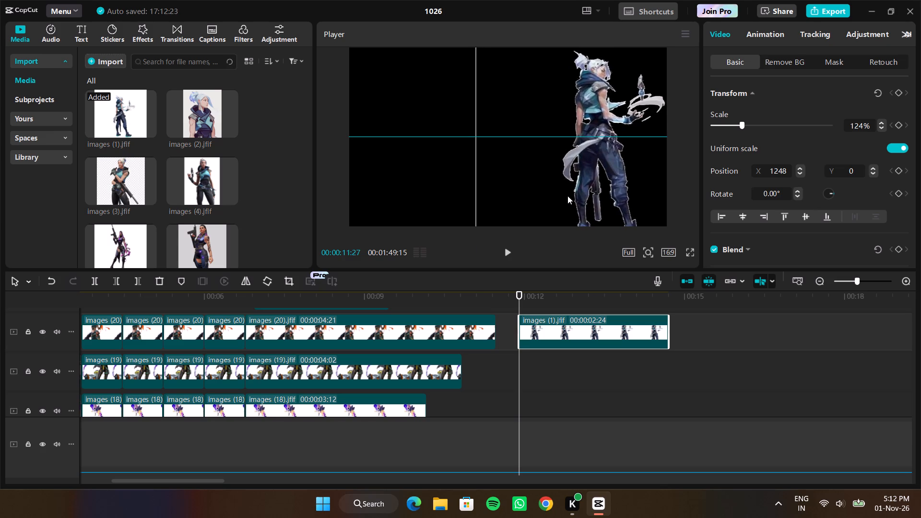
pyautogui.moveTo(567, 196); pyautogui.dragTo(569, 196)
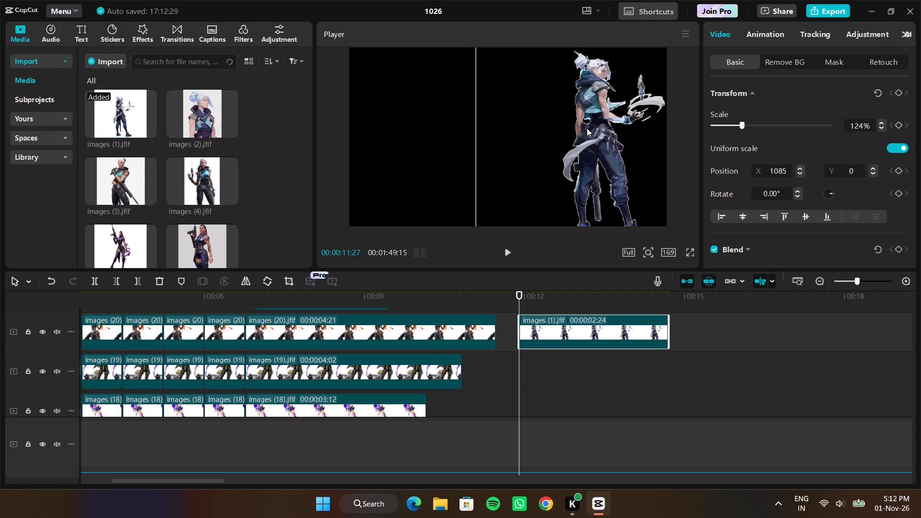
# Move the agent image off the frame's right edge to about X 2370, Y 0 and add a position keyframe at the clip's start.
pyautogui.moveTo(533, 129); pyautogui.dragTo(623, 132)
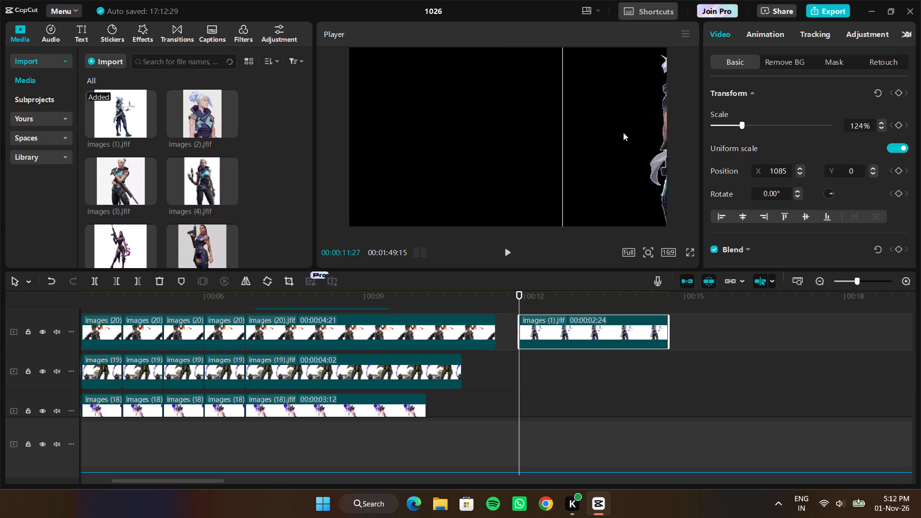
pyautogui.moveTo(623, 132); pyautogui.dragTo(639, 128)
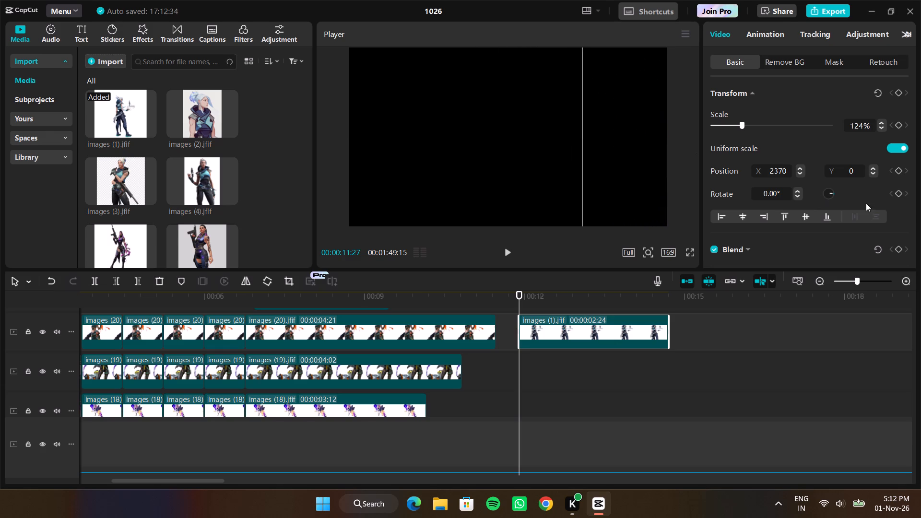
pyautogui.click(898, 173)
# Play from the end of the title text into the images (1).jfif clip to check the timing, and return to the clip's start.
pyautogui.moveTo(520, 300); pyautogui.dragTo(470, 303)
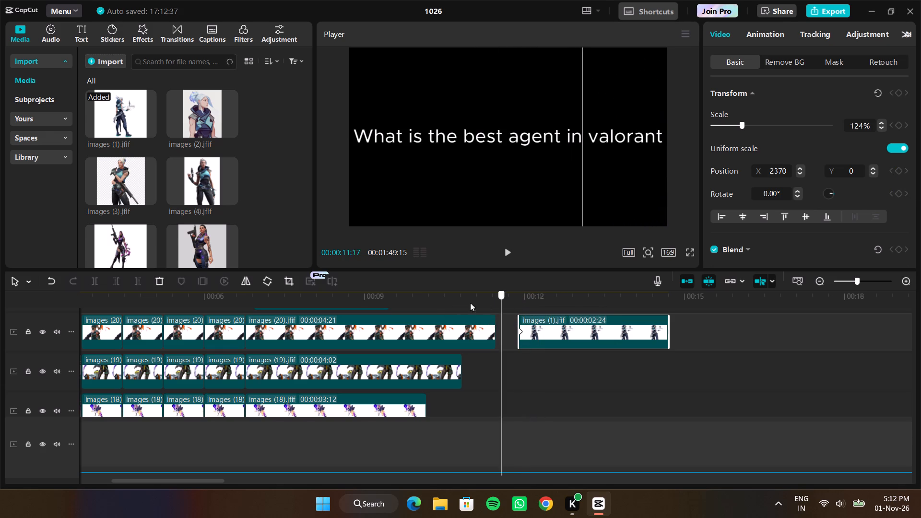
pyautogui.moveTo(470, 303); pyautogui.dragTo(446, 305)
pyautogui.press('space')
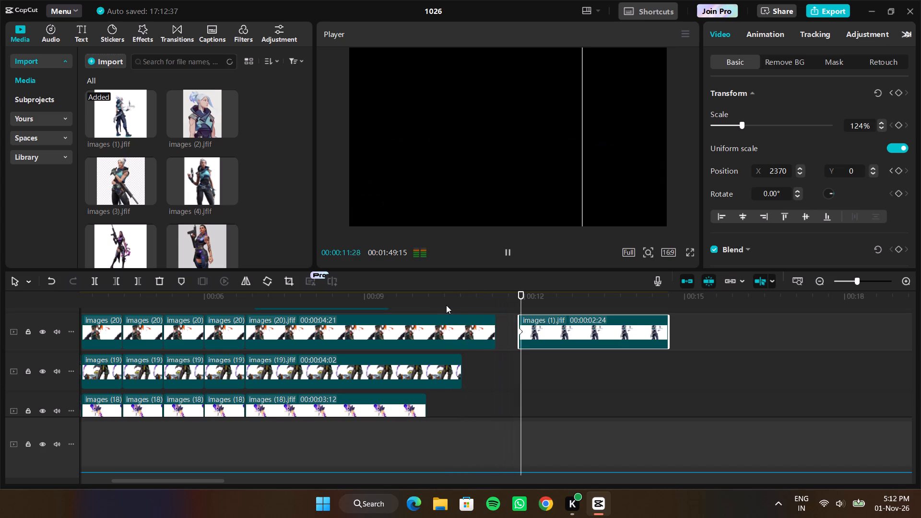
pyautogui.press('space')
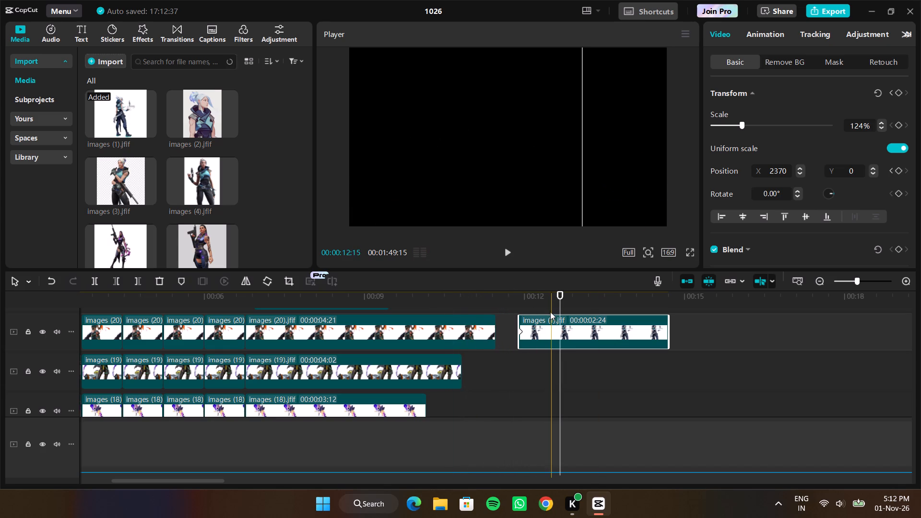
pyautogui.moveTo(561, 309); pyautogui.dragTo(520, 308)
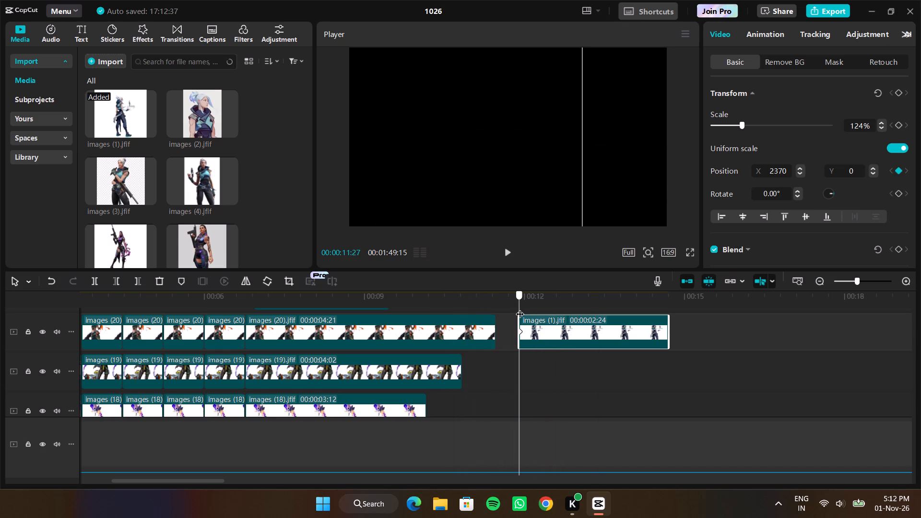
# At 00:00:12:00 in the images (1).jfif clip, move the agent back into the frame's right side at about X 1106, Y 0 as a second position keyframe.
pyautogui.moveTo(520, 308); pyautogui.dragTo(520, 306)
pyautogui.moveTo(519, 305); pyautogui.dragTo(522, 305)
pyautogui.moveTo(522, 305); pyautogui.dragTo(525, 303)
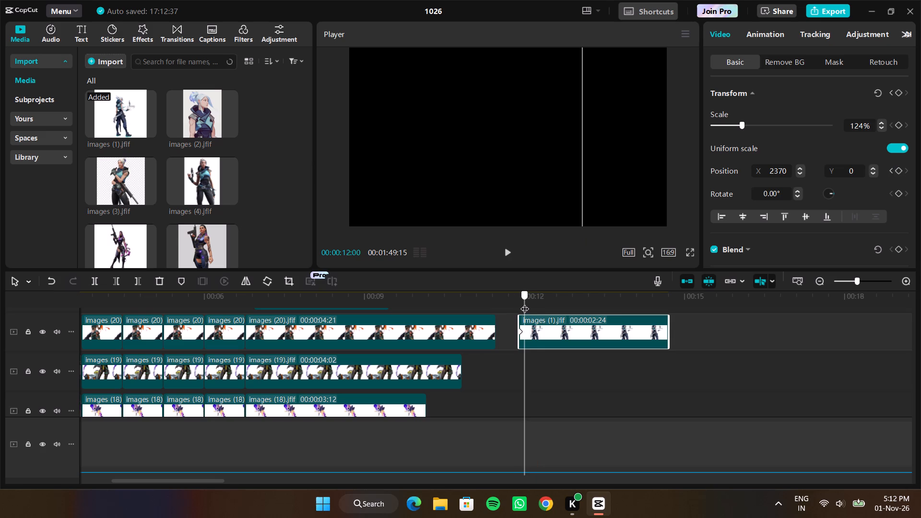
pyautogui.moveTo(525, 303); pyautogui.dragTo(525, 302)
pyautogui.moveTo(525, 302); pyautogui.dragTo(524, 302)
pyautogui.moveTo(651, 158); pyautogui.dragTo(551, 164)
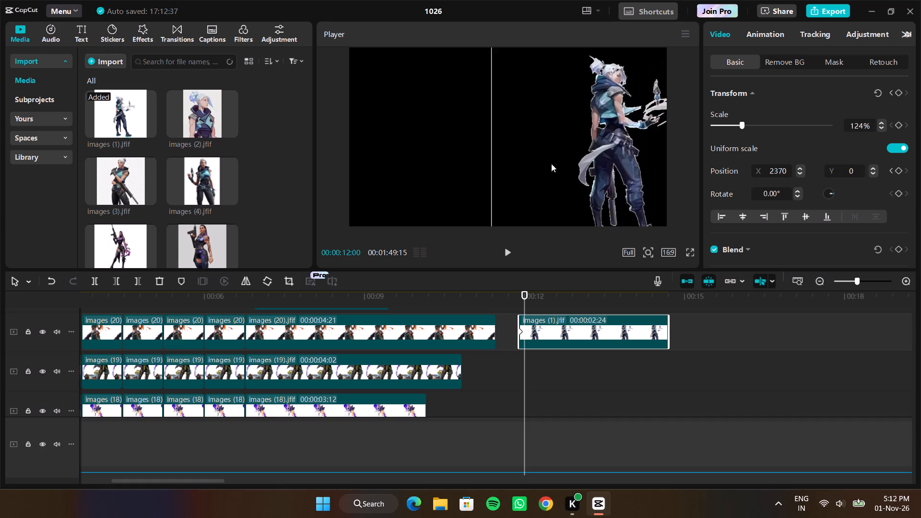
pyautogui.moveTo(551, 164); pyautogui.dragTo(546, 165)
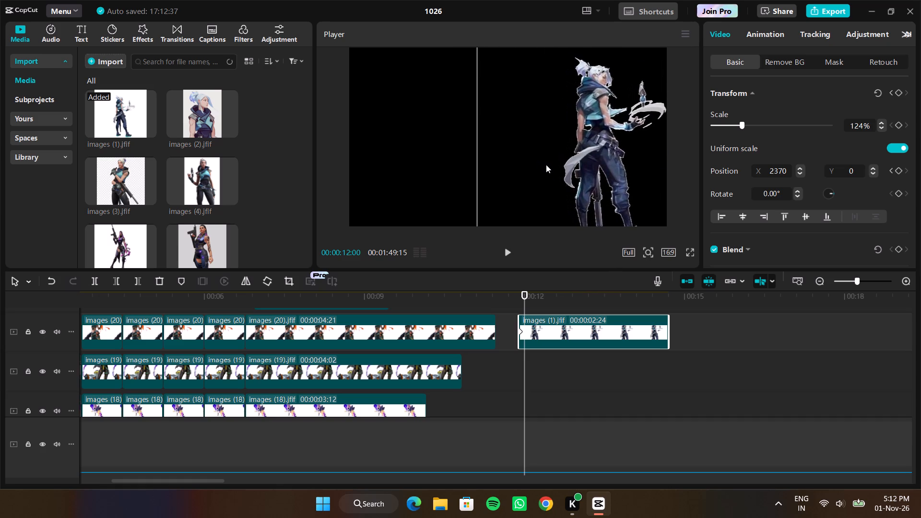
pyautogui.moveTo(546, 165); pyautogui.dragTo(546, 159)
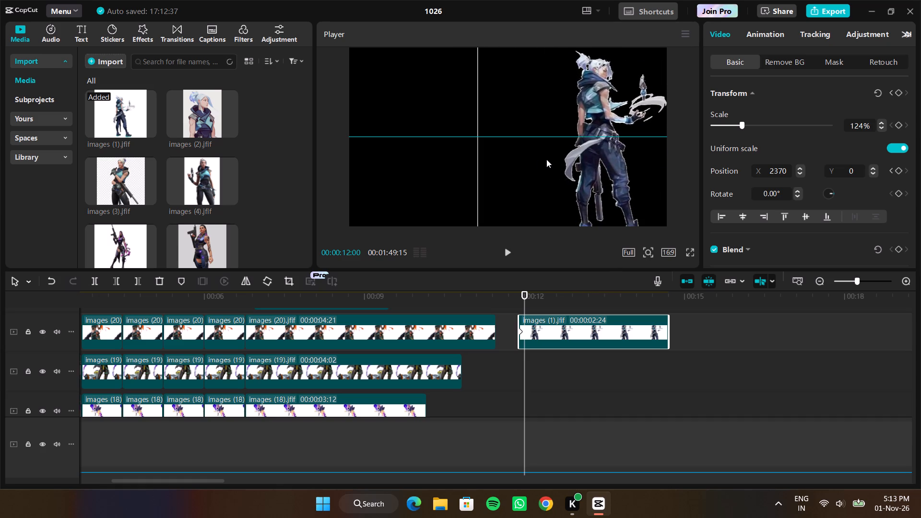
pyautogui.moveTo(546, 159); pyautogui.dragTo(546, 160)
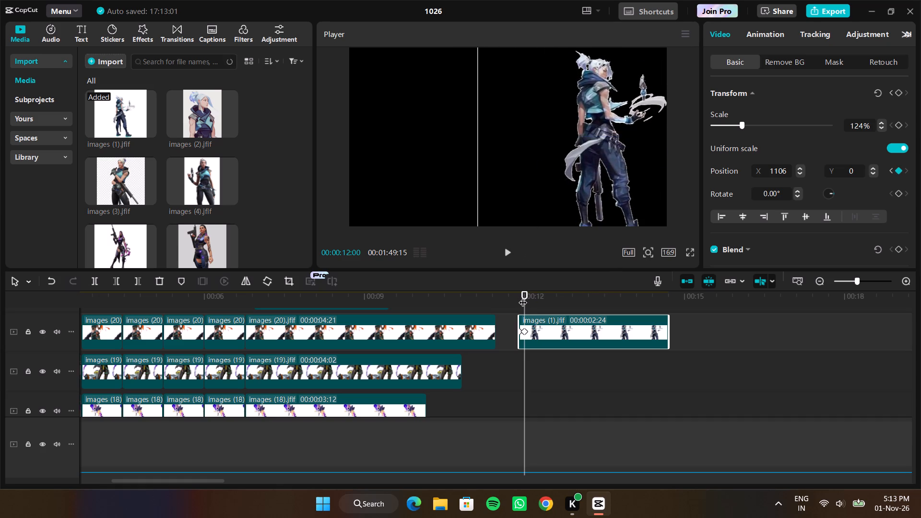
# Play repeatedly from just before the images (1).jfif clip to check the agent's slide-in against the title text and music.
pyautogui.moveTo(527, 300); pyautogui.dragTo(430, 303)
pyautogui.press('space')
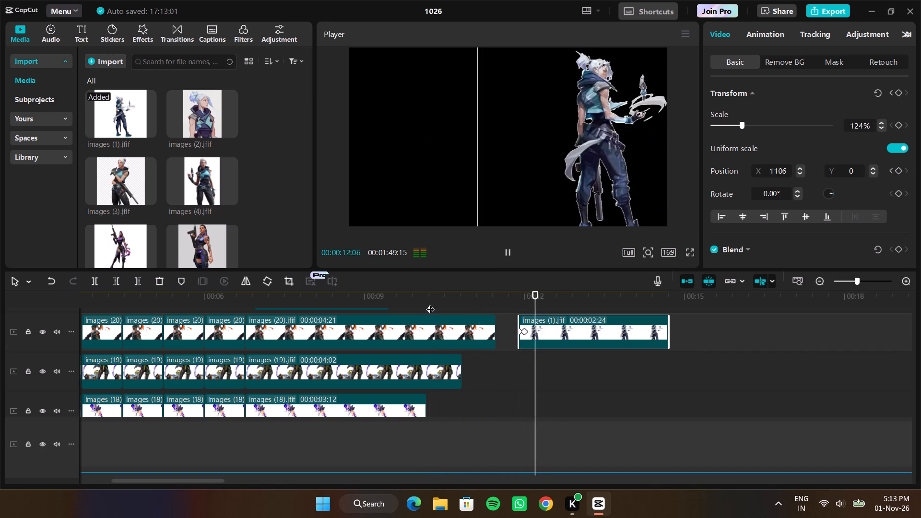
pyautogui.press('space')
pyautogui.click(507, 377)
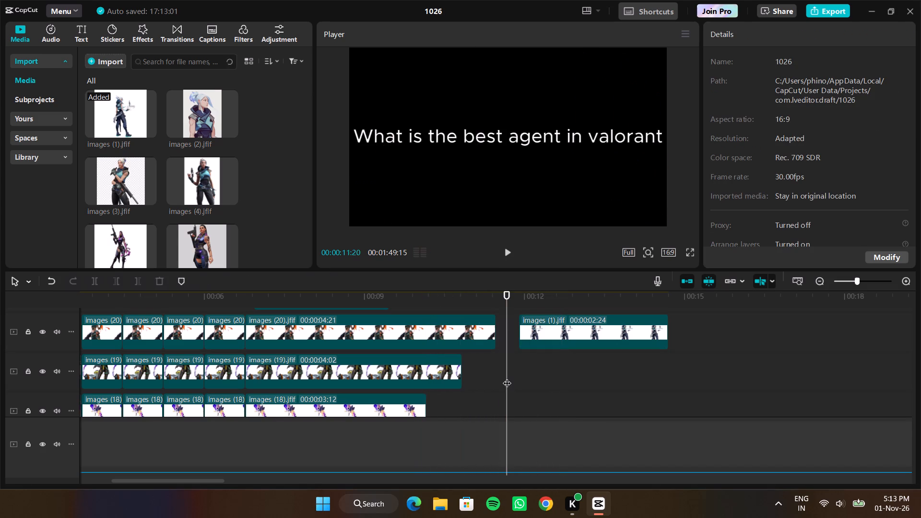
pyautogui.press('space')
pyautogui.press('space')
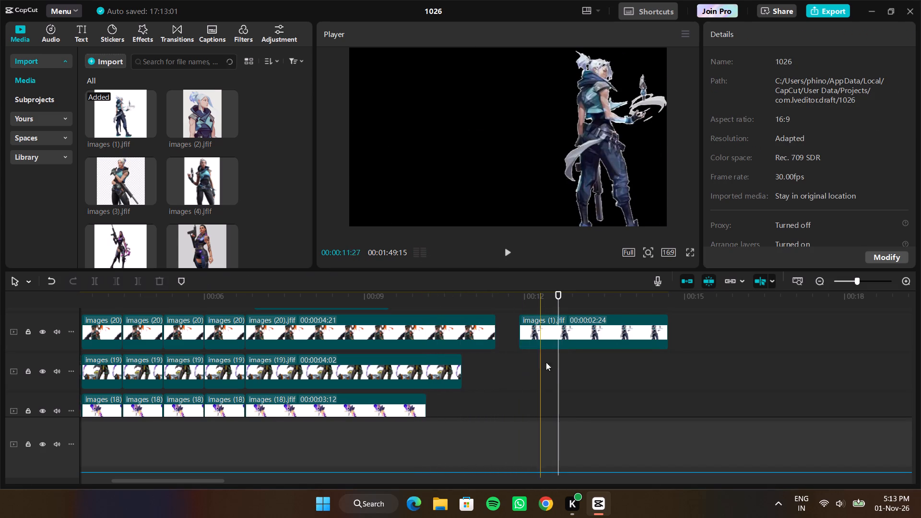
pyautogui.moveTo(560, 361); pyautogui.dragTo(520, 359)
pyautogui.press('space')
pyautogui.press('space')
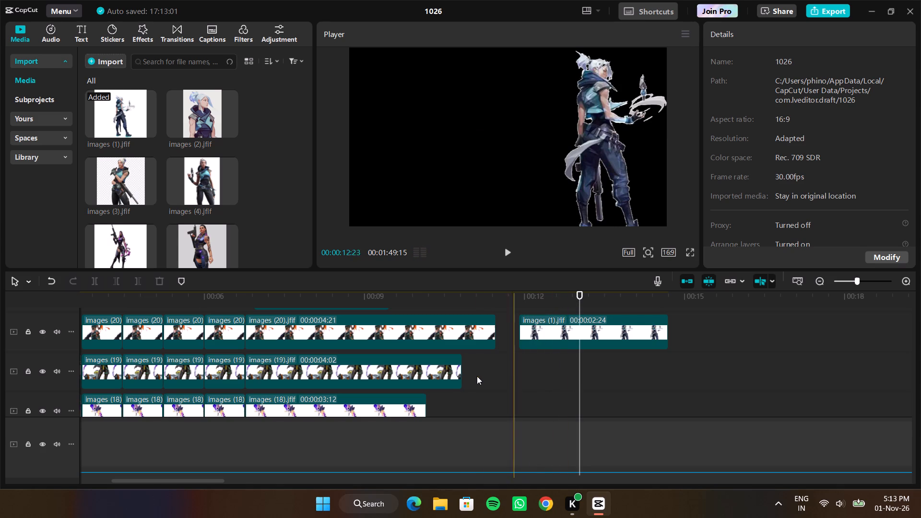
pyautogui.click(475, 376)
pyautogui.press('space')
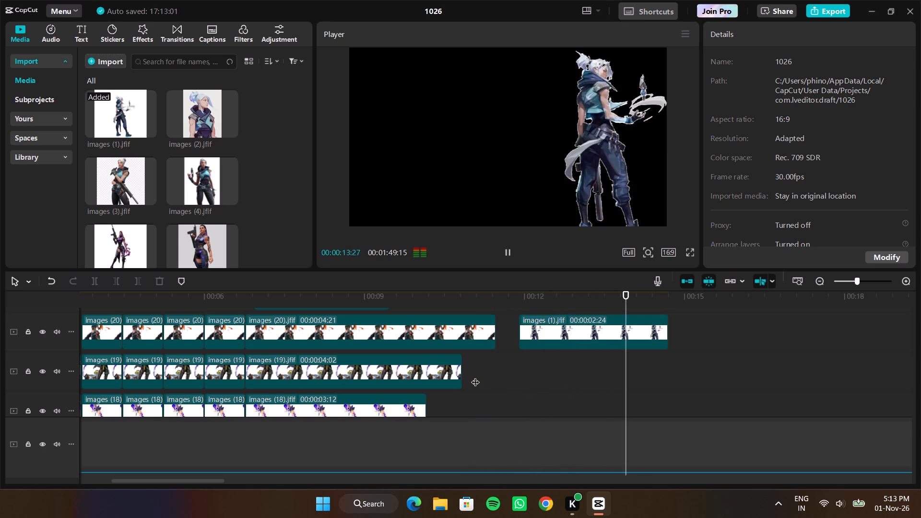
pyautogui.press('space')
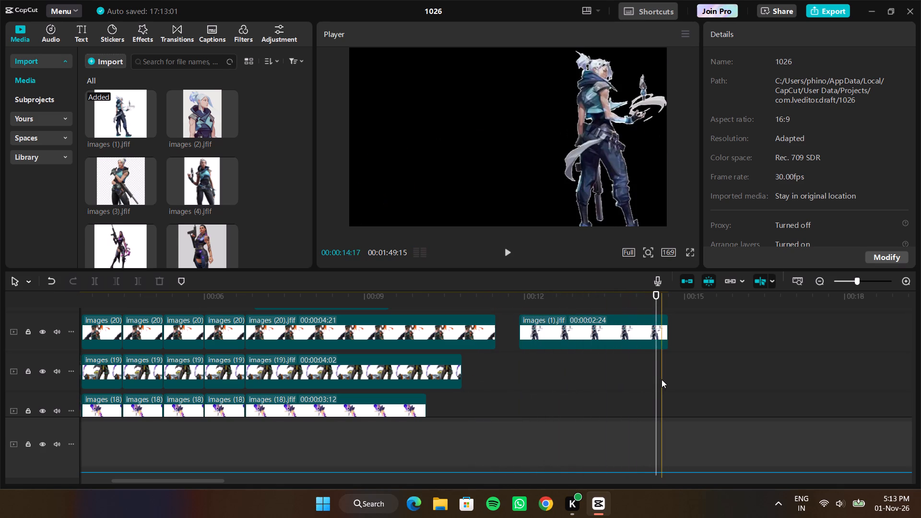
pyautogui.moveTo(658, 380); pyautogui.dragTo(506, 378)
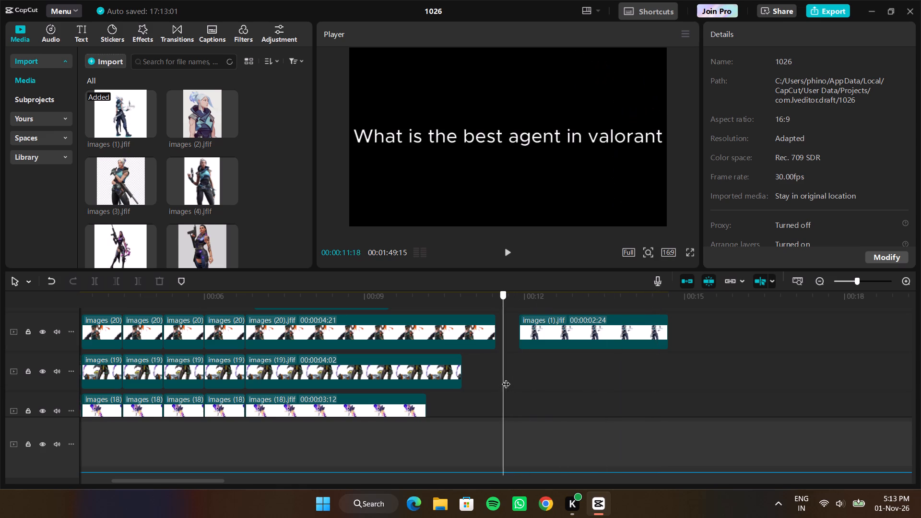
# Add images (2).jfif at 00:00:11:27 on the track below the images (1).jfif clip and trim it to the same end, 00:00:02:24 long.
pyautogui.moveTo(506, 378); pyautogui.dragTo(521, 379)
pyautogui.moveTo(209, 111); pyautogui.dragTo(236, 163)
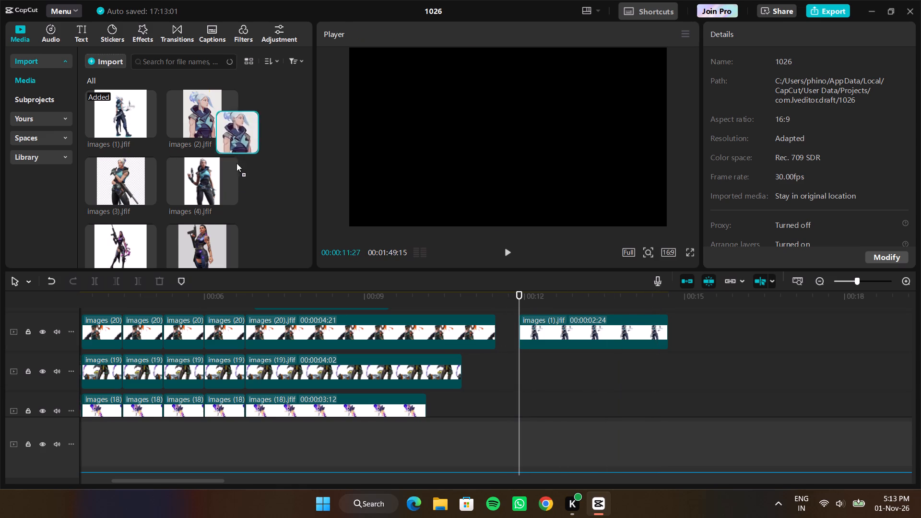
pyautogui.moveTo(236, 163); pyautogui.dragTo(526, 369)
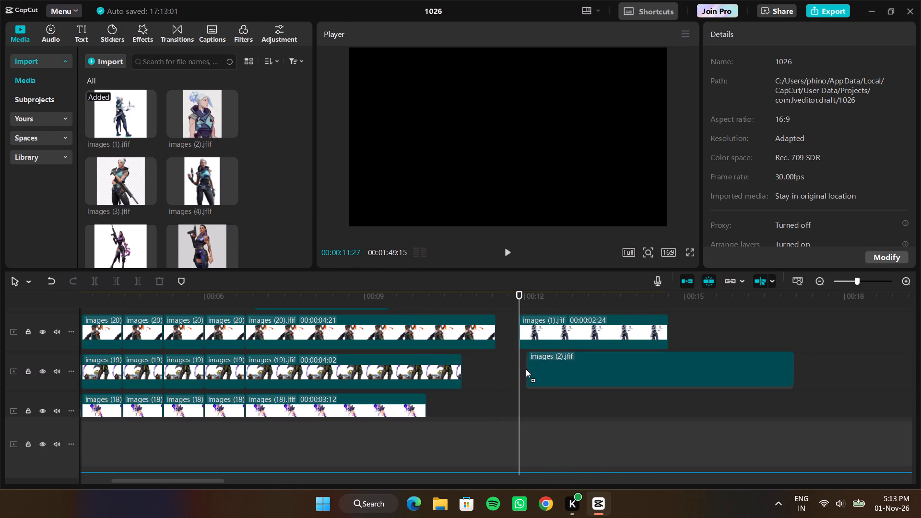
pyautogui.moveTo(526, 369); pyautogui.dragTo(519, 371)
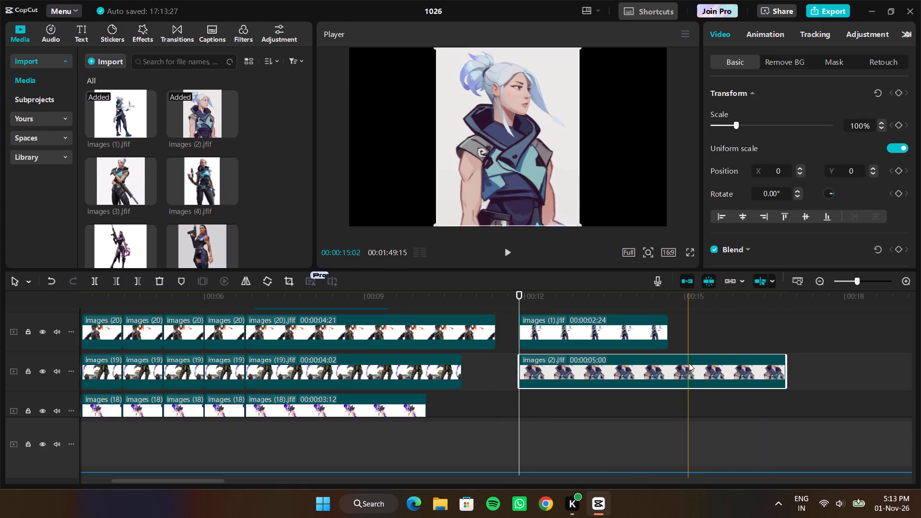
pyautogui.click(689, 366)
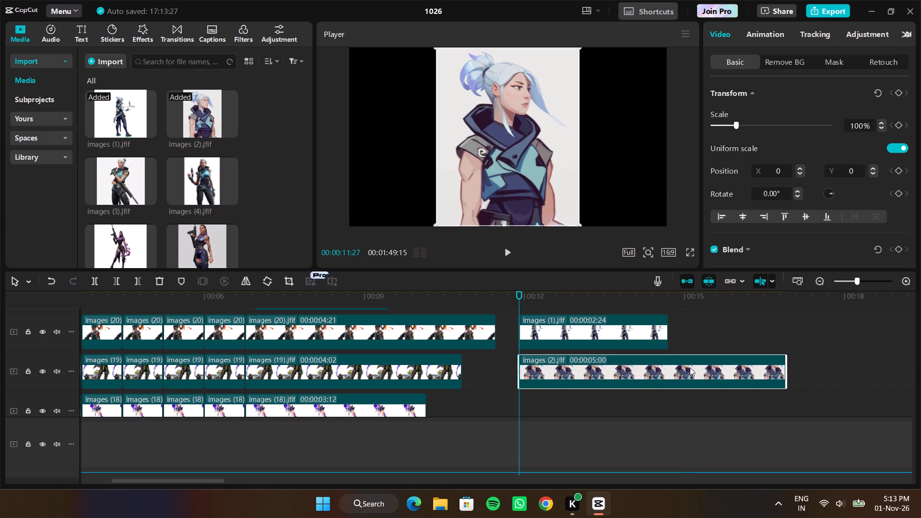
pyautogui.moveTo(785, 373); pyautogui.dragTo(665, 371)
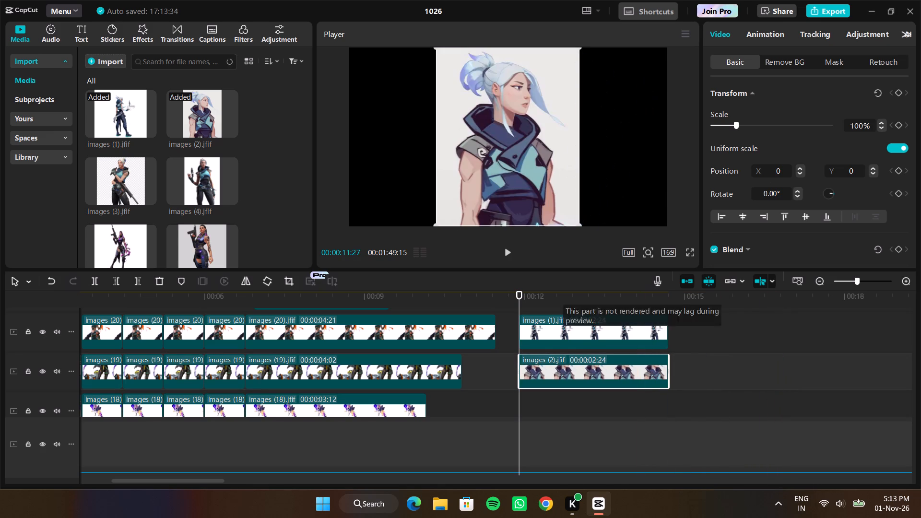
# Apply a chroma key to the images (2).jfif clip, picking its light grey background colour and setting Intensity to 1.
pyautogui.click(773, 58)
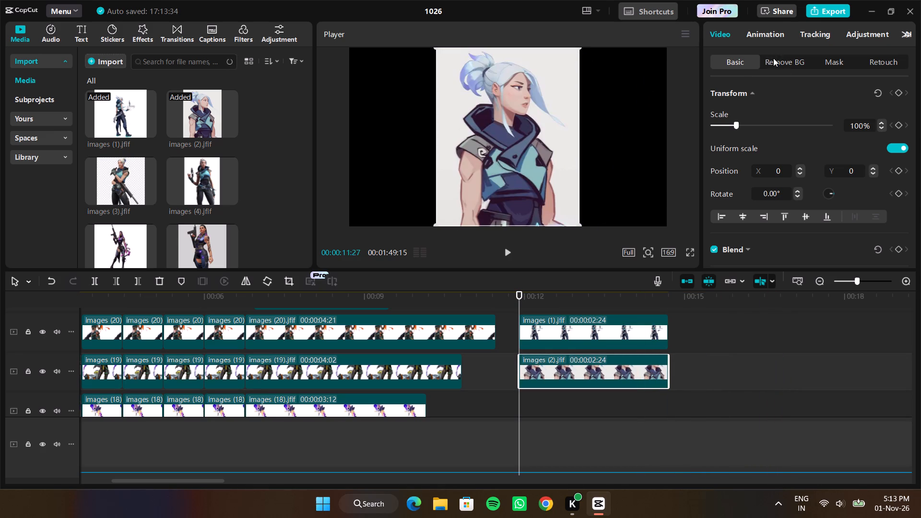
pyautogui.click(716, 148)
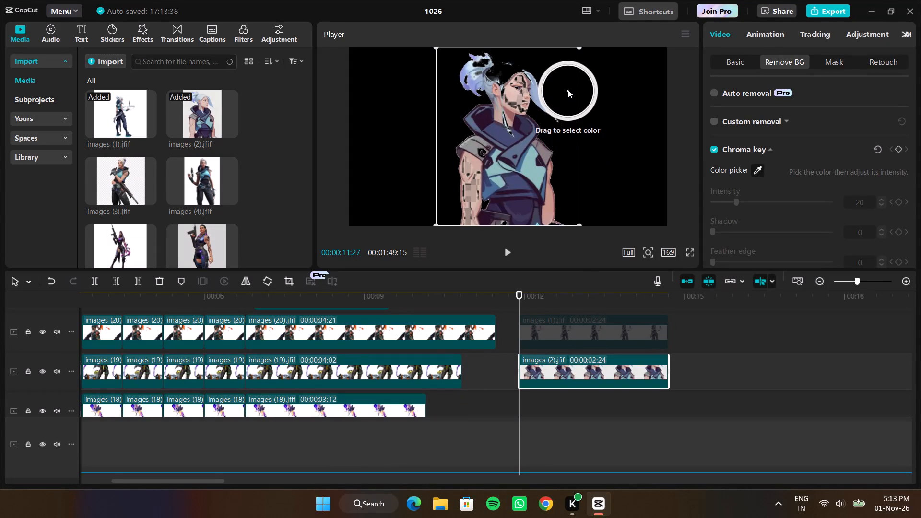
pyautogui.click(568, 90)
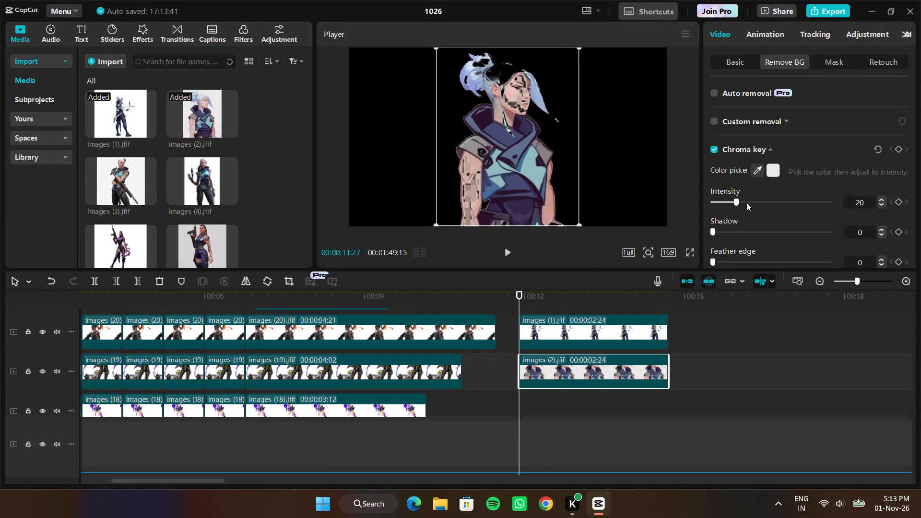
pyautogui.moveTo(735, 204); pyautogui.dragTo(689, 206)
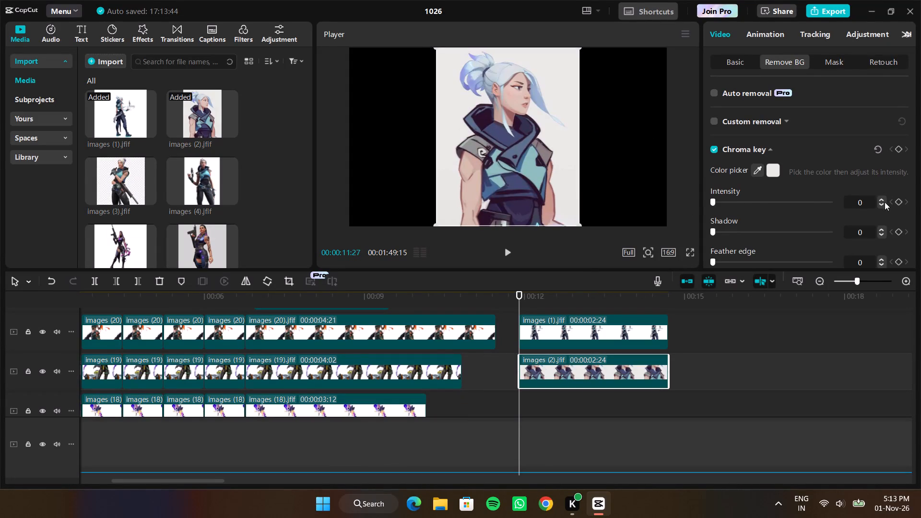
pyautogui.click(880, 200)
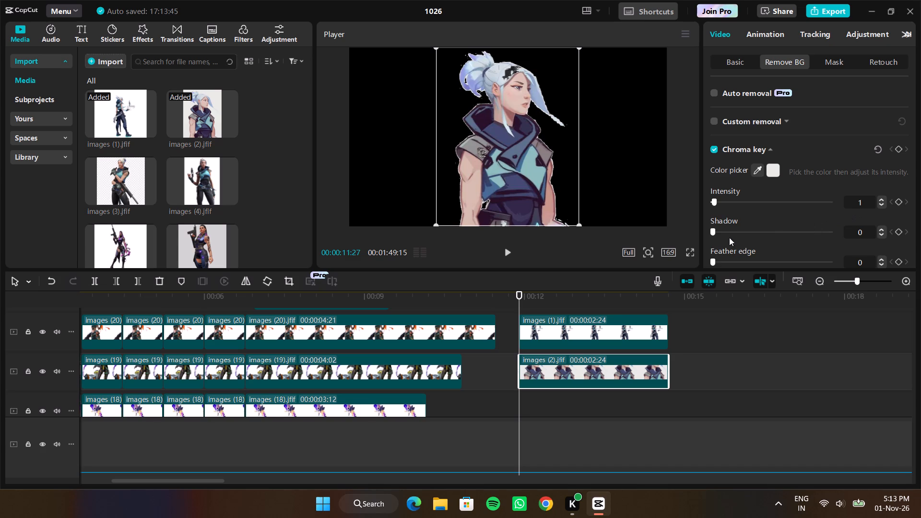
# Soften the keyed outline of the images (2).jfif agent by setting the chroma key's Feather edge to 100.
pyautogui.moveTo(712, 232); pyautogui.dragTo(634, 235)
pyautogui.moveTo(713, 261); pyautogui.dragTo(768, 268)
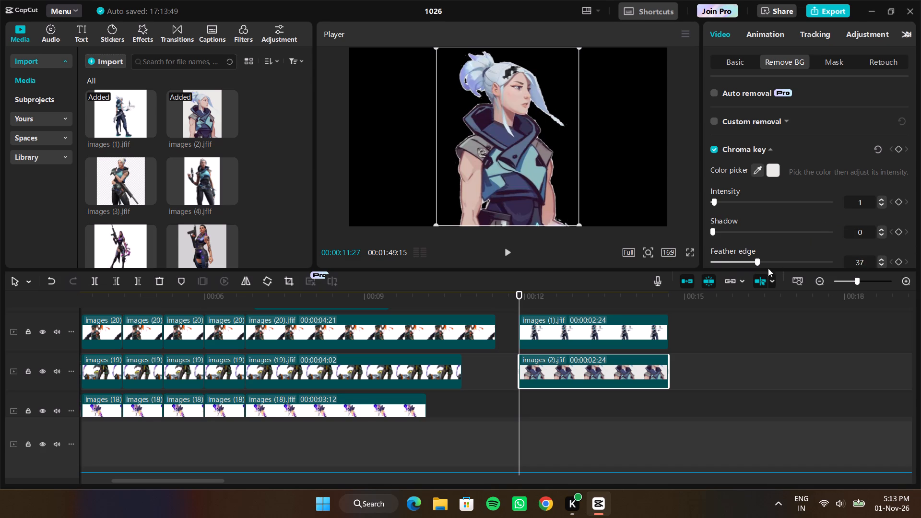
pyautogui.moveTo(768, 268); pyautogui.dragTo(687, 271)
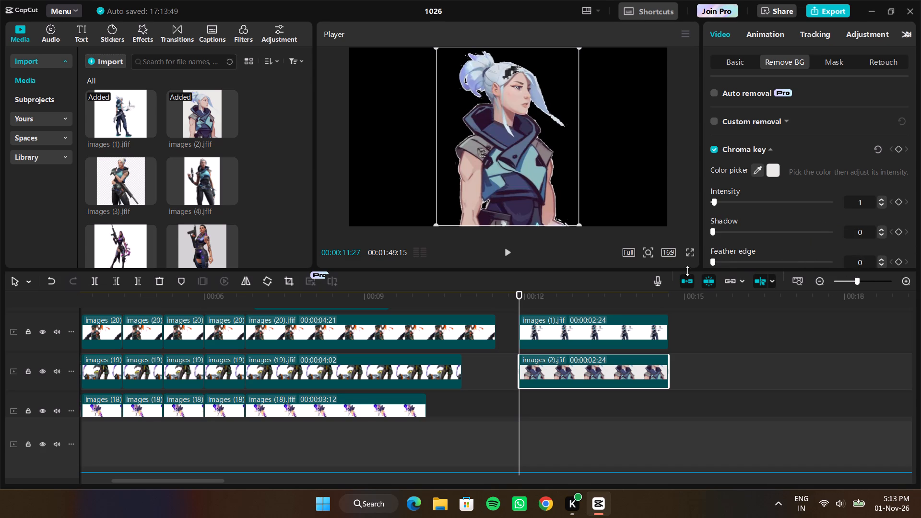
pyautogui.moveTo(687, 271); pyautogui.dragTo(865, 274)
pyautogui.scroll(-1, 790, 253)
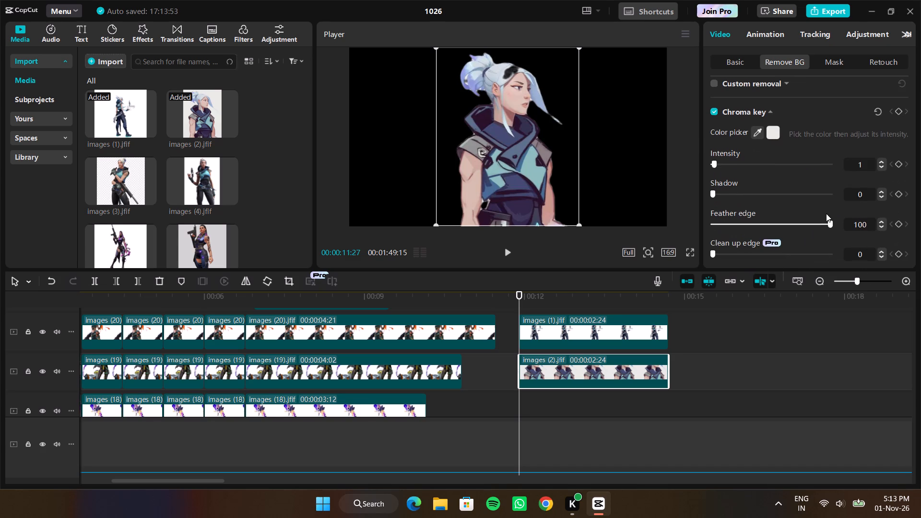
pyautogui.moveTo(833, 225); pyautogui.dragTo(711, 228)
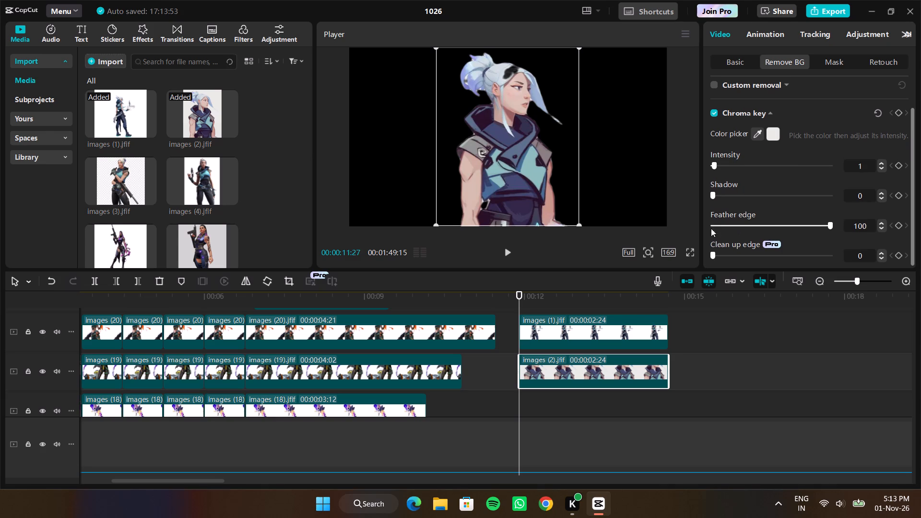
pyautogui.moveTo(711, 228); pyautogui.dragTo(667, 228)
pyautogui.moveTo(828, 224); pyautogui.dragTo(760, 231)
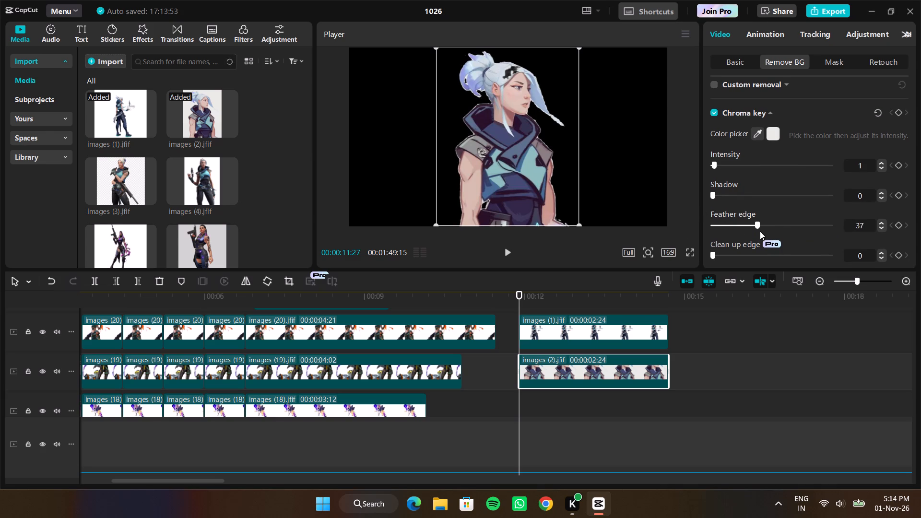
pyautogui.moveTo(760, 231); pyautogui.dragTo(707, 234)
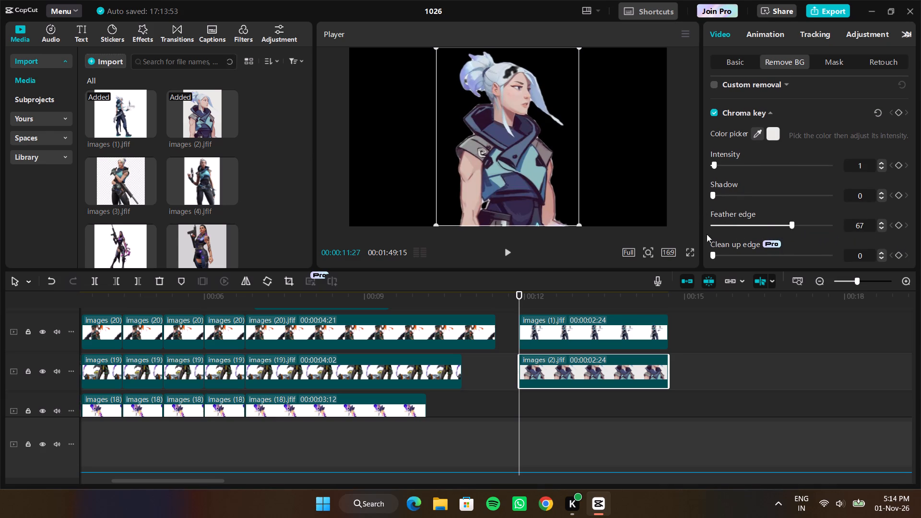
pyautogui.moveTo(707, 234); pyautogui.dragTo(822, 233)
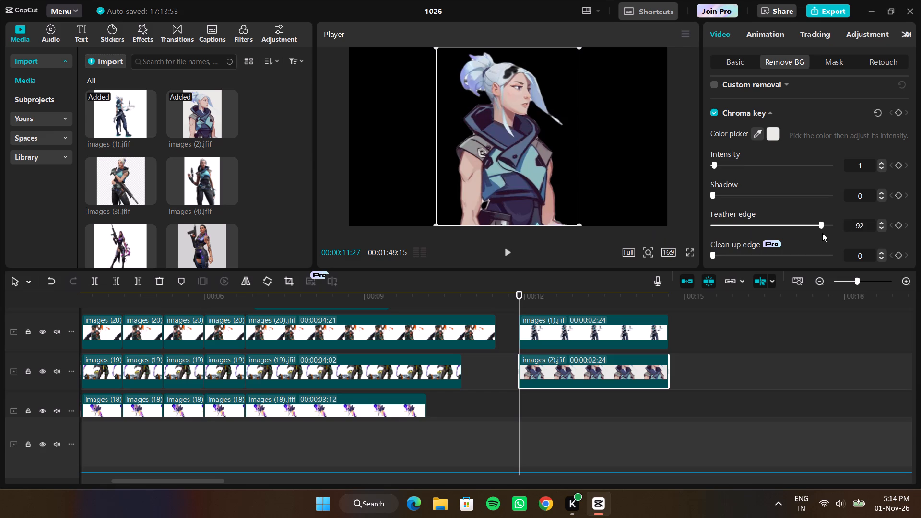
pyautogui.moveTo(822, 233); pyautogui.dragTo(849, 246)
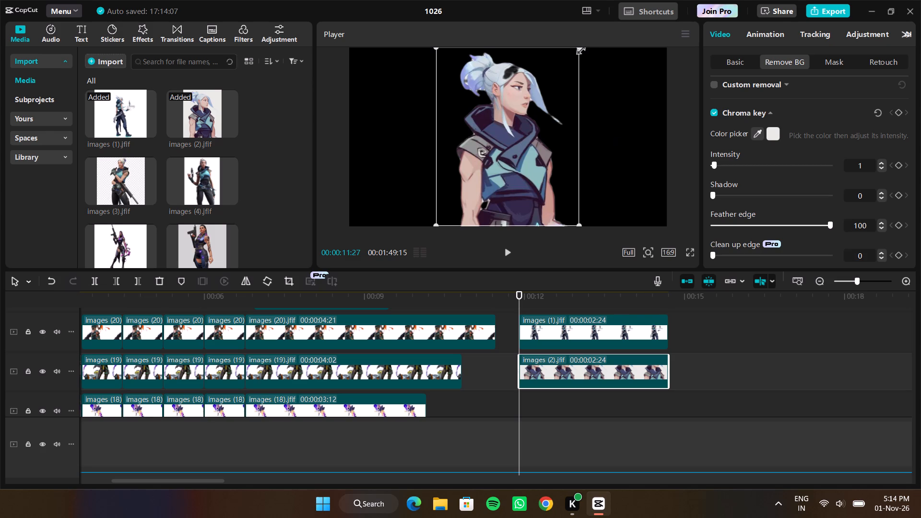
# Scale the images (2).jfif agent down to about 89% and place it beside the images (1).jfif agent, with its lower edge at the frame's bottom.
pyautogui.moveTo(579, 47); pyautogui.dragTo(551, 73)
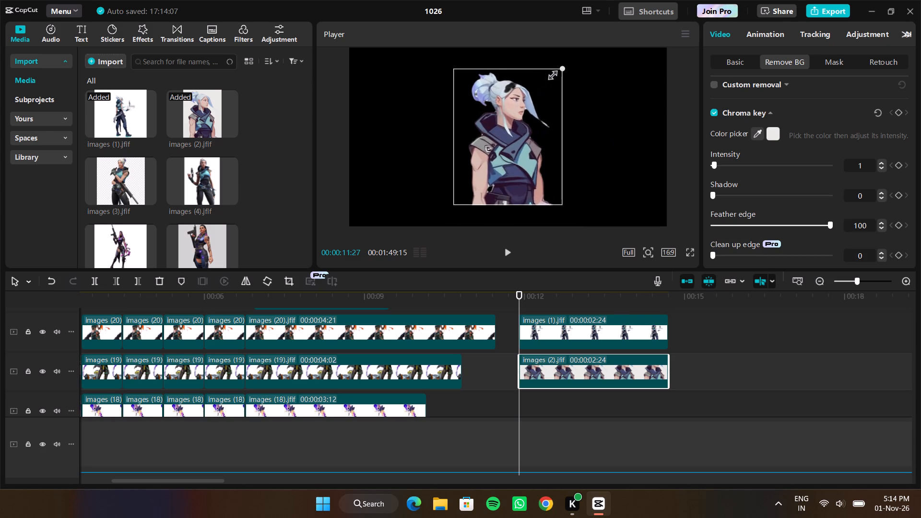
pyautogui.moveTo(551, 73); pyautogui.dragTo(568, 57)
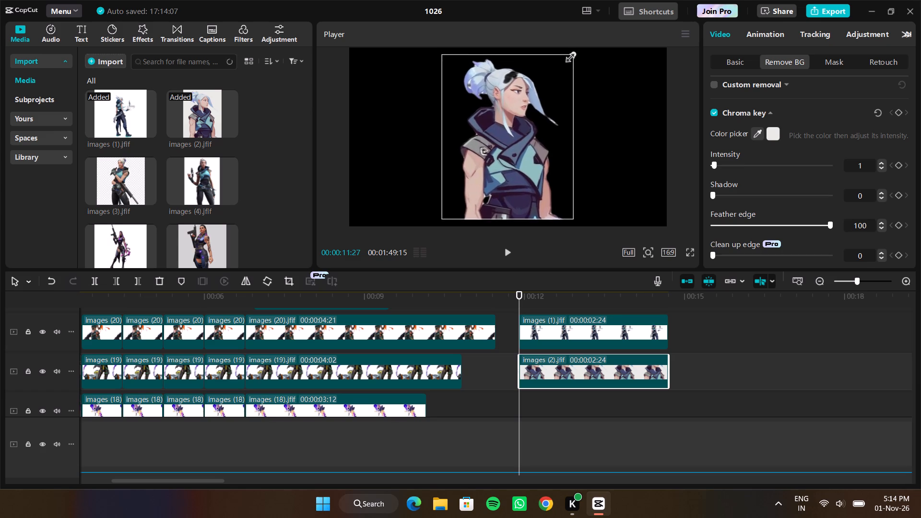
pyautogui.moveTo(568, 57); pyautogui.dragTo(567, 59)
pyautogui.moveTo(524, 92); pyautogui.dragTo(530, 98)
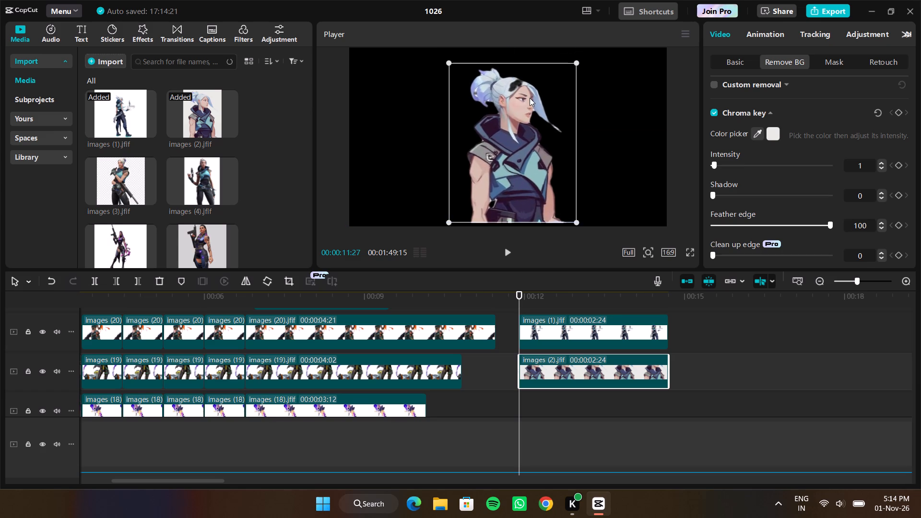
pyautogui.moveTo(530, 98); pyautogui.dragTo(547, 103)
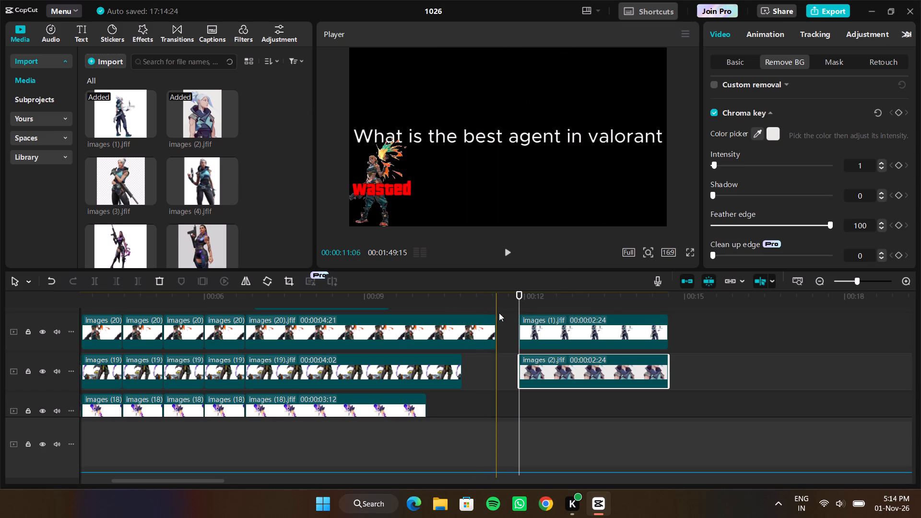
# Play repeatedly from just before the images (1).jfif clip to find the music cue for the second agent image's entrance.
pyautogui.click(465, 309)
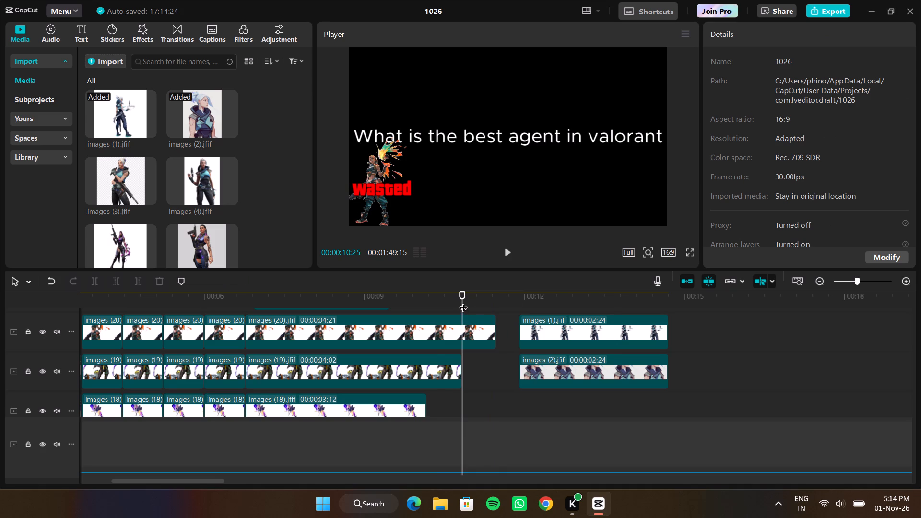
pyautogui.press('space')
pyautogui.press('space')
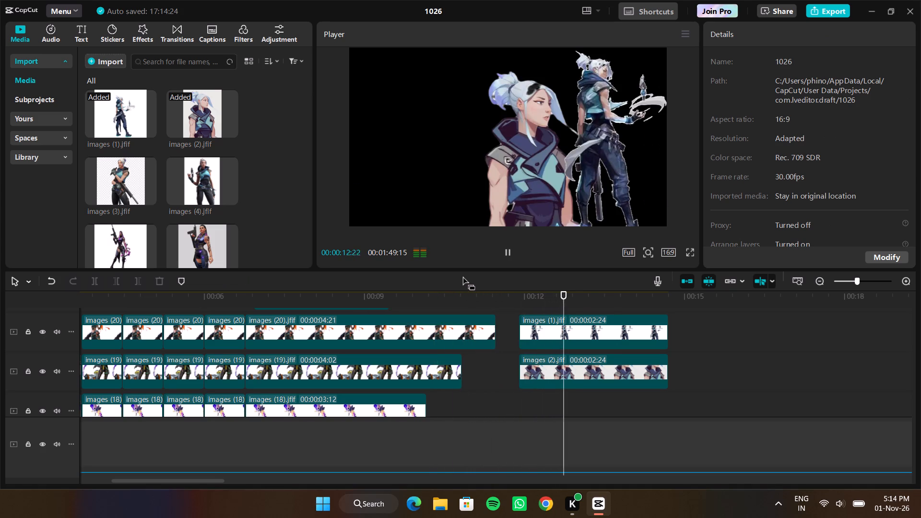
pyautogui.press('space')
pyautogui.moveTo(576, 306); pyautogui.dragTo(569, 306)
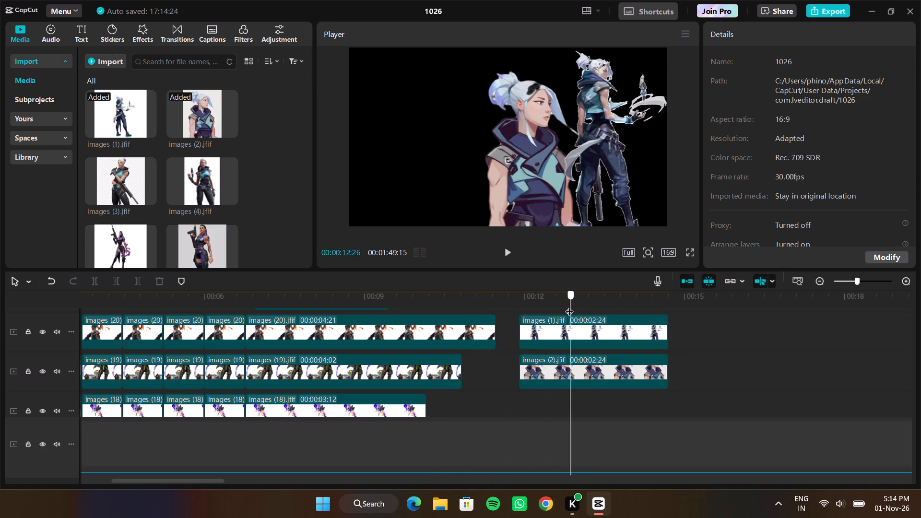
pyautogui.moveTo(569, 306); pyautogui.dragTo(489, 311)
pyautogui.press('space')
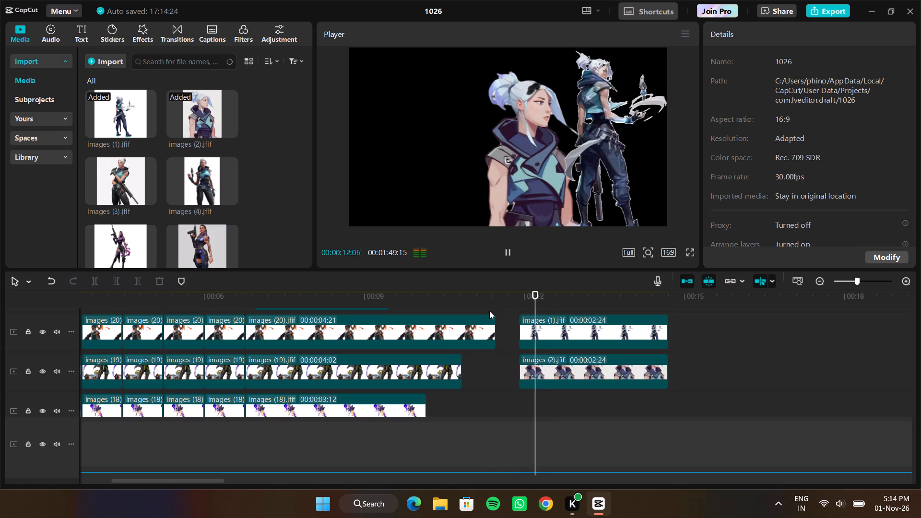
pyautogui.press('space')
# Move the images (2).jfif clip to start at 00:00:12:26 and trim its end to match images (1).jfif, 00:00:01:25 long.
pyautogui.moveTo(545, 376); pyautogui.dragTo(594, 374)
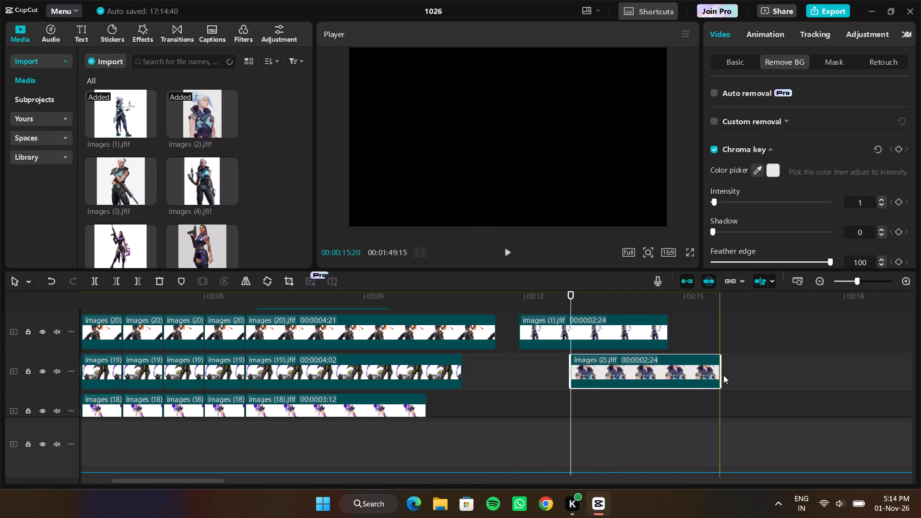
pyautogui.moveTo(722, 375); pyautogui.dragTo(663, 373)
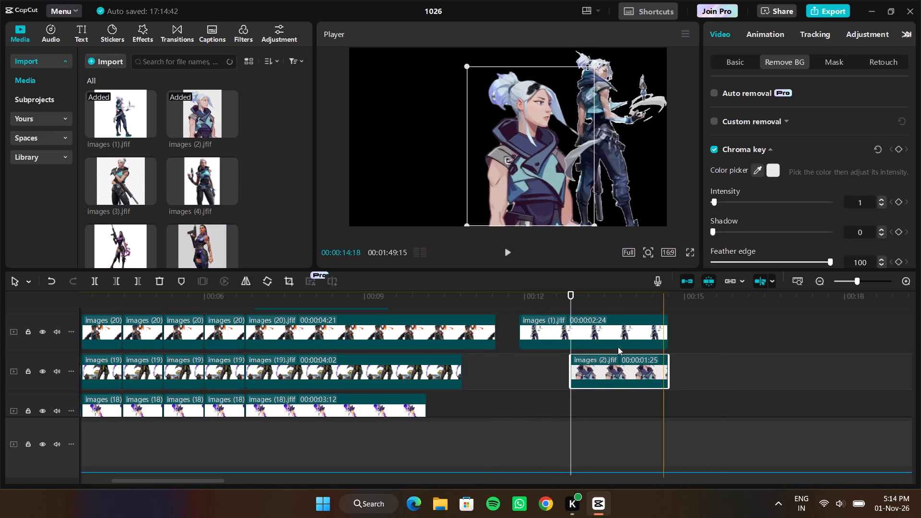
# Move the images (2).jfif agent beyond the frame's right edge and add a Position keyframe at 00:00:12:26, X 2491, Y -117.
pyautogui.moveTo(517, 158); pyautogui.dragTo(536, 162)
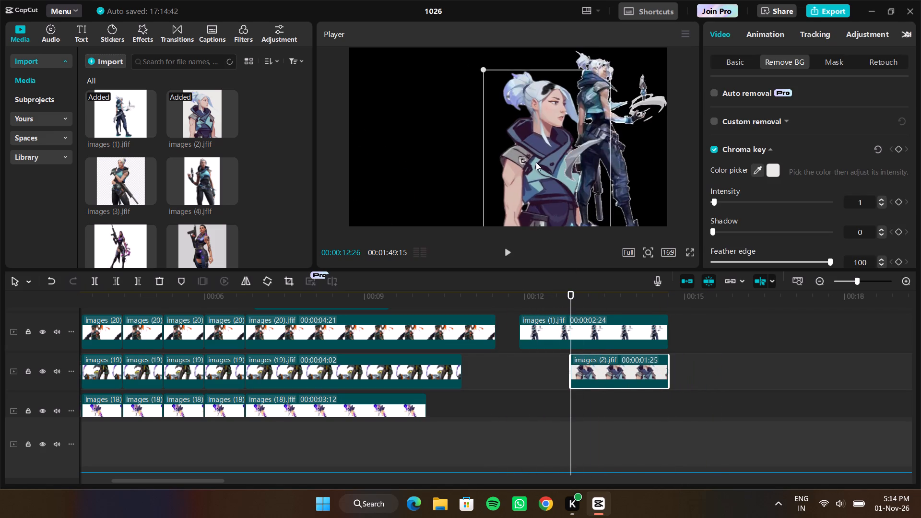
pyautogui.moveTo(536, 162); pyautogui.dragTo(647, 154)
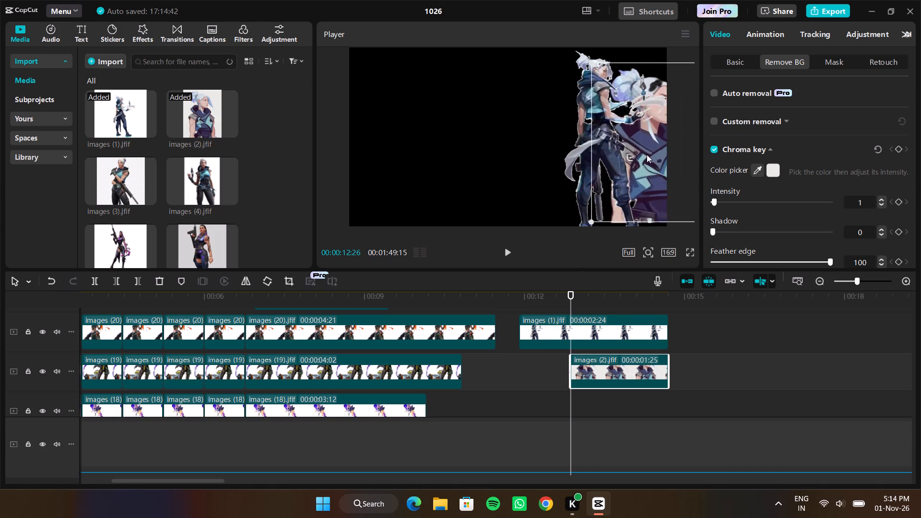
pyautogui.moveTo(647, 154); pyautogui.dragTo(697, 161)
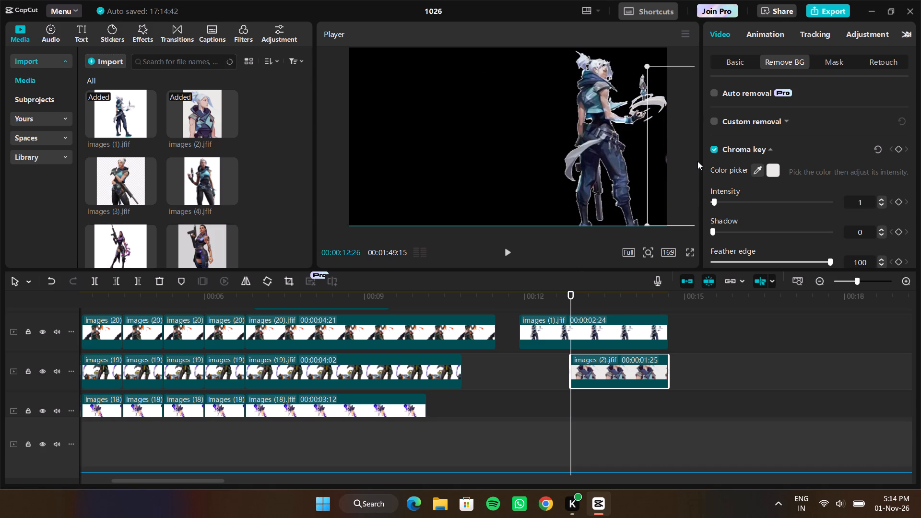
pyautogui.moveTo(697, 161); pyautogui.dragTo(700, 161)
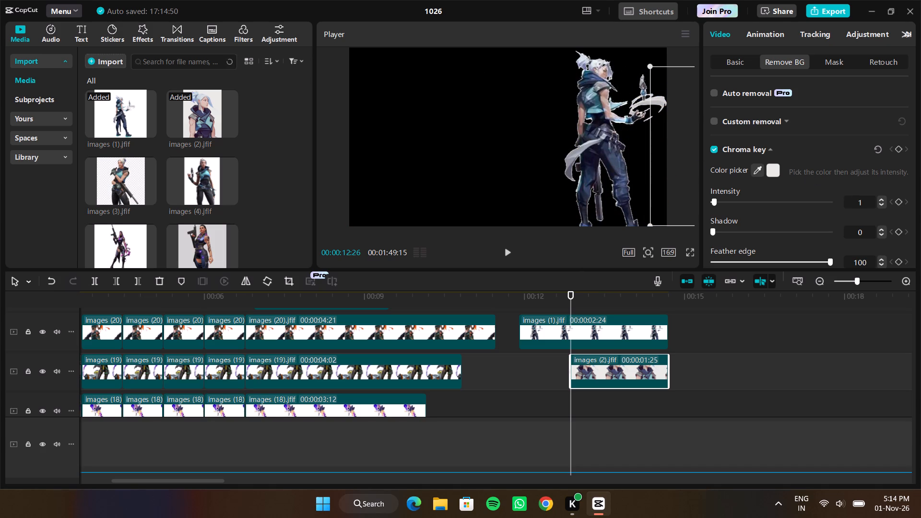
pyautogui.click(736, 58)
pyautogui.click(897, 171)
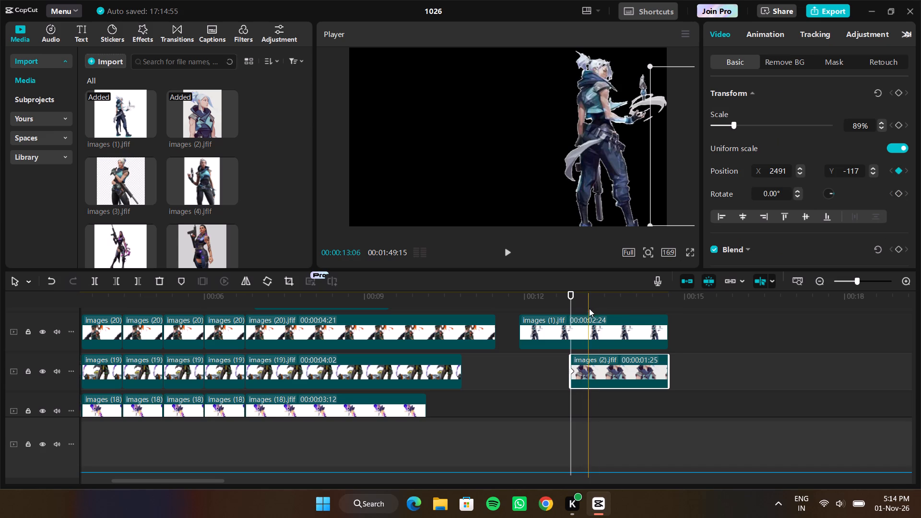
# At 00:00:13:01, slide the images (2).jfif agent back into the frame beside the first agent, to Position X 315, Y -117.
pyautogui.click(590, 327)
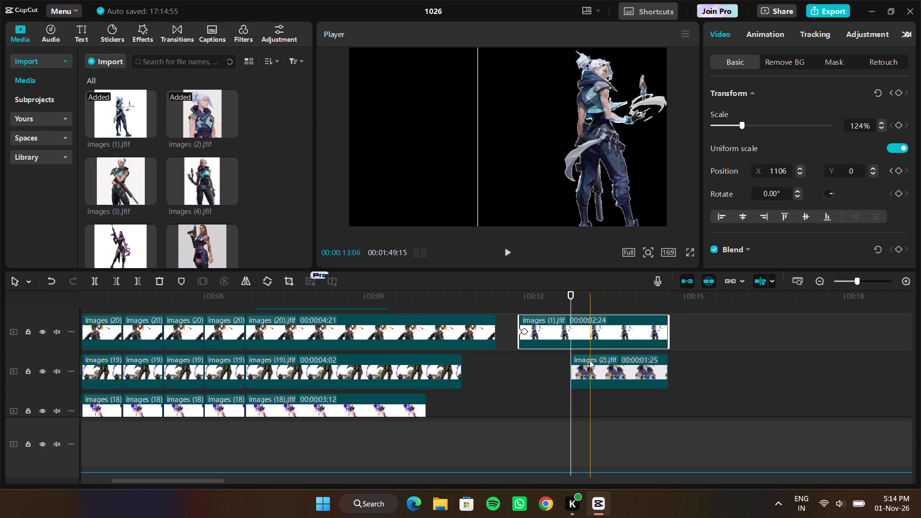
pyautogui.click(590, 361)
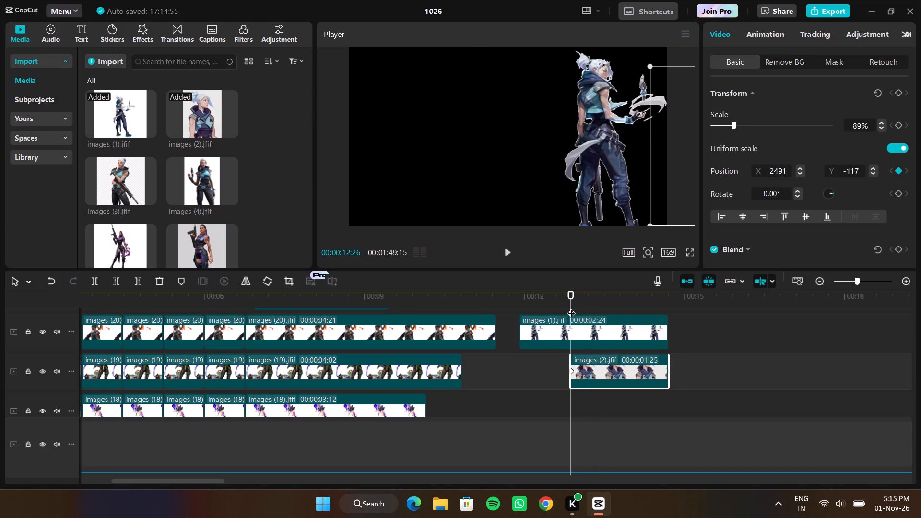
pyautogui.moveTo(571, 307); pyautogui.dragTo(580, 307)
pyautogui.moveTo(685, 156); pyautogui.dragTo(600, 159)
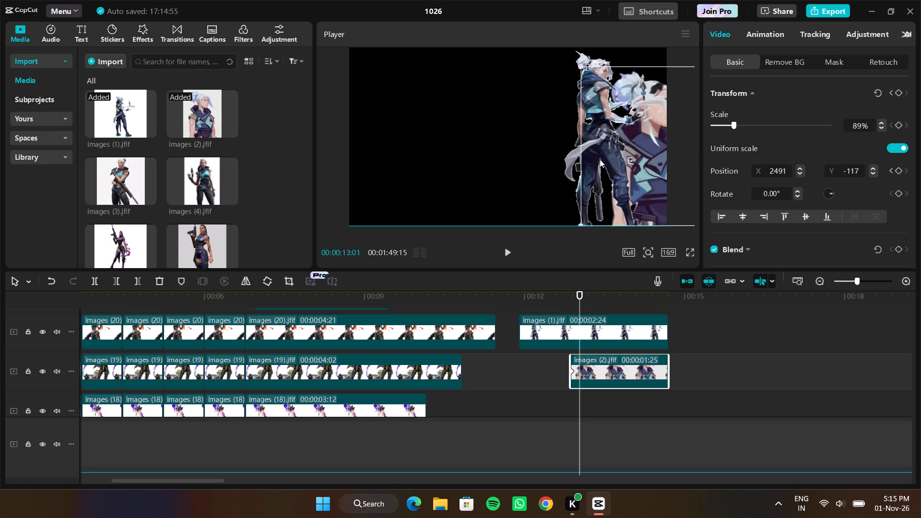
pyautogui.moveTo(600, 159); pyautogui.dragTo(516, 156)
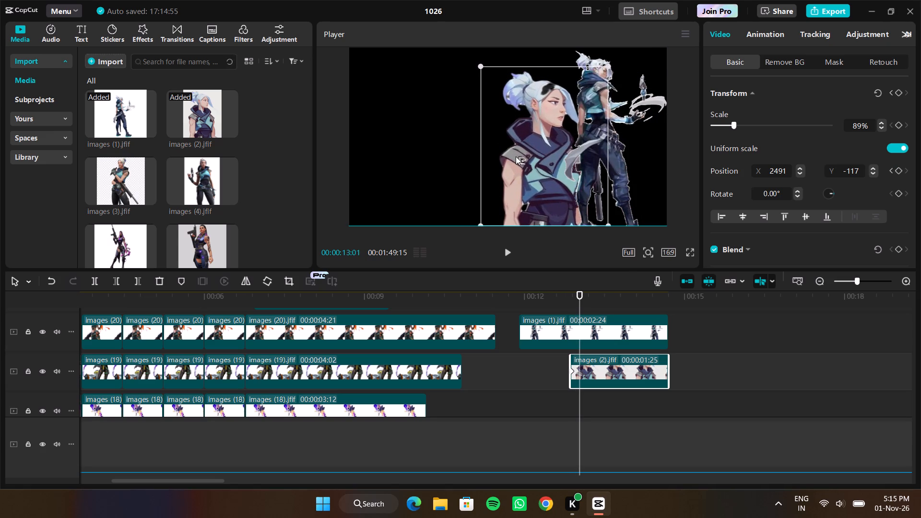
pyautogui.moveTo(516, 156); pyautogui.dragTo(506, 157)
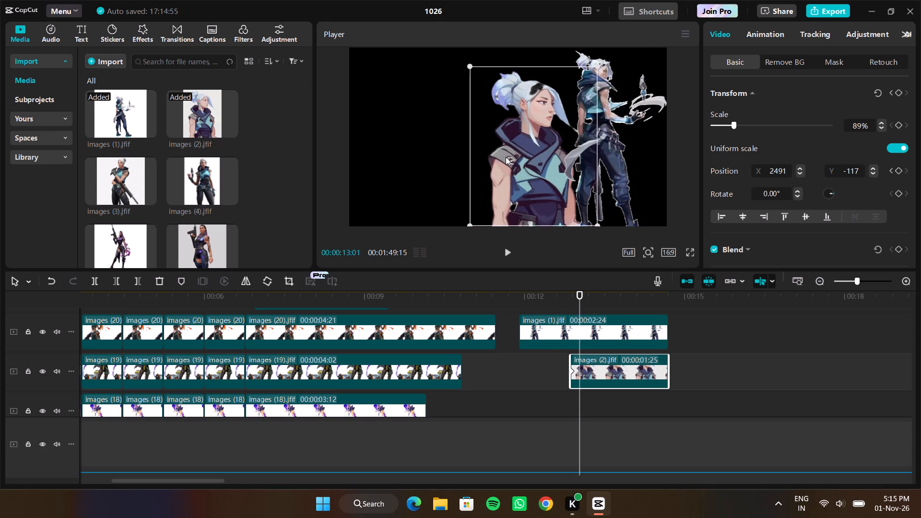
# Play from before the images (1).jfif clip to check the second agent's slide-in against the music.
pyautogui.click(517, 352)
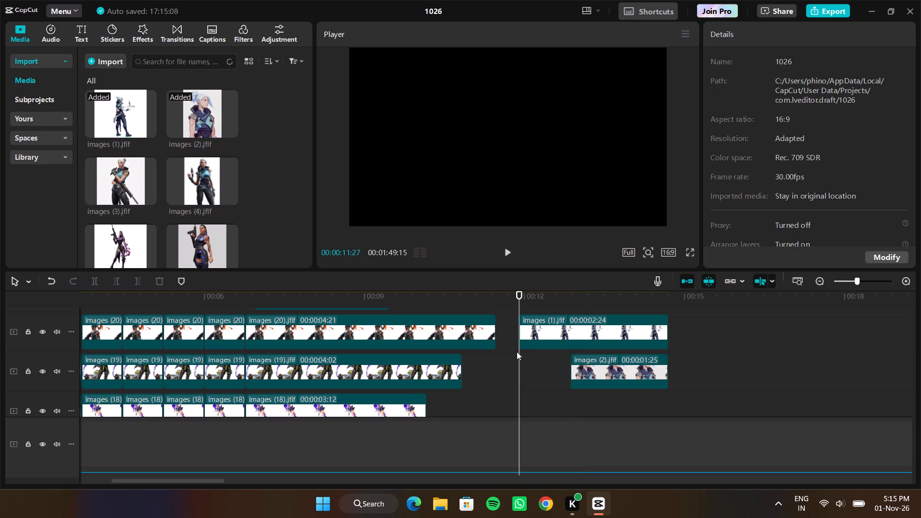
pyautogui.moveTo(517, 352); pyautogui.dragTo(449, 357)
pyautogui.press('space')
pyautogui.press('space')
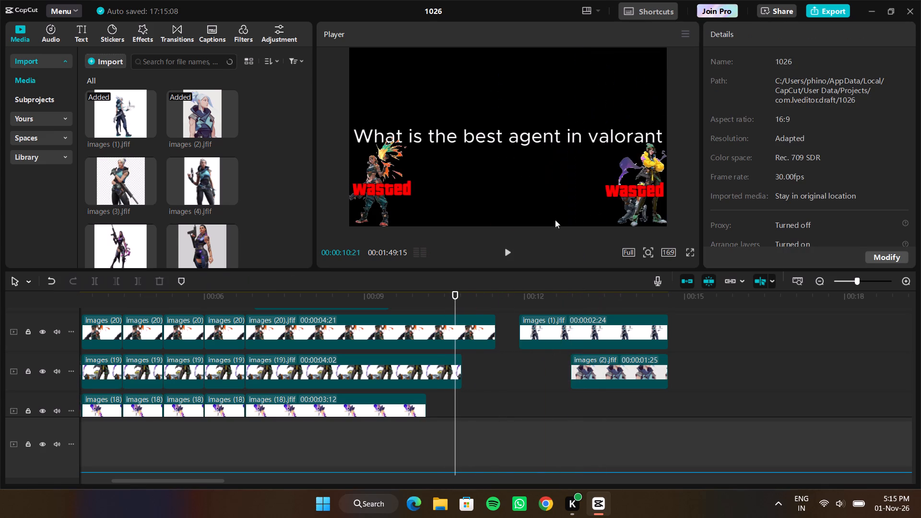
pyautogui.press('space')
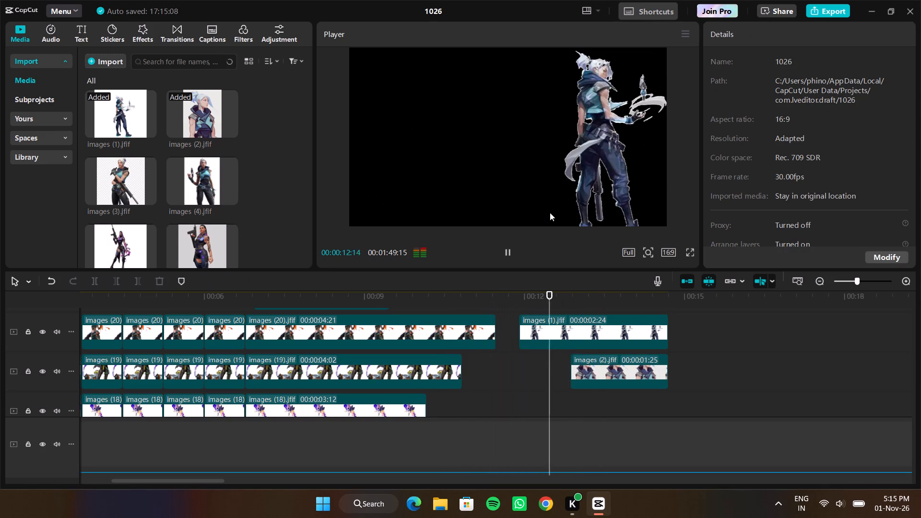
pyautogui.press('space')
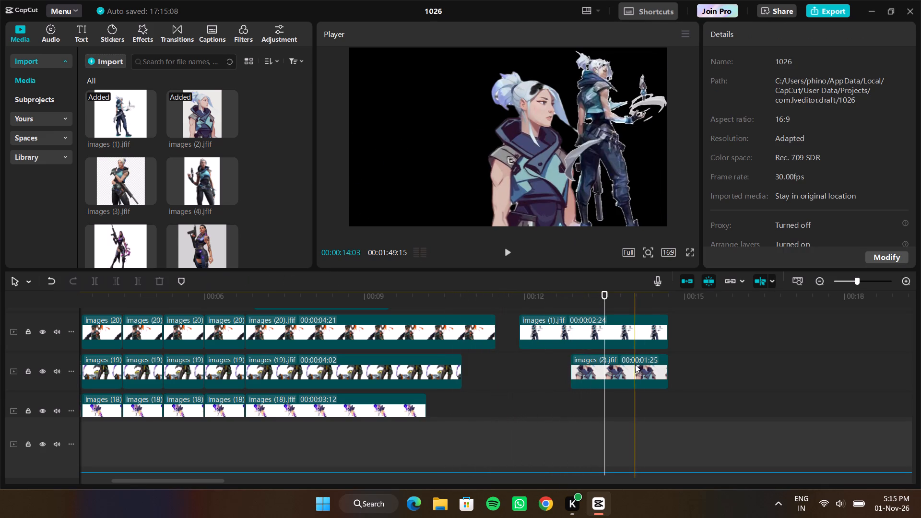
# Shift the images (2).jfif clip slightly earlier and extend its end to match the images (1).jfif clip, 00:00:02:00 long.
pyautogui.moveTo(635, 366); pyautogui.dragTo(626, 367)
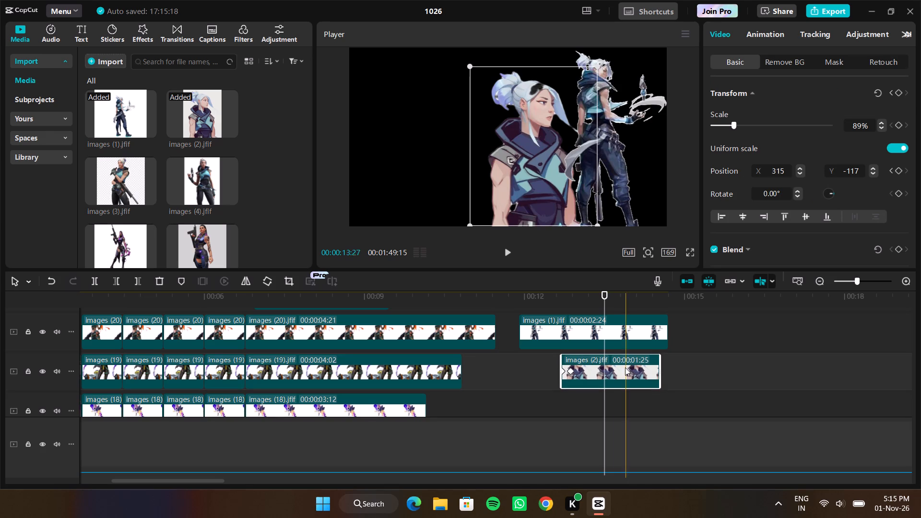
pyautogui.moveTo(661, 369); pyautogui.dragTo(690, 367)
pyautogui.moveTo(690, 368); pyautogui.dragTo(666, 368)
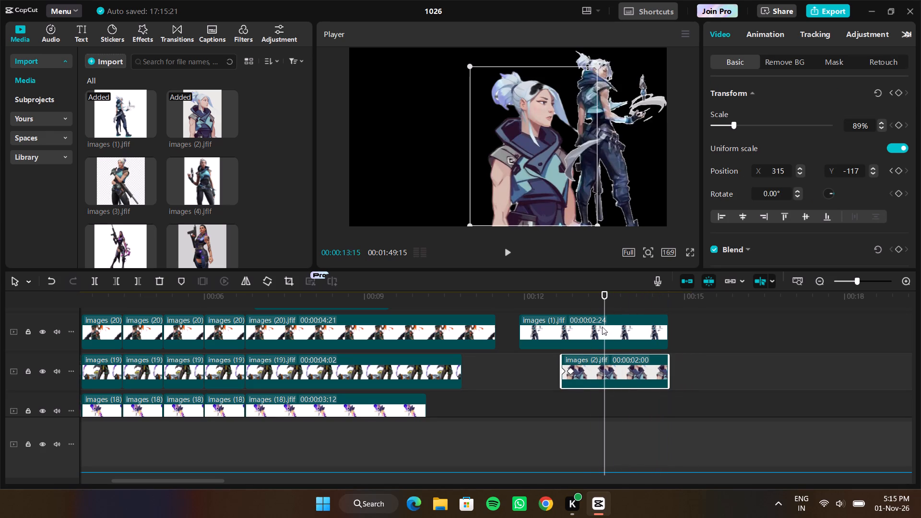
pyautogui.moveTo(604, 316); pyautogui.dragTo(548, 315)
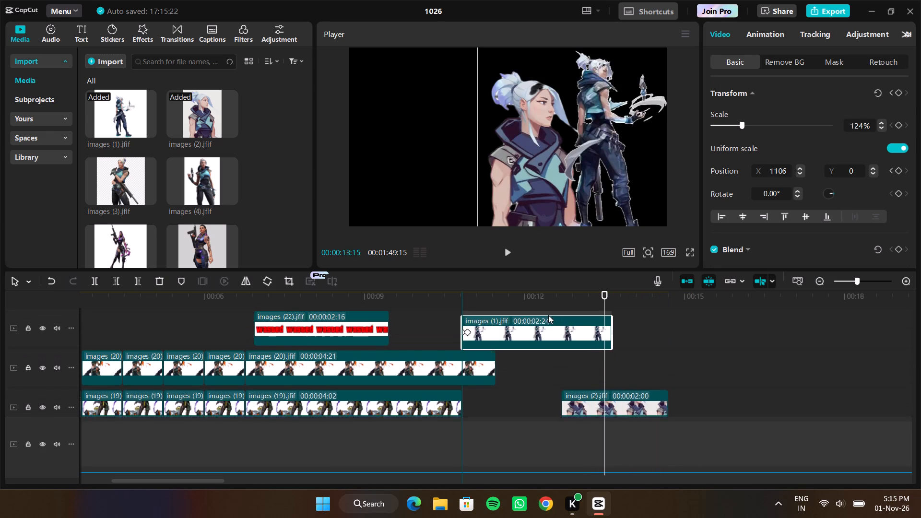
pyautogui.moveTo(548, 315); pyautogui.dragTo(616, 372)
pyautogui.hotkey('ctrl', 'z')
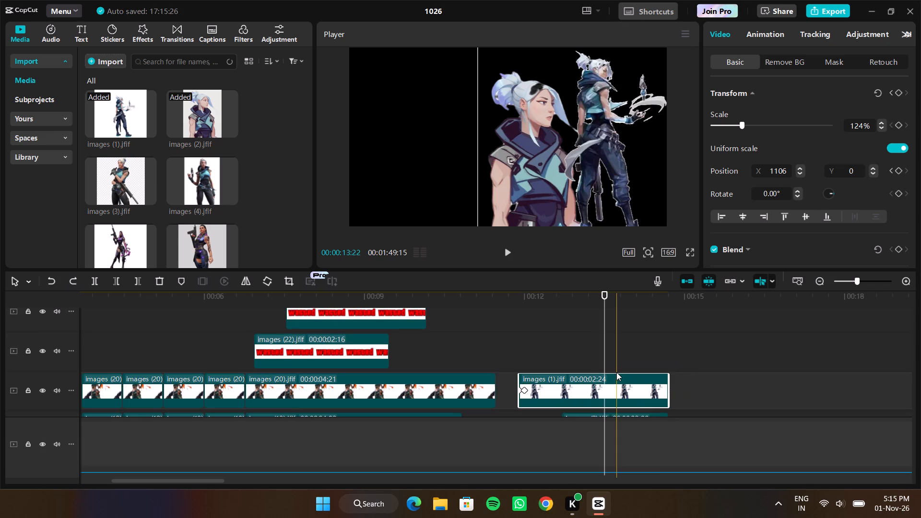
# Play from before the images (1).jfif clip through both agents' slide-ins to check the new images (2).jfif timing.
pyautogui.scroll(-1, 660, 369)
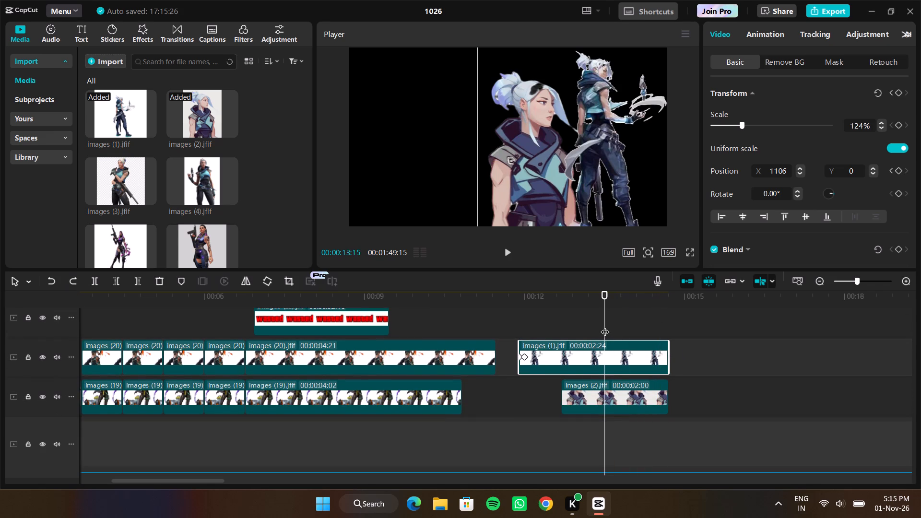
pyautogui.moveTo(605, 326); pyautogui.dragTo(484, 325)
pyautogui.click(466, 319)
pyautogui.press('space')
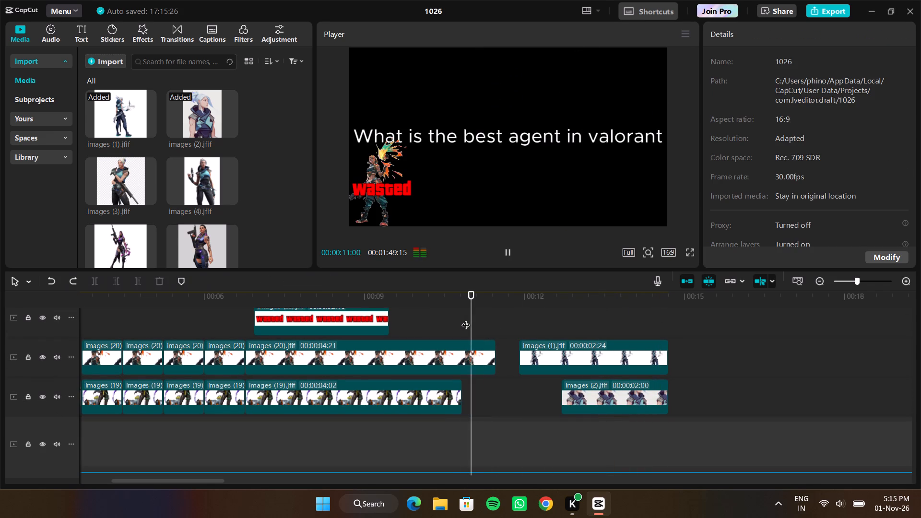
pyautogui.press('space')
pyautogui.press('space')
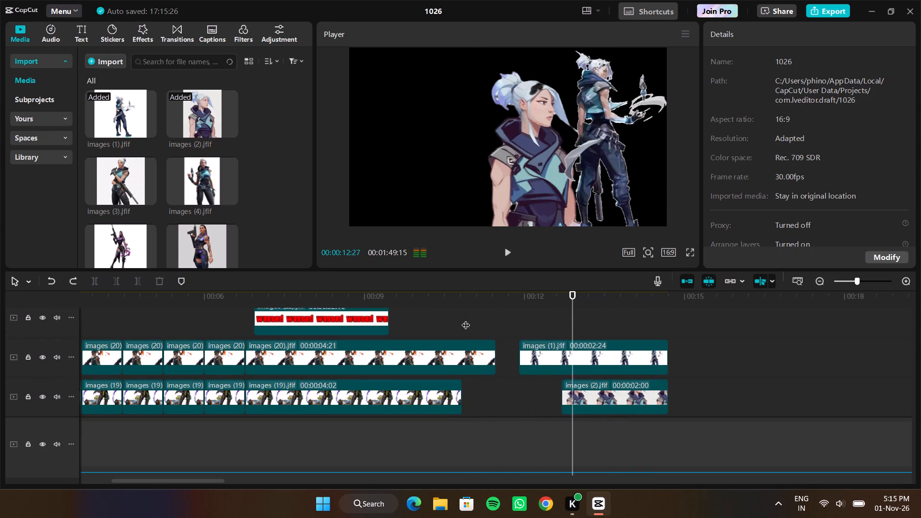
pyautogui.press('space')
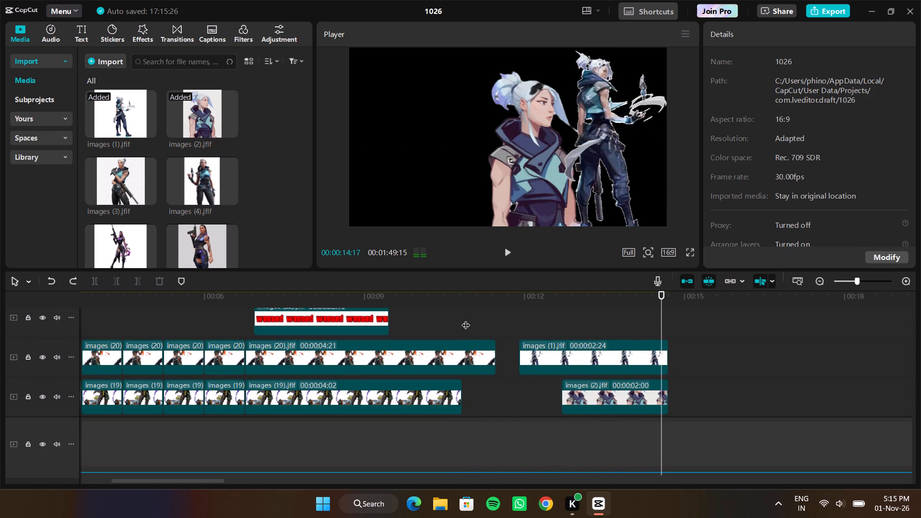
# Add images (4).jfif beneath the images (2).jfif clip, starting at the same time, and trim it to the same end, 00:00:02:00 long.
pyautogui.scroll(-1, 727, 379)
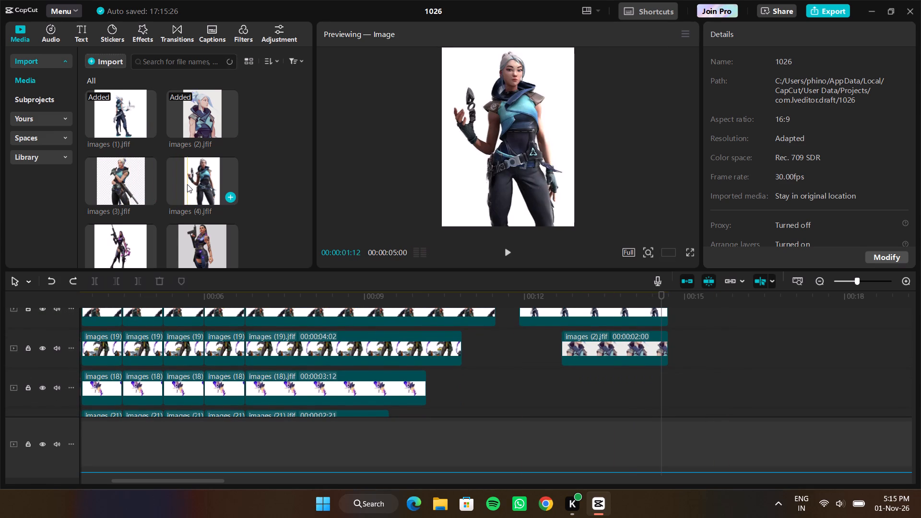
pyautogui.moveTo(187, 184); pyautogui.dragTo(563, 379)
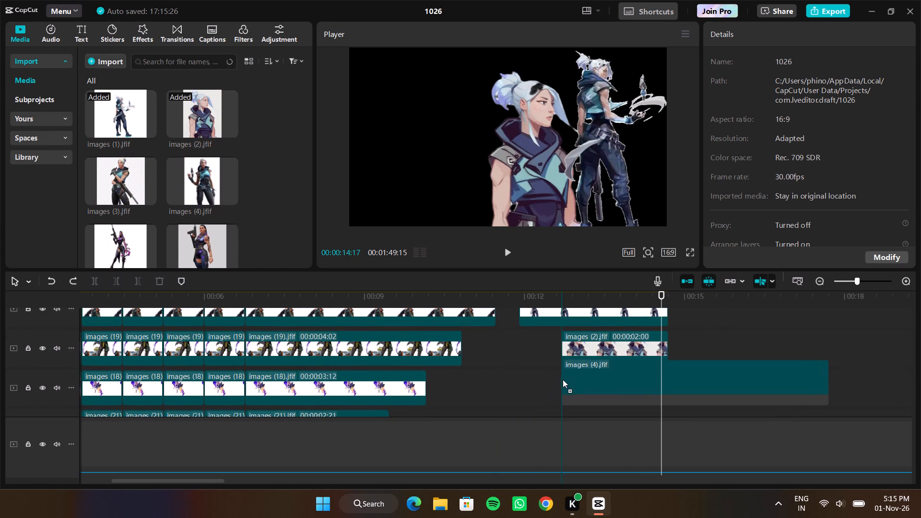
pyautogui.moveTo(563, 379); pyautogui.dragTo(565, 386)
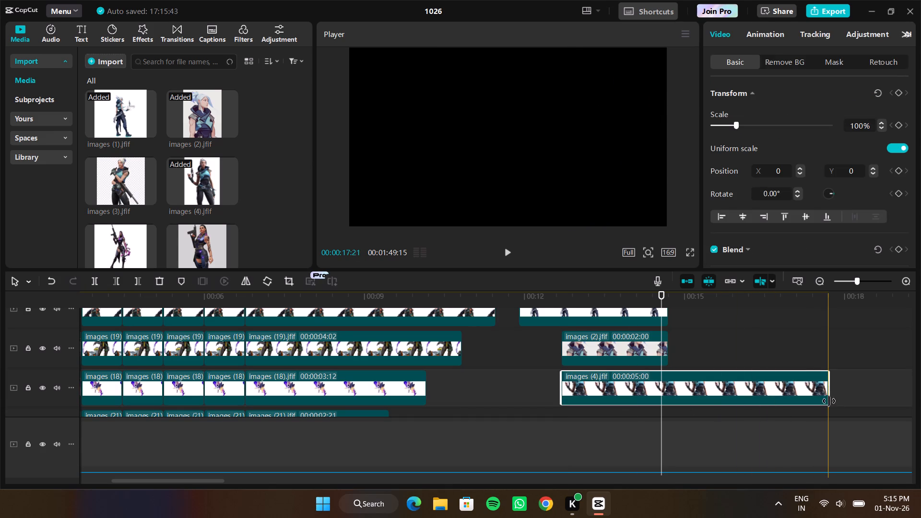
pyautogui.moveTo(829, 399); pyautogui.dragTo(664, 400)
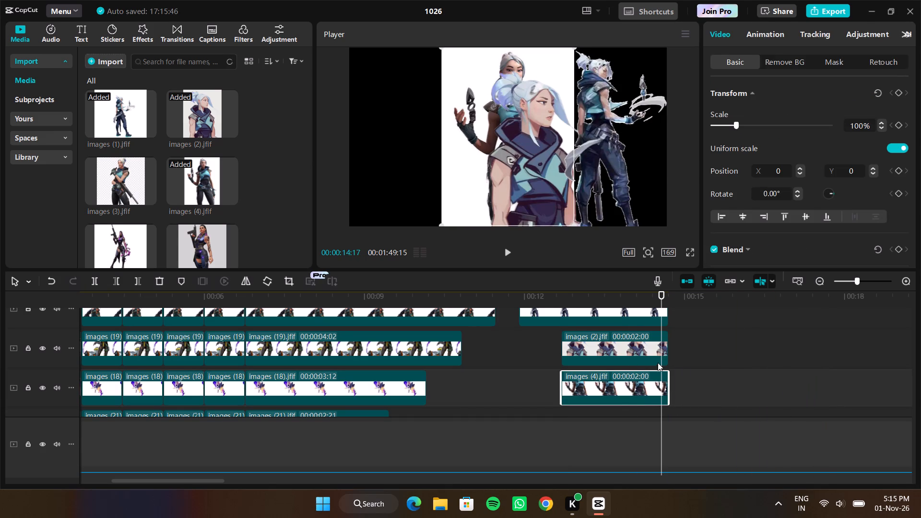
# Chroma-key out the white background of the images (4).jfif clip with Intensity 1 and Feather edge 36.
pyautogui.click(789, 62)
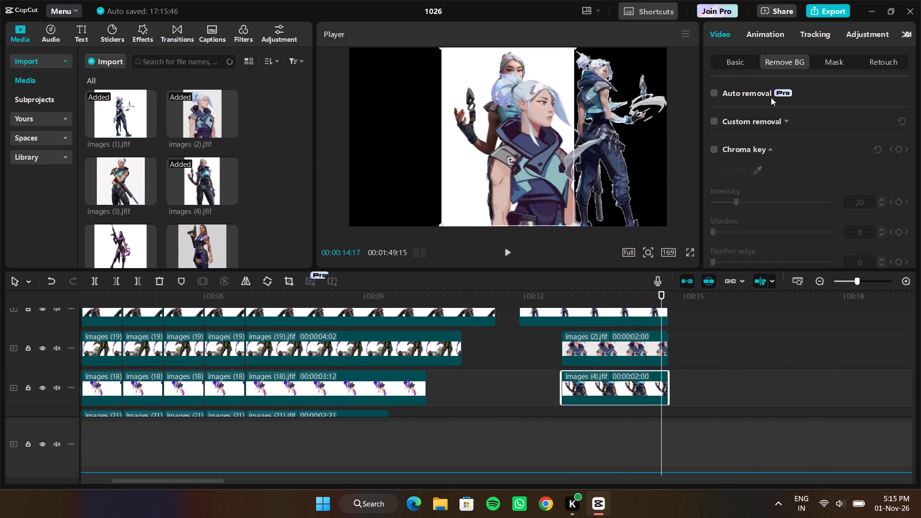
pyautogui.click(715, 153)
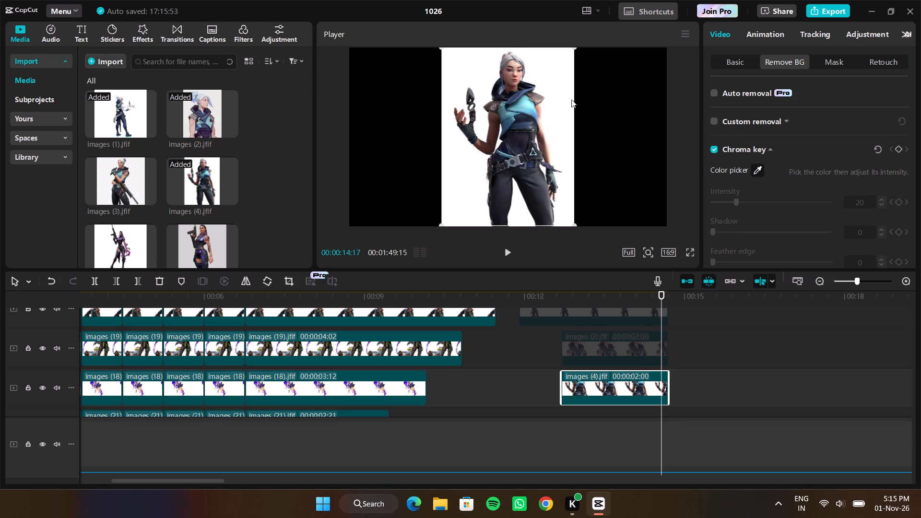
pyautogui.click(556, 95)
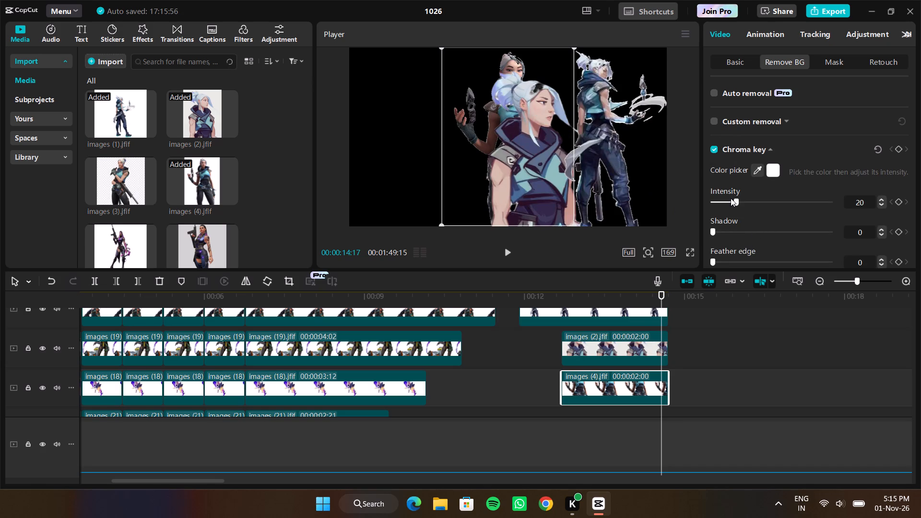
pyautogui.moveTo(736, 203); pyautogui.dragTo(662, 202)
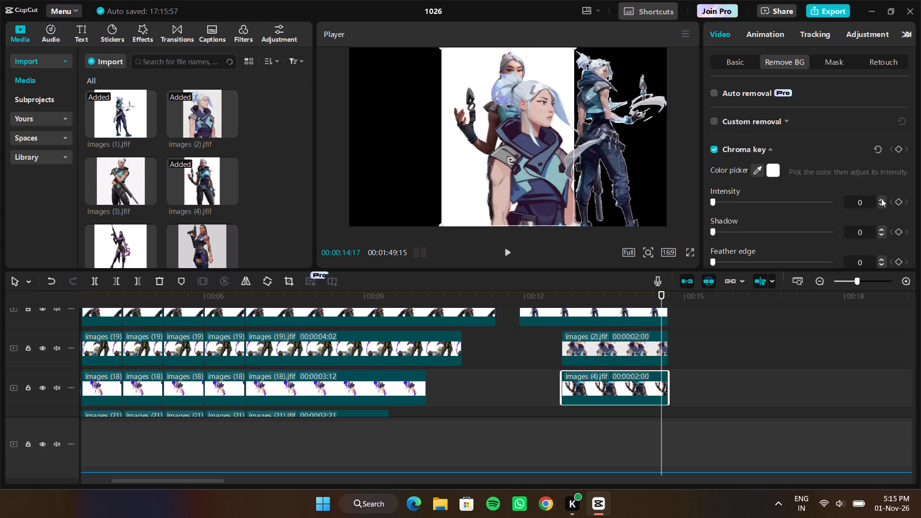
pyautogui.click(881, 199)
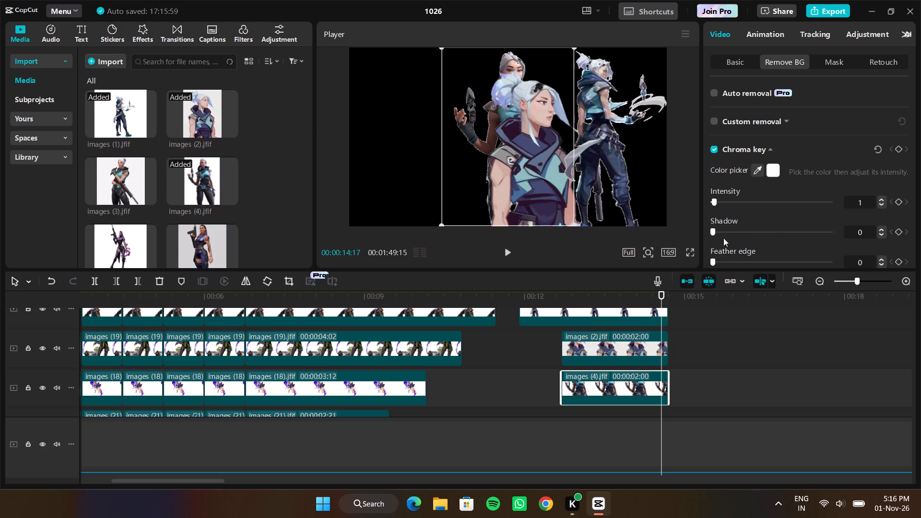
pyautogui.moveTo(711, 261); pyautogui.dragTo(795, 261)
pyautogui.moveTo(795, 261); pyautogui.dragTo(696, 272)
pyautogui.moveTo(696, 272); pyautogui.dragTo(724, 276)
pyautogui.moveTo(724, 276); pyautogui.dragTo(754, 277)
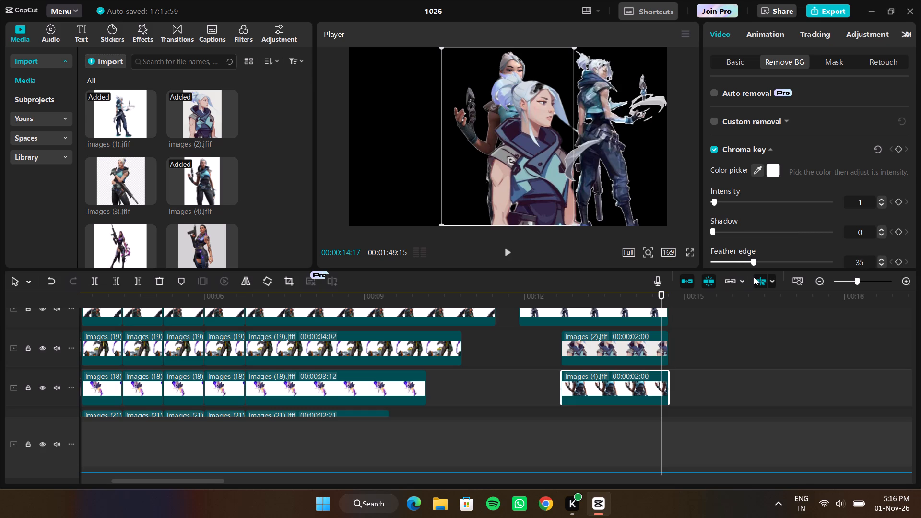
pyautogui.moveTo(754, 277); pyautogui.dragTo(754, 277)
# Move the images (4).jfif agent horizontally out from behind the images (2).jfif agent to the left part of the frame.
pyautogui.moveTo(490, 153); pyautogui.dragTo(486, 153)
pyautogui.moveTo(462, 137); pyautogui.dragTo(458, 137)
pyautogui.moveTo(458, 137); pyautogui.dragTo(405, 137)
pyautogui.moveTo(446, 142); pyautogui.dragTo(392, 141)
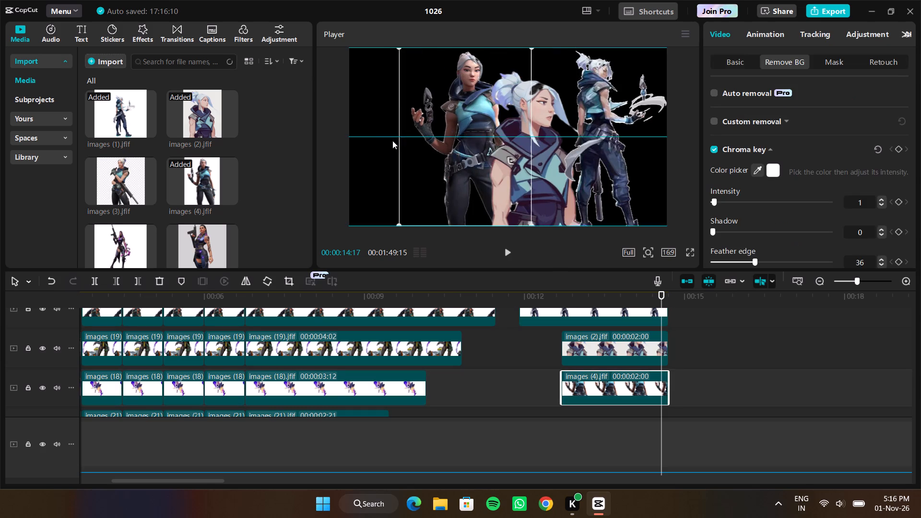
pyautogui.moveTo(392, 141); pyautogui.dragTo(373, 141)
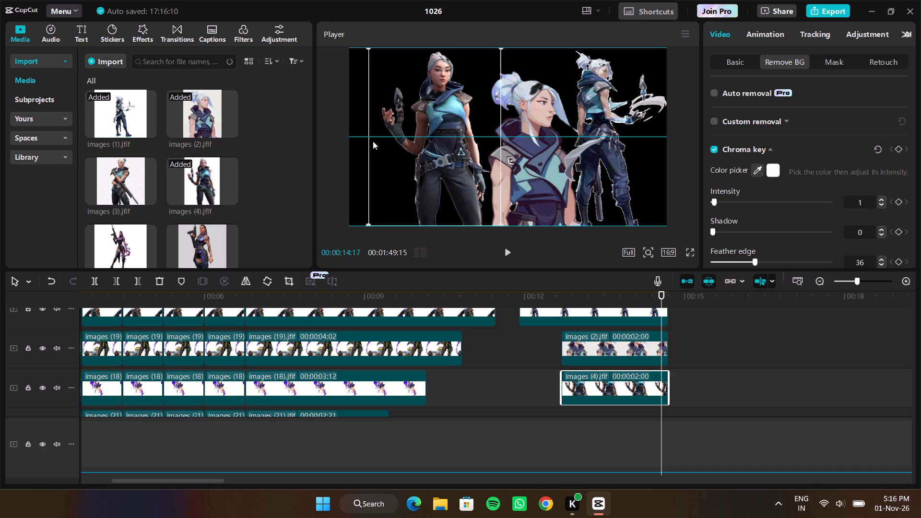
pyautogui.moveTo(373, 141); pyautogui.dragTo(370, 141)
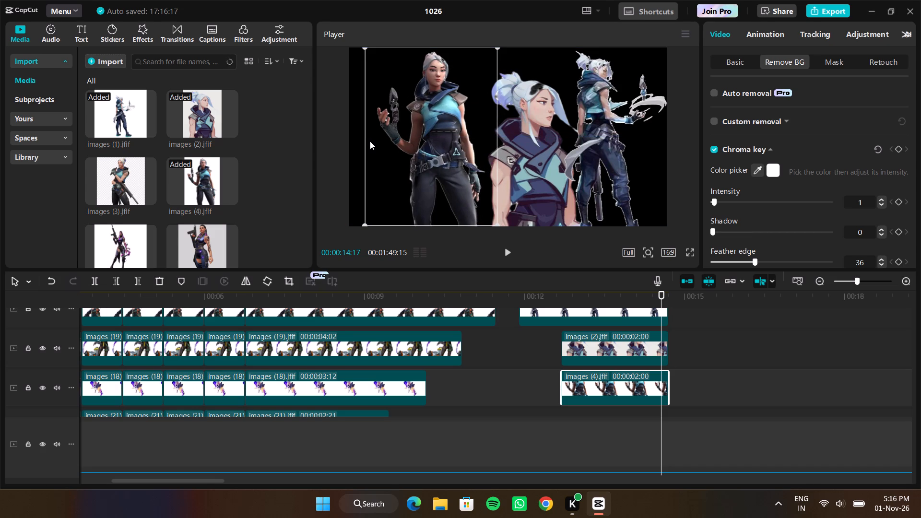
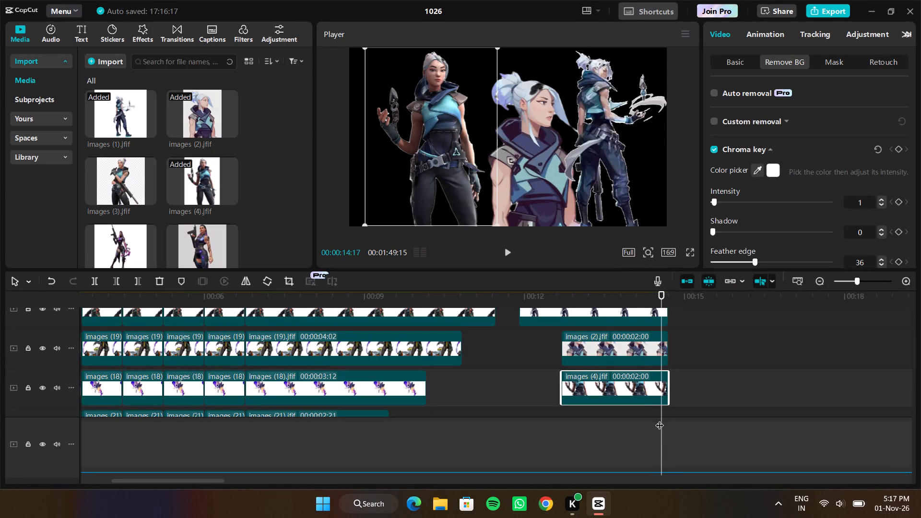
# Move the images (4).jfif clip to start on the music cue at 00:00:13:15 and trim its end to match the images (2).jfif clip.
pyautogui.moveTo(660, 418); pyautogui.dragTo(505, 411)
pyautogui.moveTo(505, 411); pyautogui.dragTo(459, 407)
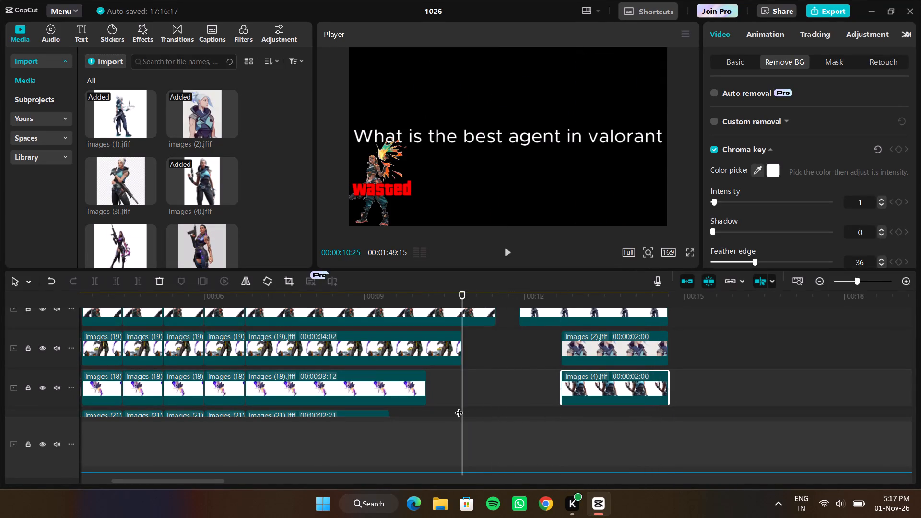
pyautogui.press('space')
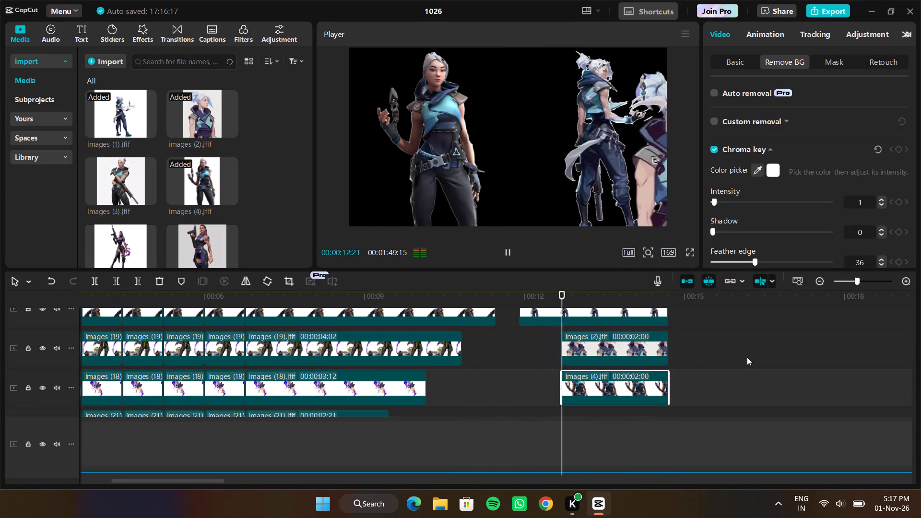
pyautogui.press('space')
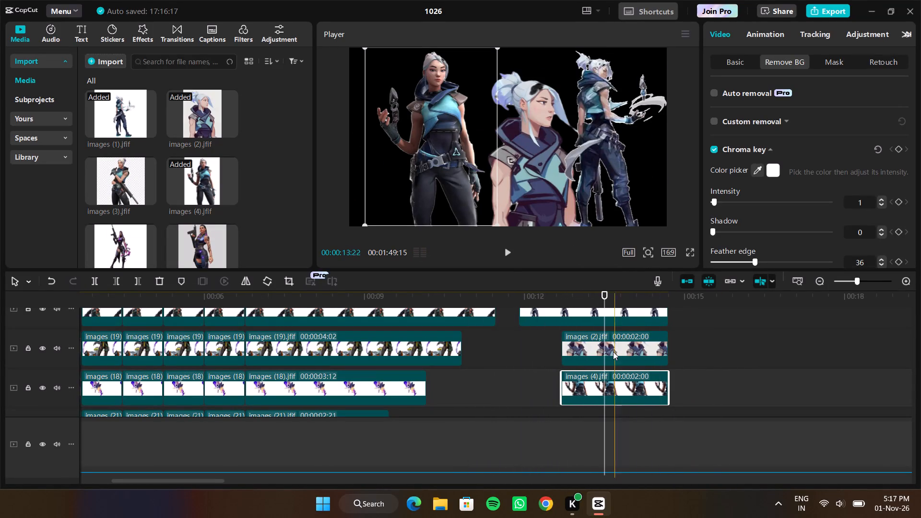
pyautogui.moveTo(614, 391); pyautogui.dragTo(659, 393)
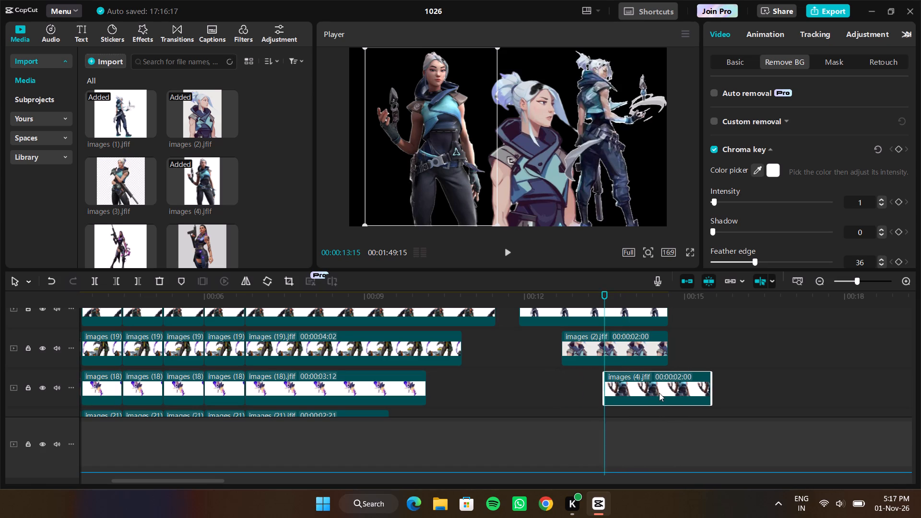
pyautogui.moveTo(659, 393); pyautogui.dragTo(658, 392)
pyautogui.moveTo(712, 392); pyautogui.dragTo(688, 390)
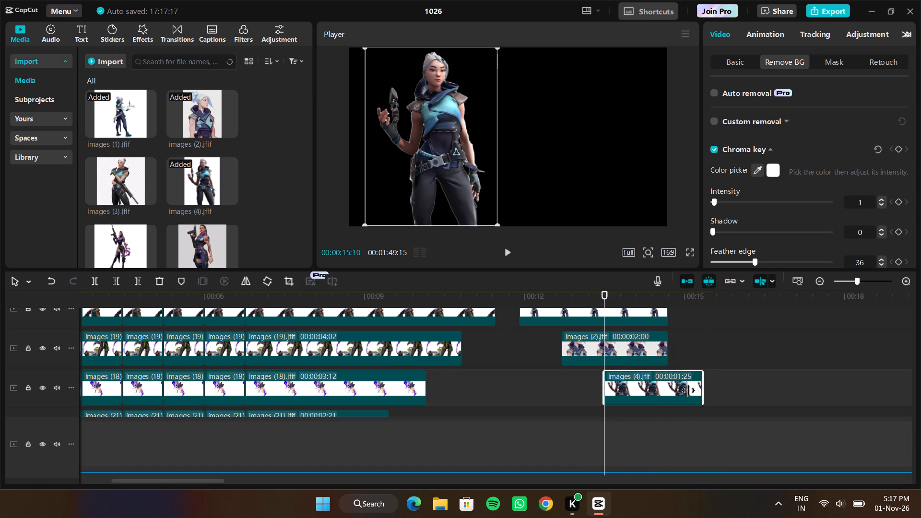
pyautogui.moveTo(688, 390); pyautogui.dragTo(669, 388)
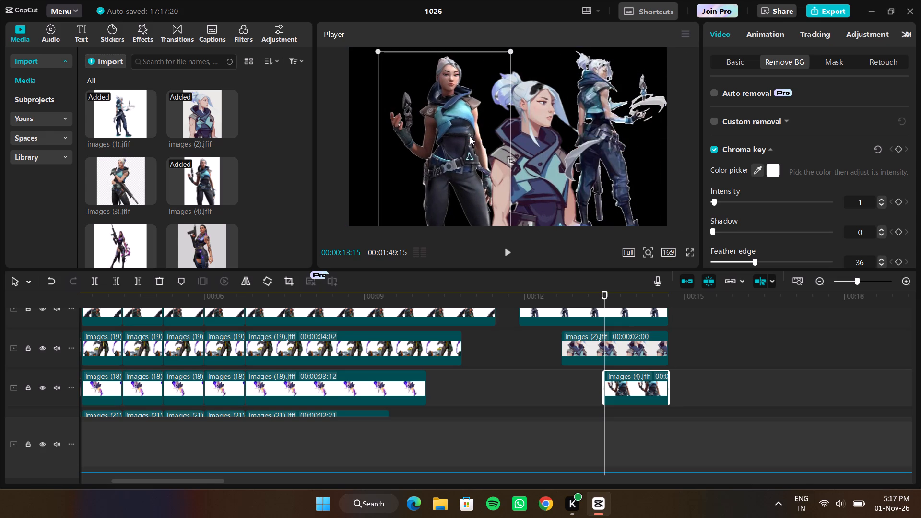
# Scale the images (4).jfif agent down to 79%, keeping it beside the images (2).jfif agent in the left part of the frame.
pyautogui.moveTo(510, 52); pyautogui.dragTo(509, 57)
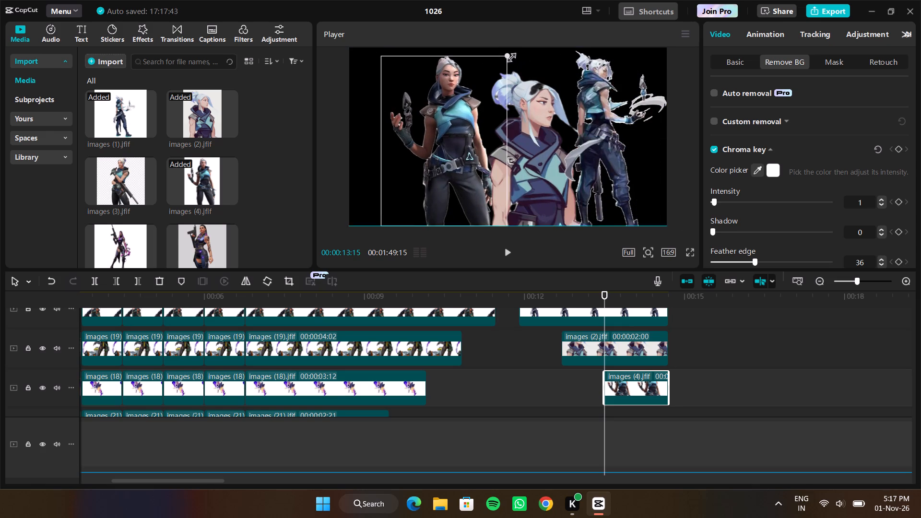
pyautogui.moveTo(509, 57); pyautogui.dragTo(496, 74)
pyautogui.moveTo(464, 89); pyautogui.dragTo(466, 103)
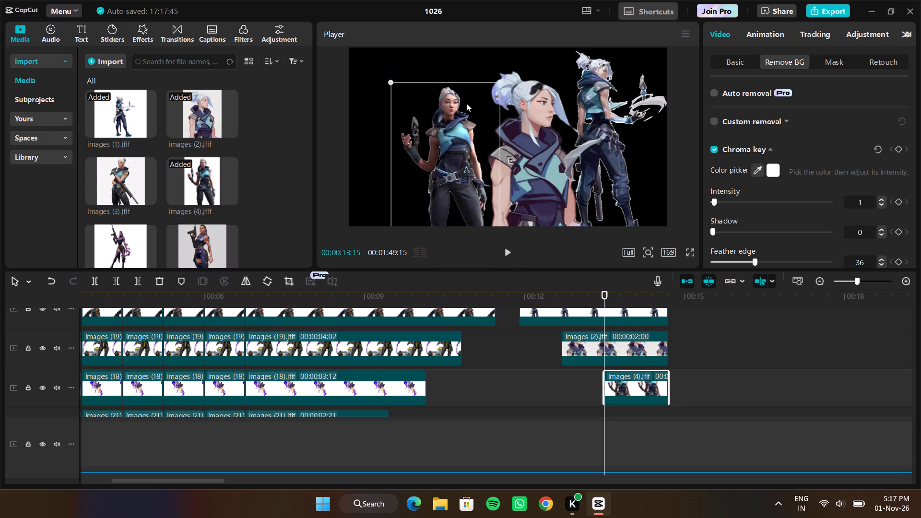
pyautogui.moveTo(466, 103); pyautogui.dragTo(466, 100)
pyautogui.moveTo(442, 108); pyautogui.dragTo(618, 117)
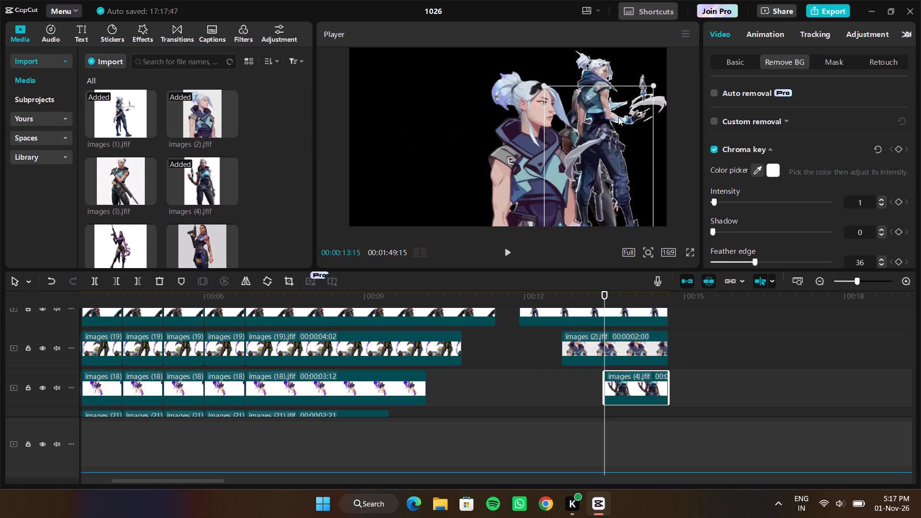
pyautogui.moveTo(618, 117); pyautogui.dragTo(705, 116)
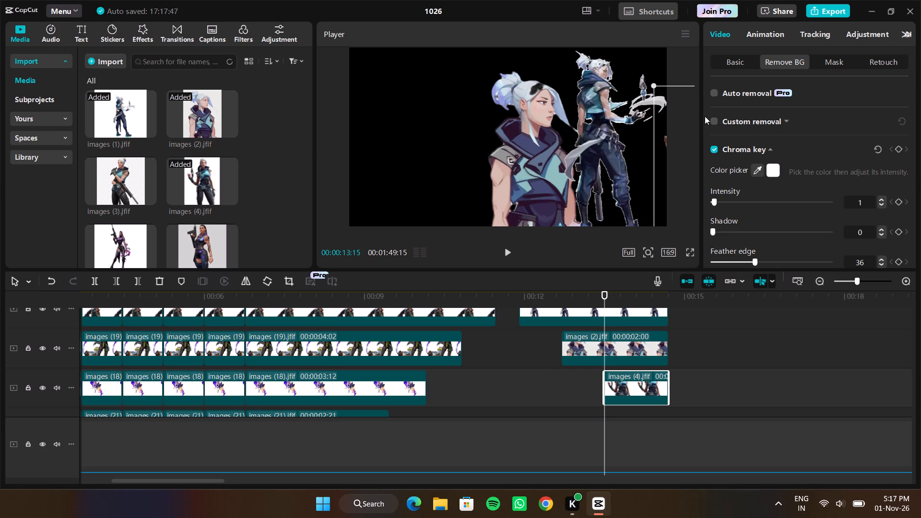
pyautogui.moveTo(705, 116); pyautogui.dragTo(711, 116)
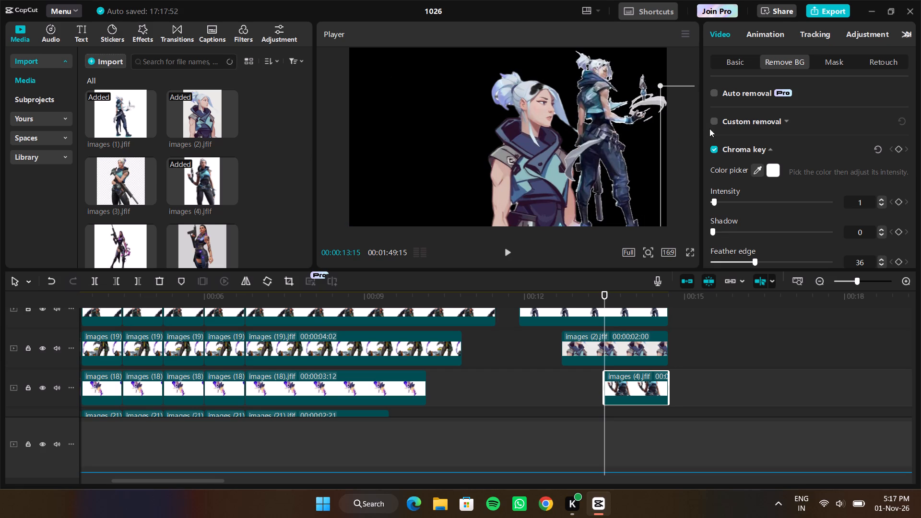
pyautogui.moveTo(693, 133); pyautogui.dragTo(693, 130)
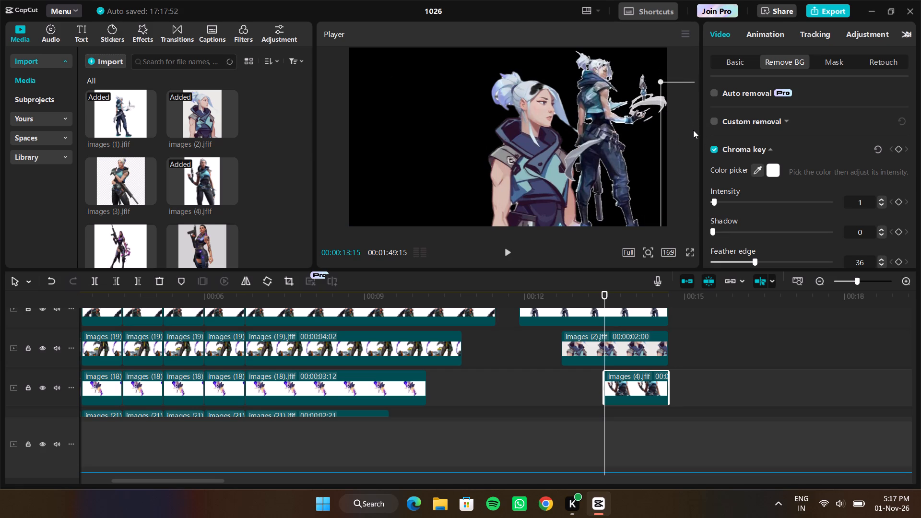
pyautogui.moveTo(693, 130); pyautogui.dragTo(598, 125)
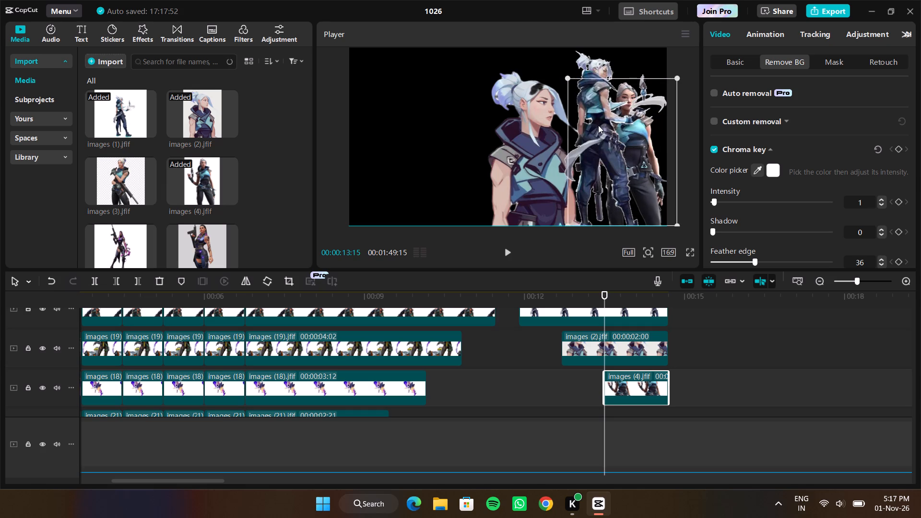
pyautogui.moveTo(598, 125); pyautogui.dragTo(438, 125)
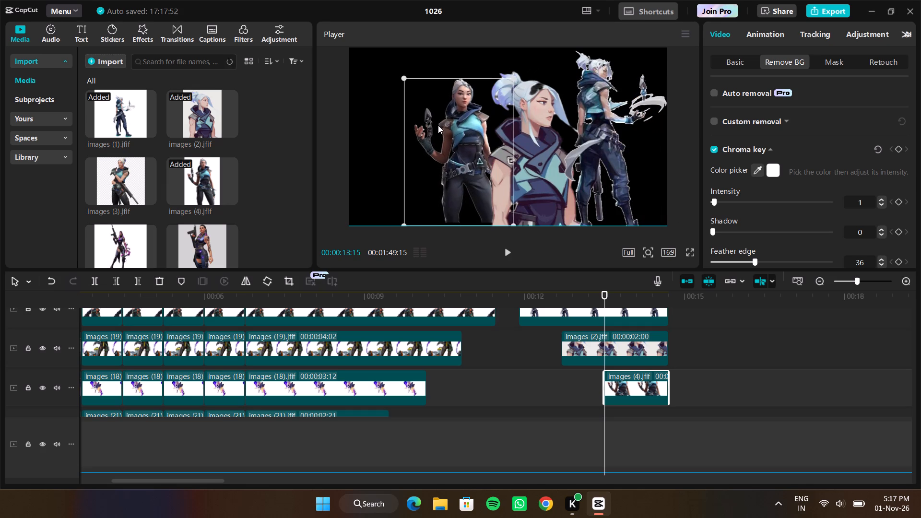
pyautogui.moveTo(438, 125); pyautogui.dragTo(438, 127)
pyautogui.moveTo(404, 79); pyautogui.dragTo(407, 82)
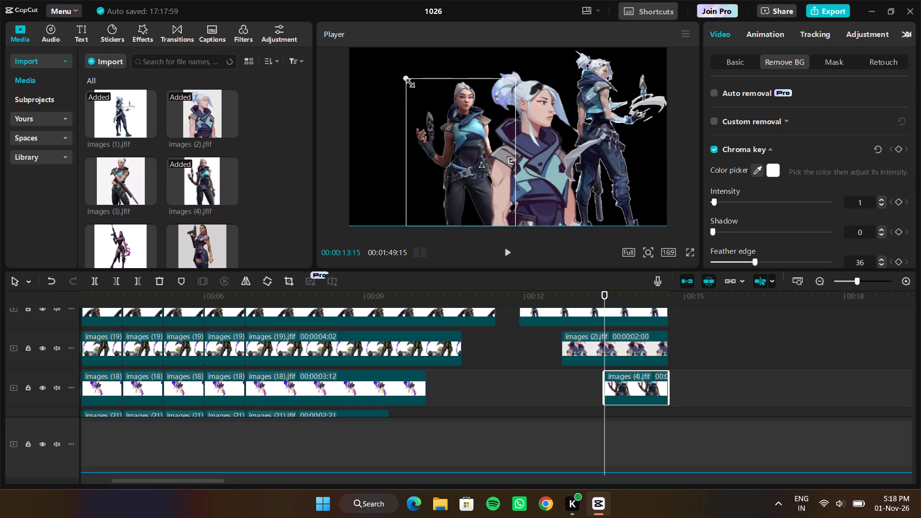
pyautogui.moveTo(407, 82); pyautogui.dragTo(410, 82)
pyautogui.click(437, 100)
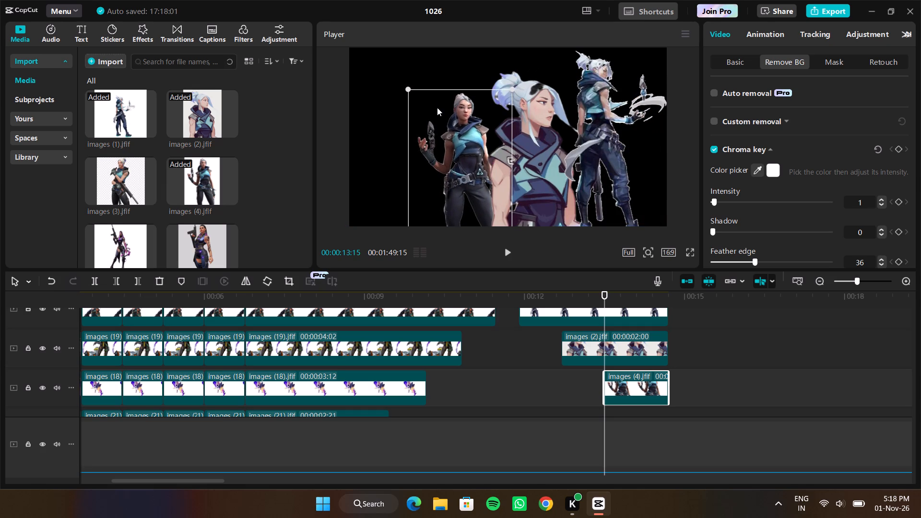
# Place the images (4).jfif agent beyond the frame's right edge at X 2436, Y -231 and add a position keyframe at the clip's start.
pyautogui.moveTo(437, 101); pyautogui.dragTo(641, 129)
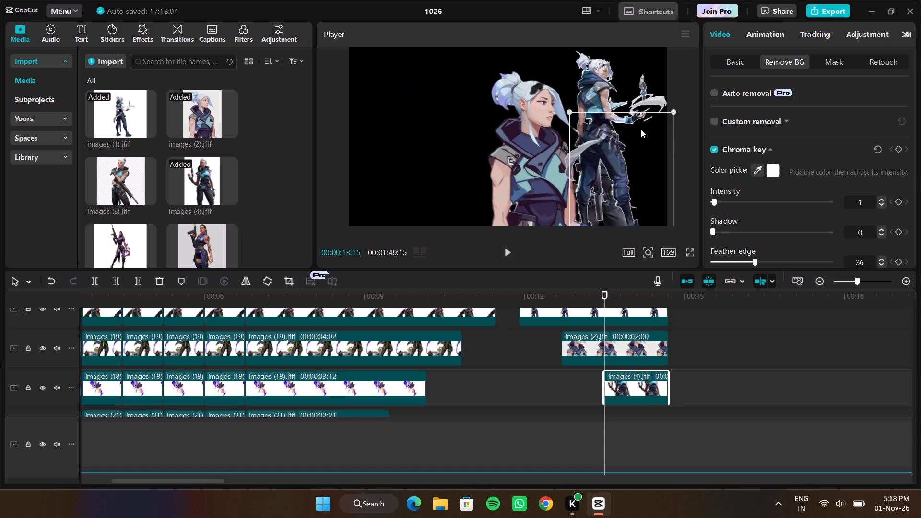
pyautogui.moveTo(641, 129); pyautogui.dragTo(688, 103)
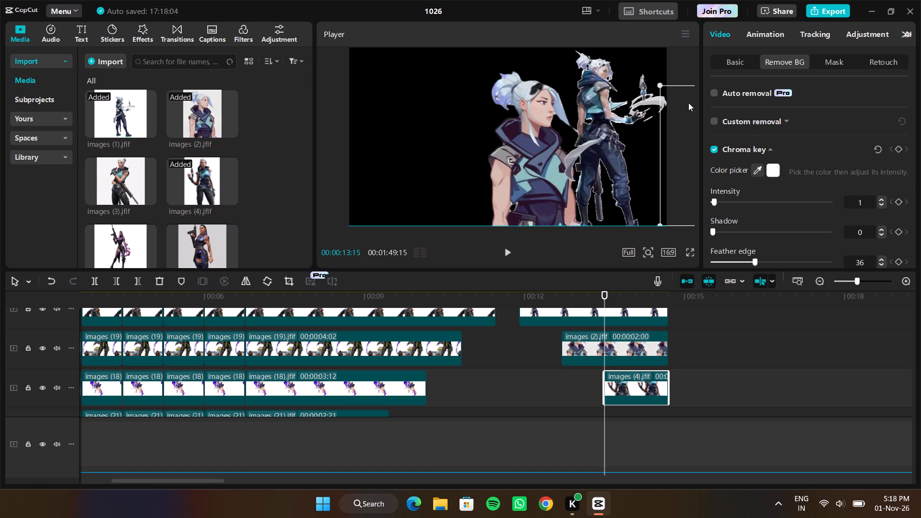
pyautogui.moveTo(688, 103); pyautogui.dragTo(687, 101)
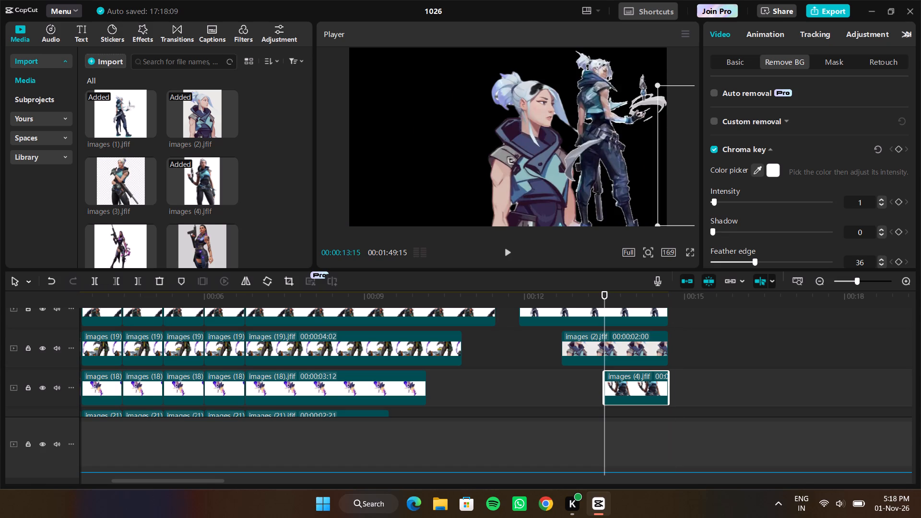
pyautogui.click(742, 60)
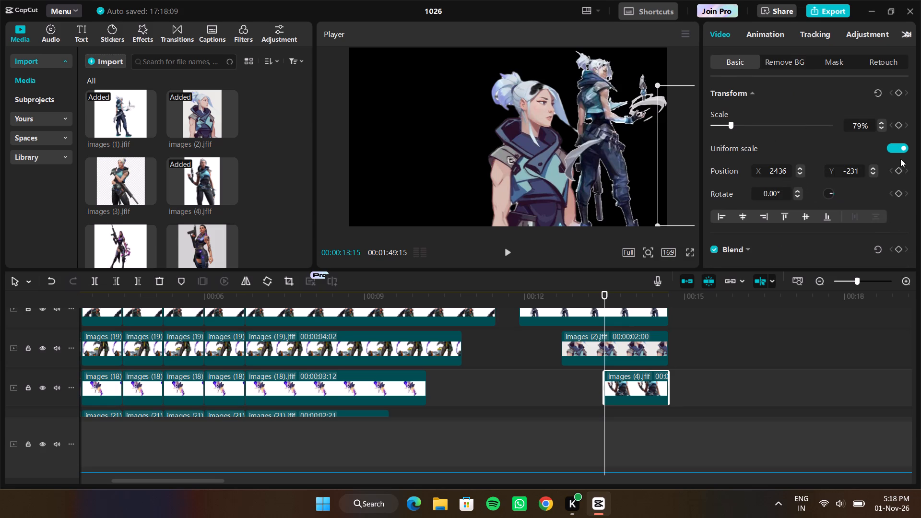
pyautogui.click(899, 172)
# At 00:00:13:19, keyframe the images (4).jfif agent at X -605, Y -231, left of the images (2).jfif agent.
pyautogui.moveTo(603, 417); pyautogui.dragTo(609, 417)
pyautogui.moveTo(609, 417); pyautogui.dragTo(614, 416)
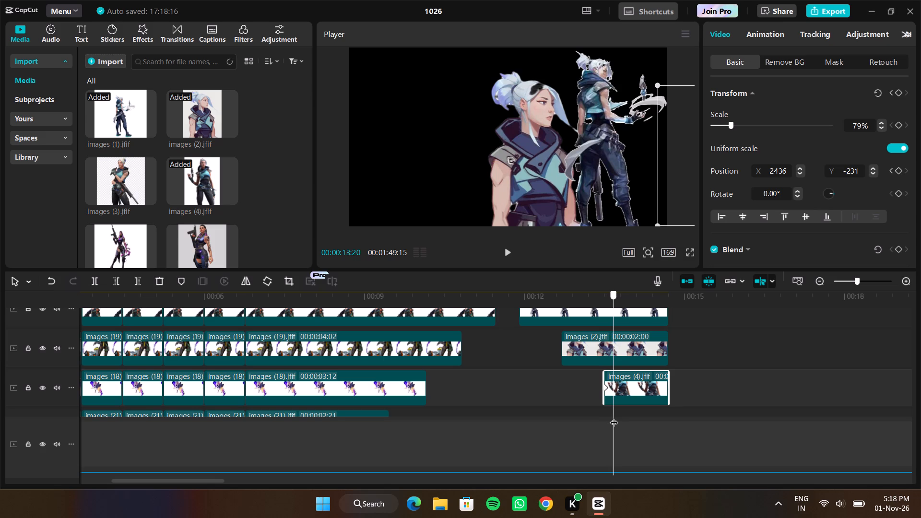
pyautogui.moveTo(614, 416); pyautogui.dragTo(612, 415)
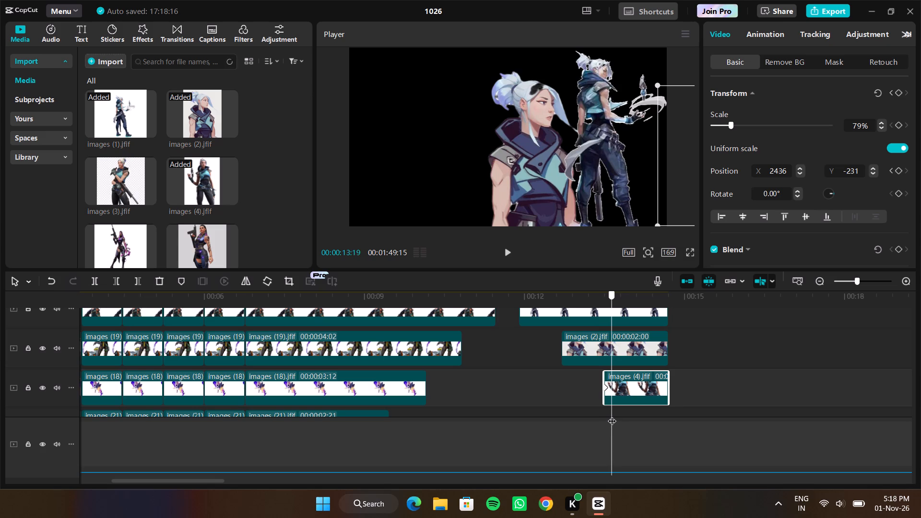
pyautogui.moveTo(612, 415); pyautogui.dragTo(612, 414)
pyautogui.moveTo(688, 181); pyautogui.dragTo(584, 175)
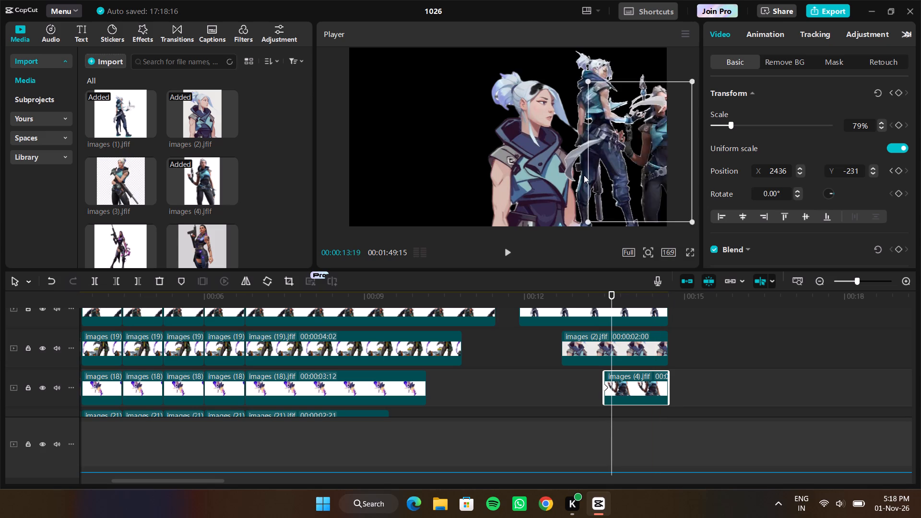
pyautogui.moveTo(584, 175); pyautogui.dragTo(437, 182)
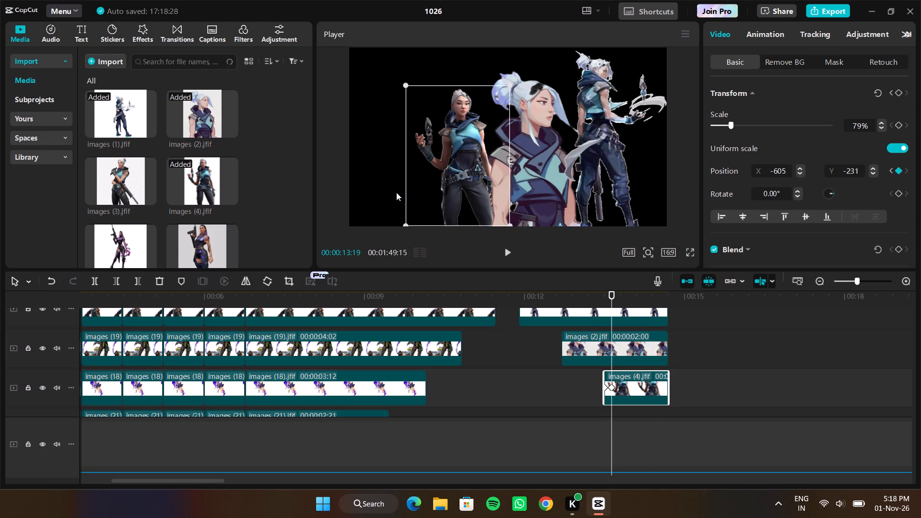
pyautogui.click(396, 192)
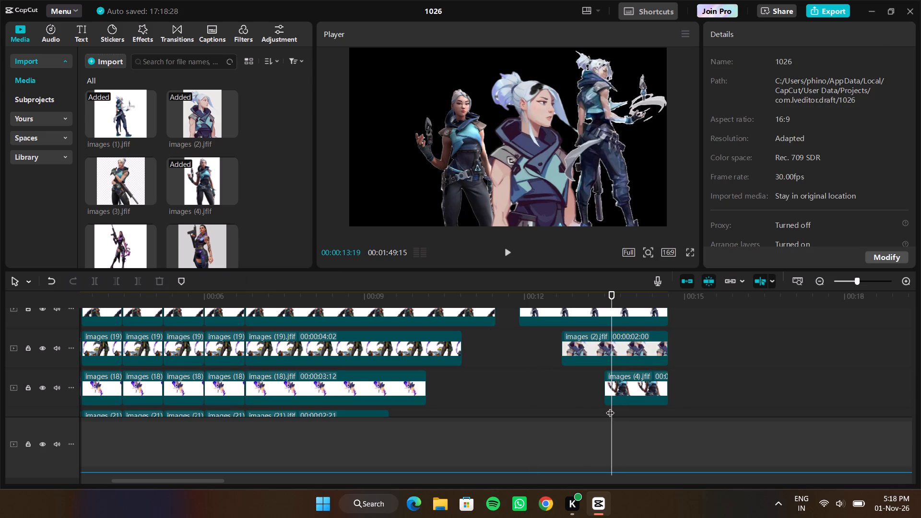
# Play the section through the three white-haired agent slide-ins twice to check the images (4).jfif timing against the music.
pyautogui.moveTo(610, 407); pyautogui.dragTo(404, 411)
pyautogui.press('space')
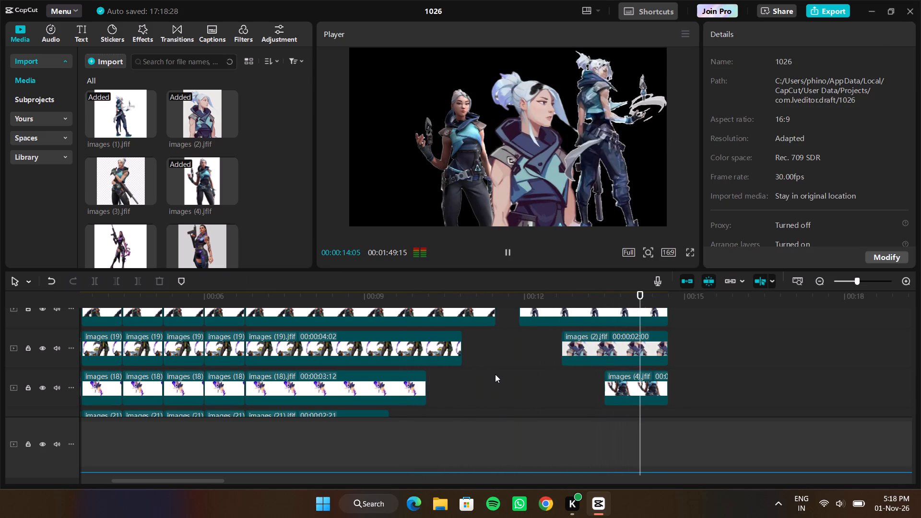
pyautogui.press('space')
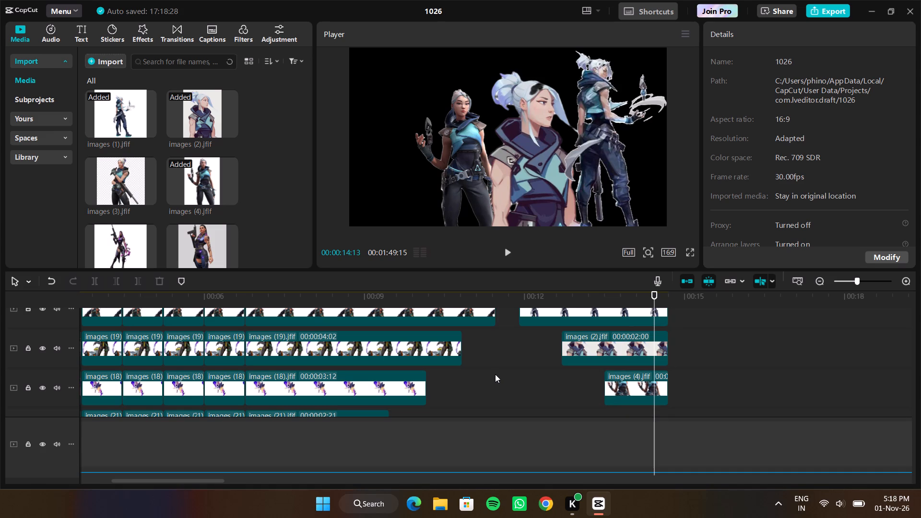
pyautogui.moveTo(652, 417); pyautogui.dragTo(528, 413)
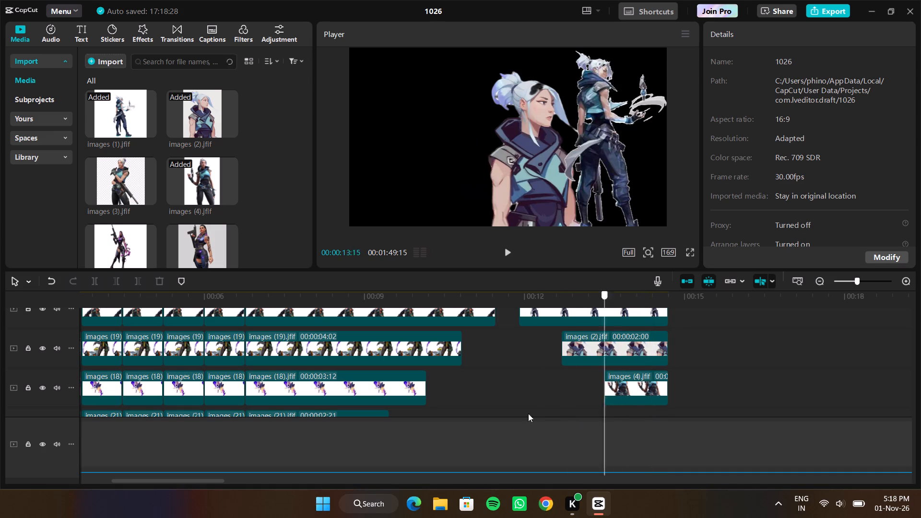
pyautogui.moveTo(528, 413); pyautogui.dragTo(511, 410)
pyautogui.press('space')
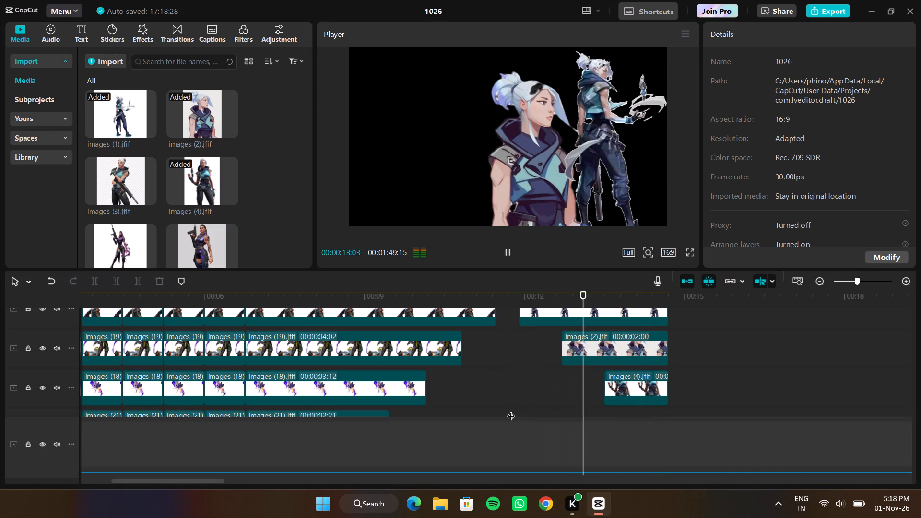
pyautogui.press('space')
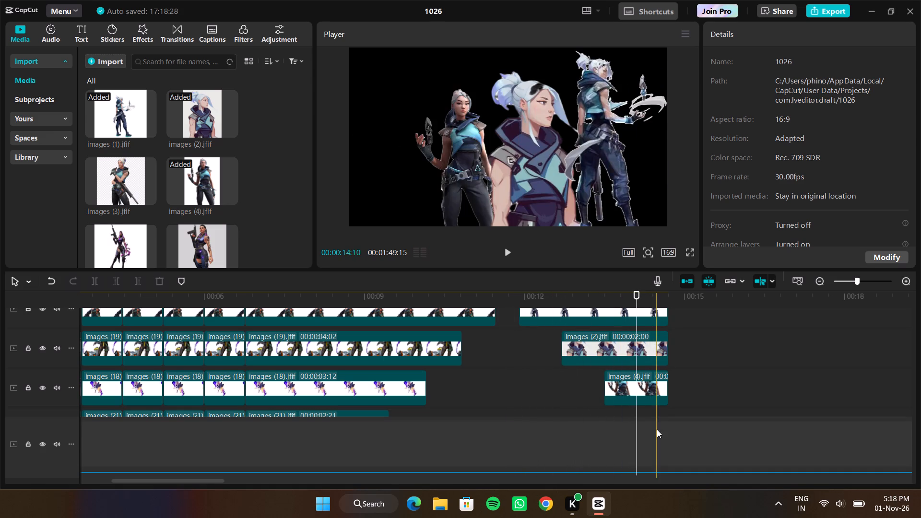
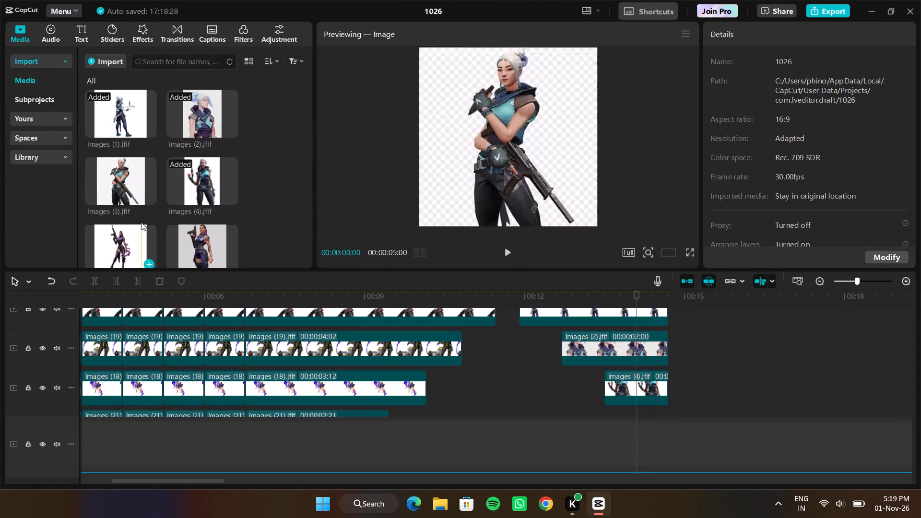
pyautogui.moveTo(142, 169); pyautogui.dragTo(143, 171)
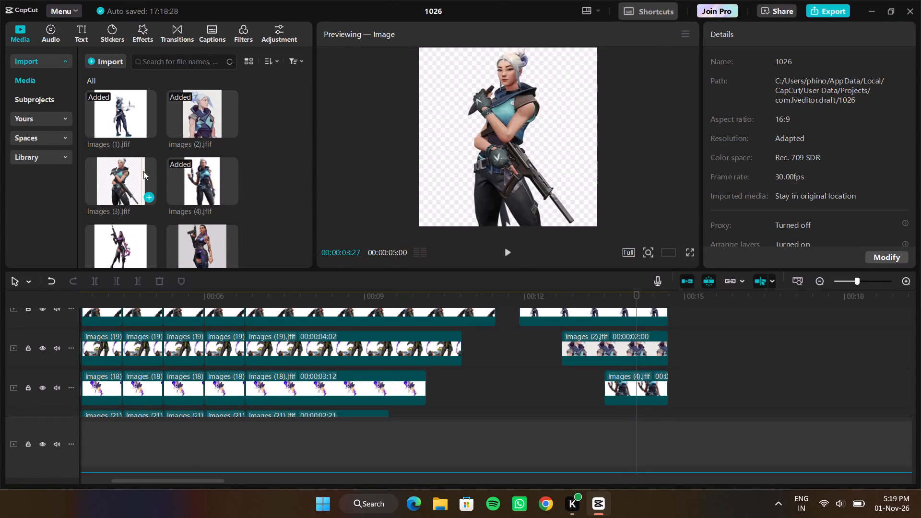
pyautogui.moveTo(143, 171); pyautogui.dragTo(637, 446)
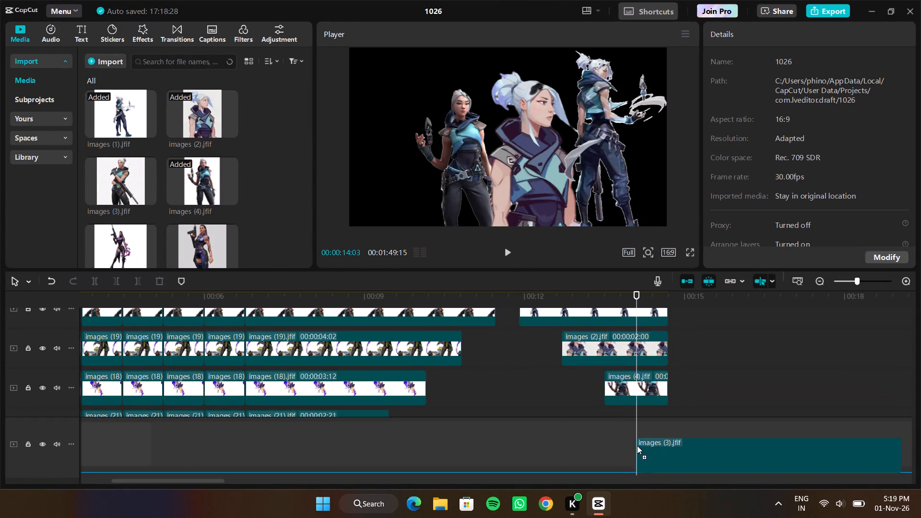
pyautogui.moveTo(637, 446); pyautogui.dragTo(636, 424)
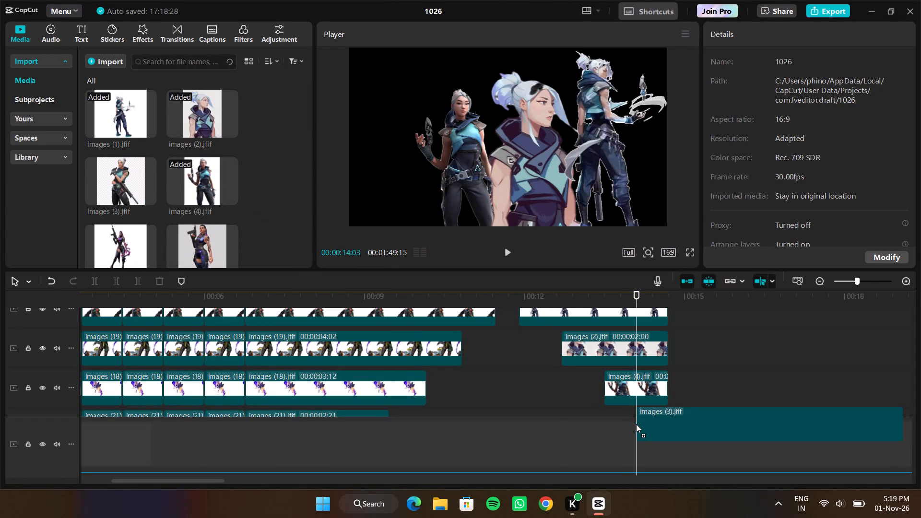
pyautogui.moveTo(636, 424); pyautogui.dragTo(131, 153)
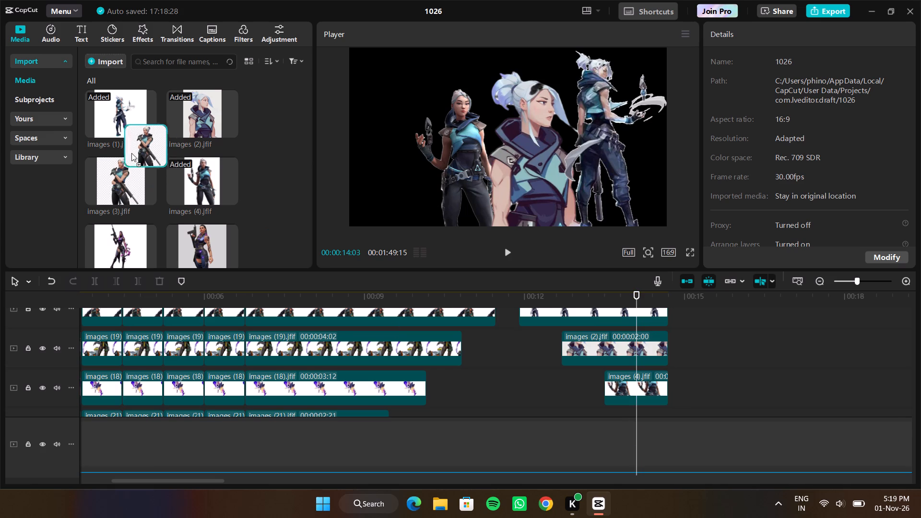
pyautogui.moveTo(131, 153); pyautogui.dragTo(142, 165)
# Add images (3).jfif at 00:00:14:03 on the track below images (4).jfif and trim its end to match that clip's end.
pyautogui.scroll(-1, 717, 418)
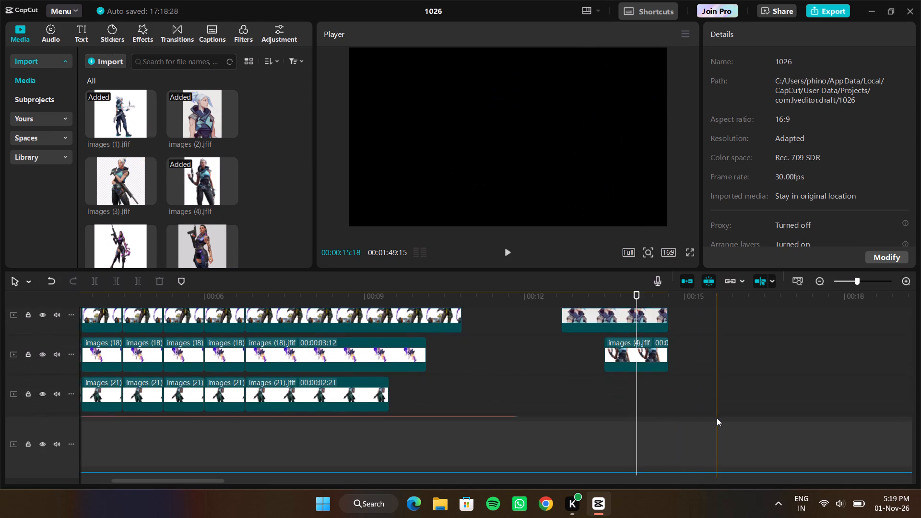
pyautogui.scroll(-1, 717, 418)
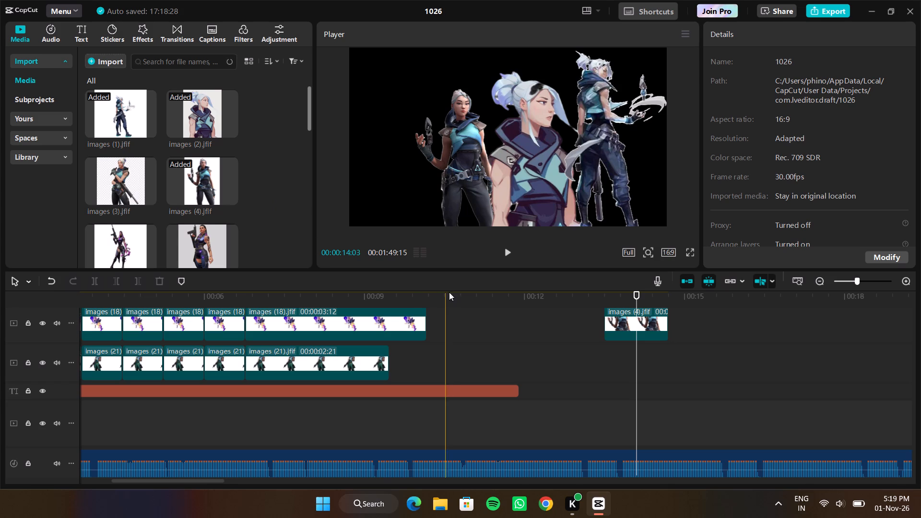
pyautogui.moveTo(129, 175); pyautogui.dragTo(298, 238)
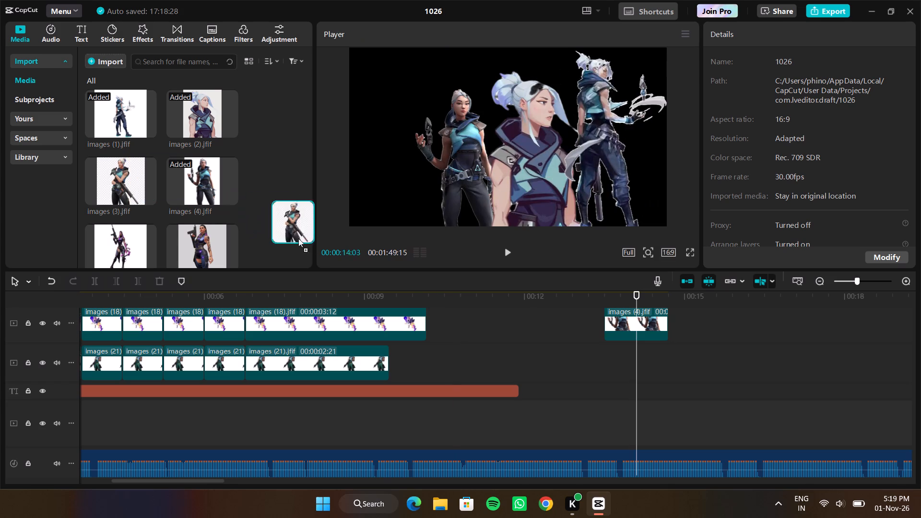
pyautogui.moveTo(298, 238); pyautogui.dragTo(635, 377)
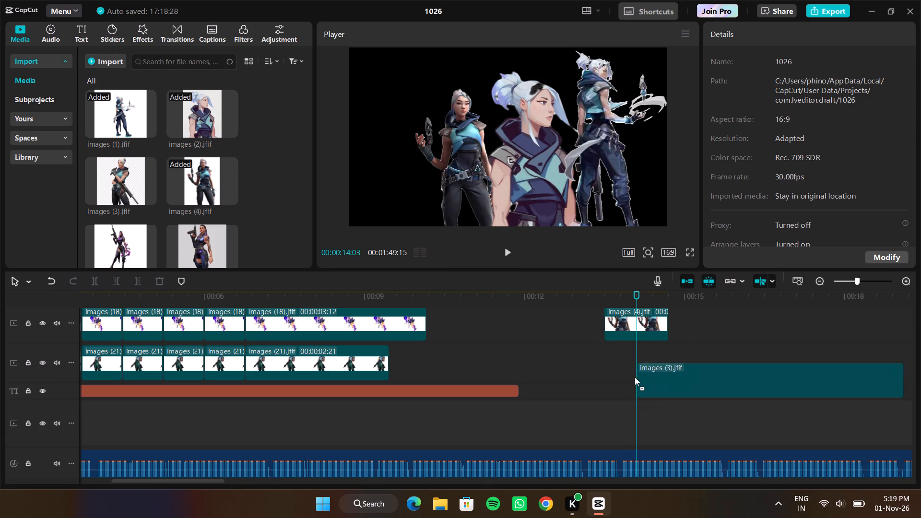
pyautogui.moveTo(635, 377); pyautogui.dragTo(636, 361)
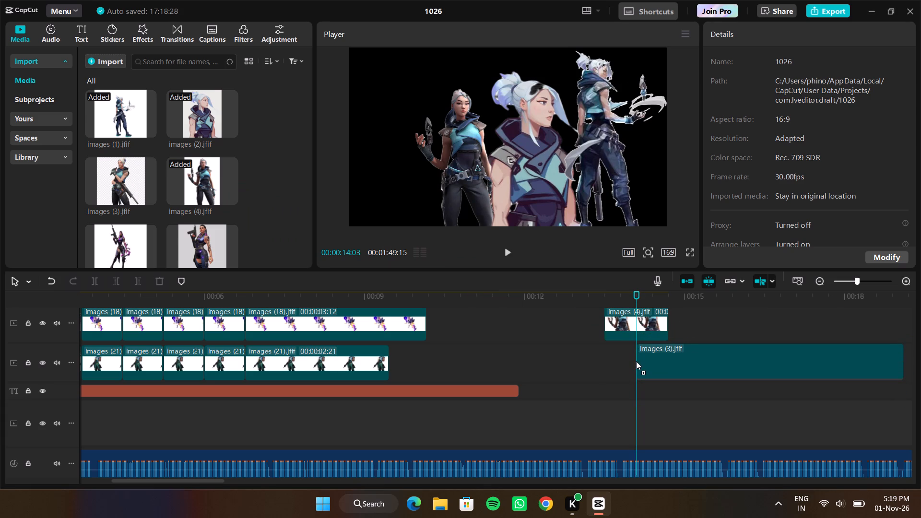
pyautogui.moveTo(636, 361); pyautogui.dragTo(636, 362)
pyautogui.moveTo(903, 366); pyautogui.dragTo(667, 366)
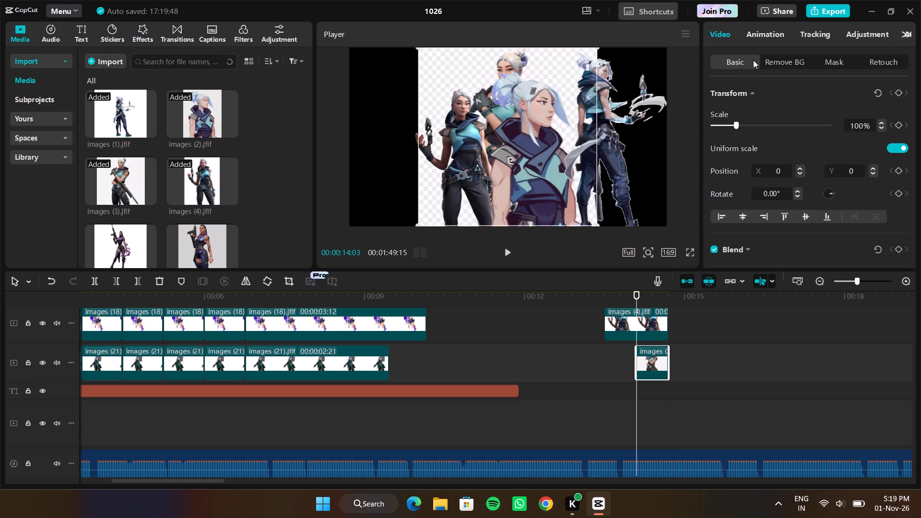
# Chroma-key the white background out of images (3).jfif and move the agent to the left of the images (4).jfif agent.
pyautogui.click(773, 61)
pyautogui.click(716, 147)
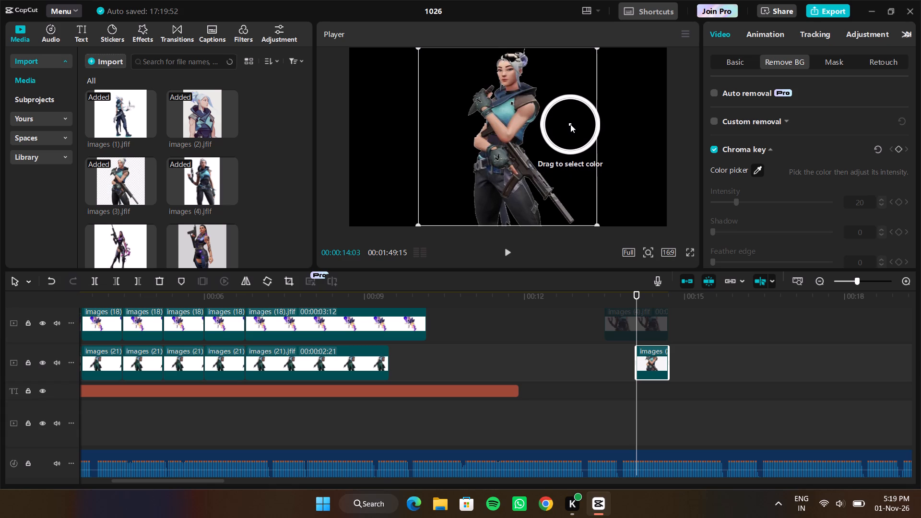
pyautogui.click(570, 124)
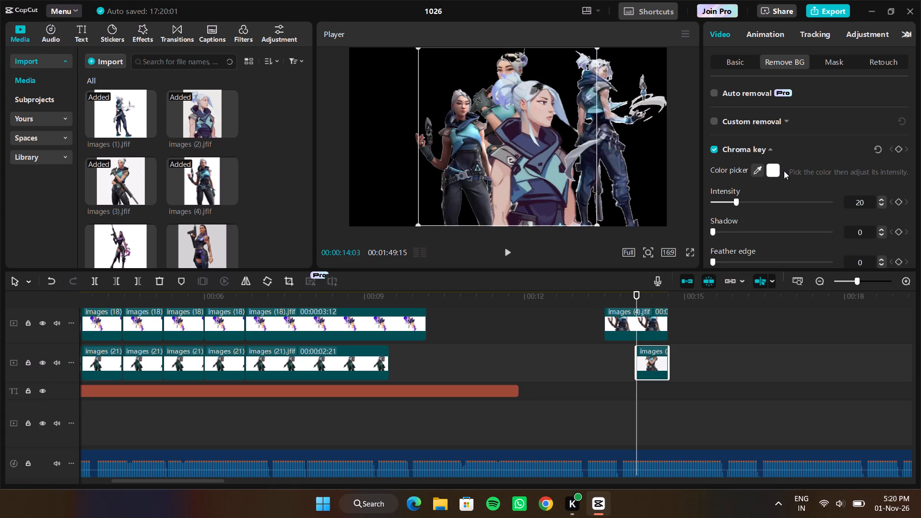
pyautogui.moveTo(552, 66); pyautogui.dragTo(442, 72)
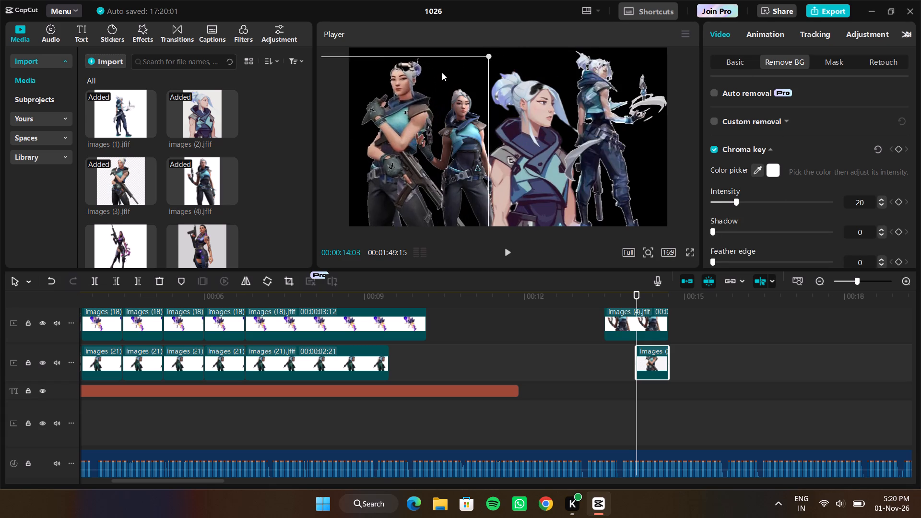
pyautogui.moveTo(442, 72); pyautogui.dragTo(443, 66)
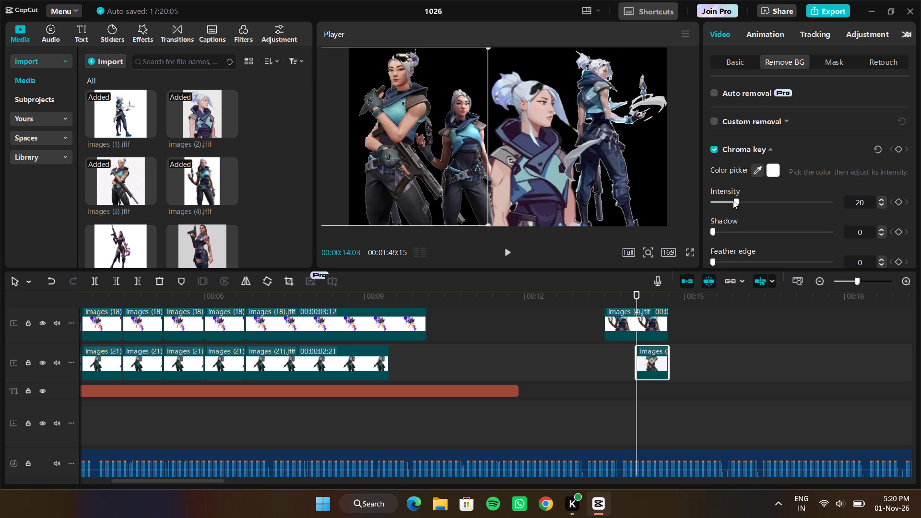
# Refine the images (3).jfif chroma key with intensity 9 and feather edge 47.
pyautogui.moveTo(733, 200); pyautogui.dragTo(701, 201)
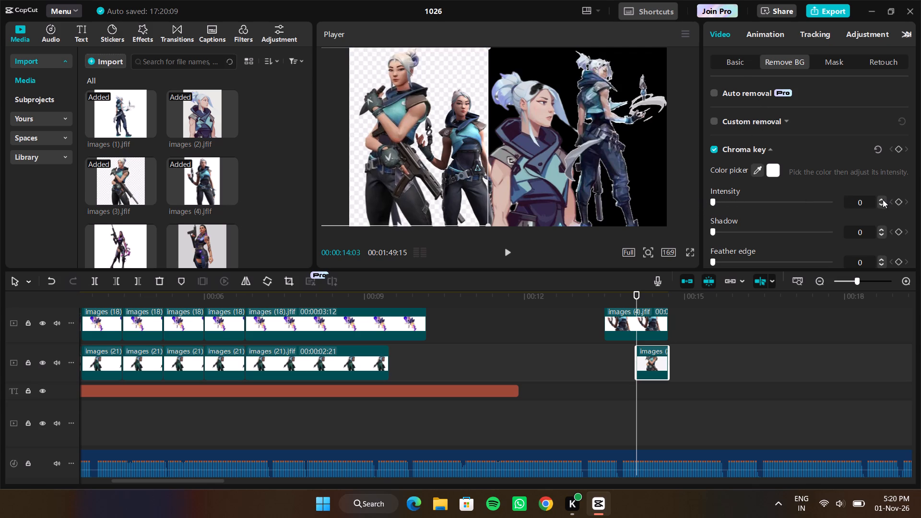
pyautogui.click(882, 198)
pyautogui.click(882, 198)
pyautogui.tripleClick(882, 198)
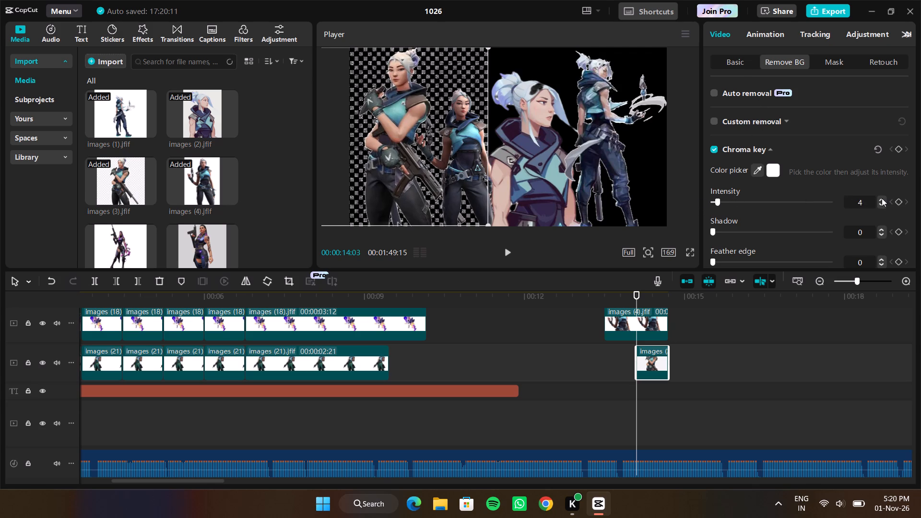
pyautogui.tripleClick(882, 198)
pyautogui.click(882, 198)
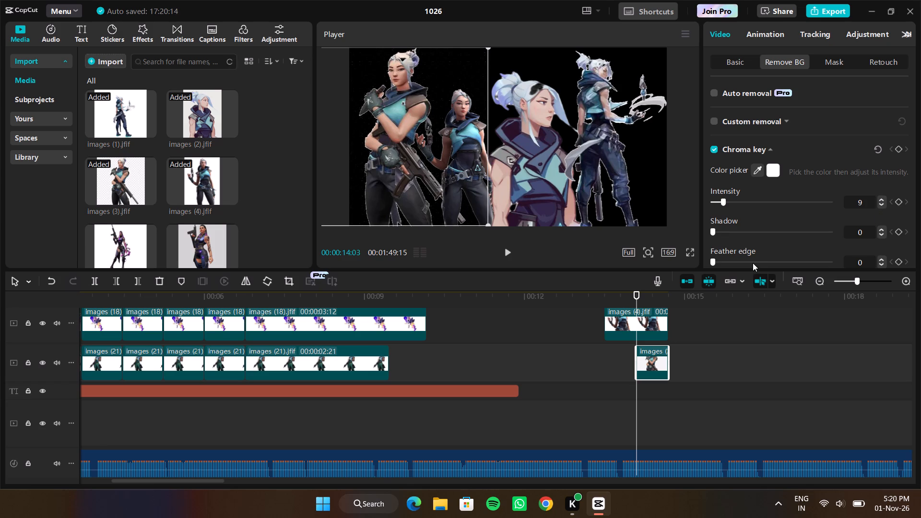
pyautogui.scroll(-1, 753, 263)
pyautogui.moveTo(715, 224); pyautogui.dragTo(758, 228)
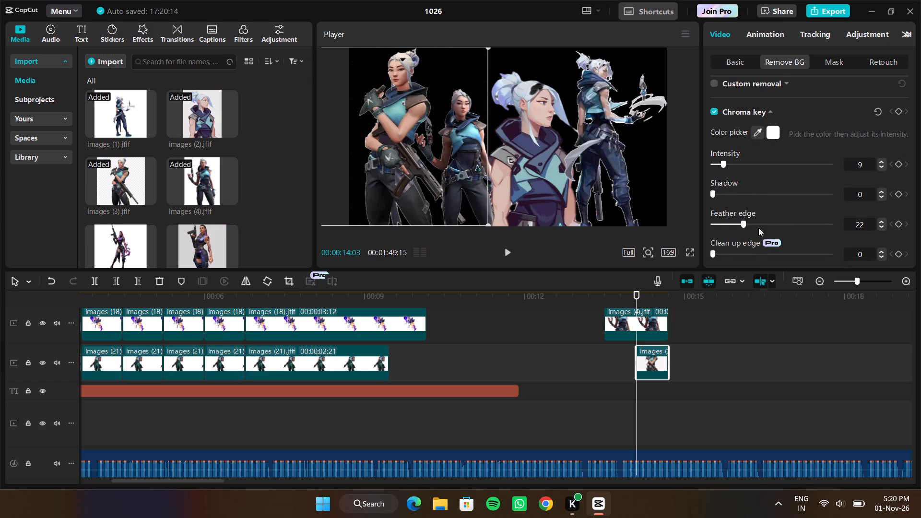
pyautogui.moveTo(758, 228); pyautogui.dragTo(772, 227)
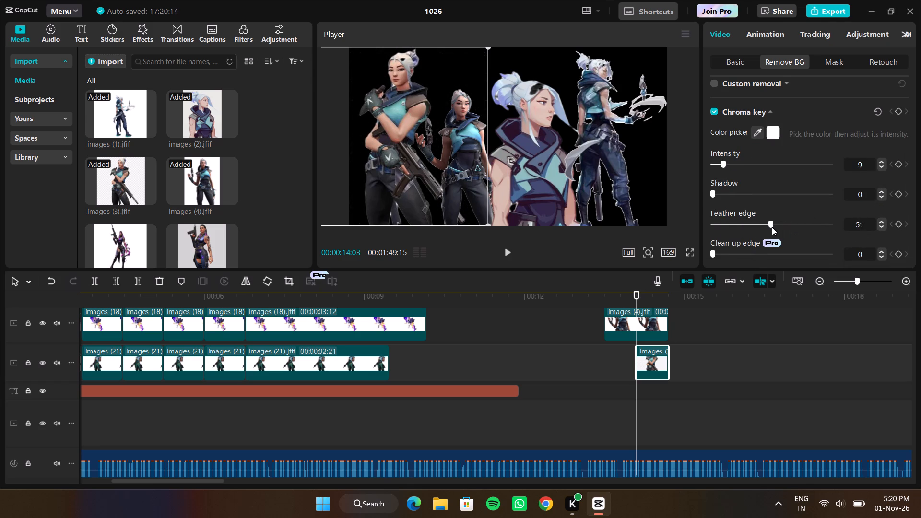
pyautogui.moveTo(772, 227); pyautogui.dragTo(770, 227)
# Scale the images (3).jfif agent down to 74% and rest it on the frame's bottom edge beside the images (4).jfif agent.
pyautogui.moveTo(489, 49); pyautogui.dragTo(482, 60)
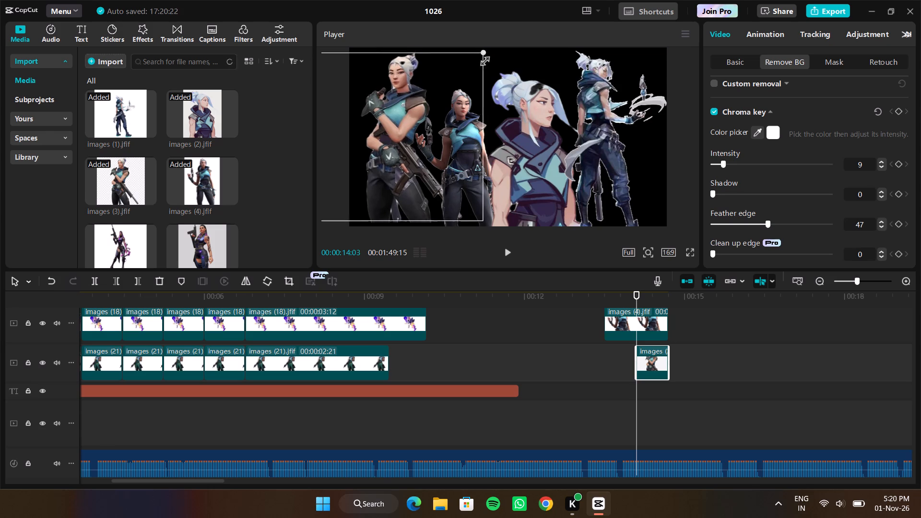
pyautogui.moveTo(482, 60); pyautogui.dragTo(455, 94)
pyautogui.moveTo(415, 105); pyautogui.dragTo(416, 133)
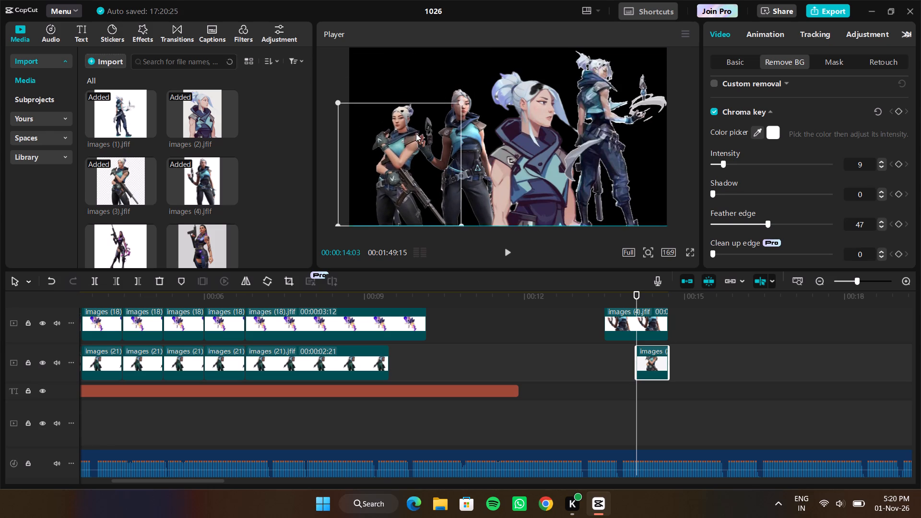
pyautogui.moveTo(416, 133); pyautogui.dragTo(415, 131)
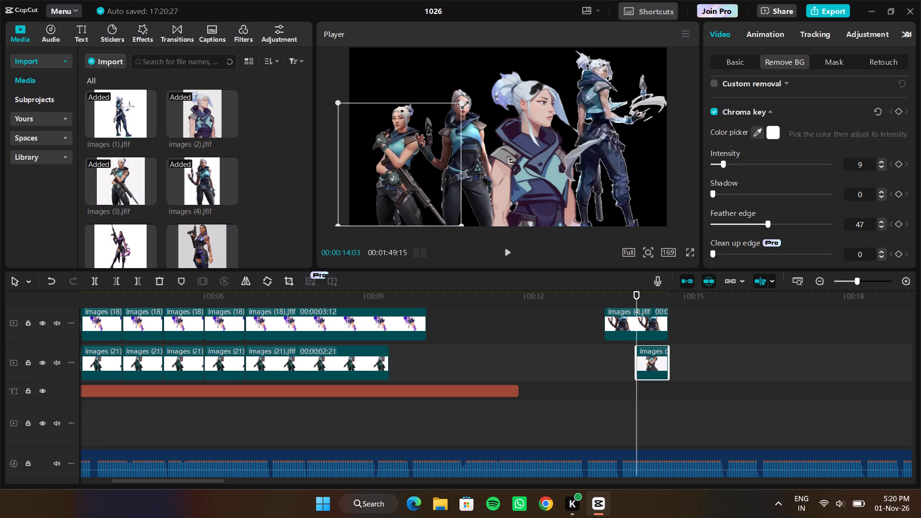
pyautogui.moveTo(463, 103); pyautogui.dragTo(469, 98)
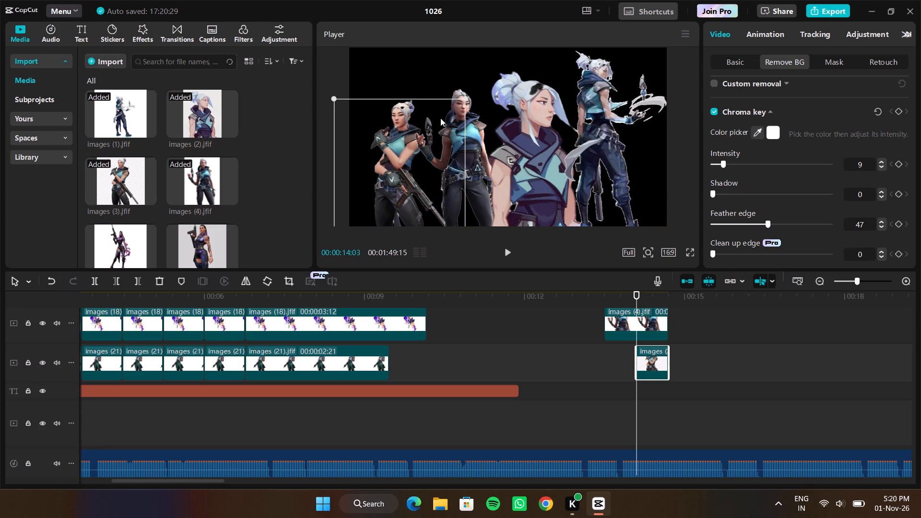
pyautogui.click(436, 121)
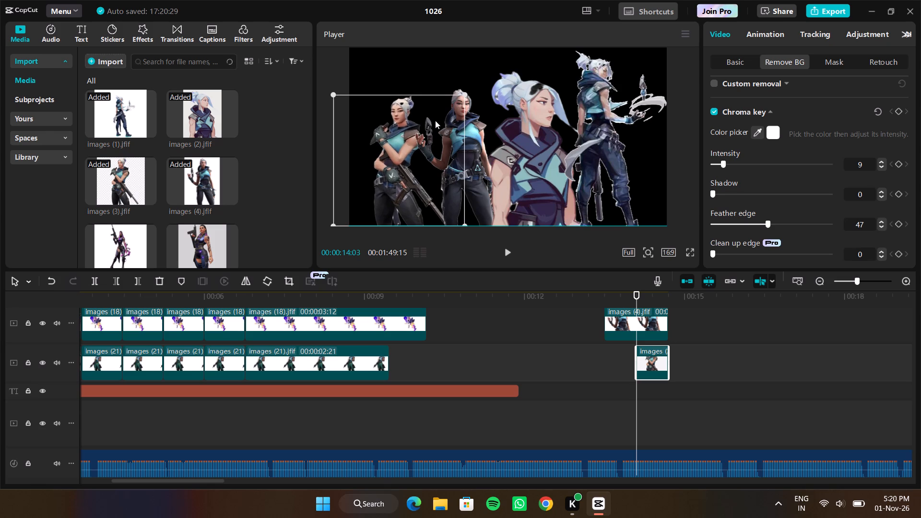
pyautogui.click(386, 133)
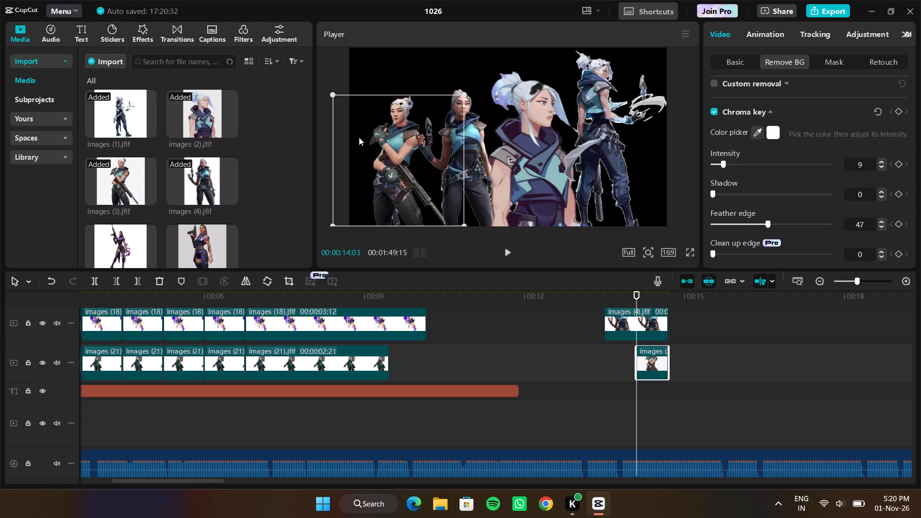
# Place the images (3).jfif agent beyond the frame's right edge at X 2284, Y -286 and add a position keyframe at the clip's start.
pyautogui.moveTo(359, 137); pyautogui.dragTo(655, 138)
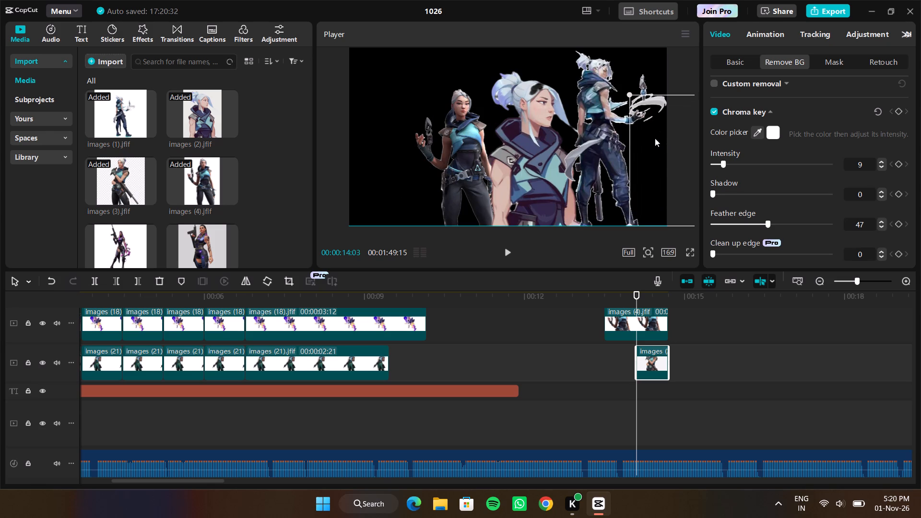
pyautogui.moveTo(655, 138); pyautogui.dragTo(658, 140)
pyautogui.click(738, 59)
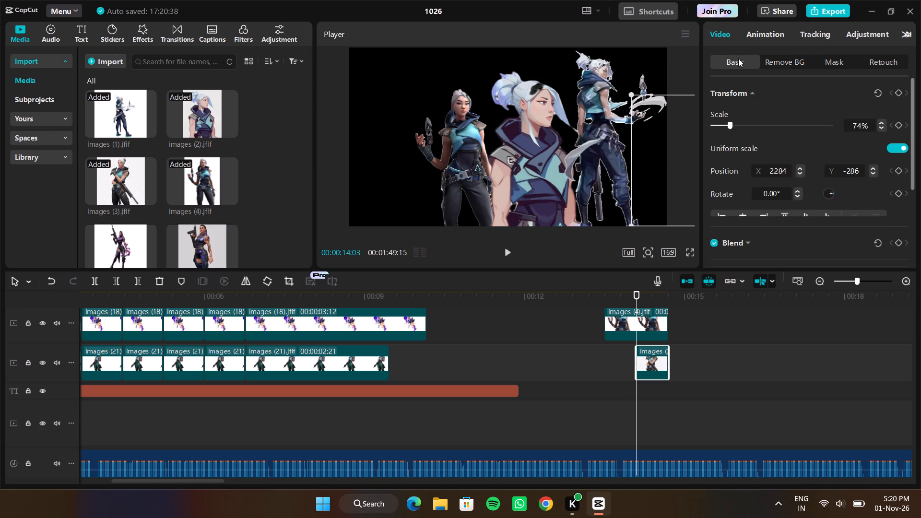
pyautogui.click(898, 173)
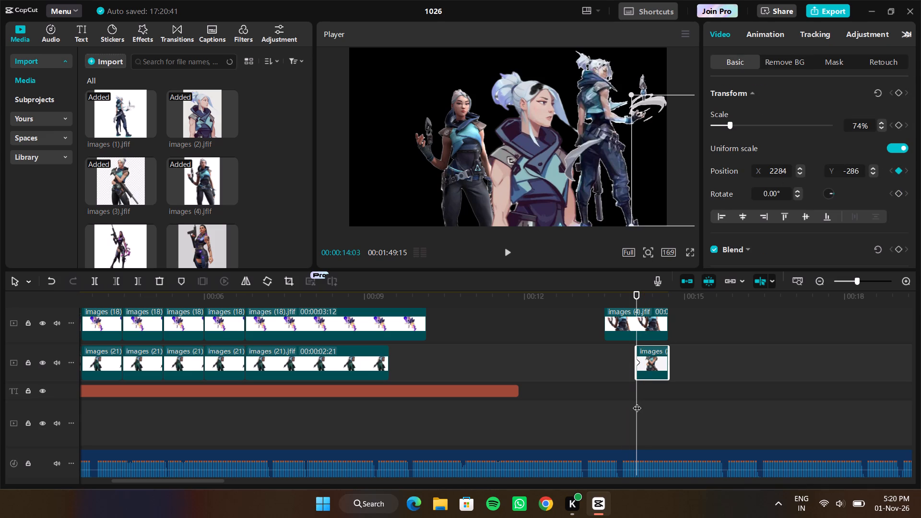
# At 00:00:14:07, keyframe the images (3).jfif agent at X -1191, Y -286, left of the images (4).jfif agent.
pyautogui.moveTo(637, 402); pyautogui.dragTo(644, 402)
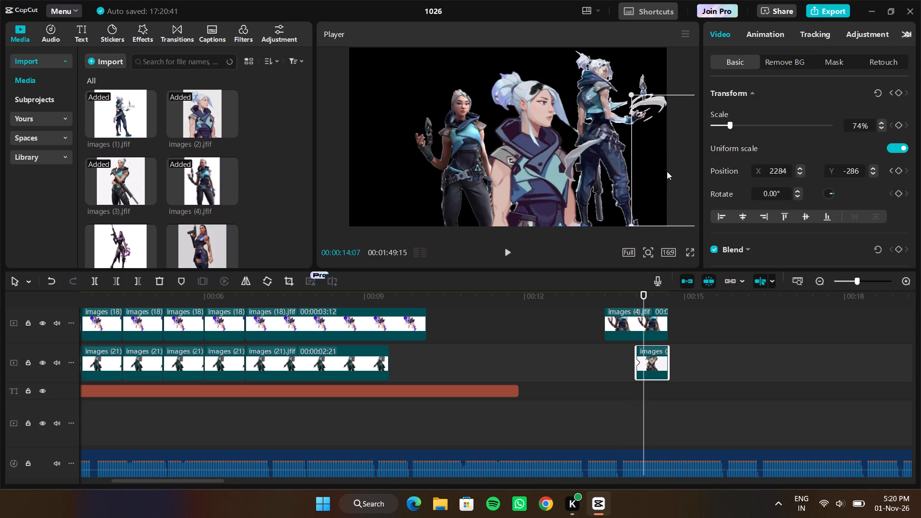
pyautogui.moveTo(667, 171); pyautogui.dragTo(381, 166)
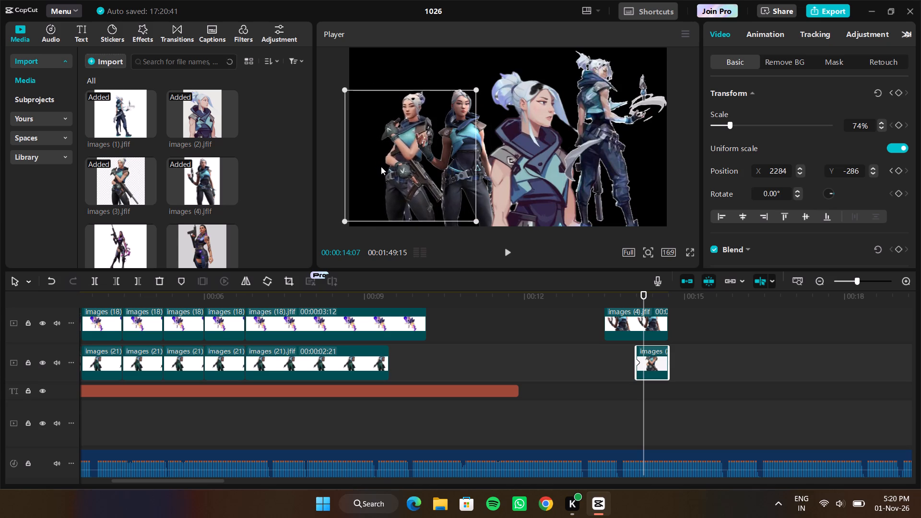
pyautogui.moveTo(381, 166); pyautogui.dragTo(379, 173)
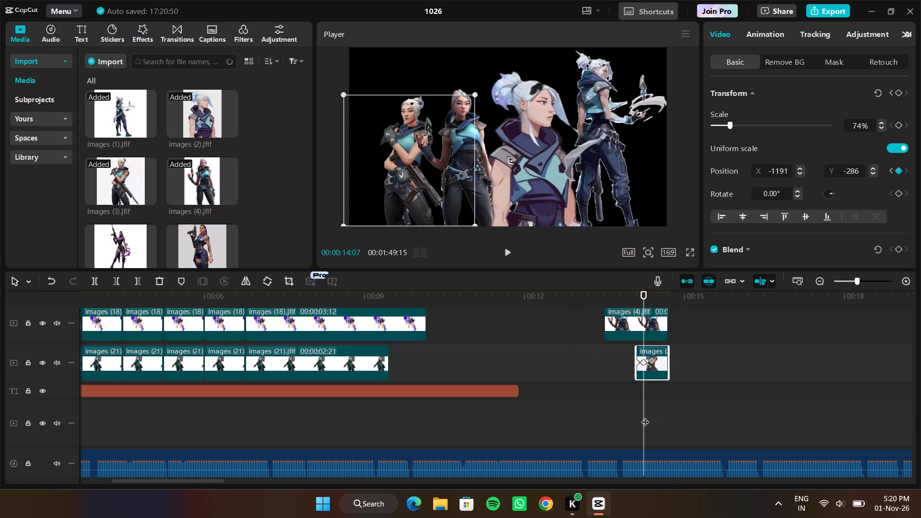
# Play the section through the four white-haired agent slide-ins twice to check the timing, continuing into the music that follows.
pyautogui.moveTo(643, 416); pyautogui.dragTo(414, 404)
pyautogui.press('space')
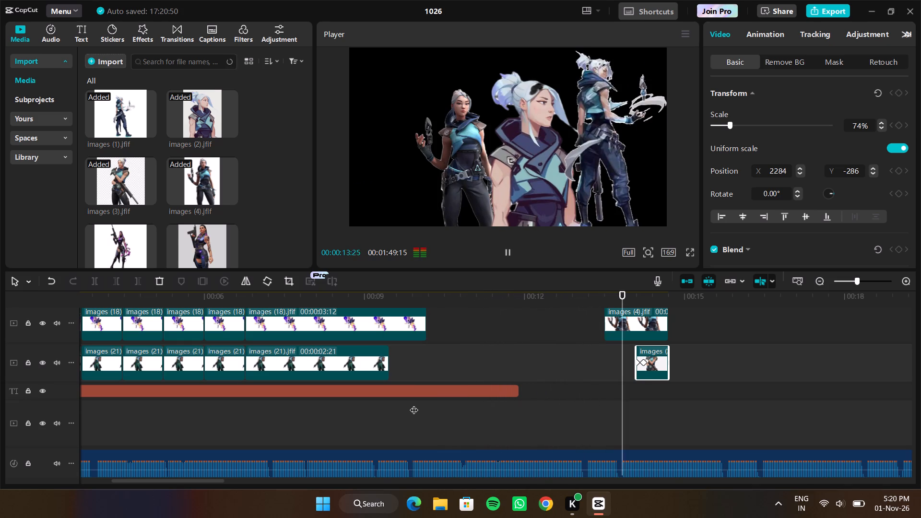
pyautogui.press('space')
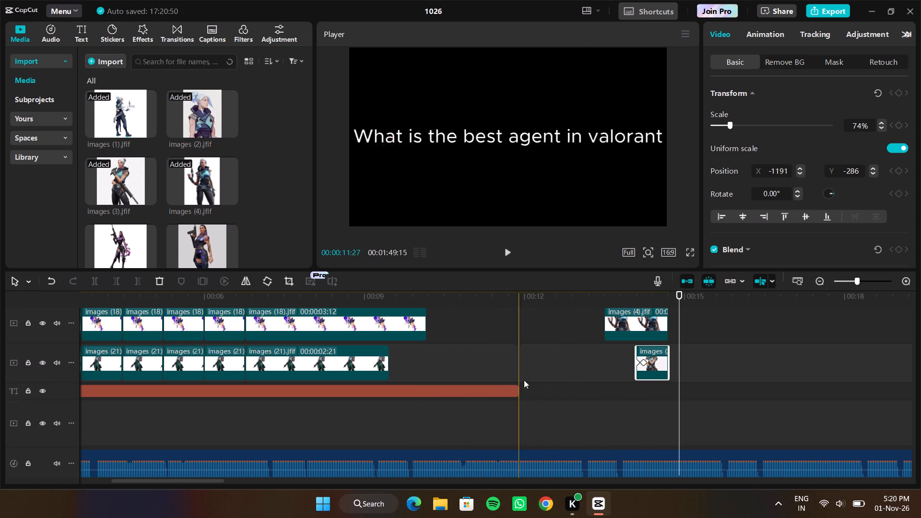
pyautogui.click(500, 356)
pyautogui.press('space')
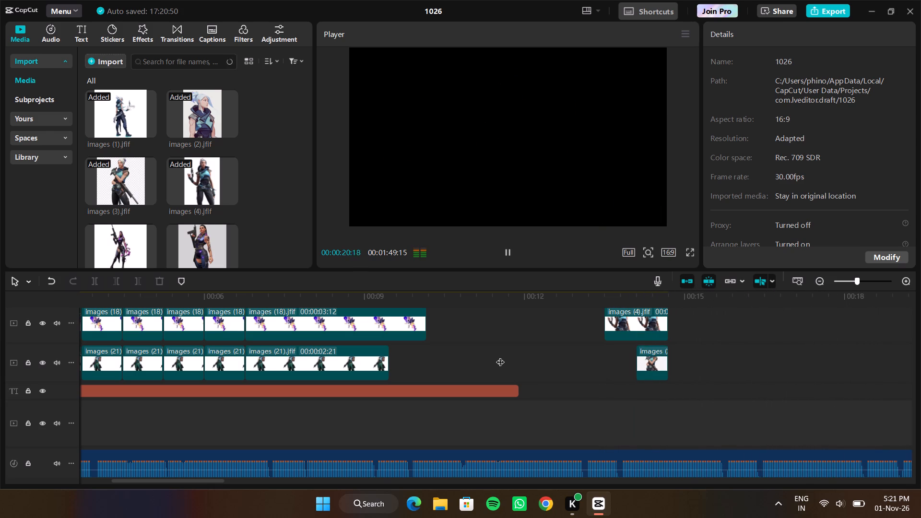
pyautogui.press('space')
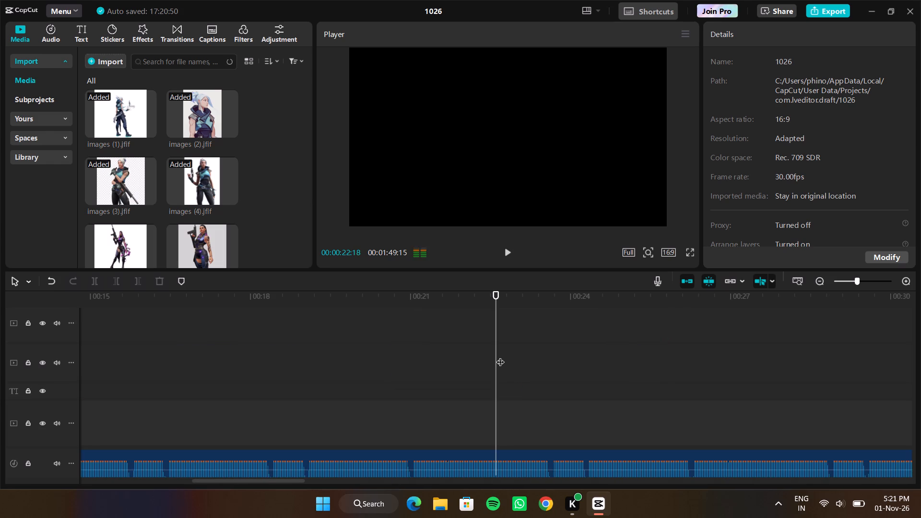
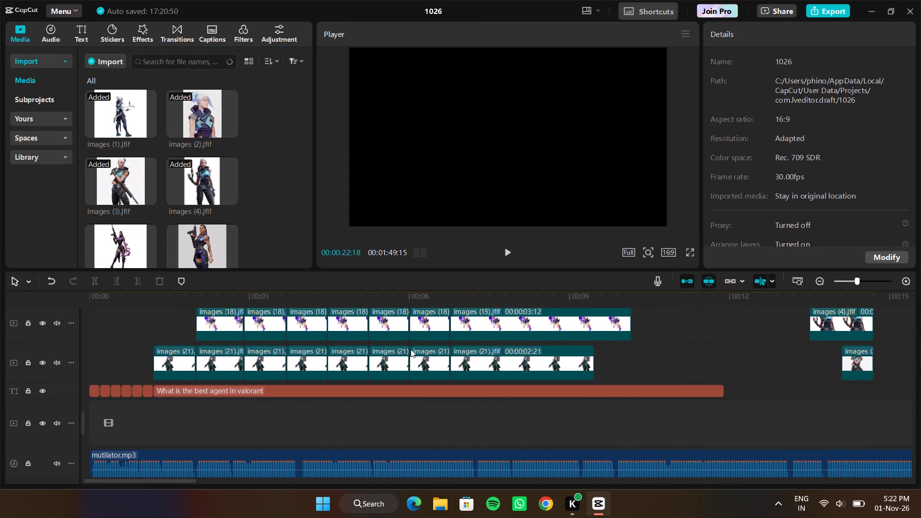
# Shorten the "What is the best agent in valorant" title so it ends just after the images (20).jfif clip, at about 00:00:11:18.
pyautogui.scroll(3, 475, 343)
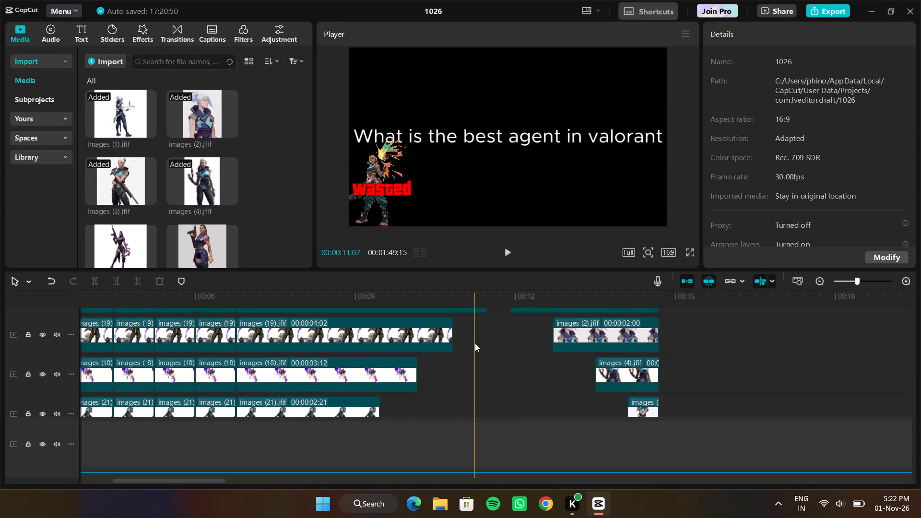
pyautogui.scroll(1, 475, 343)
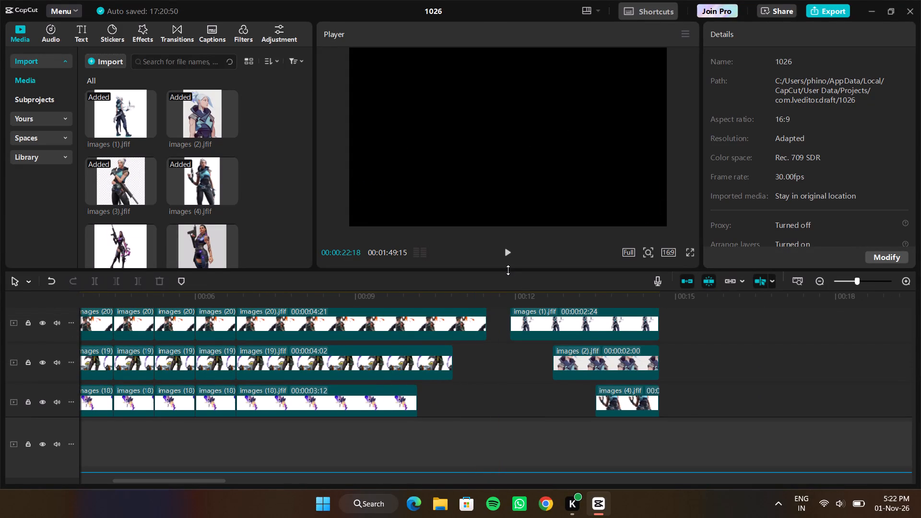
pyautogui.moveTo(508, 271); pyautogui.dragTo(517, 53)
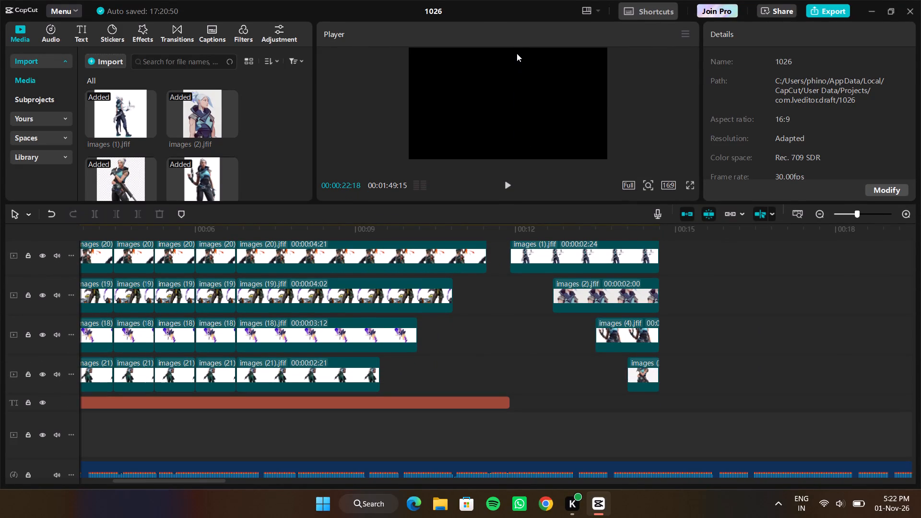
pyautogui.moveTo(517, 53); pyautogui.dragTo(517, 47)
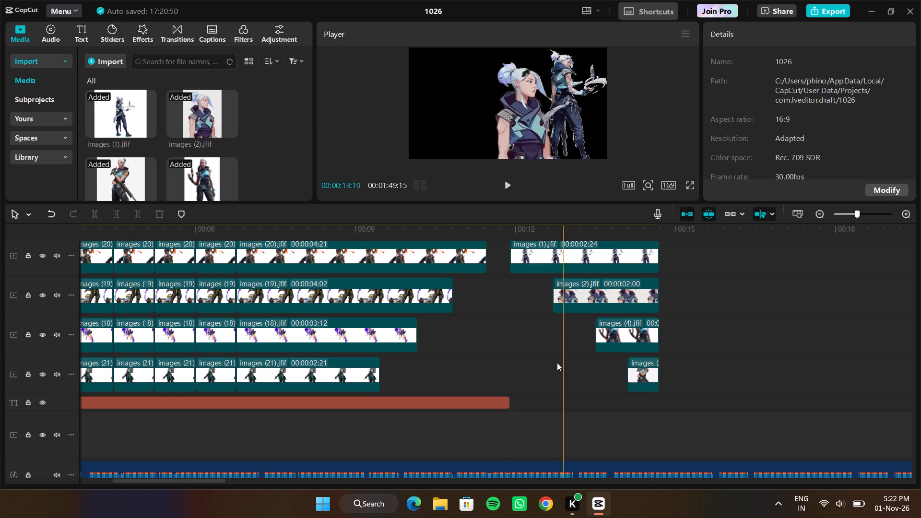
pyautogui.moveTo(508, 399); pyautogui.dragTo(503, 399)
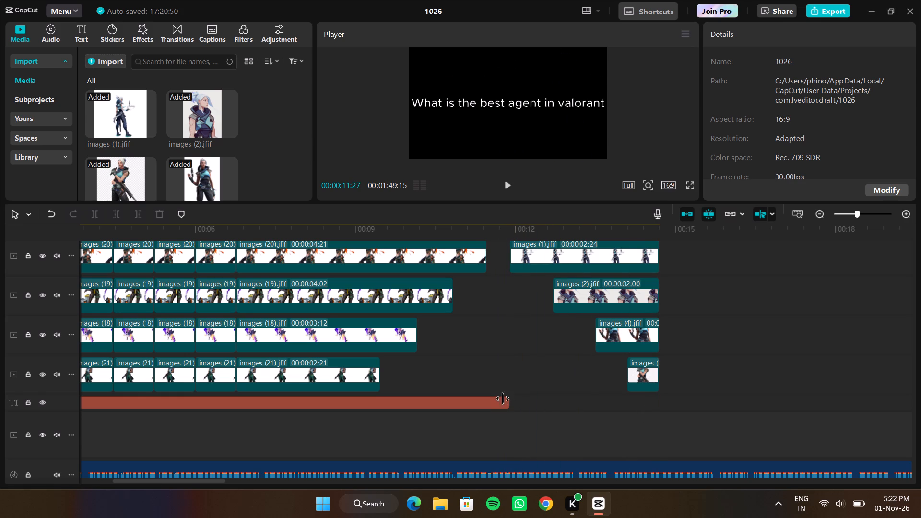
pyautogui.moveTo(503, 399); pyautogui.dragTo(488, 404)
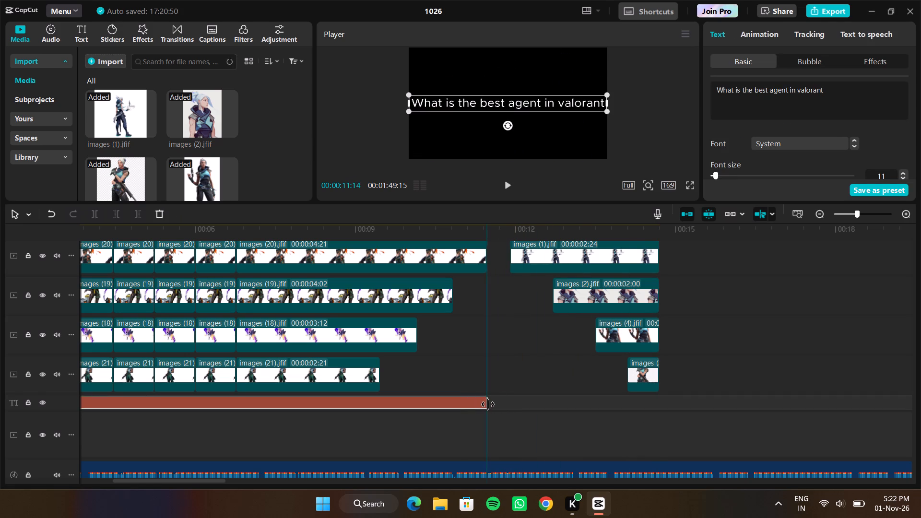
pyautogui.moveTo(488, 404); pyautogui.dragTo(492, 406)
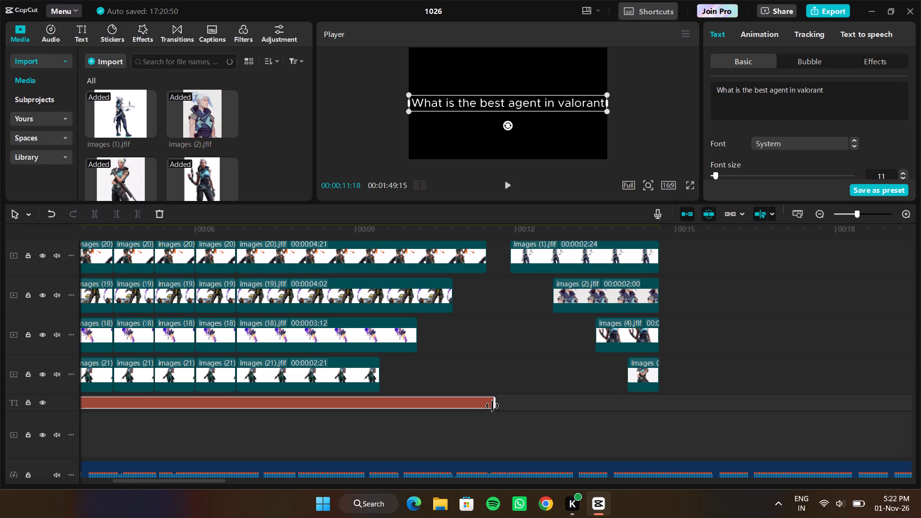
pyautogui.moveTo(492, 406); pyautogui.dragTo(494, 406)
pyautogui.click(506, 406)
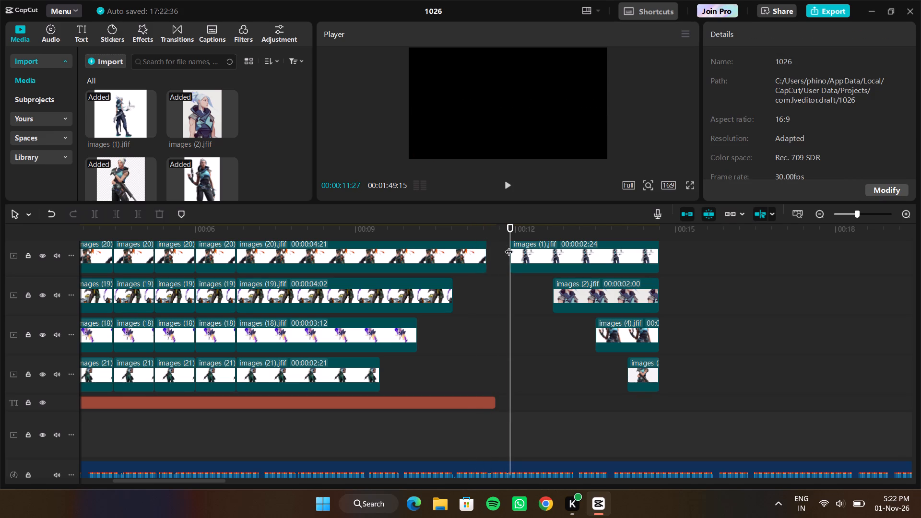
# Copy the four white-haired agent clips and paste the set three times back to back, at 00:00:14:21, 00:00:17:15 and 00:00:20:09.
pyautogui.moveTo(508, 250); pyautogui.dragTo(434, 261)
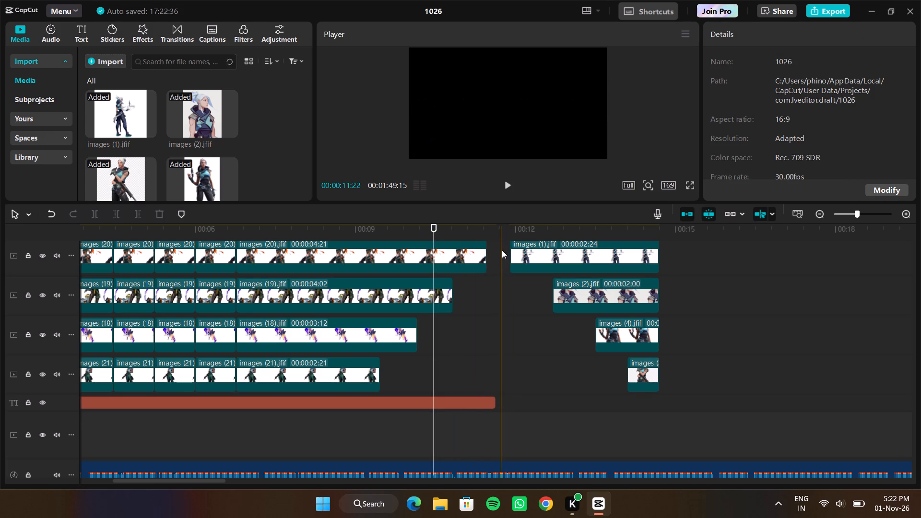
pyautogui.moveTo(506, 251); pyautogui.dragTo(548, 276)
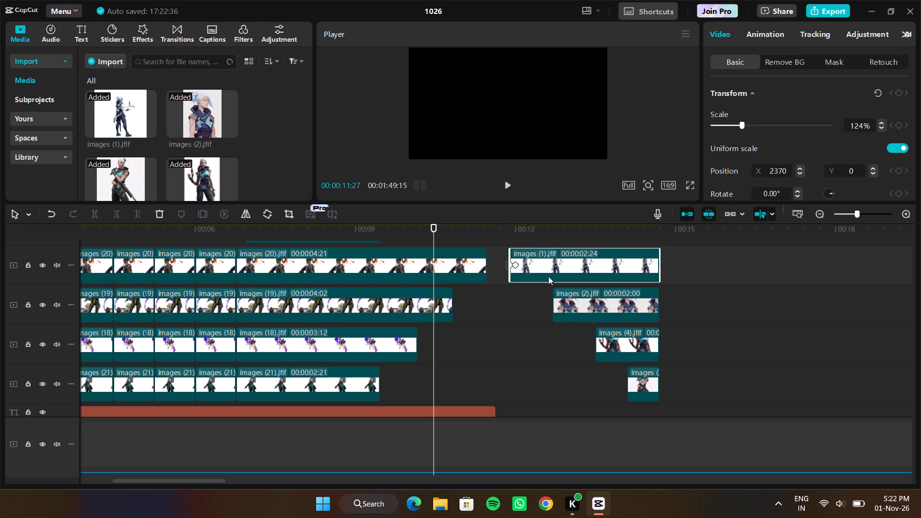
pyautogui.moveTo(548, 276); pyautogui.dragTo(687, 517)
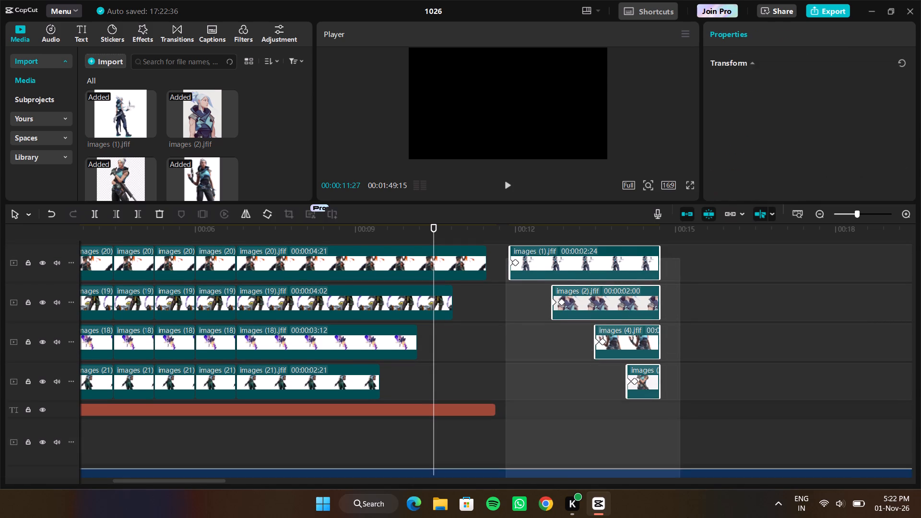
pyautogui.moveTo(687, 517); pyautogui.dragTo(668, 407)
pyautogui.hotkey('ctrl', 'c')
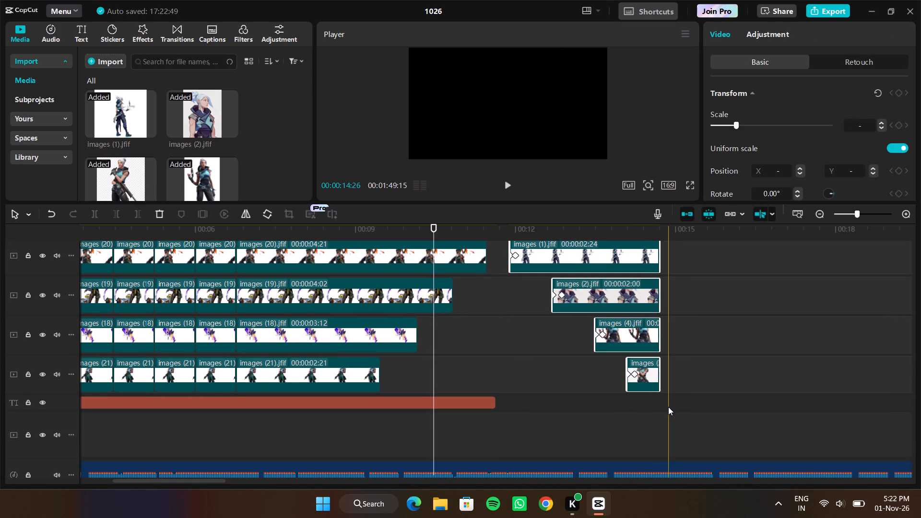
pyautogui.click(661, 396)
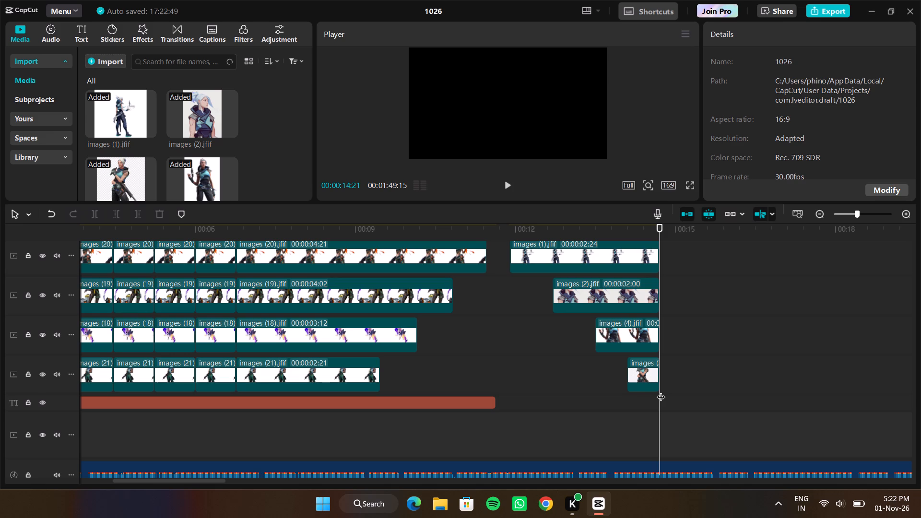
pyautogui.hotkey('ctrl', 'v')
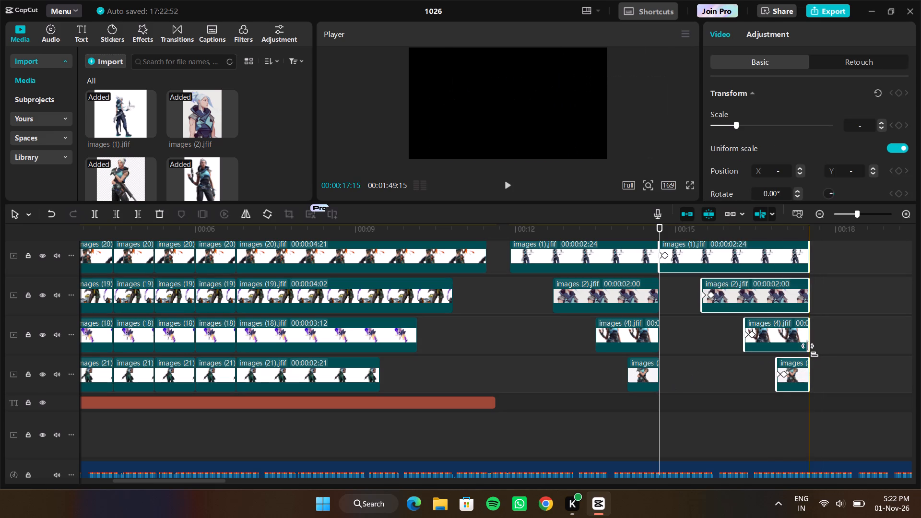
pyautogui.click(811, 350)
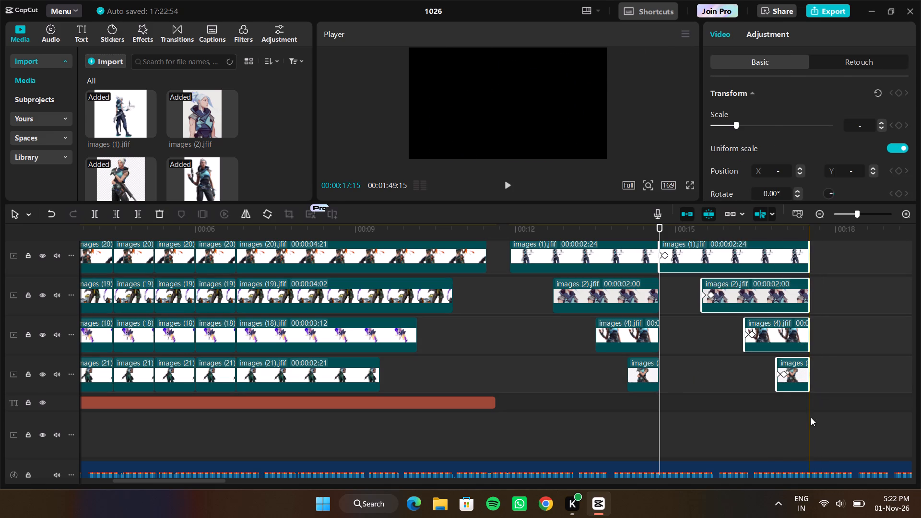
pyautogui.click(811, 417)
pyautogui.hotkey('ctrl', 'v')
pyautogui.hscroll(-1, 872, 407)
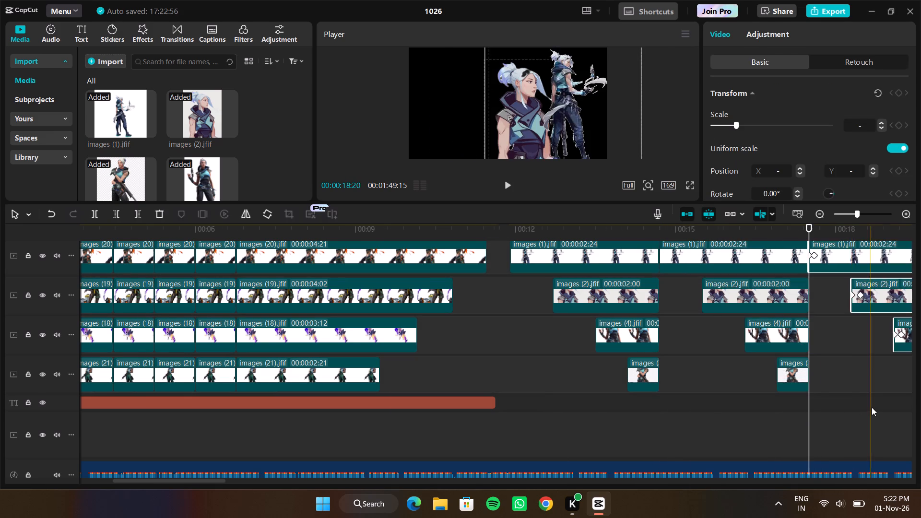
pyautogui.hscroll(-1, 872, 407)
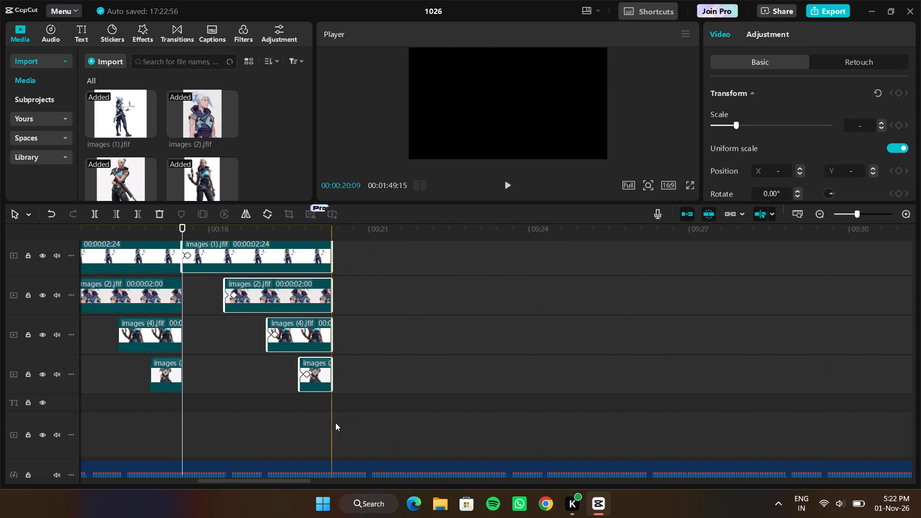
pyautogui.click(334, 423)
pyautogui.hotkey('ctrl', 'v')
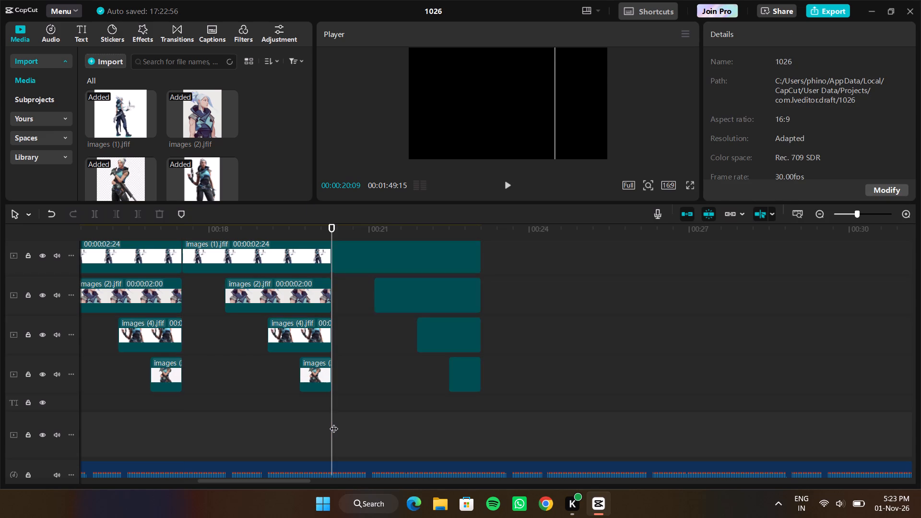
# Play from about 00:00:12:00 through the original white-haired agent slide-ins and their pasted repeats to check them against the music.
pyautogui.click(401, 416)
pyautogui.moveTo(401, 416); pyautogui.dragTo(55, 401)
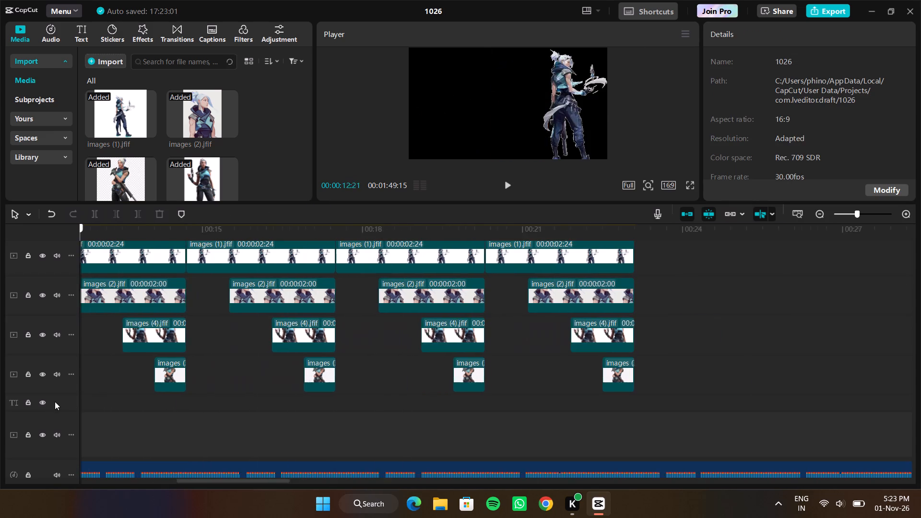
pyautogui.moveTo(55, 401); pyautogui.dragTo(0, 399)
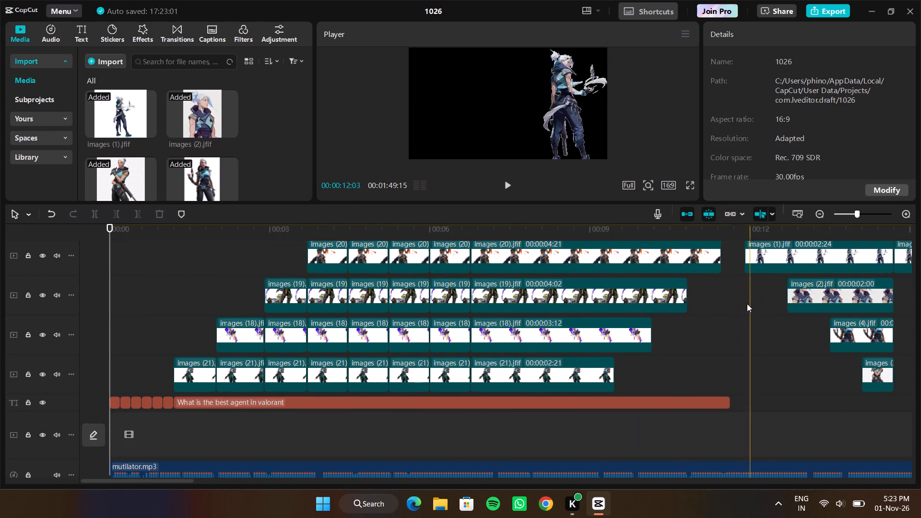
pyautogui.click(746, 304)
pyautogui.press('space')
pyautogui.hscroll(-1, 849, 338)
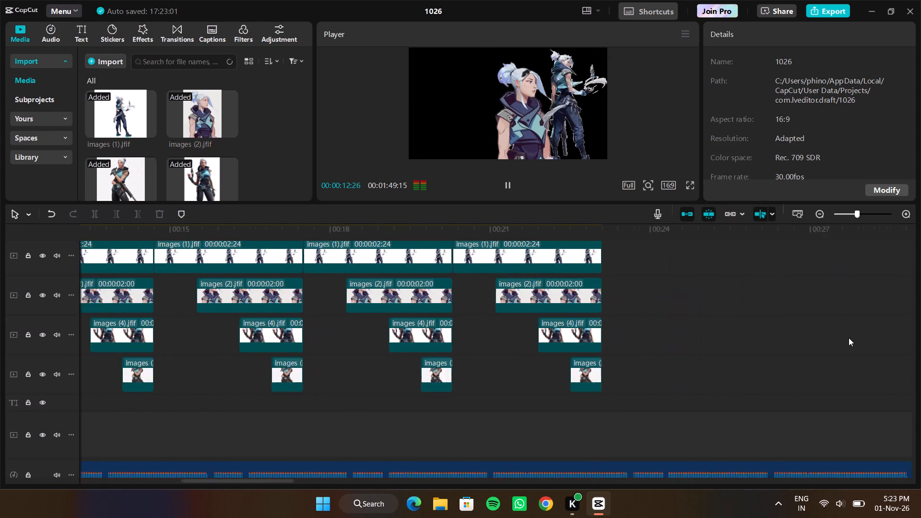
pyautogui.hscroll(-1, 849, 338)
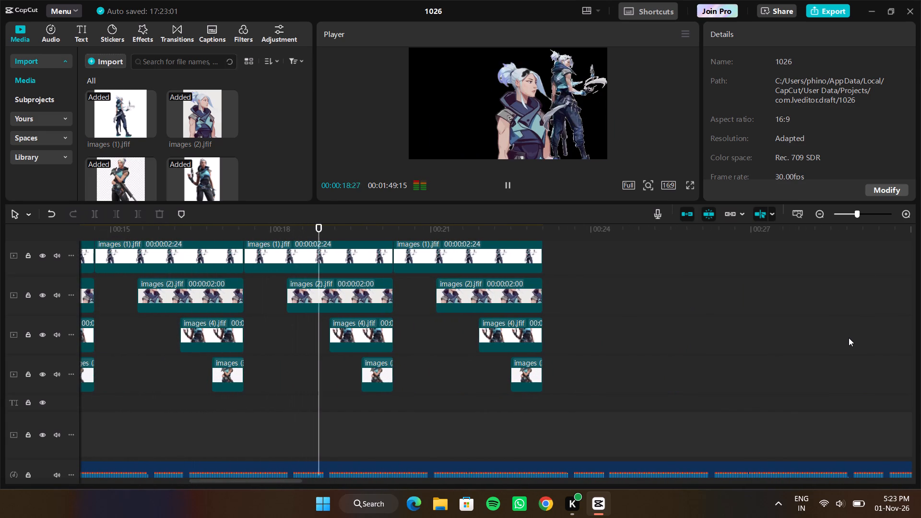
pyautogui.press('space')
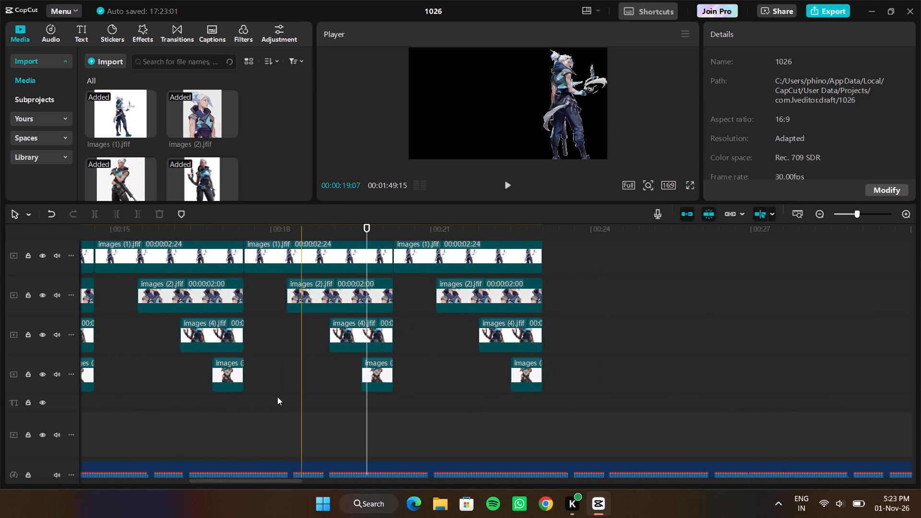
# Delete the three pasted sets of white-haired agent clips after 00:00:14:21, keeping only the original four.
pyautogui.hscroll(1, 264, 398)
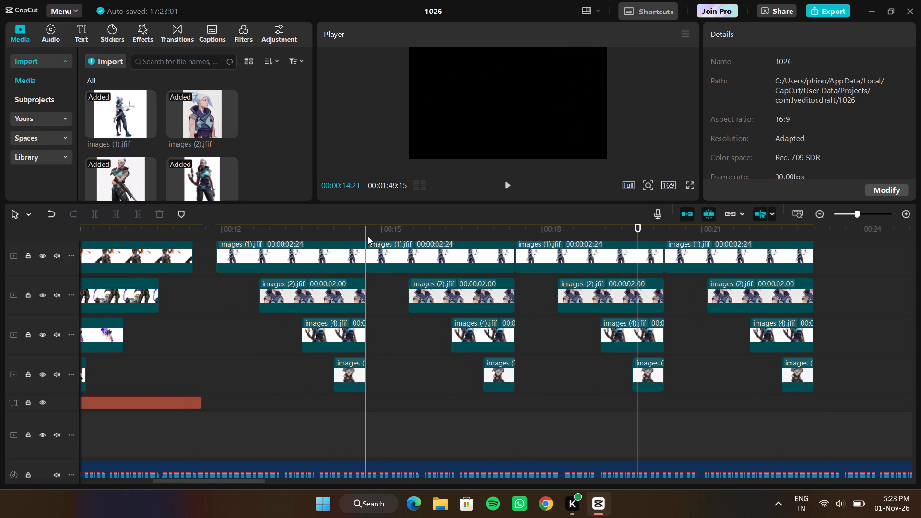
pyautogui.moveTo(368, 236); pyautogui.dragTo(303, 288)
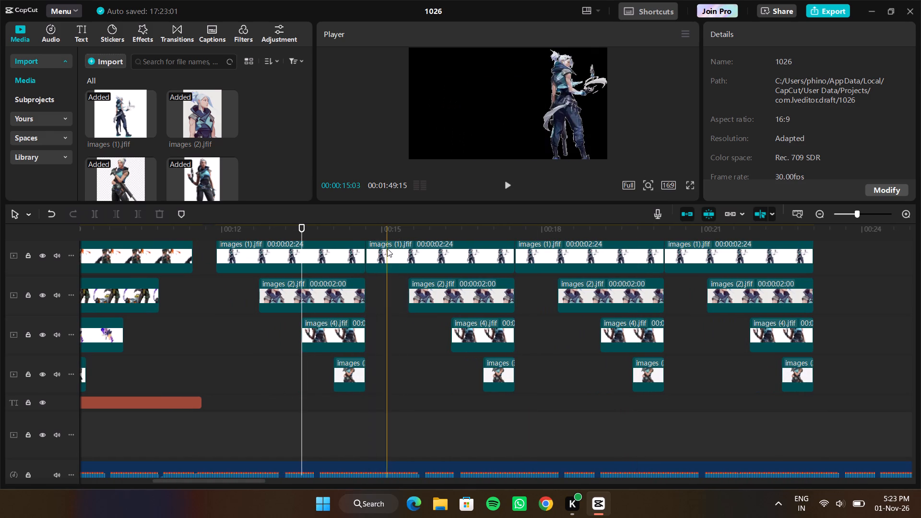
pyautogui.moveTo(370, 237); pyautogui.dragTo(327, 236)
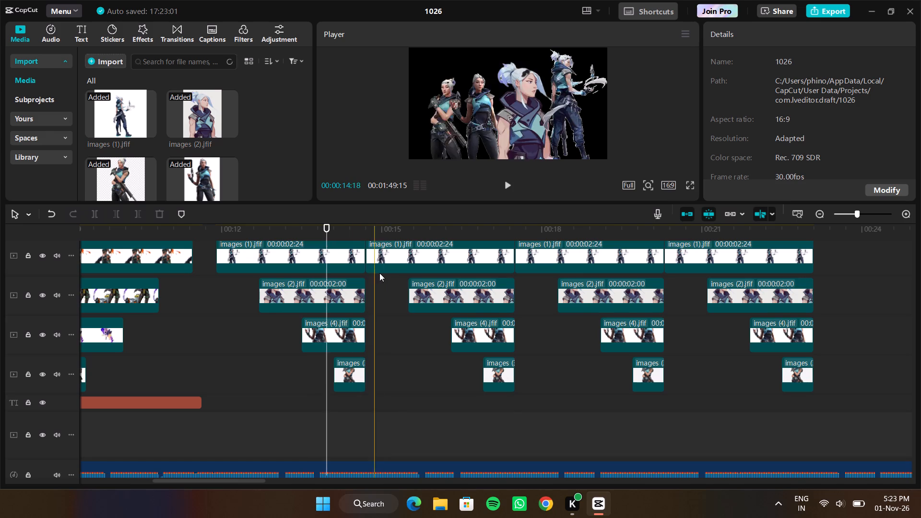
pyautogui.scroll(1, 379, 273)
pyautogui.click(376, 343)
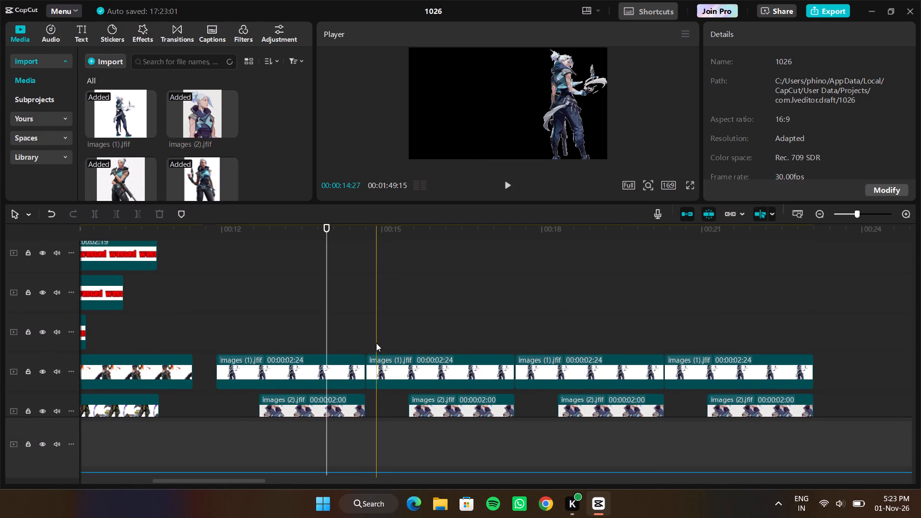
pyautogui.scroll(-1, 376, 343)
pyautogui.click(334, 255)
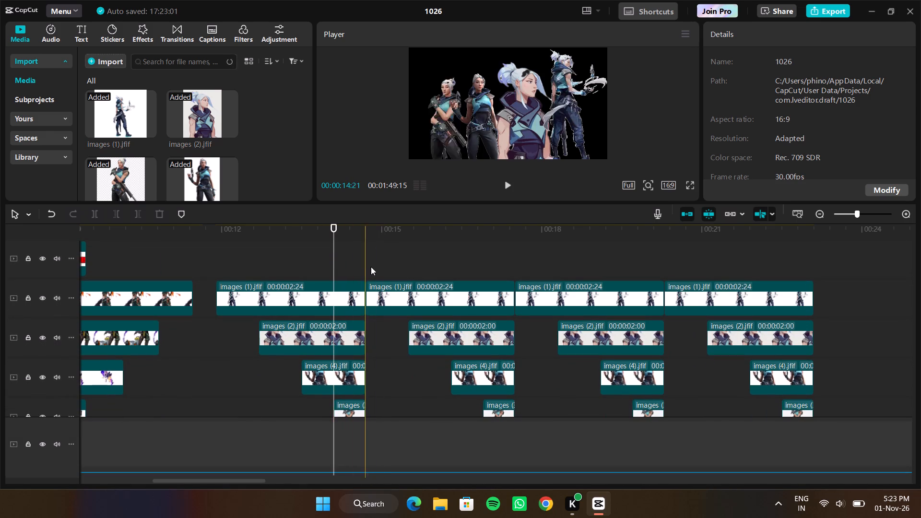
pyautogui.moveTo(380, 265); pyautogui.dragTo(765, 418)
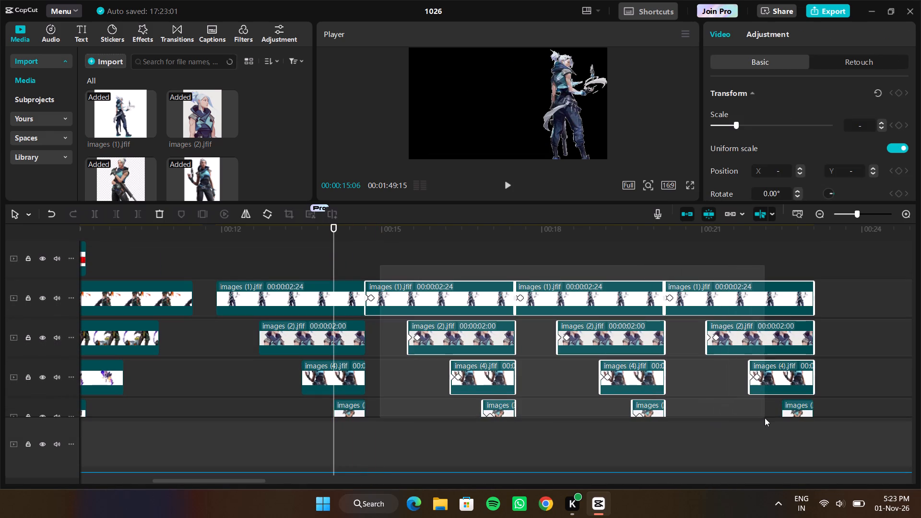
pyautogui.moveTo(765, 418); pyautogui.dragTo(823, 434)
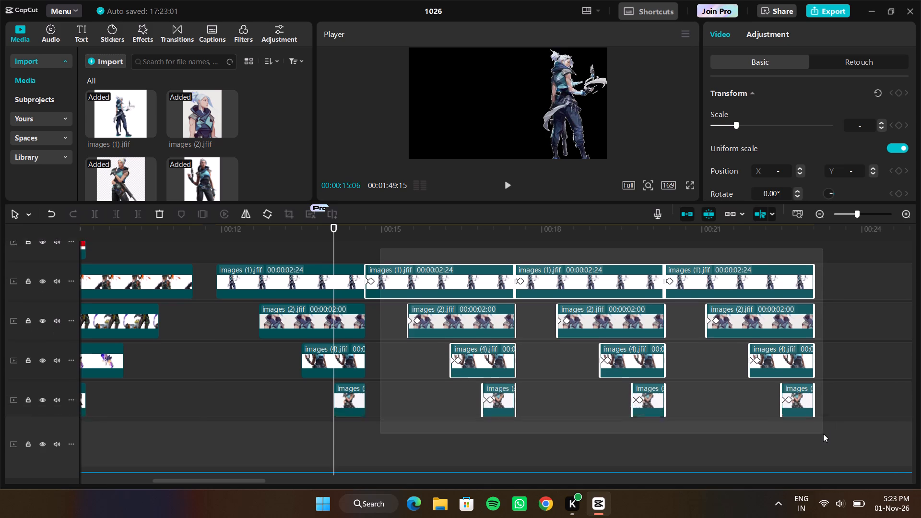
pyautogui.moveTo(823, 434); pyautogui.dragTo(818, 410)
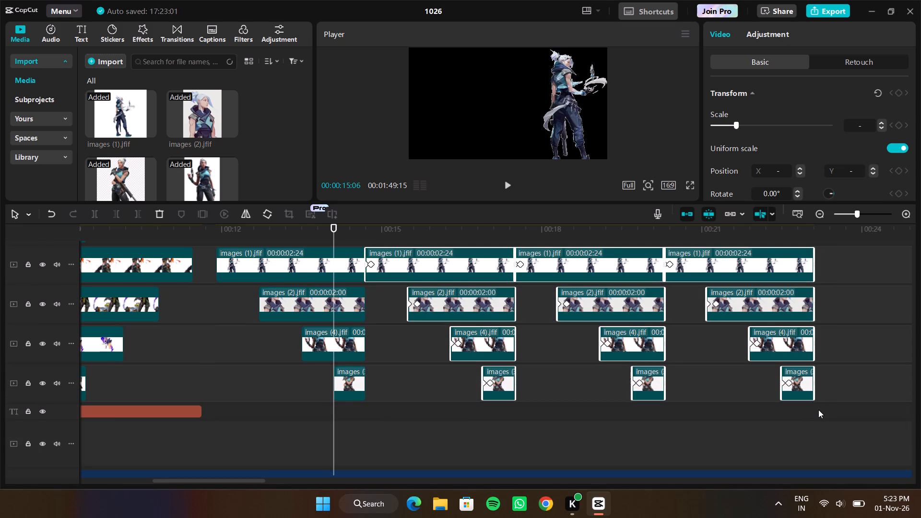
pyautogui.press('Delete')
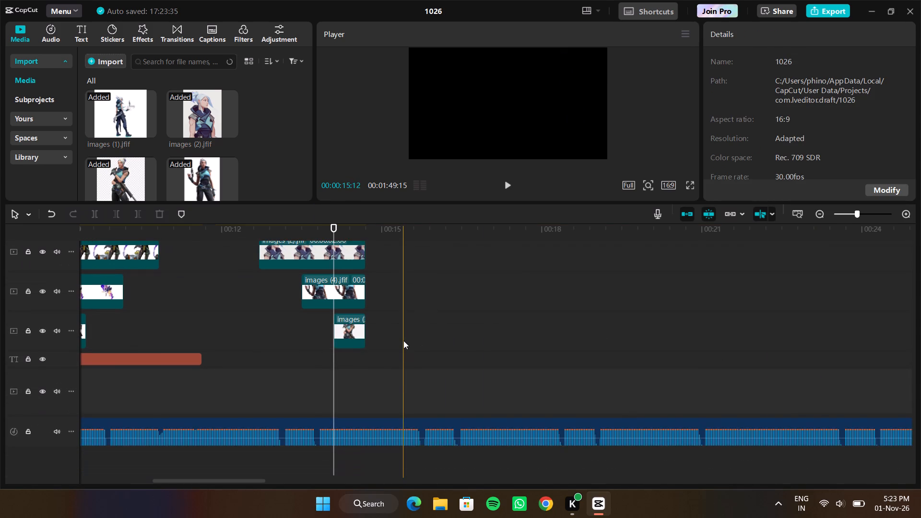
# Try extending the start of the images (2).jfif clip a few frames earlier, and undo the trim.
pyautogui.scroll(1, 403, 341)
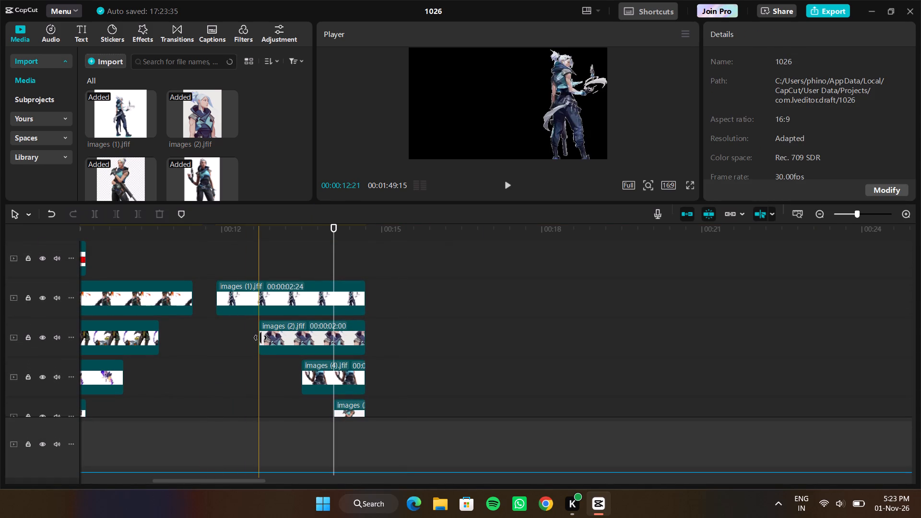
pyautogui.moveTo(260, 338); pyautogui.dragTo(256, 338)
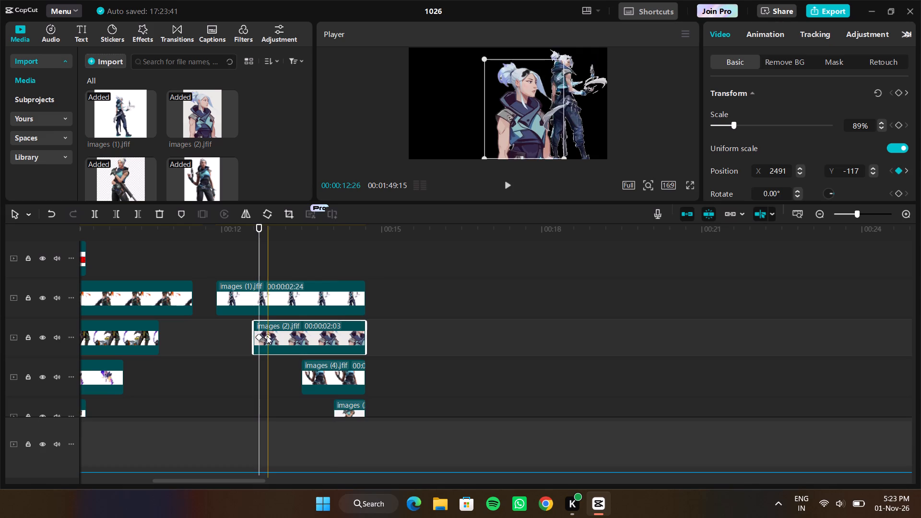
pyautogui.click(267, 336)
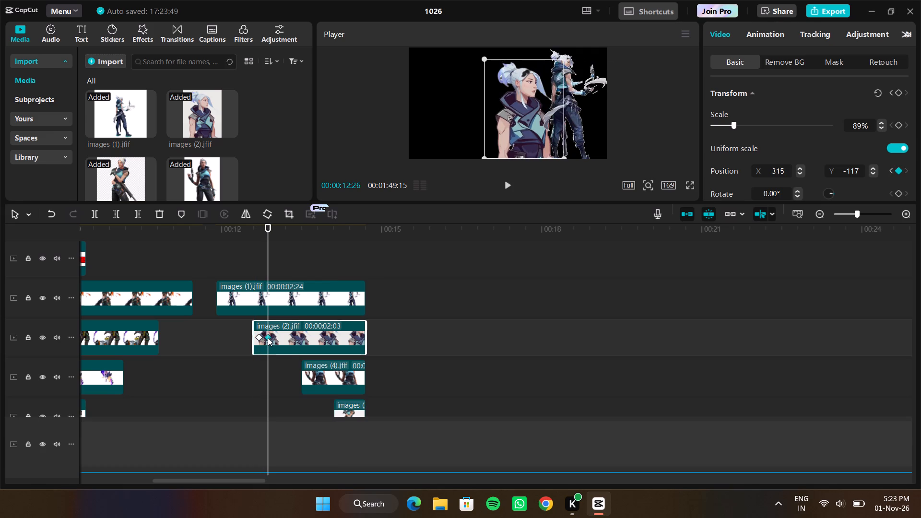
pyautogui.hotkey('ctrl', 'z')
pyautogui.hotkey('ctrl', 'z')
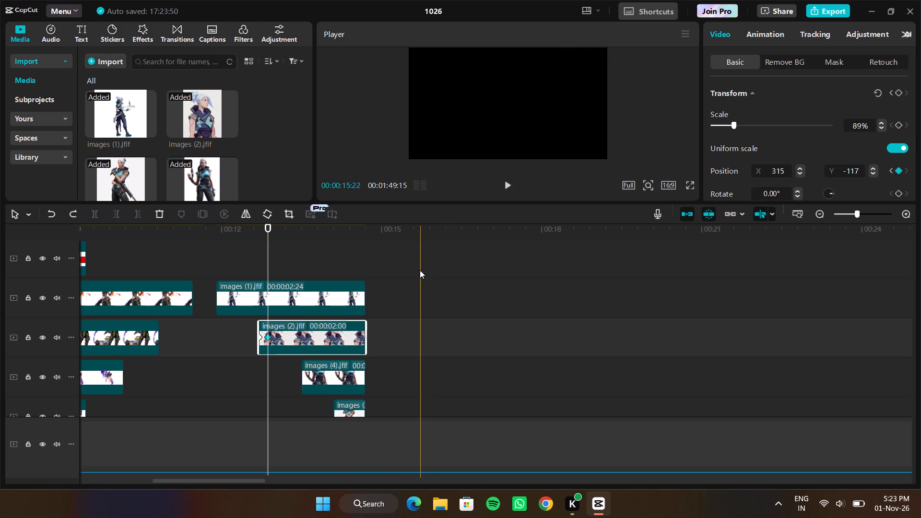
# Move the images (2).jfif clip three frames earlier, extend its end to 00:00:14:21 for a 00:00:02:03 duration, and play the section back.
pyautogui.moveTo(342, 337); pyautogui.dragTo(338, 337)
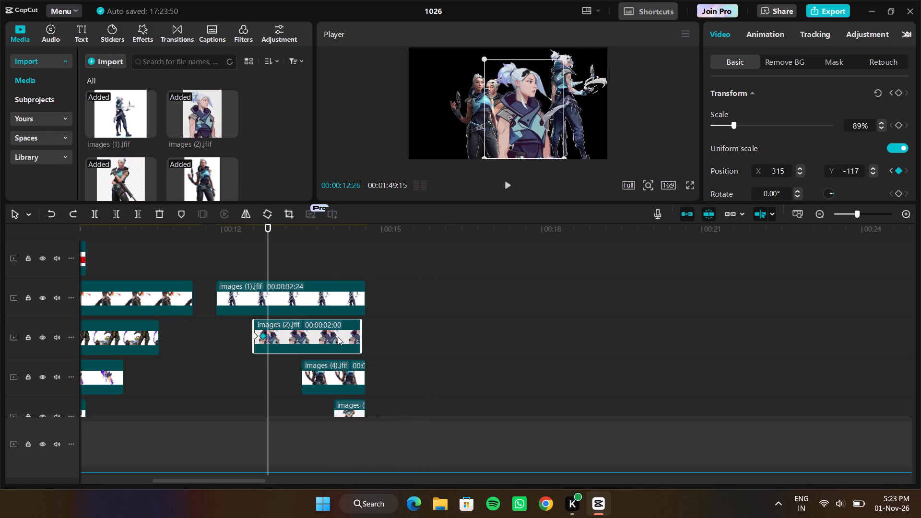
pyautogui.moveTo(338, 337); pyautogui.dragTo(337, 337)
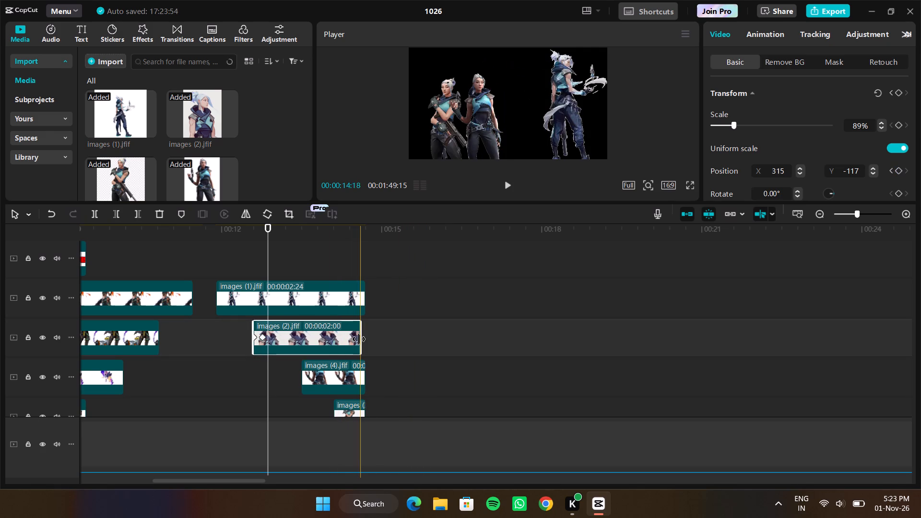
pyautogui.moveTo(359, 339); pyautogui.dragTo(365, 339)
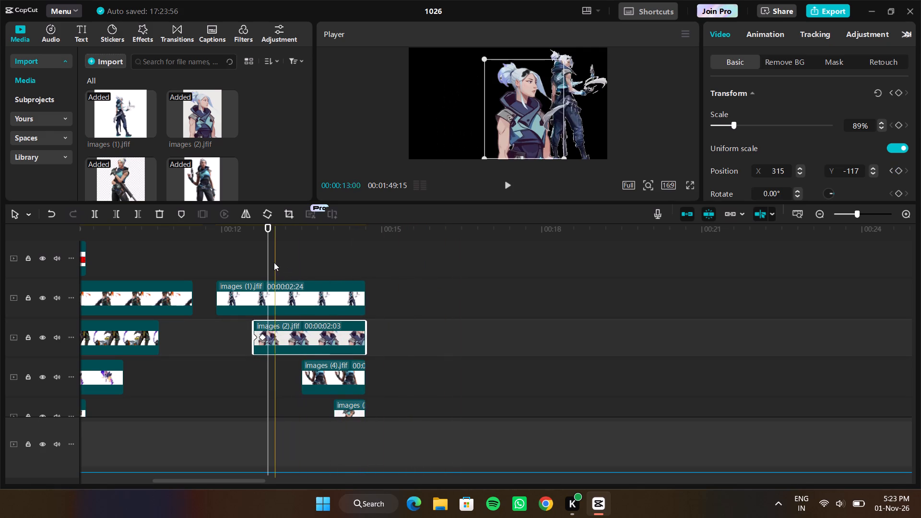
pyautogui.click(242, 264)
pyautogui.moveTo(241, 264); pyautogui.dragTo(187, 266)
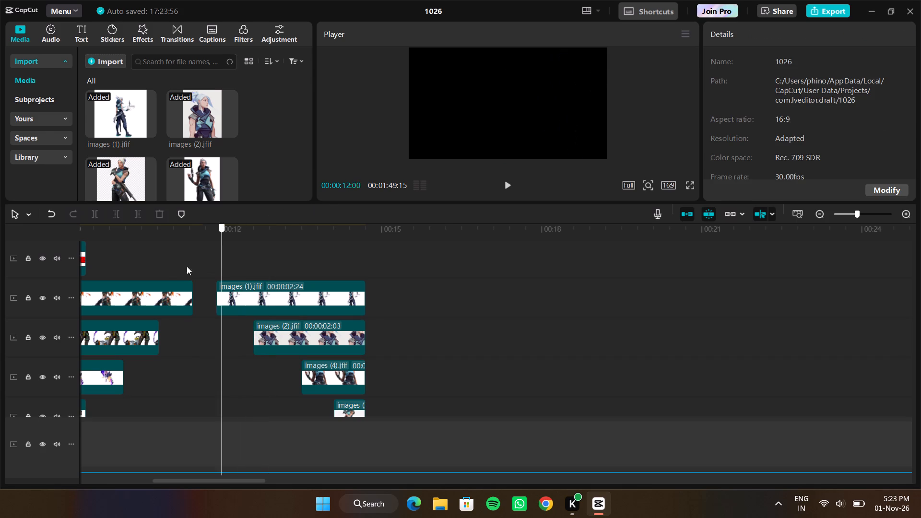
pyautogui.moveTo(187, 266); pyautogui.dragTo(161, 269)
pyautogui.press('space')
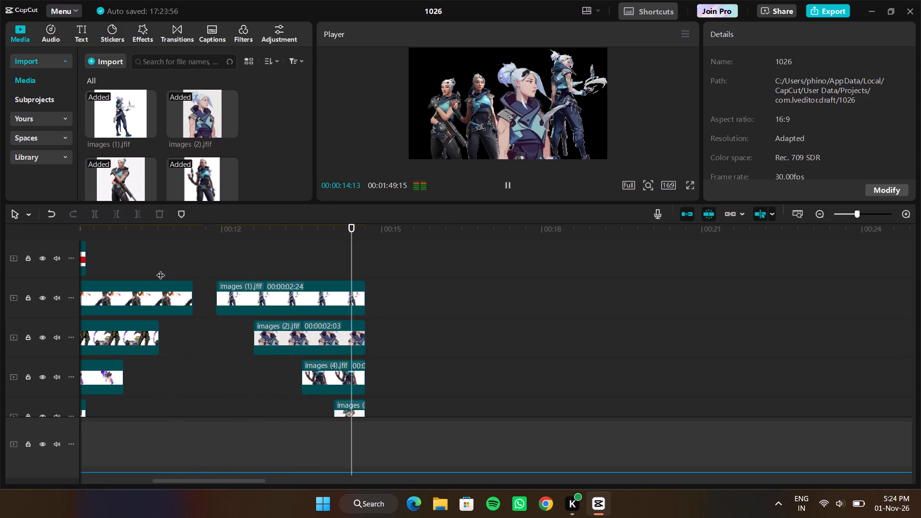
pyautogui.press('space')
# Move the images (4).jfif clip earlier to about 00:00:13:10, extend its end to 00:00:14:21, and play the slide-ins back against the music.
pyautogui.moveTo(336, 371); pyautogui.dragTo(335, 371)
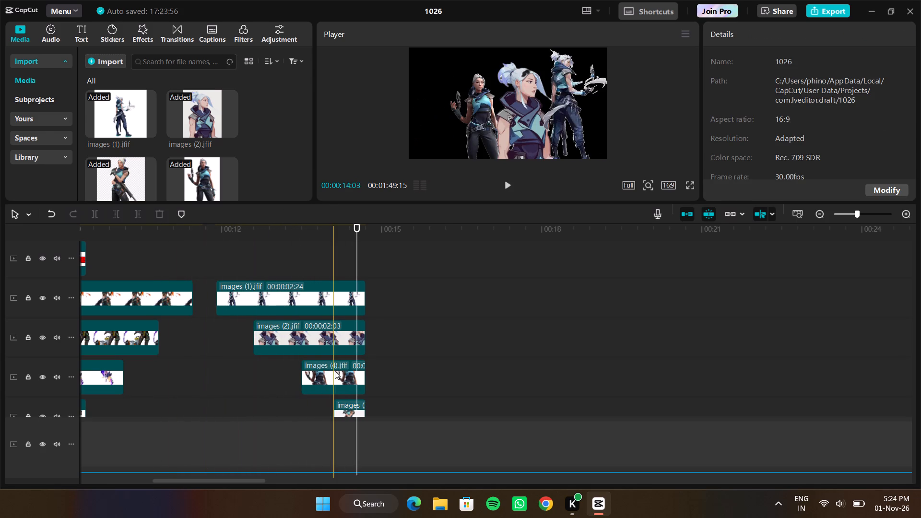
pyautogui.moveTo(335, 371); pyautogui.dragTo(330, 371)
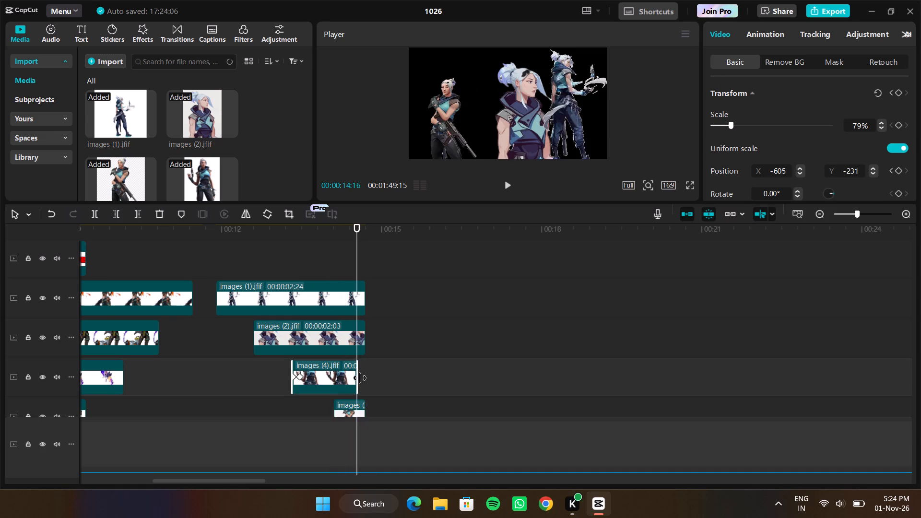
pyautogui.moveTo(358, 377); pyautogui.dragTo(364, 377)
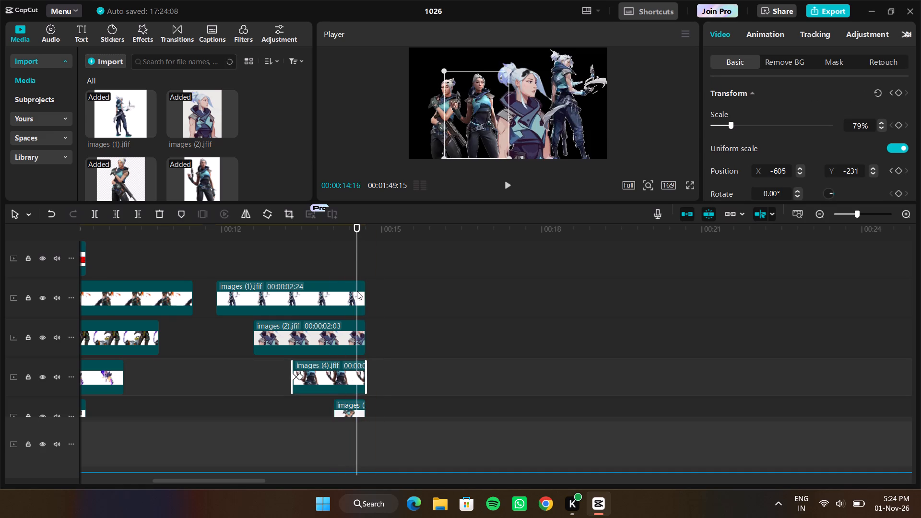
pyautogui.moveTo(358, 250); pyautogui.dragTo(199, 257)
pyautogui.click(199, 257)
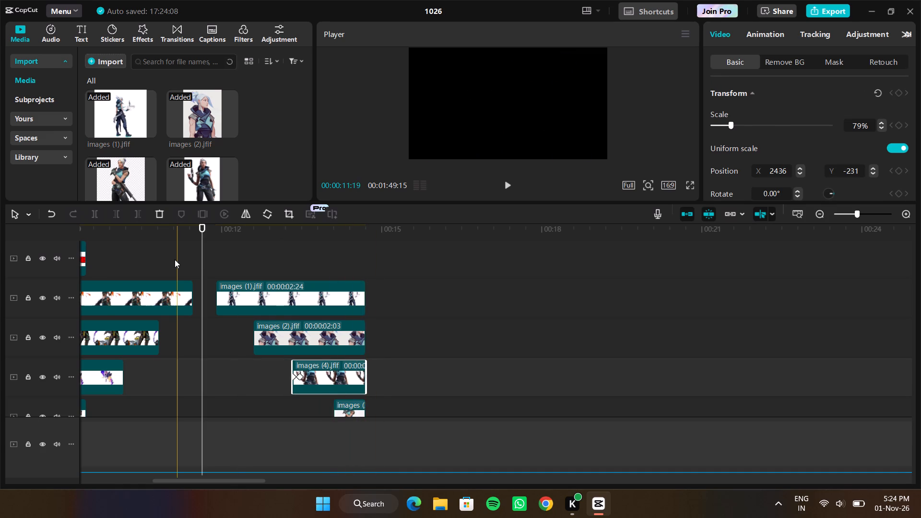
pyautogui.click(175, 259)
pyautogui.press('space')
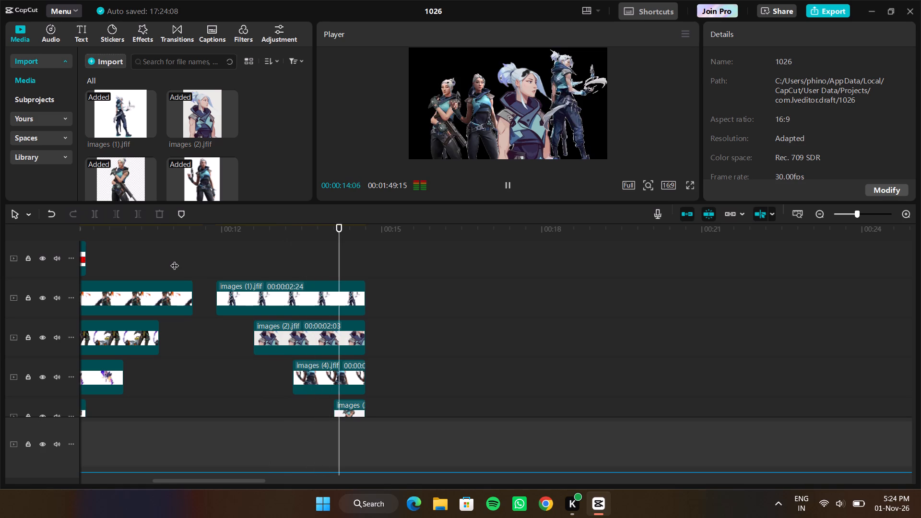
pyautogui.press('space')
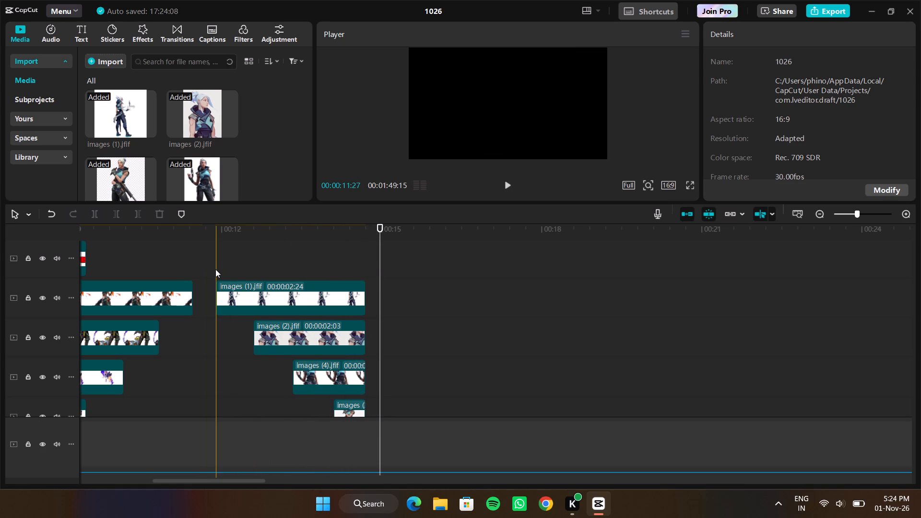
# Copy the four retimed white-haired agent clips and paste the set three times back to back, at 00:00:14:21, 00:00:17:15 and 00:00:20:09.
pyautogui.moveTo(213, 268); pyautogui.dragTo(306, 337)
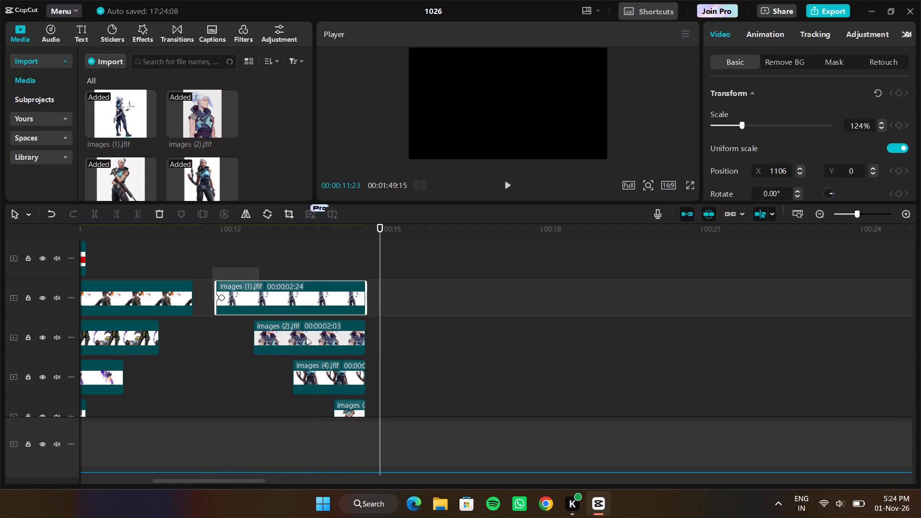
pyautogui.moveTo(306, 337); pyautogui.dragTo(390, 381)
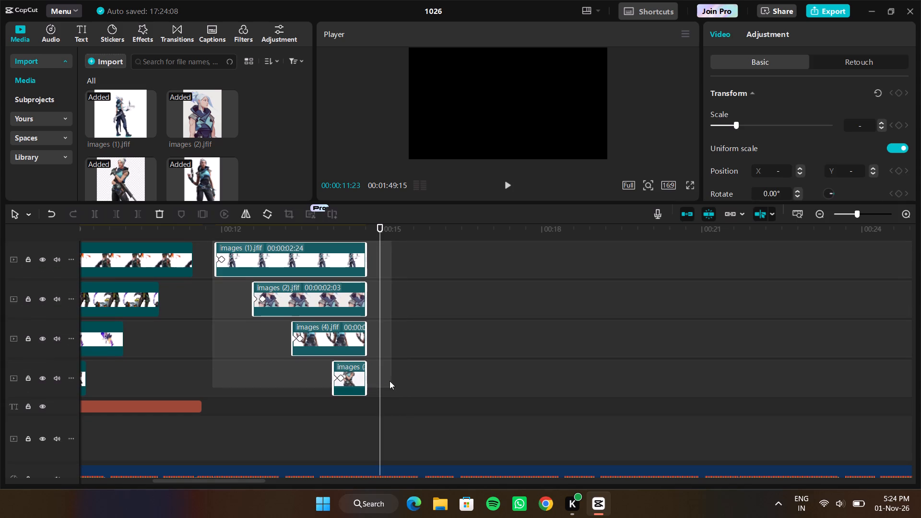
pyautogui.moveTo(390, 381); pyautogui.dragTo(388, 385)
pyautogui.hotkey('ctrl', 'c')
pyautogui.moveTo(379, 368); pyautogui.dragTo(368, 368)
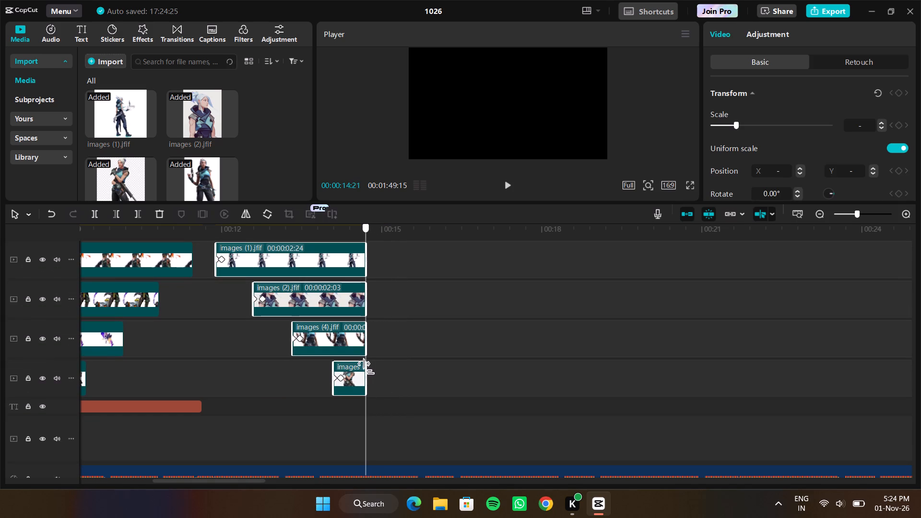
pyautogui.moveTo(368, 368); pyautogui.dragTo(367, 368)
pyautogui.hotkey('ctrl', 'v')
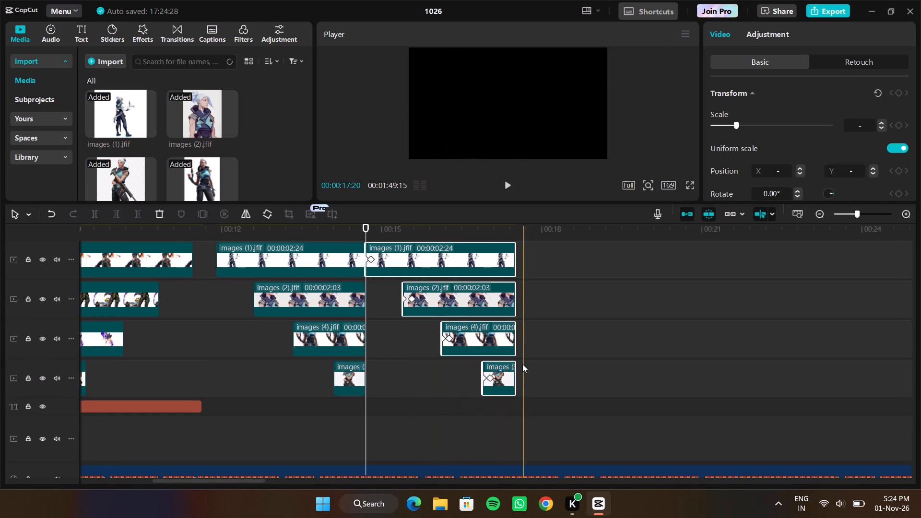
pyautogui.click(518, 412)
pyautogui.hotkey('ctrl', 'v')
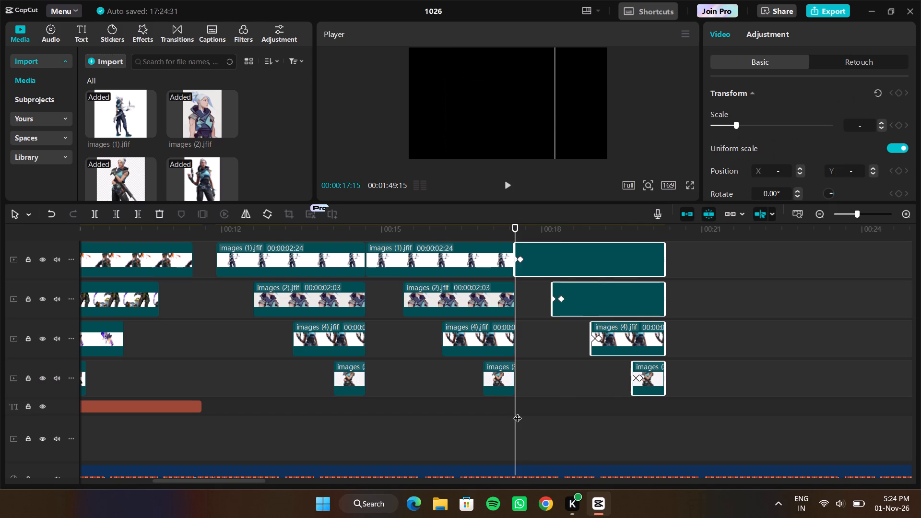
pyautogui.click(661, 415)
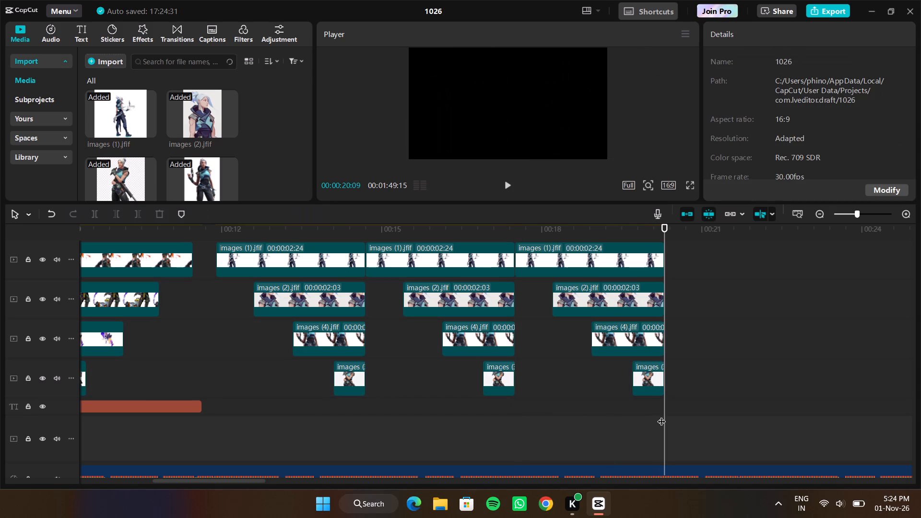
pyautogui.hotkey('ctrl', 'v')
# Start replacing the pasted images (1).jfif clip at 00:00:14:21 and browse to the capcut edits folder for the new image.
pyautogui.click(626, 414)
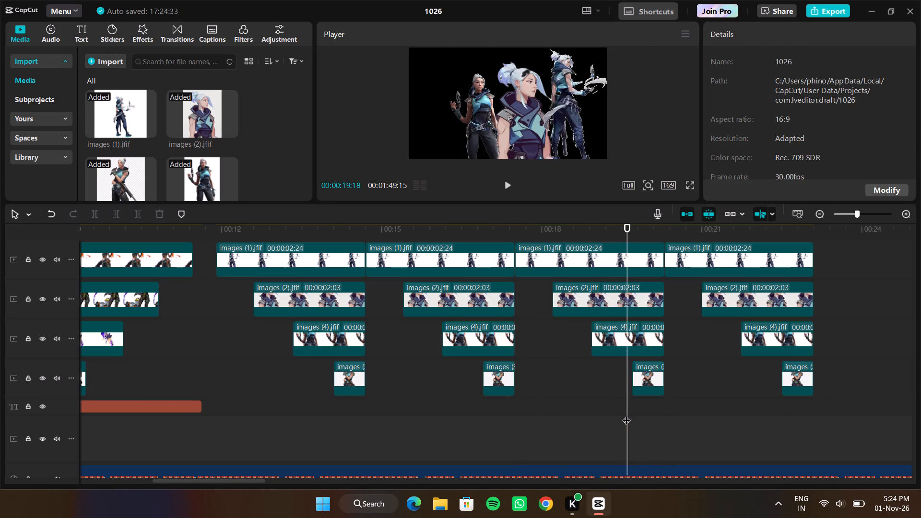
pyautogui.moveTo(626, 414); pyautogui.dragTo(366, 410)
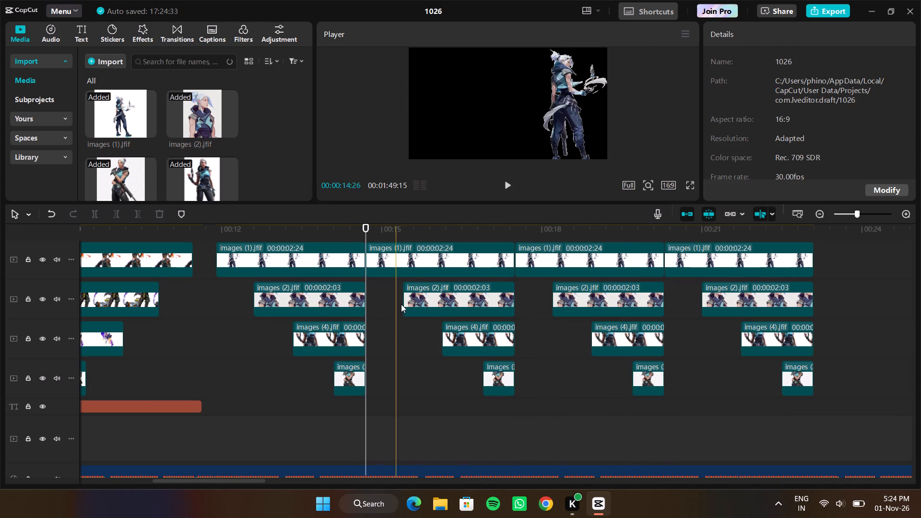
pyautogui.scroll(1, 397, 284)
pyautogui.click(397, 291)
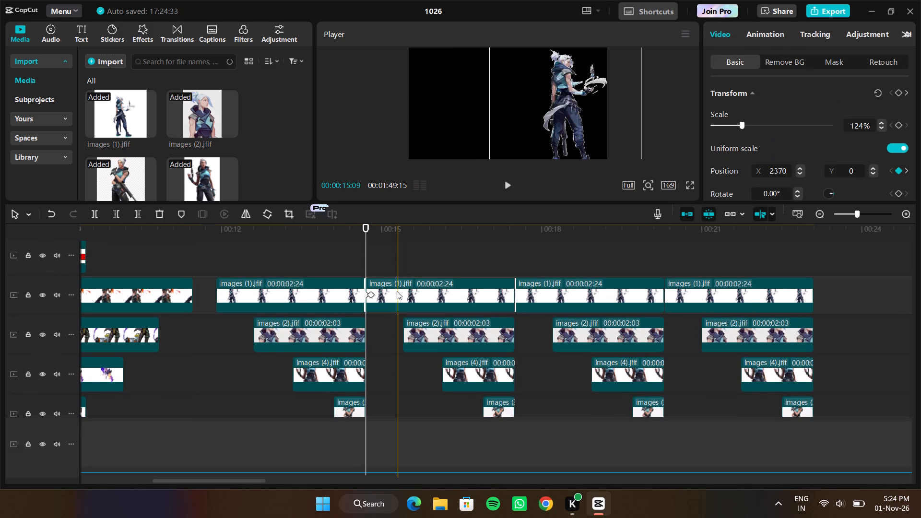
pyautogui.rightClick(397, 291)
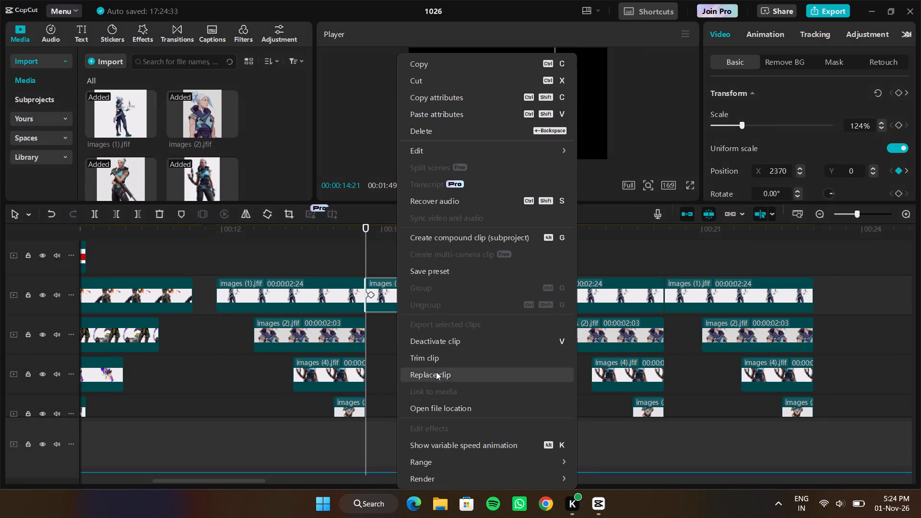
pyautogui.click(436, 372)
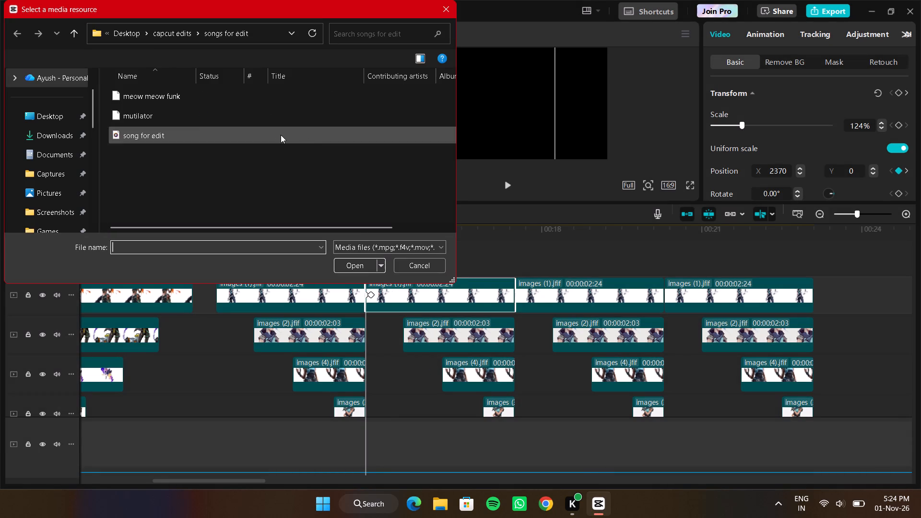
pyautogui.click(163, 36)
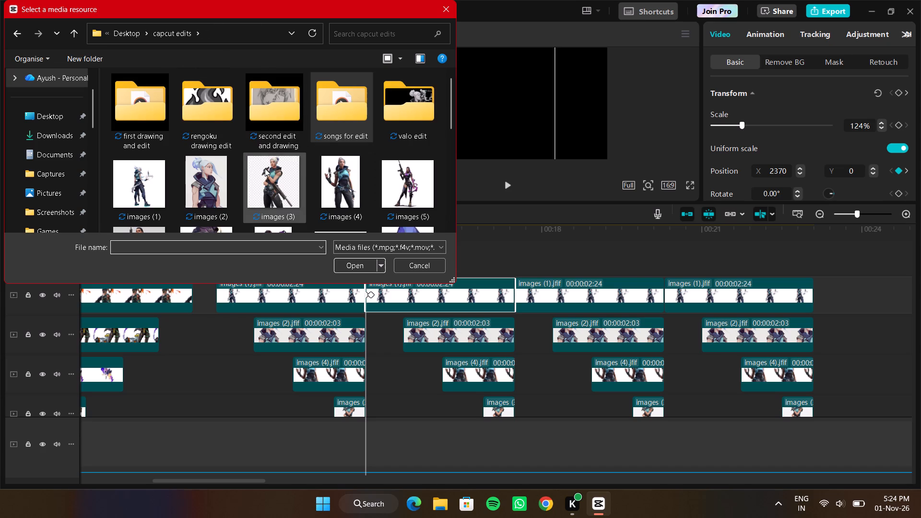
pyautogui.scroll(-1, 265, 168)
pyautogui.scroll(2, 283, 135)
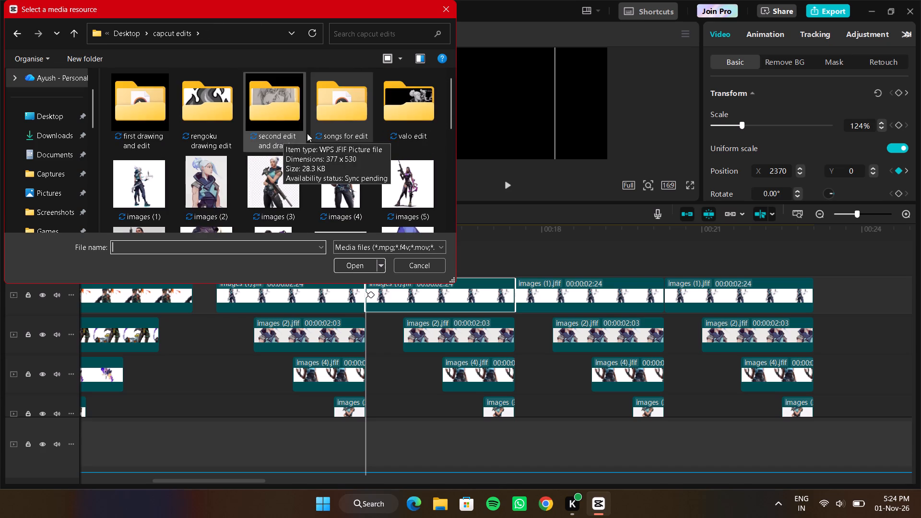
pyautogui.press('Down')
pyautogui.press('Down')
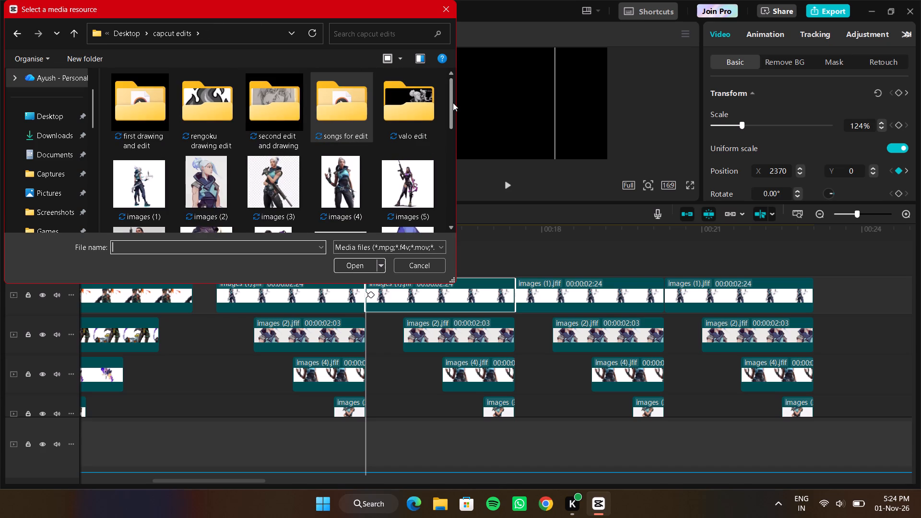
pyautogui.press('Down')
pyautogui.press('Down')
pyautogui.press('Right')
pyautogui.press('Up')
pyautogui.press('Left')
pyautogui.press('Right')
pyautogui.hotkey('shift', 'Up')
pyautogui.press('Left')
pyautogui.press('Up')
# Replace the first pasted images (1).jfif clip at 00:00:14:21 with images (5), keeping the original video effect.
pyautogui.moveTo(451, 101); pyautogui.dragTo(453, 117)
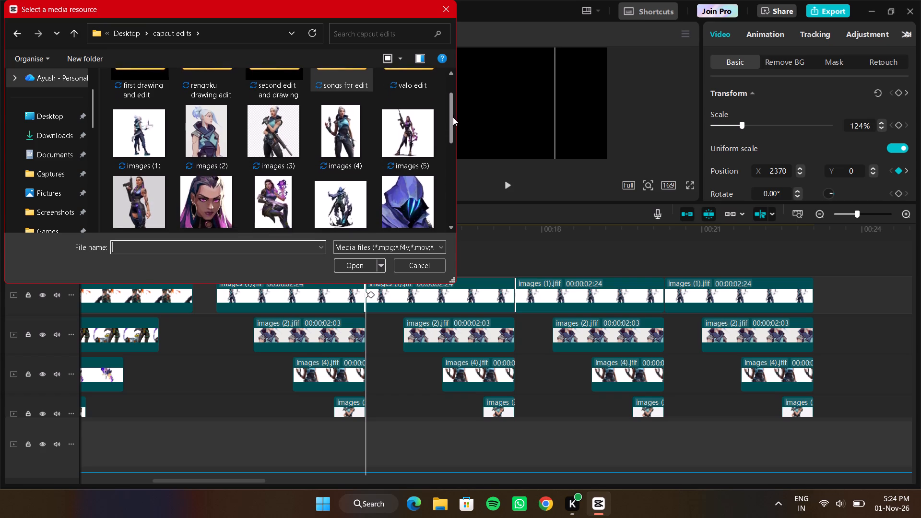
pyautogui.moveTo(453, 117); pyautogui.dragTo(454, 118)
pyautogui.click(417, 118)
pyautogui.press('Left')
pyautogui.press('Right')
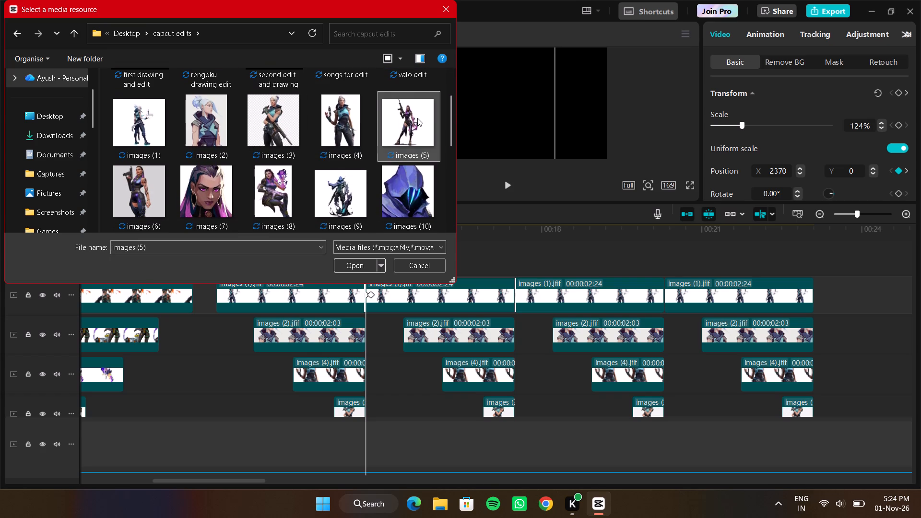
pyautogui.press('Left')
pyautogui.press('Left')
pyautogui.press('Left')
pyautogui.press('Right')
pyautogui.press('Right')
pyautogui.press('Right')
pyautogui.press('Return')
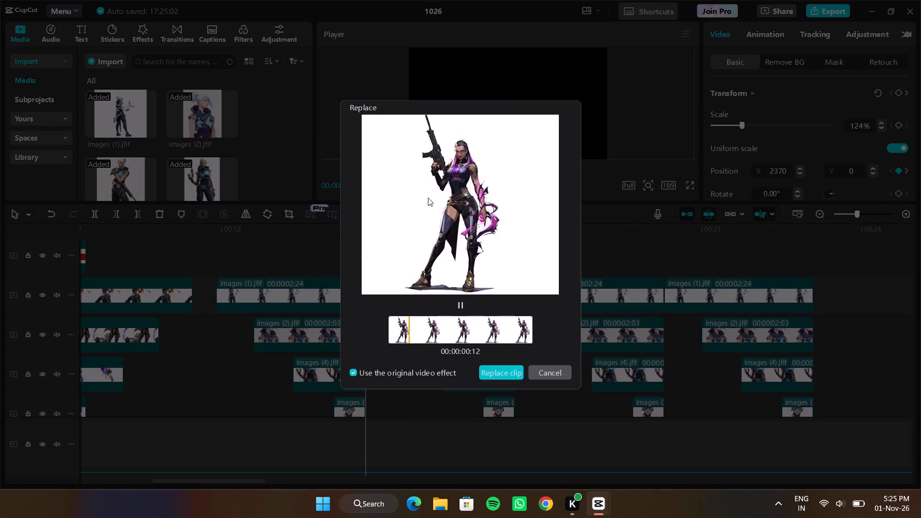
pyautogui.click(490, 369)
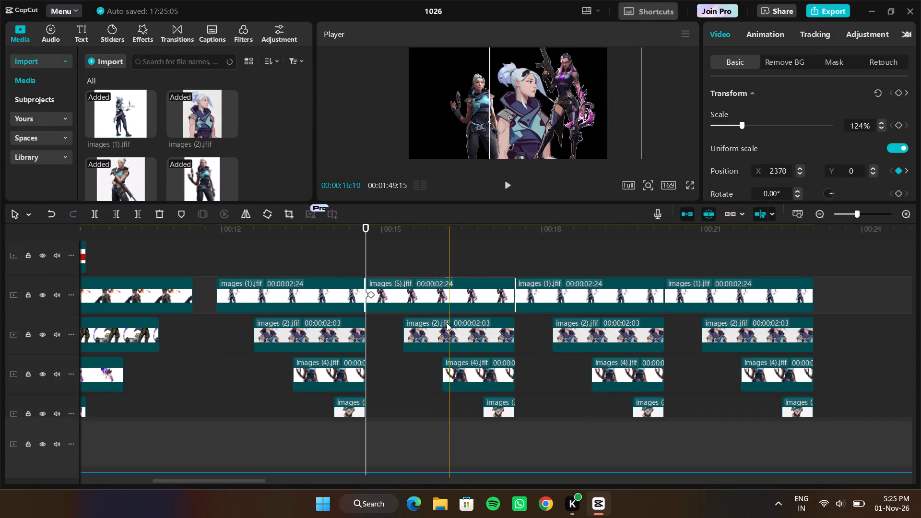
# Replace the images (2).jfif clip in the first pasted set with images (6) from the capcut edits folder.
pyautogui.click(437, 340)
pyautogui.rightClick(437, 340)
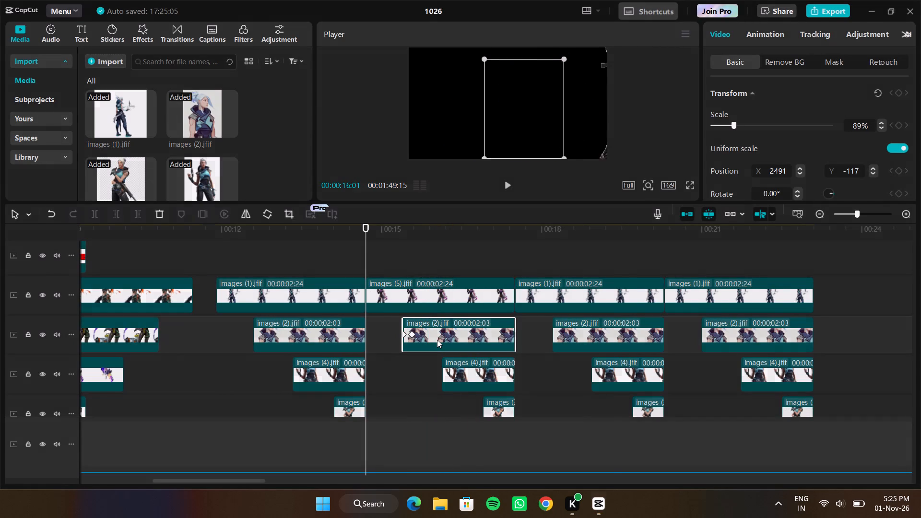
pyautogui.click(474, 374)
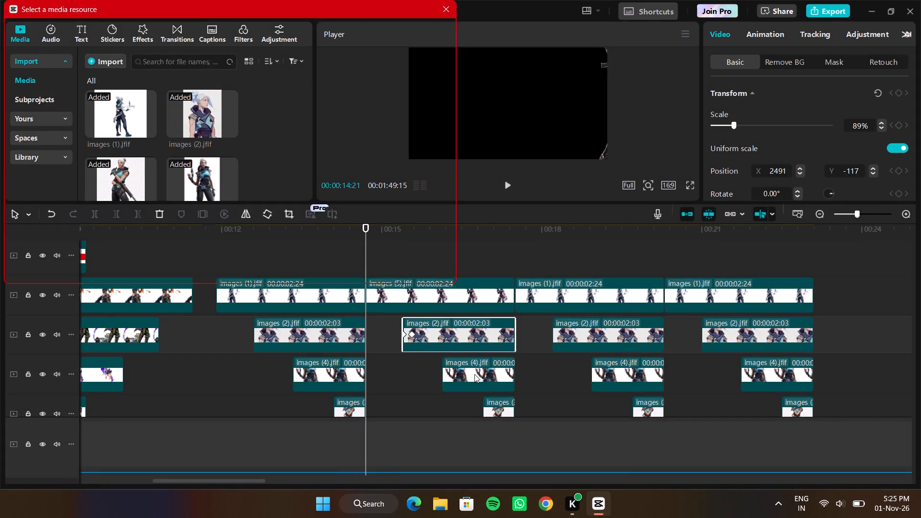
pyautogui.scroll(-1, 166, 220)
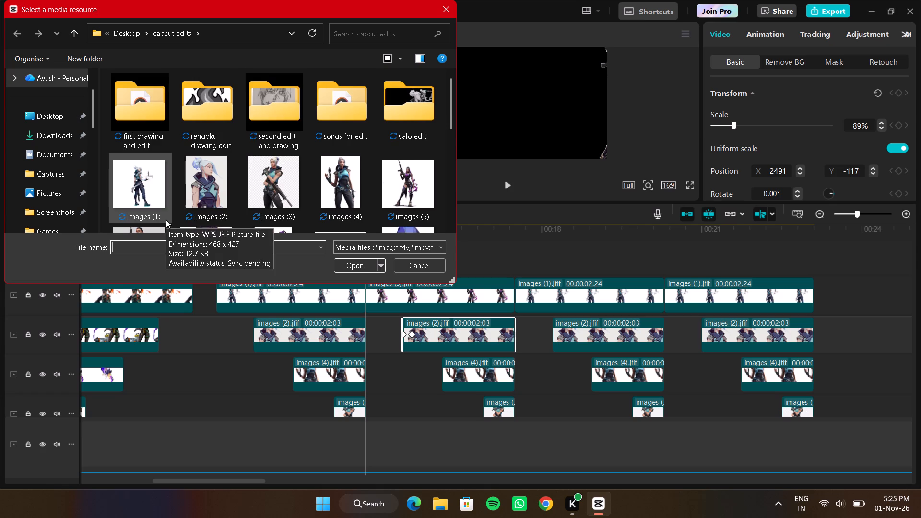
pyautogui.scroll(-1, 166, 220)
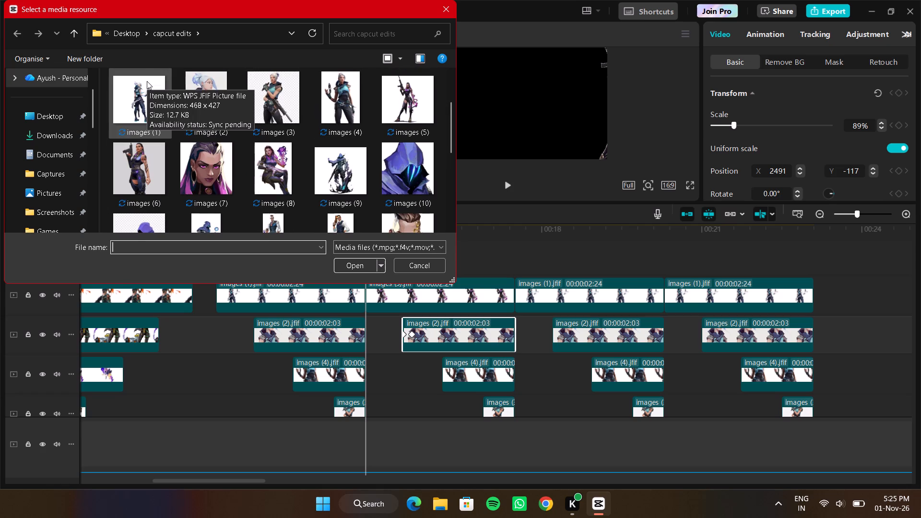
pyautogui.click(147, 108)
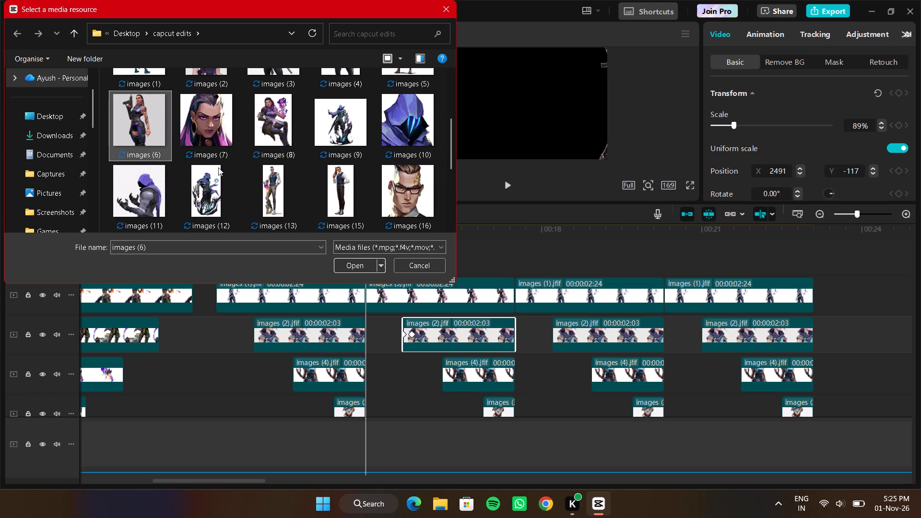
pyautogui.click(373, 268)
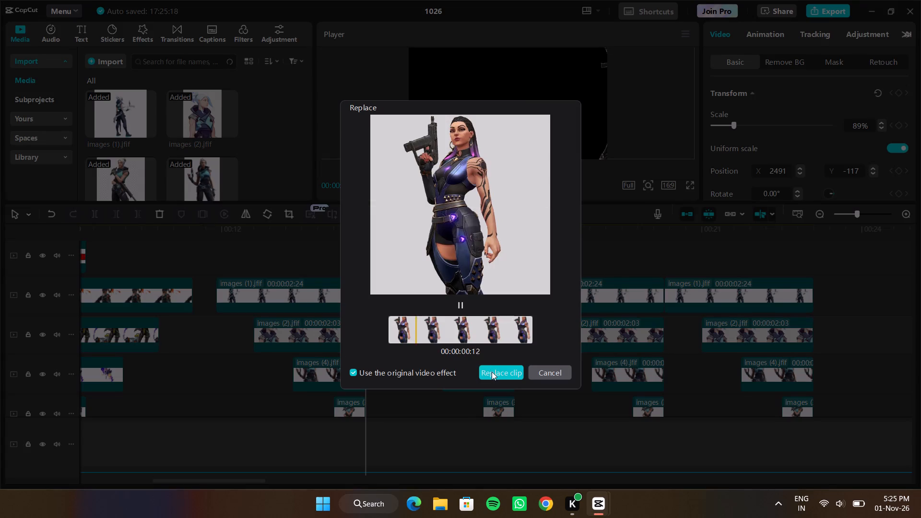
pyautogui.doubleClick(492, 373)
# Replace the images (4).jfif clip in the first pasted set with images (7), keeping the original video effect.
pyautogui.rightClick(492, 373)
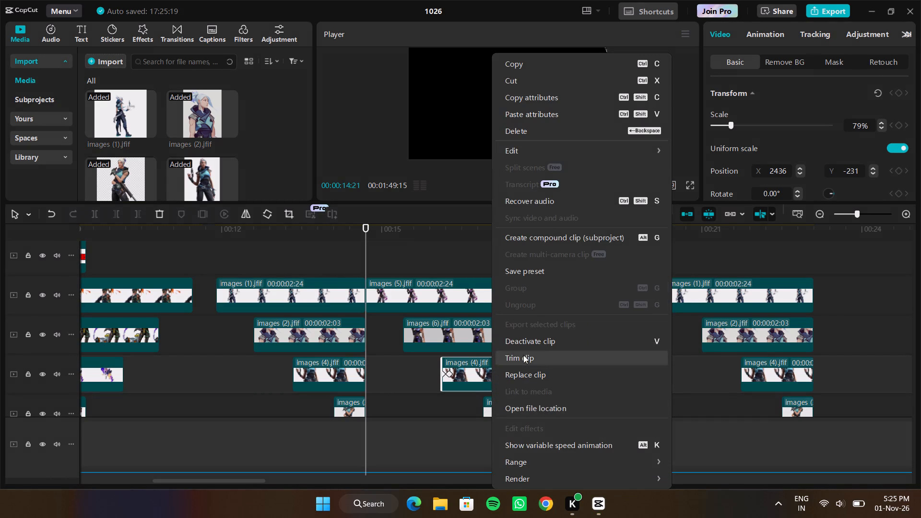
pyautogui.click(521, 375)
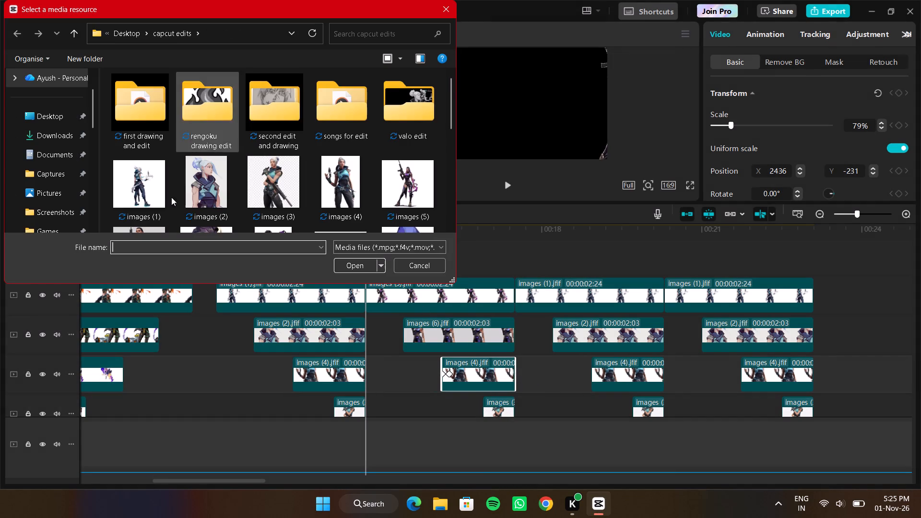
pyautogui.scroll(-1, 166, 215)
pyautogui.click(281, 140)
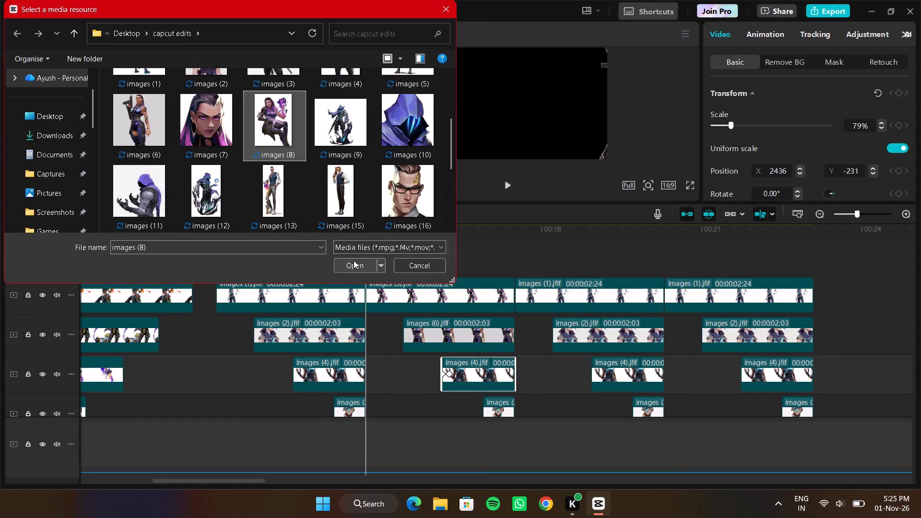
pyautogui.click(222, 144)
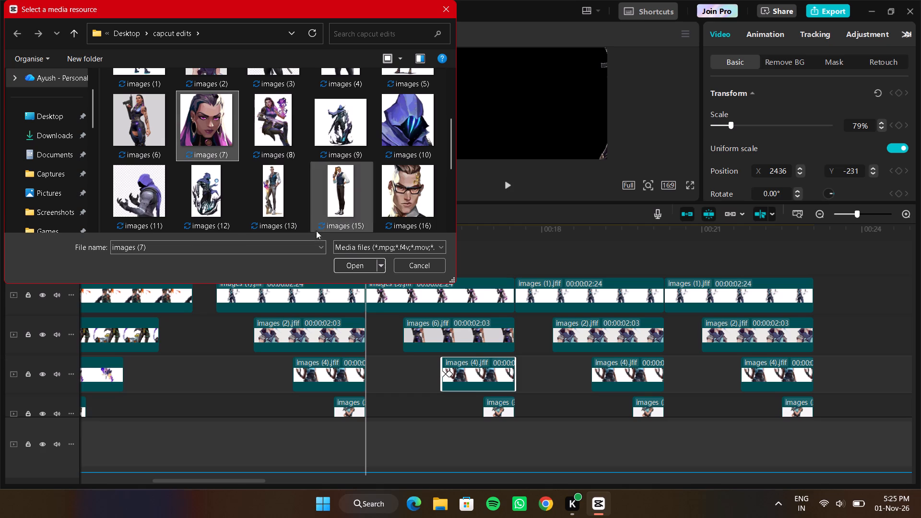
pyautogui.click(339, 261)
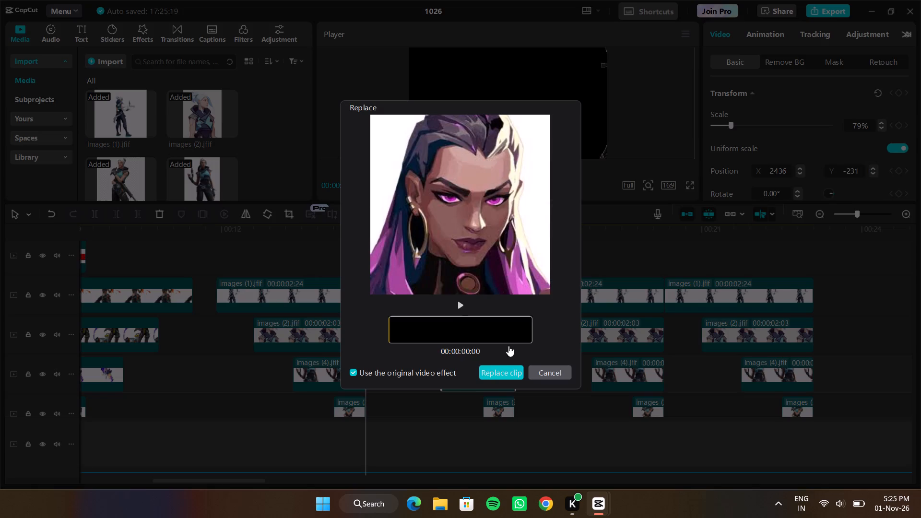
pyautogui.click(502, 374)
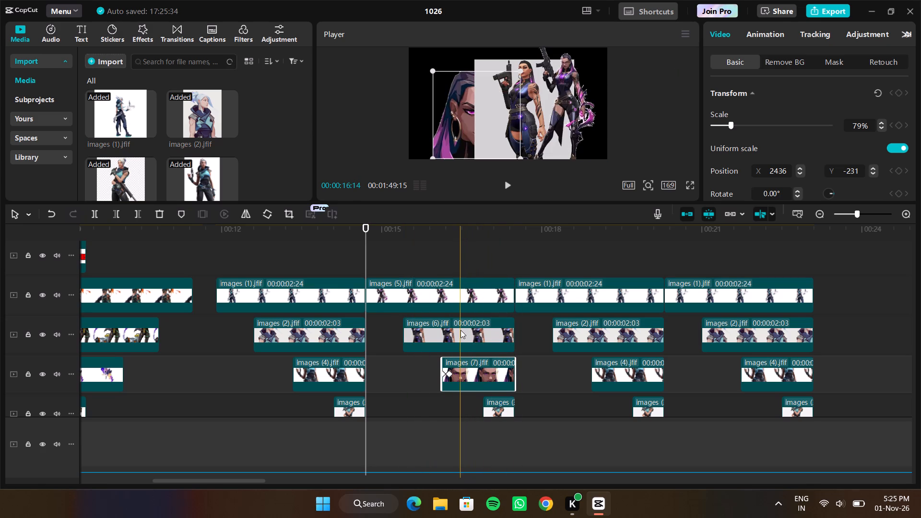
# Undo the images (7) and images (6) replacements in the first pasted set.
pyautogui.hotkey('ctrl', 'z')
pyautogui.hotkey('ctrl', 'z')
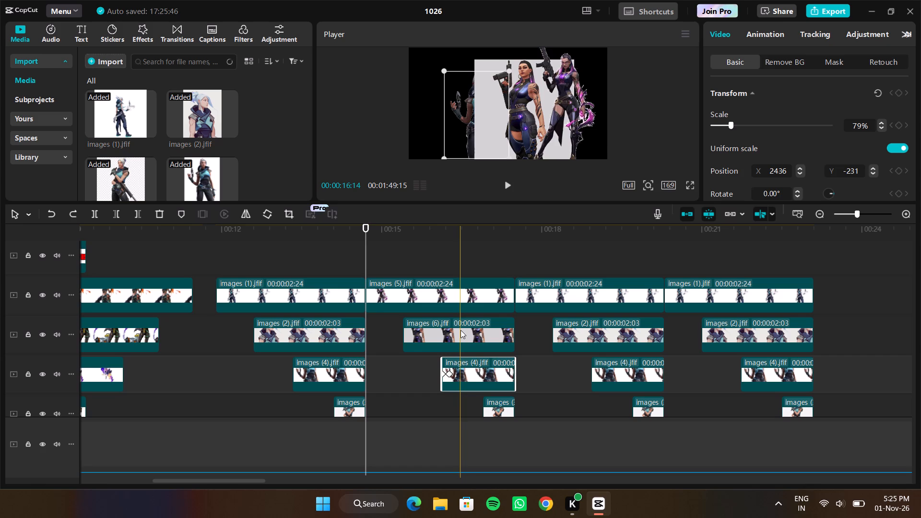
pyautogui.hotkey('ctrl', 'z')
# Replace the images (2).jfif clip in the first pasted set with the face close-up images (7), keeping the original video effect.
pyautogui.click(460, 330)
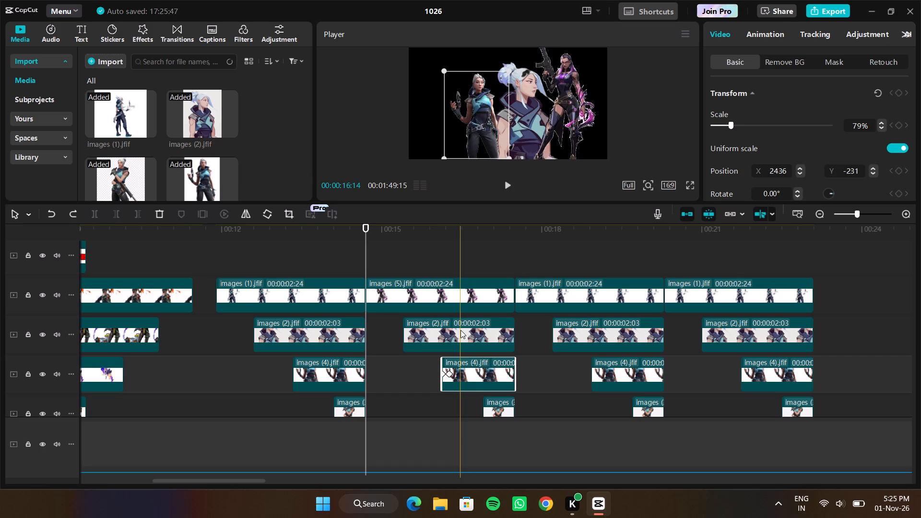
pyautogui.rightClick(460, 330)
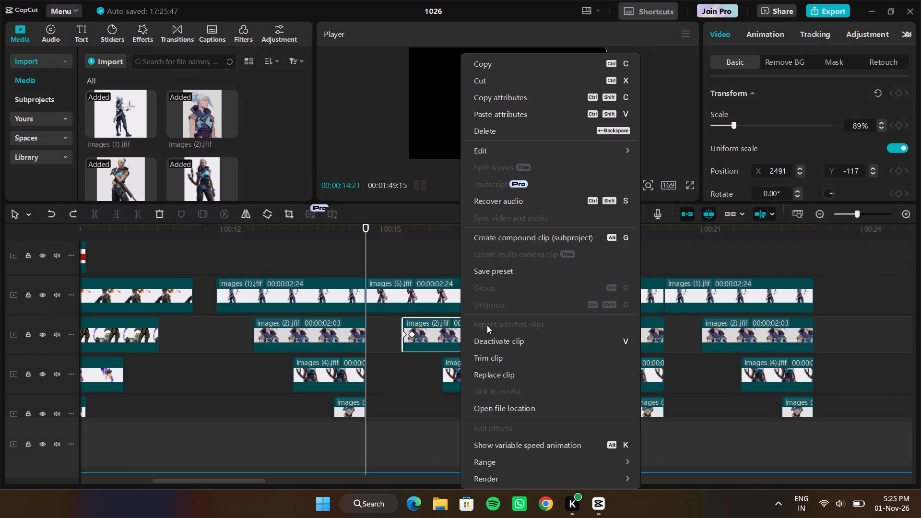
pyautogui.click(499, 371)
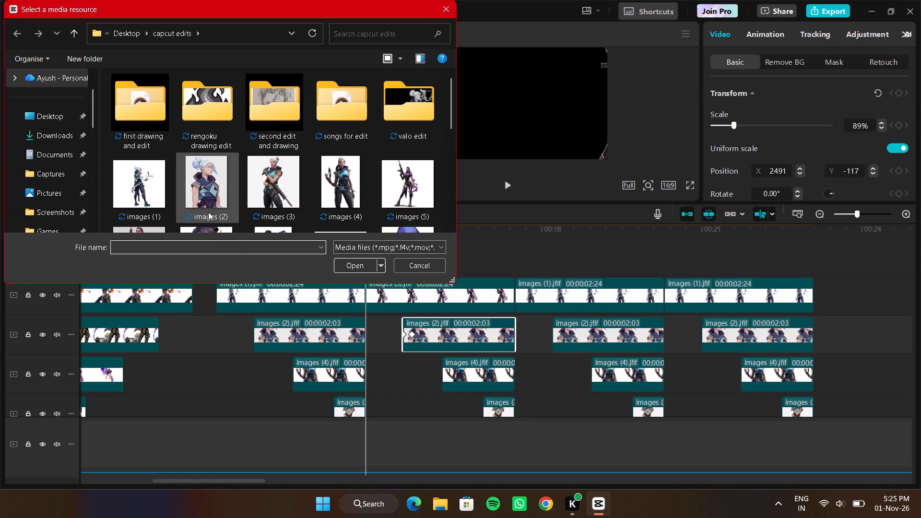
pyautogui.scroll(-1, 209, 214)
pyautogui.click(210, 186)
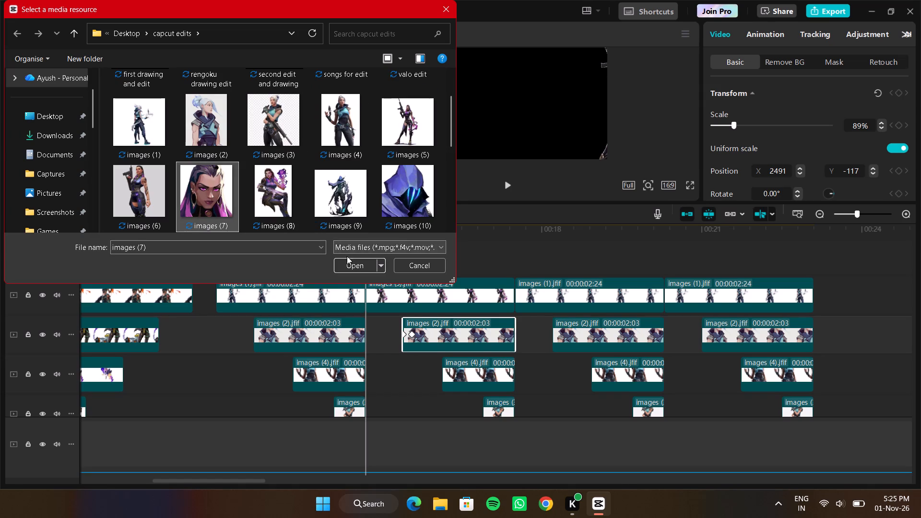
pyautogui.click(360, 270)
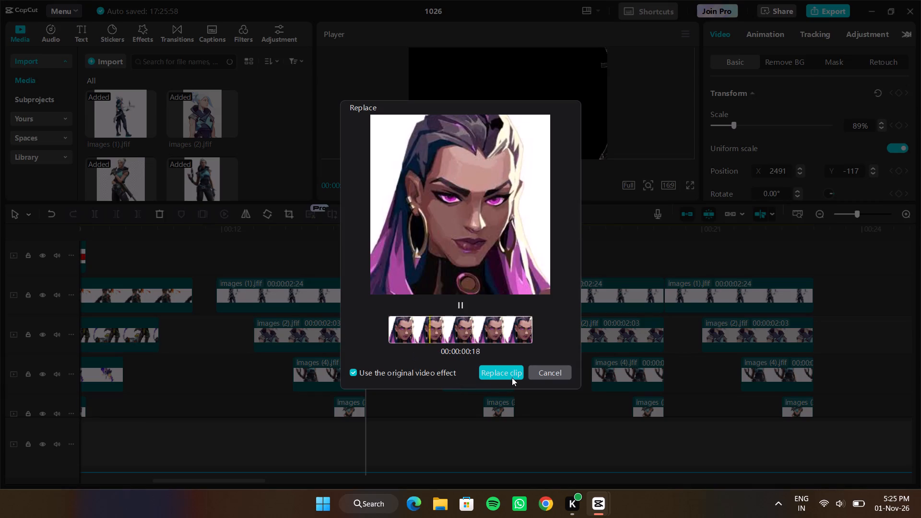
pyautogui.click(511, 377)
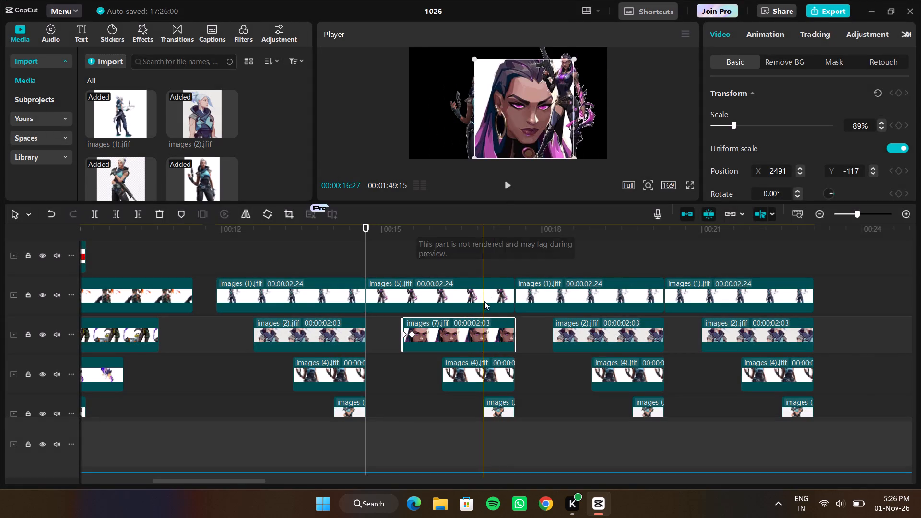
# At 00:00:16:07, resample the images (7).jfif clip's chroma key colour from its white background to remove it.
pyautogui.click(448, 263)
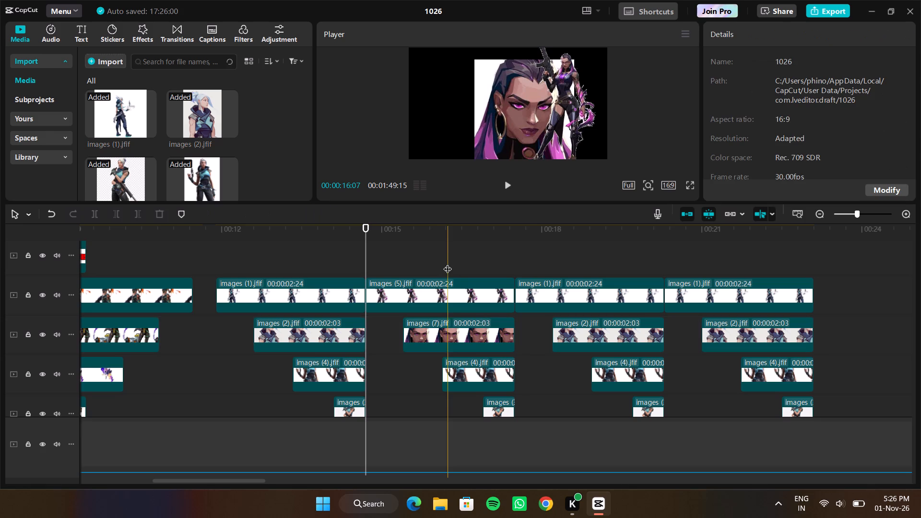
pyautogui.click(470, 345)
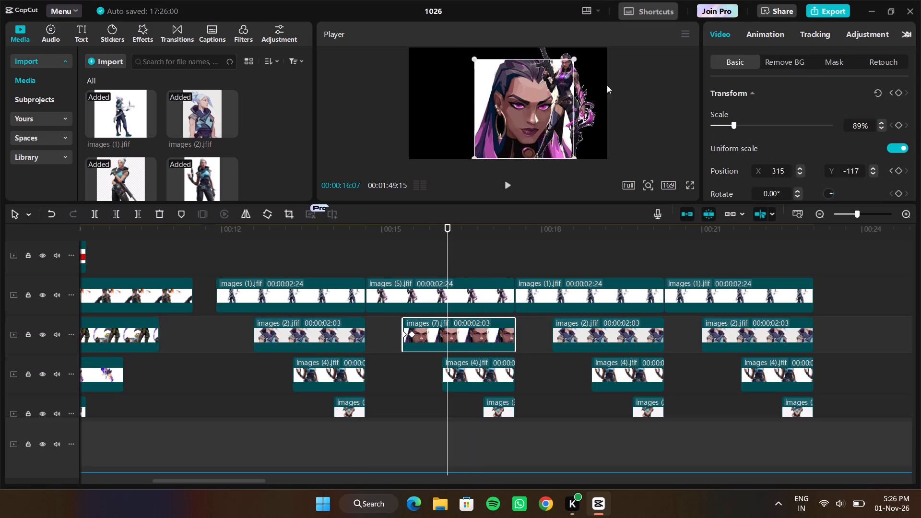
pyautogui.click(777, 61)
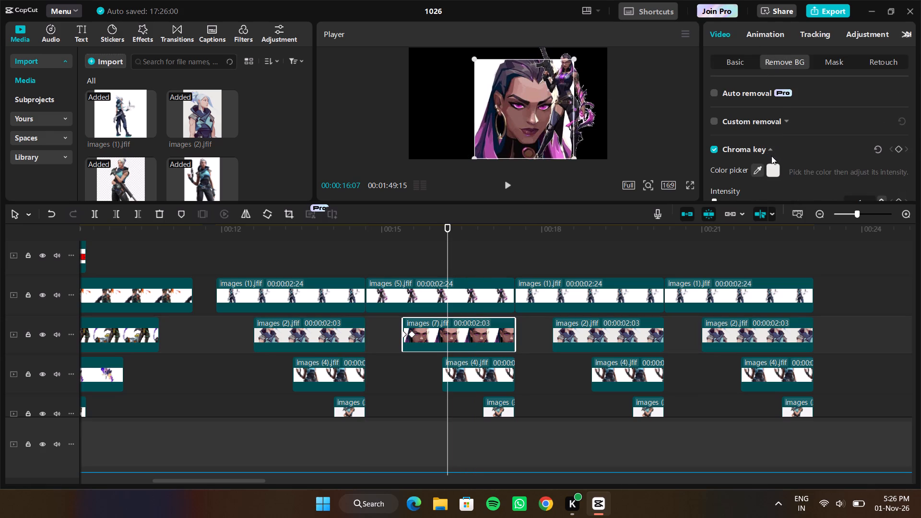
pyautogui.scroll(-1, 768, 162)
pyautogui.scroll(1, 768, 118)
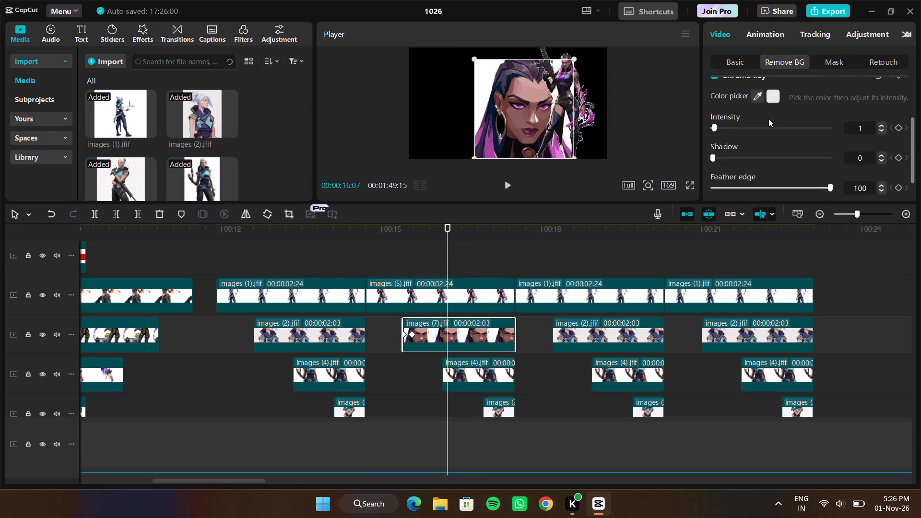
pyautogui.scroll(1, 768, 118)
pyautogui.click(759, 120)
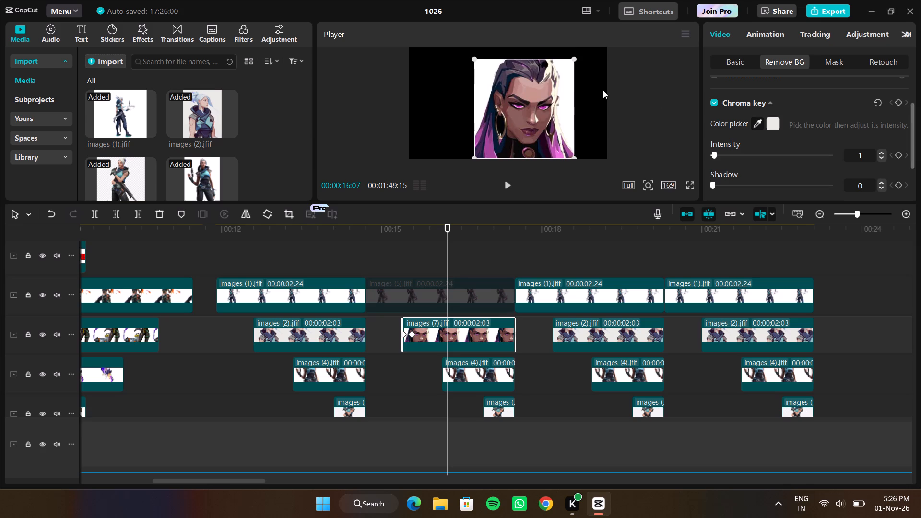
pyautogui.click(568, 94)
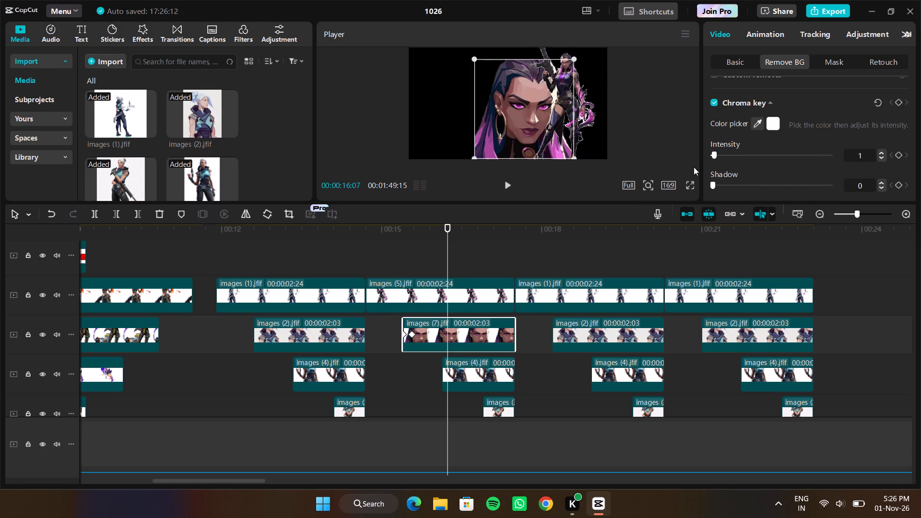
pyautogui.scroll(-1, 734, 169)
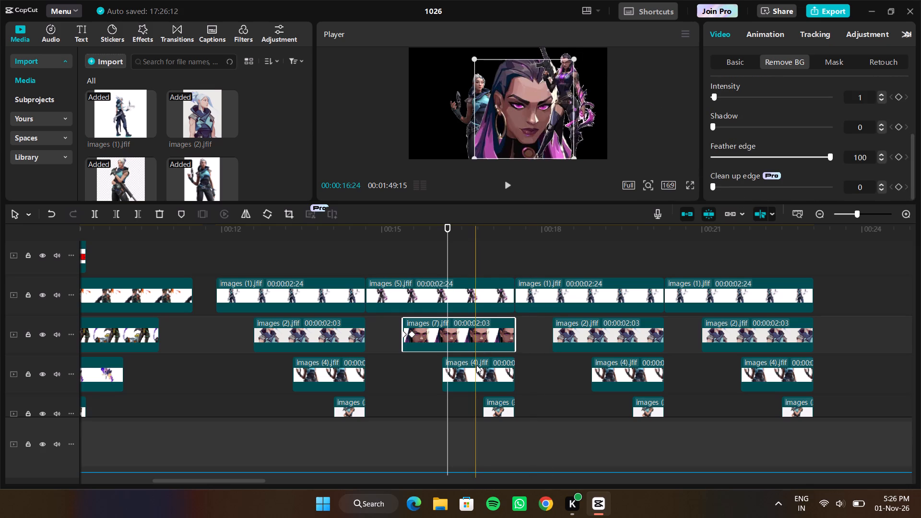
# Replace the images (4).jfif clip in the first pasted set with images (6), keeping the original video effect.
pyautogui.click(473, 367)
pyautogui.rightClick(473, 367)
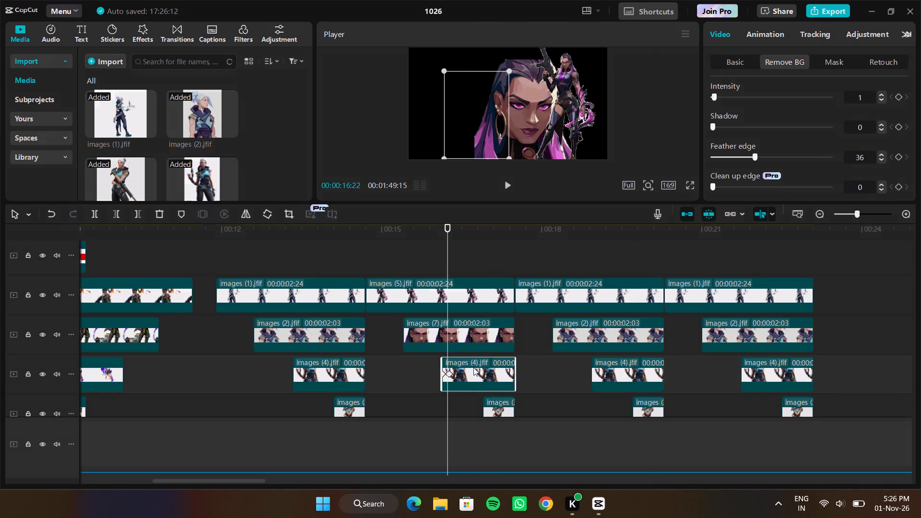
pyautogui.click(502, 368)
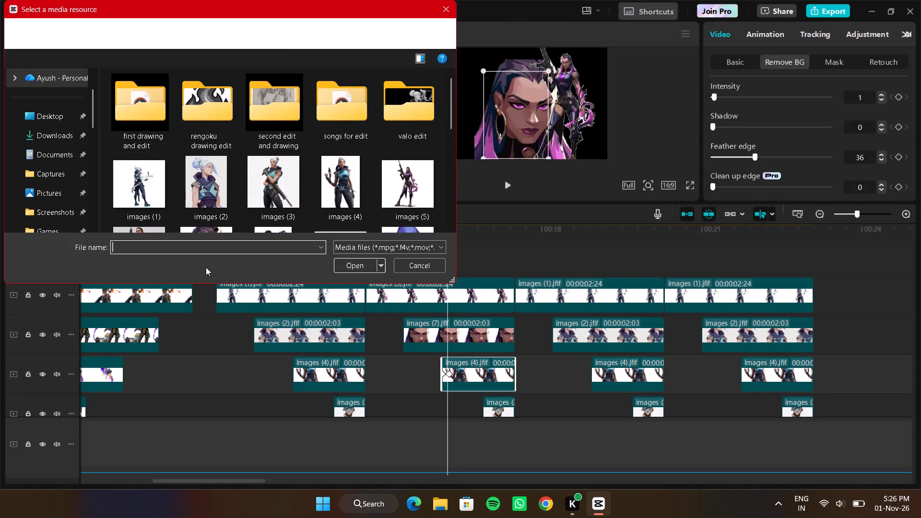
pyautogui.scroll(-1, 213, 188)
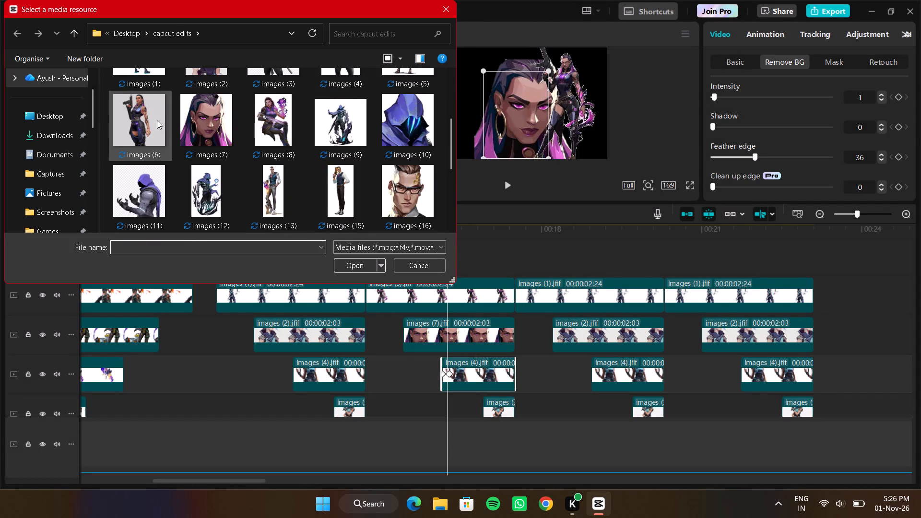
pyautogui.click(157, 120)
pyautogui.click(365, 267)
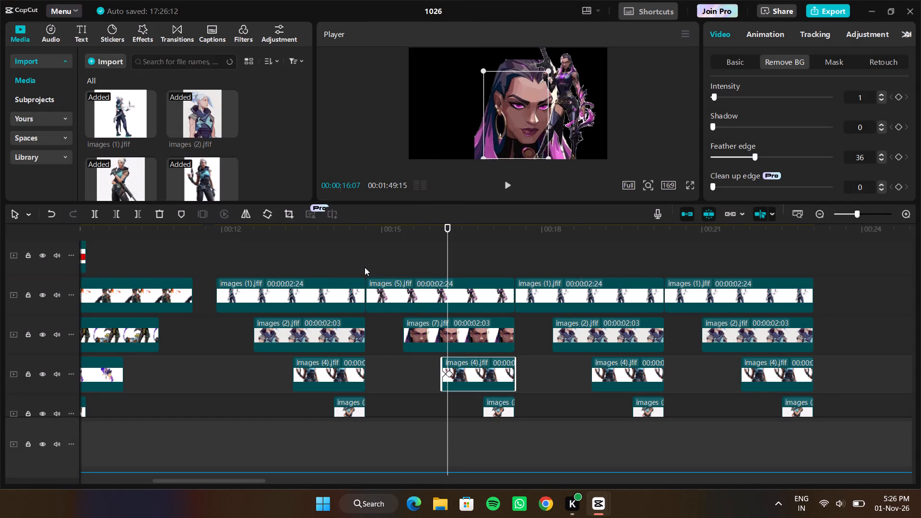
pyautogui.click(507, 369)
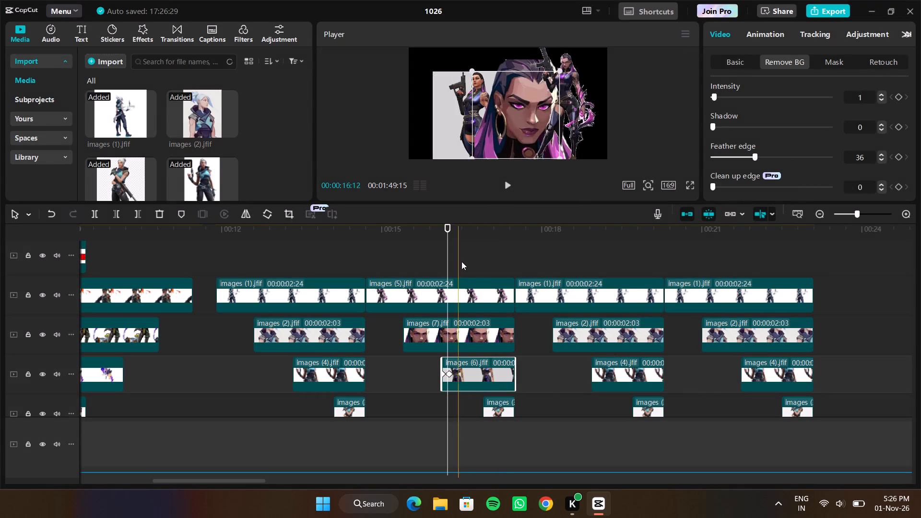
# At 00:00:16:27, resample the images (6).jfif clip's chroma key colour from its light grey background to remove it.
pyautogui.click(485, 261)
pyautogui.click(473, 371)
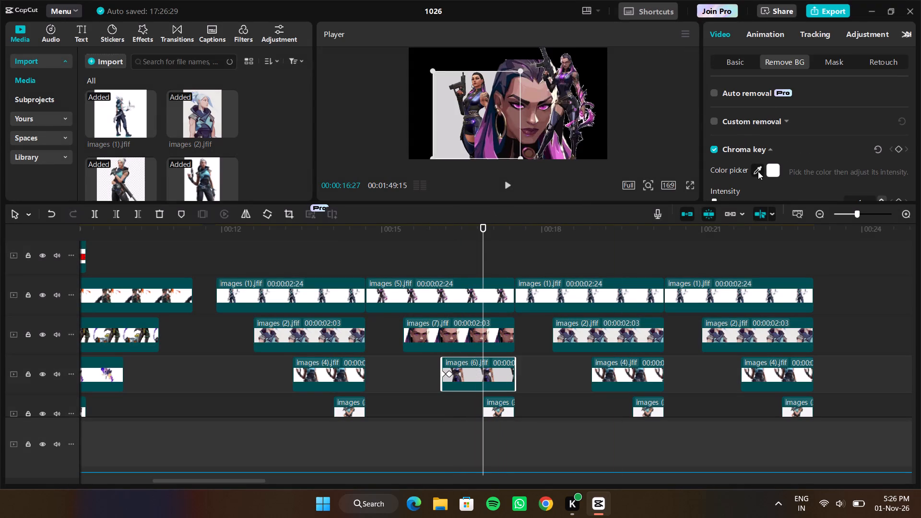
pyautogui.click(758, 171)
pyautogui.click(507, 102)
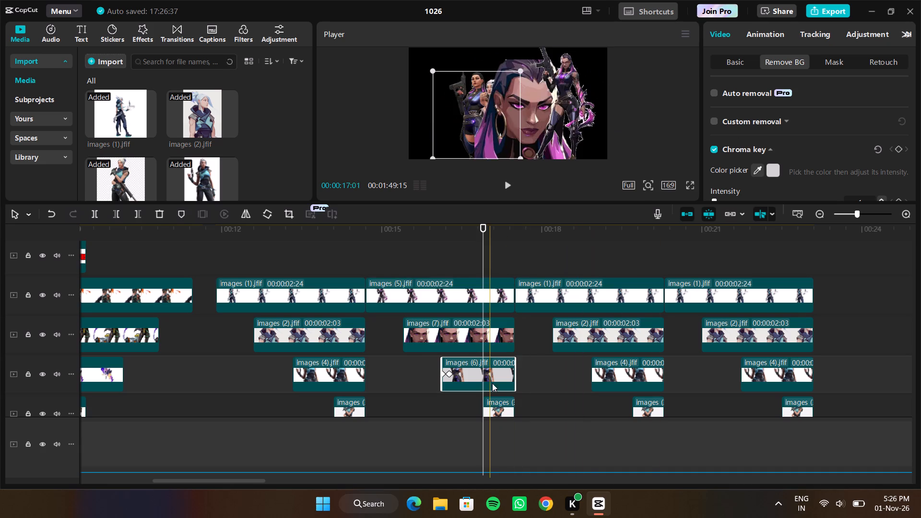
# Replace the last, shortest clip in the first pasted set with images (8), keeping the original video effect.
pyautogui.rightClick(495, 405)
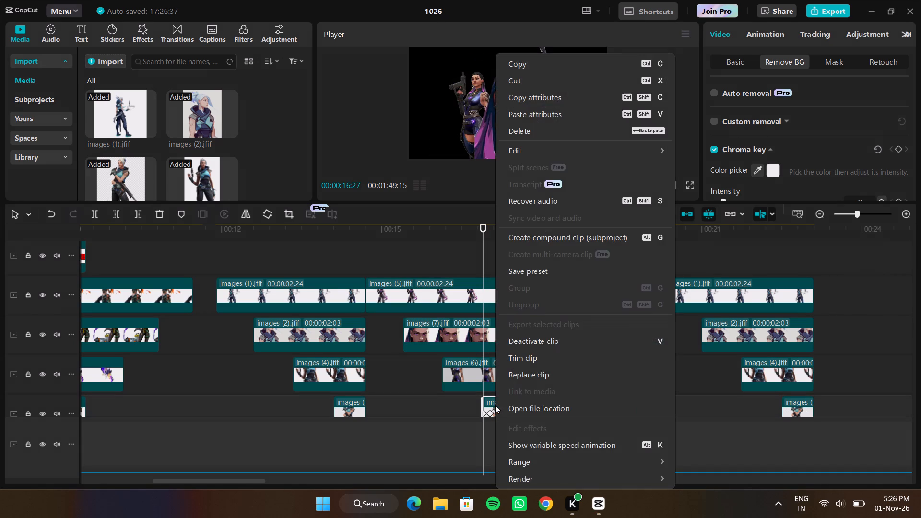
pyautogui.click(538, 377)
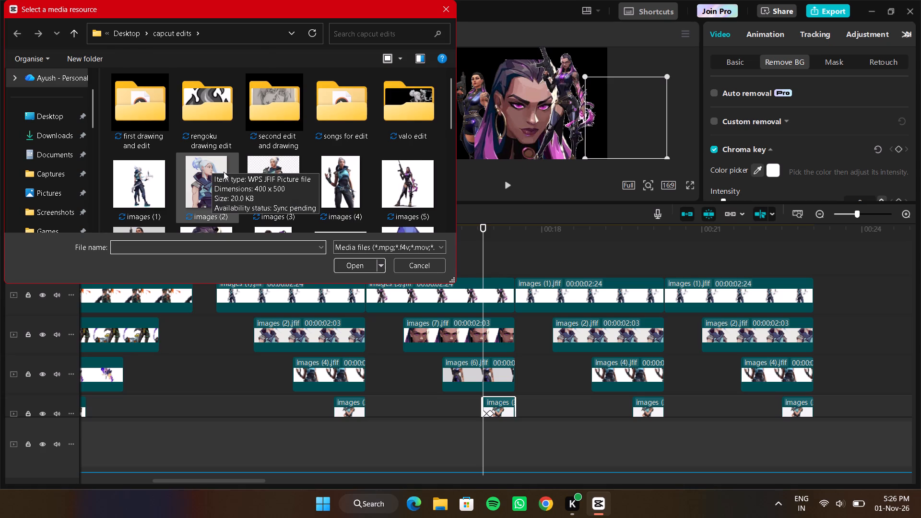
pyautogui.scroll(-2, 224, 172)
pyautogui.click(272, 180)
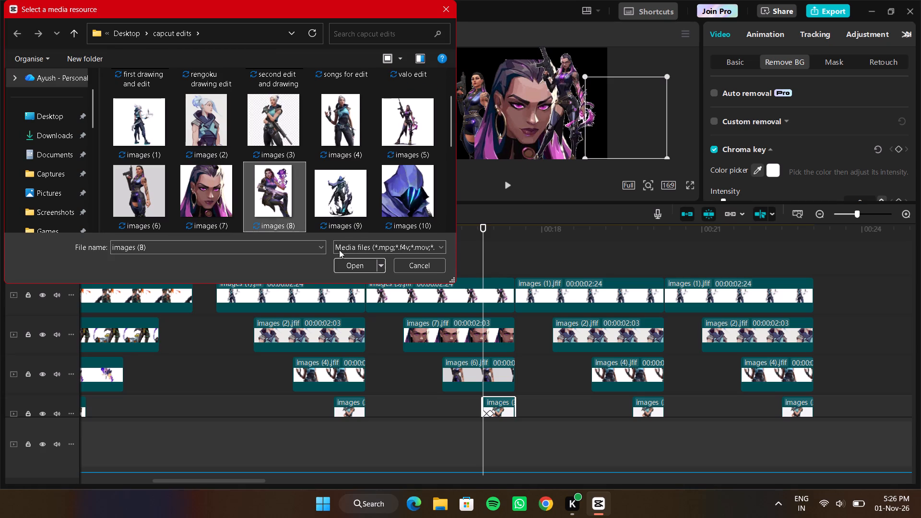
pyautogui.click(354, 266)
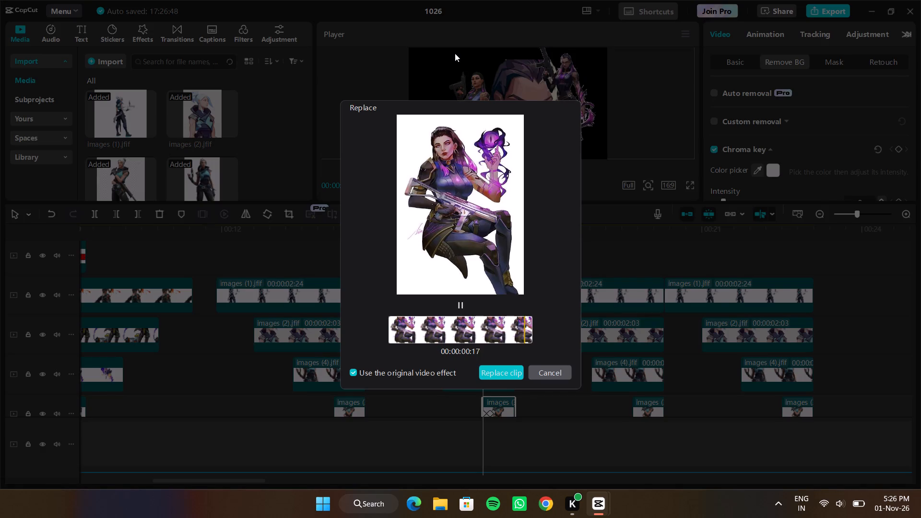
pyautogui.click(498, 376)
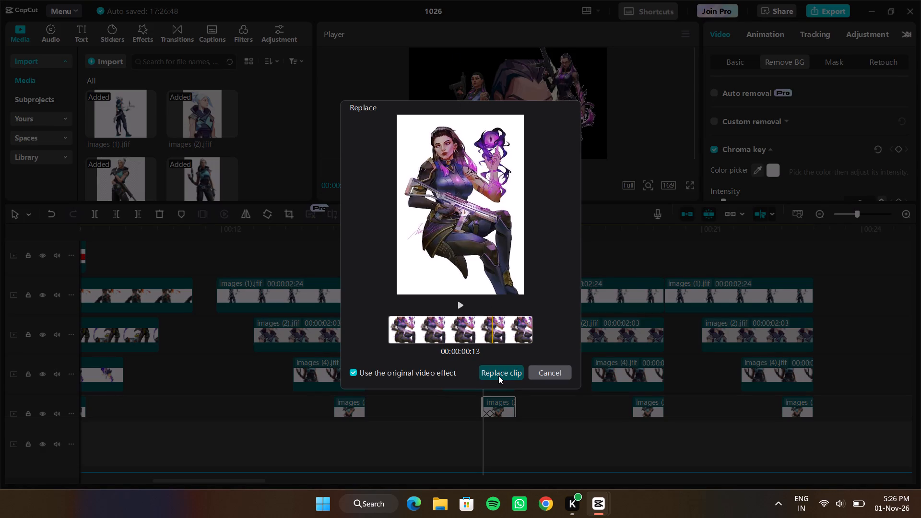
# Play the sequence from before the original slide-in set through the first pasted set to check the replaced images.
pyautogui.moveTo(484, 262); pyautogui.dragTo(394, 265)
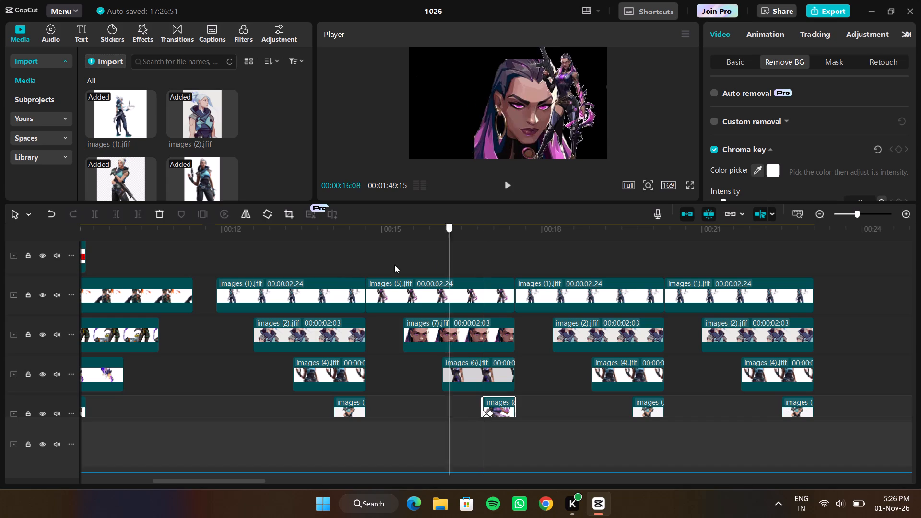
pyautogui.moveTo(394, 265); pyautogui.dragTo(189, 288)
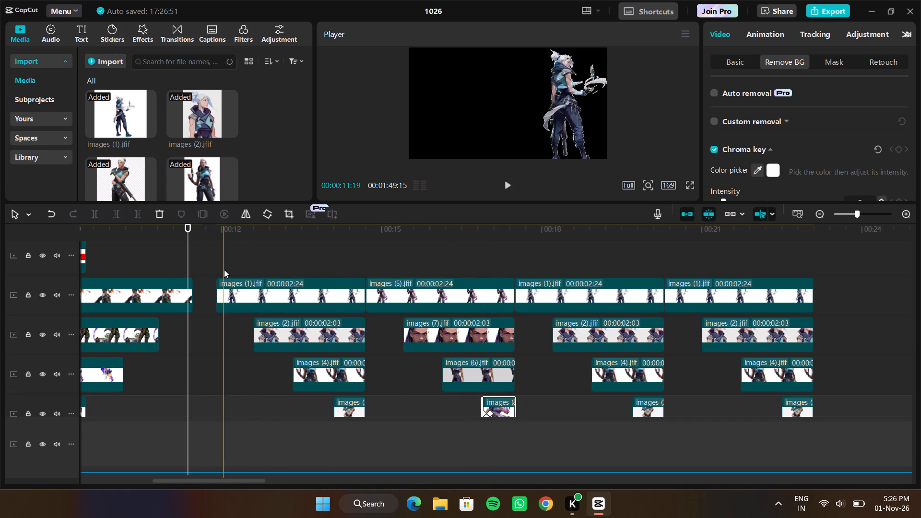
pyautogui.click(167, 247)
pyautogui.press('space')
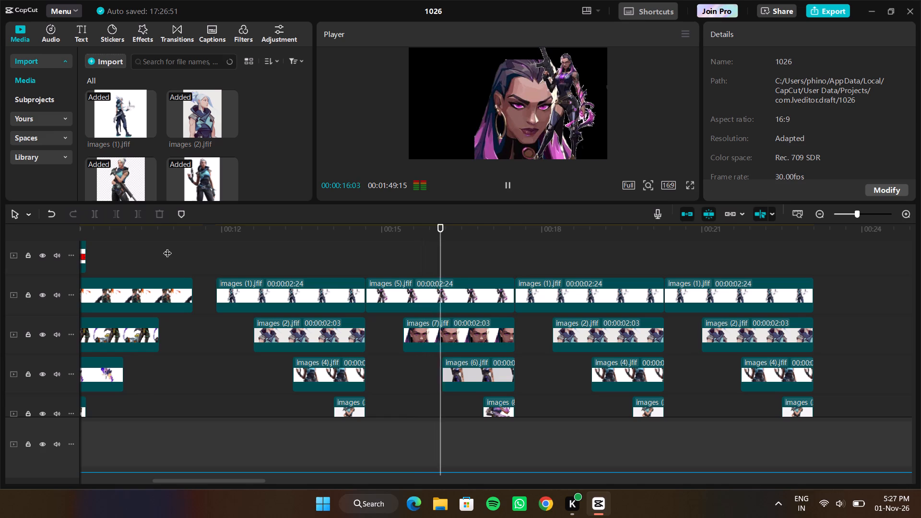
pyautogui.press('space')
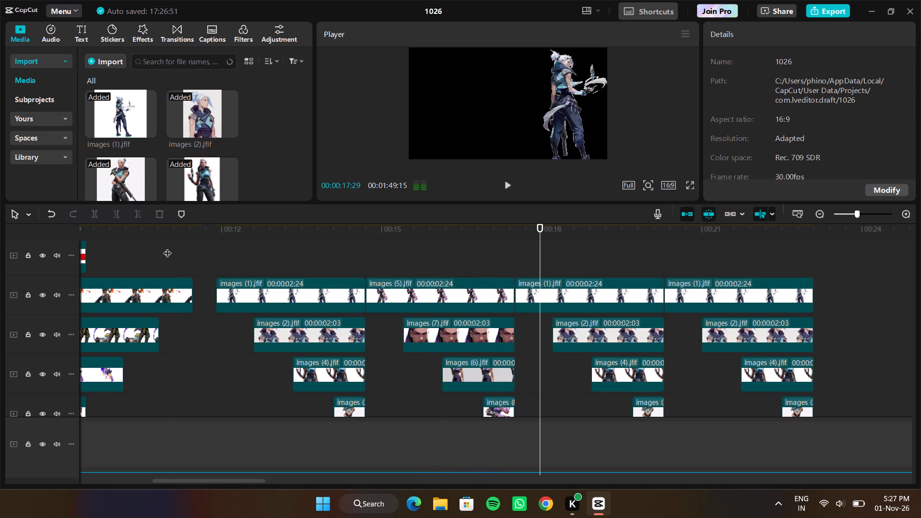
# At 00:00:17:04, scale down the images (7).jfif face close-up slightly in the first pasted set.
pyautogui.click(431, 322)
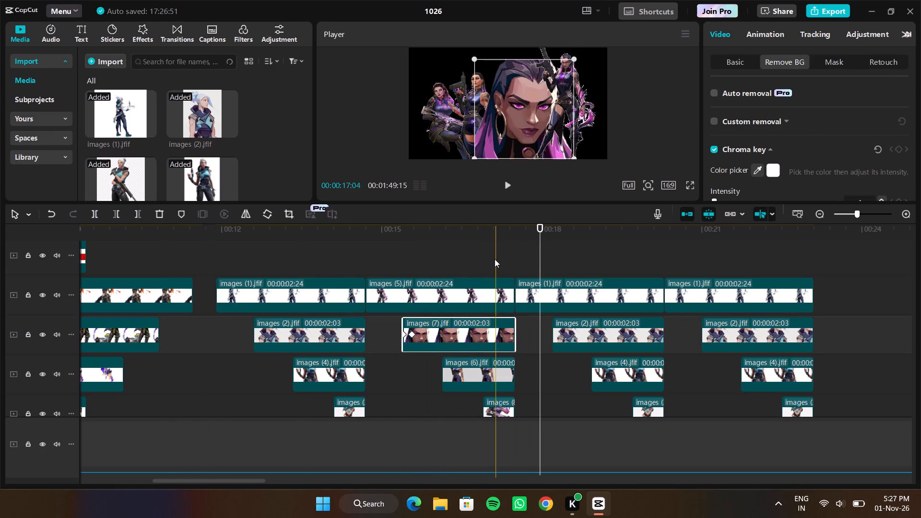
pyautogui.click(495, 259)
pyautogui.click(449, 332)
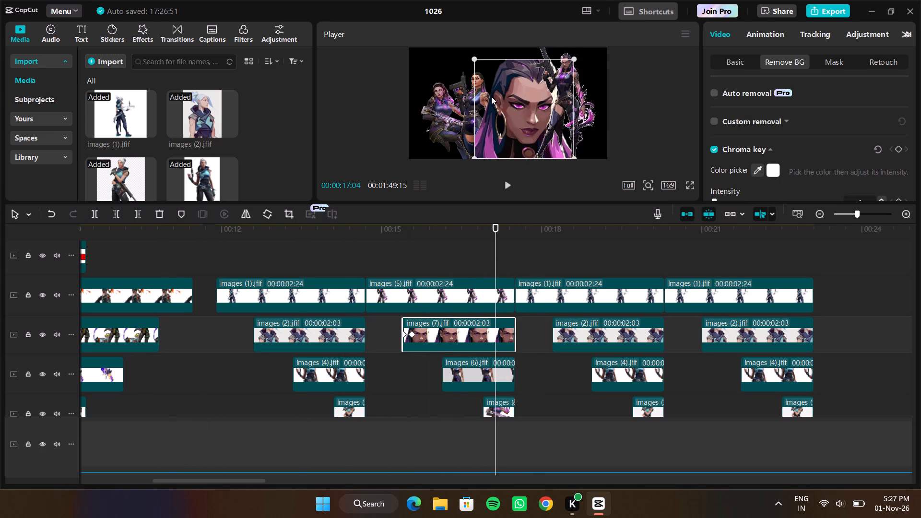
pyautogui.moveTo(473, 57); pyautogui.dragTo(479, 63)
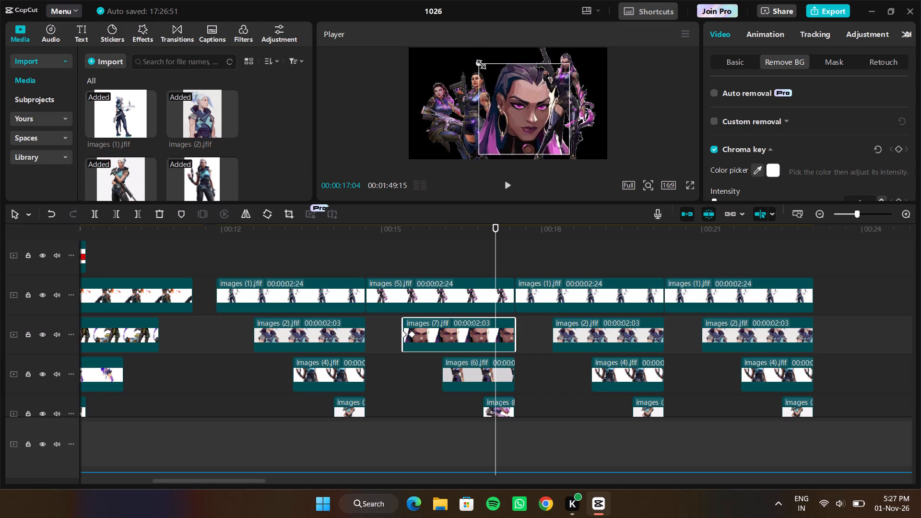
pyautogui.moveTo(479, 63); pyautogui.dragTo(483, 66)
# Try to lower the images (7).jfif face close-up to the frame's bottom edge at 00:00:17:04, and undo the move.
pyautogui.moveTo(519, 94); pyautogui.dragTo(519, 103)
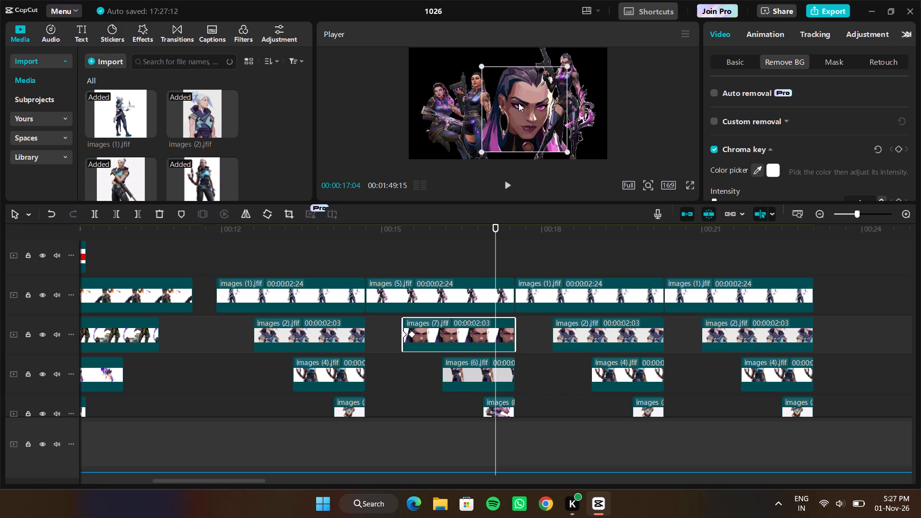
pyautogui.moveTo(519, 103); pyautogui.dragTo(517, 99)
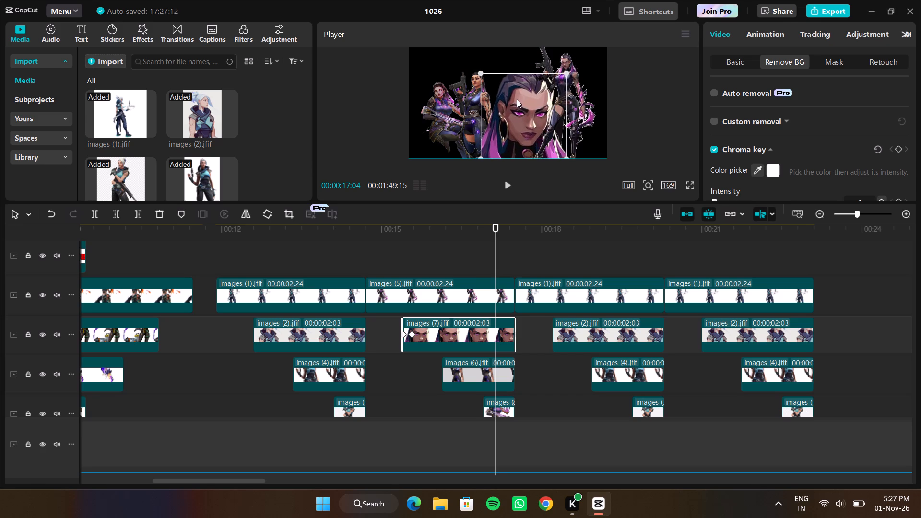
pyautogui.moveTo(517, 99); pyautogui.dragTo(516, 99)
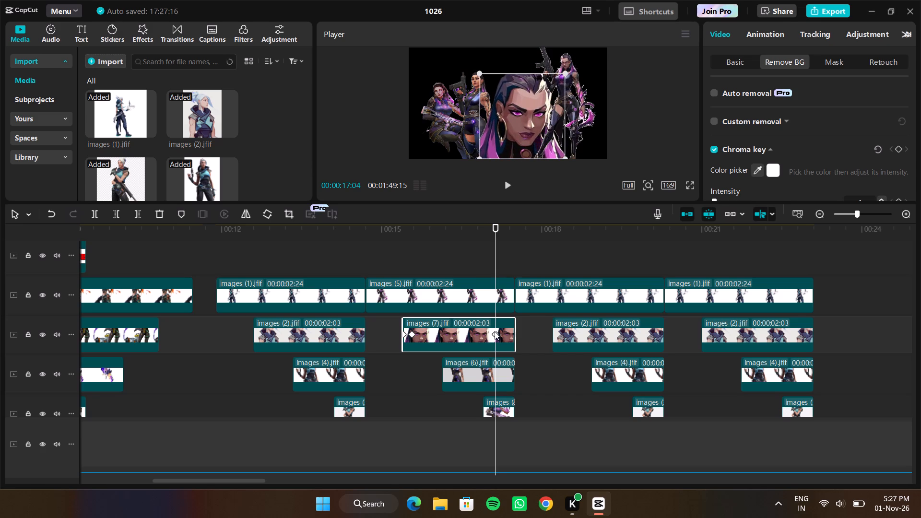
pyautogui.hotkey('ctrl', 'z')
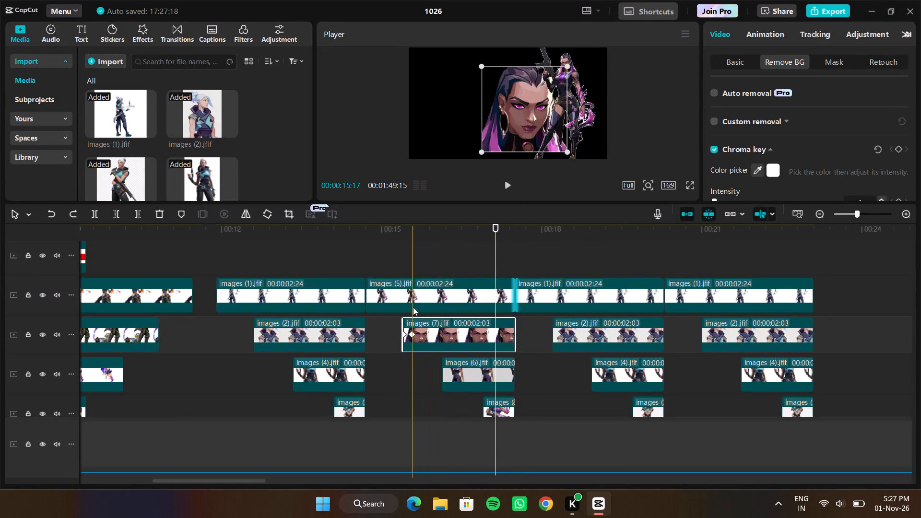
# At the images (7).jfif clip's existing keyframe at 00:00:15:17, move the face close-up down to the frame's bottom edge.
pyautogui.click(411, 233)
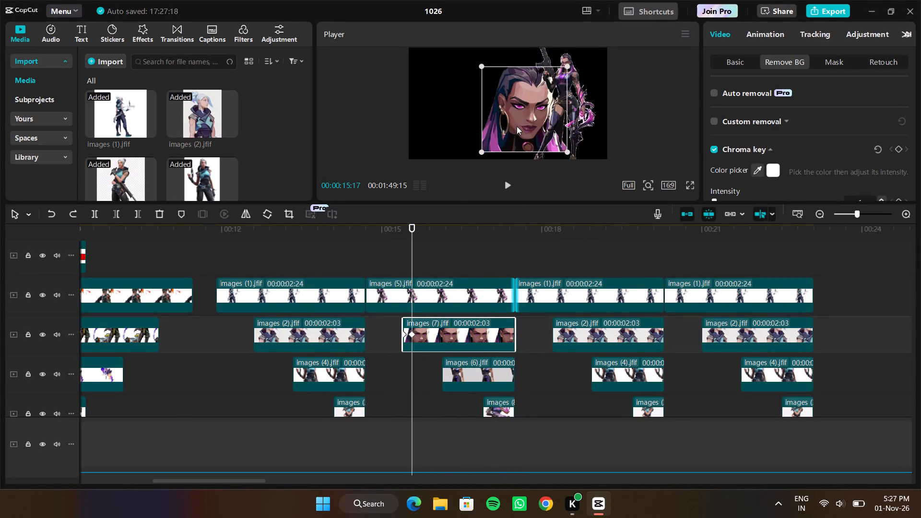
pyautogui.moveTo(516, 124); pyautogui.dragTo(517, 132)
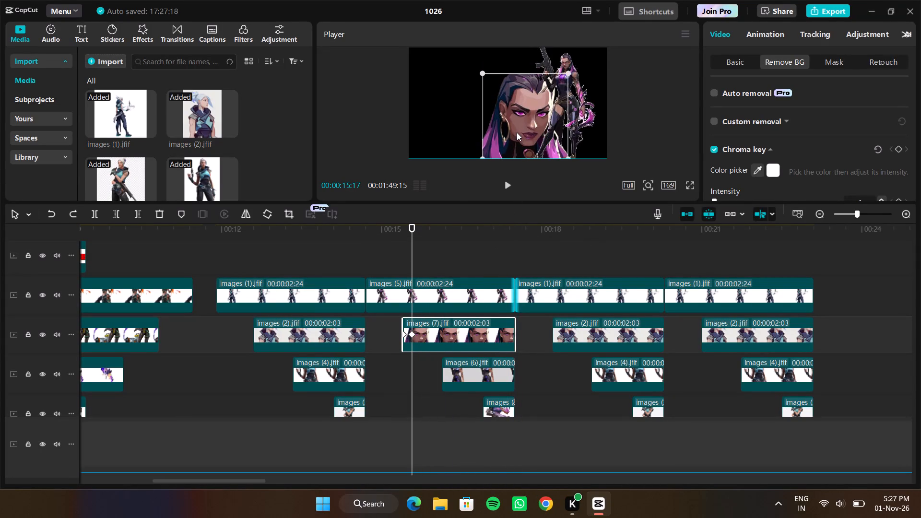
pyautogui.moveTo(517, 132); pyautogui.dragTo(517, 131)
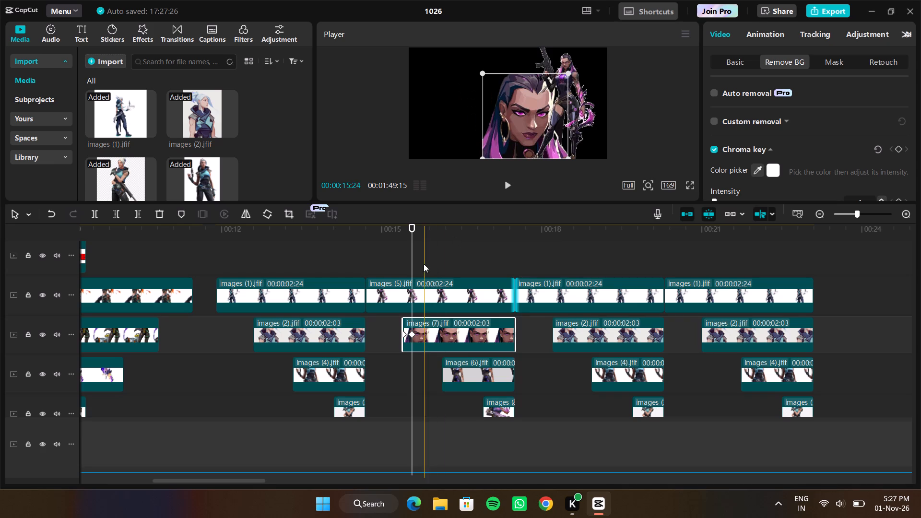
# Play the sequence from the original set into the second pasted set to check the repositioned face close-up.
pyautogui.moveTo(410, 259); pyautogui.dragTo(280, 263)
pyautogui.click(263, 260)
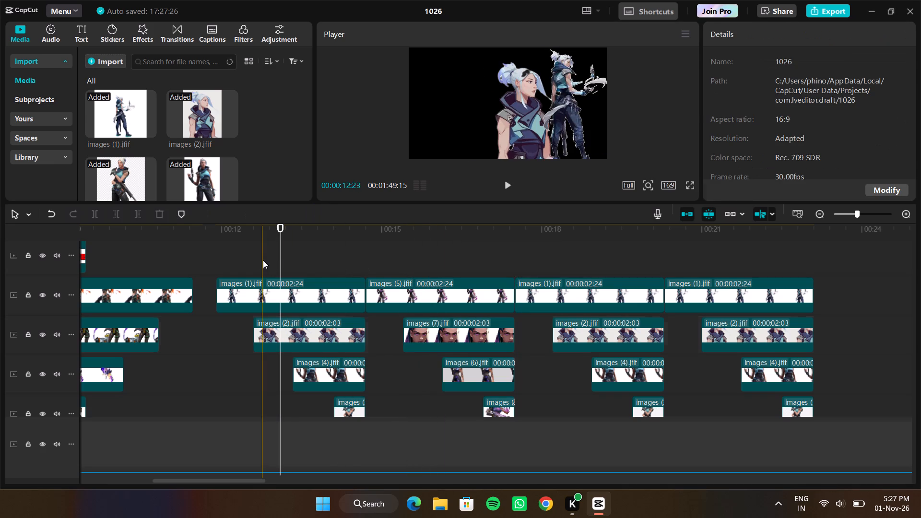
pyautogui.press('space')
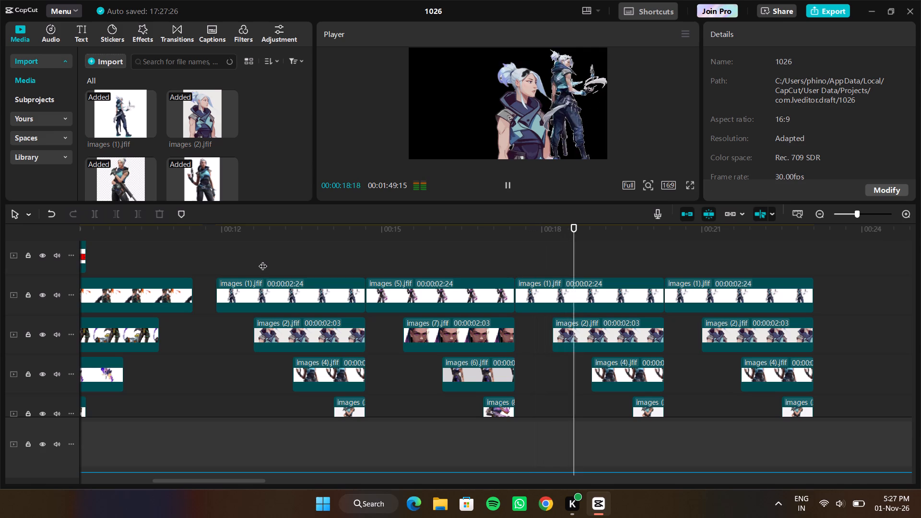
pyautogui.press('space')
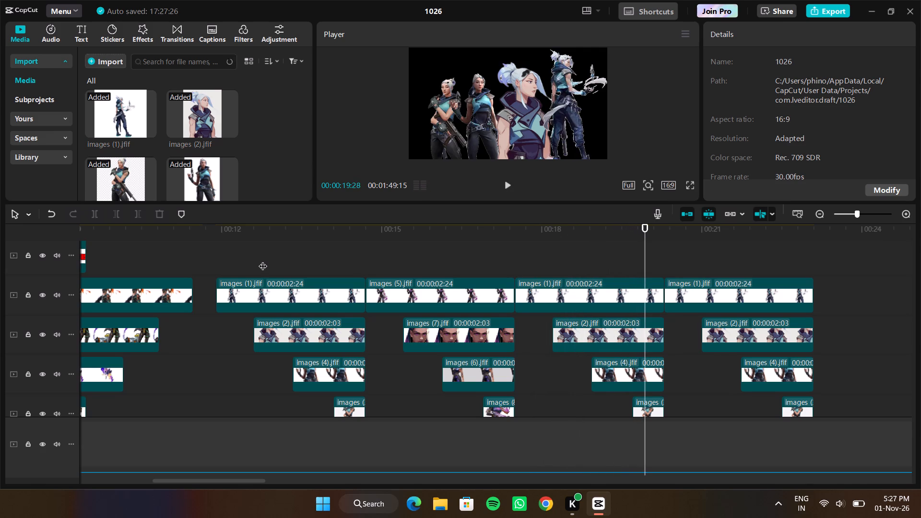
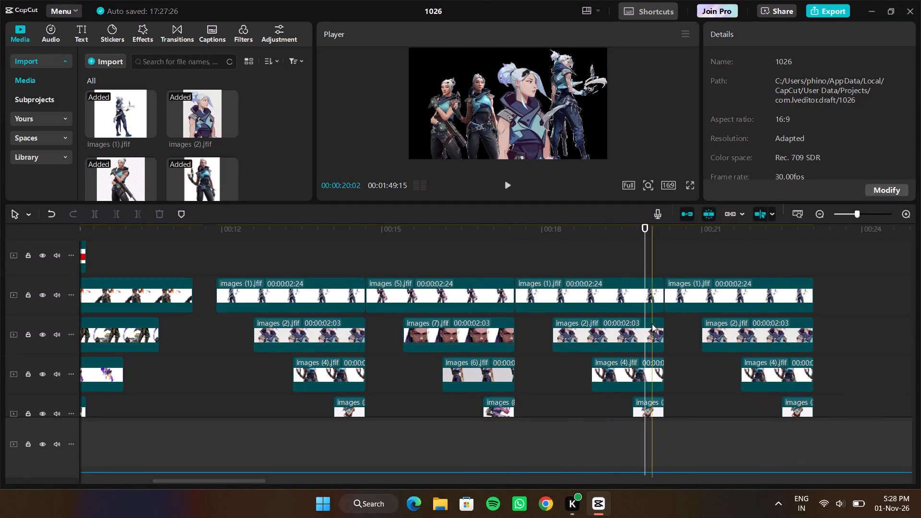
# Replace the images (1).jfif clip in the second pasted set with images (9), keeping the original video effect.
pyautogui.rightClick(590, 293)
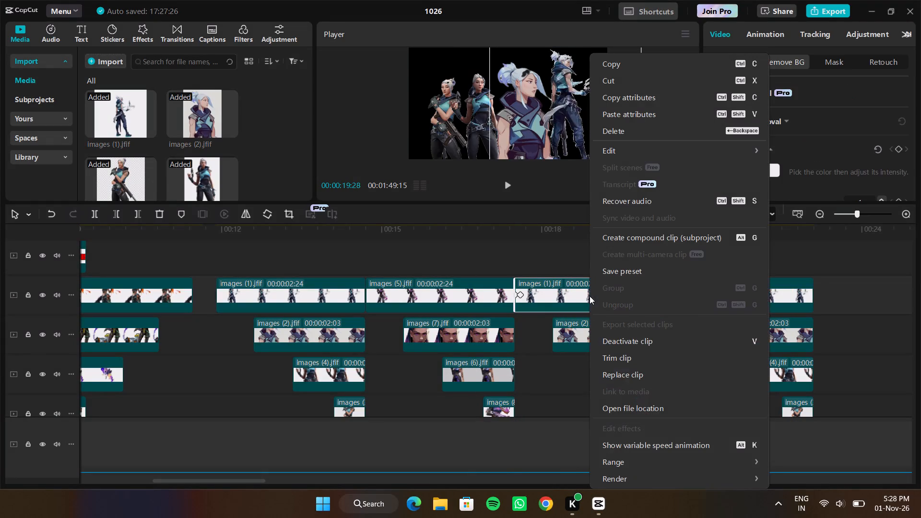
pyautogui.click(621, 373)
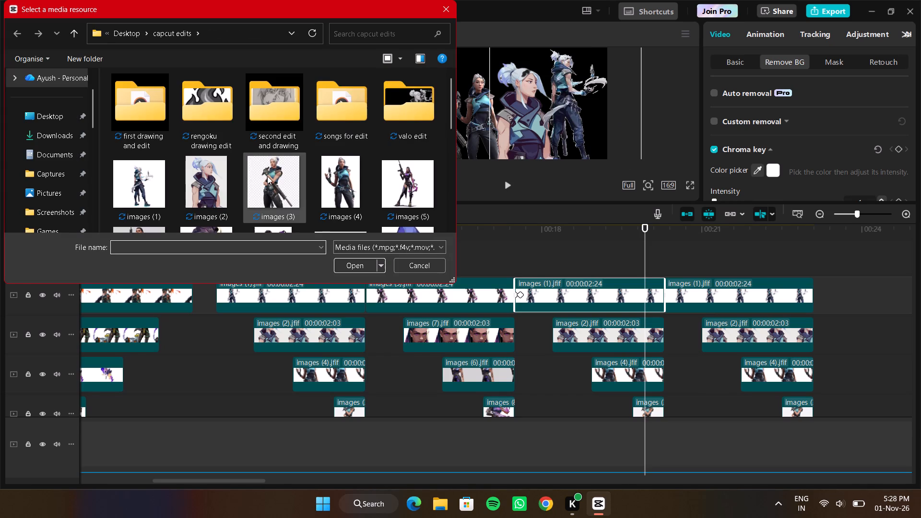
pyautogui.scroll(-1, 267, 176)
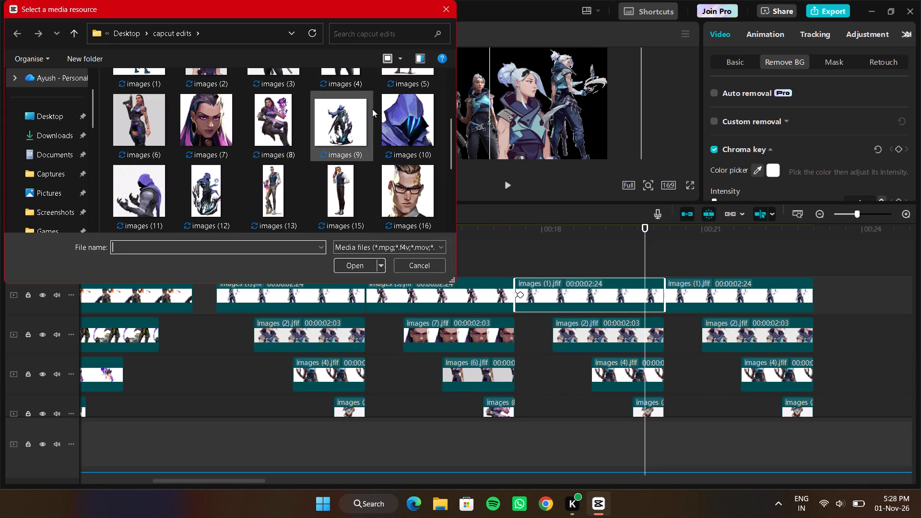
pyautogui.click(364, 116)
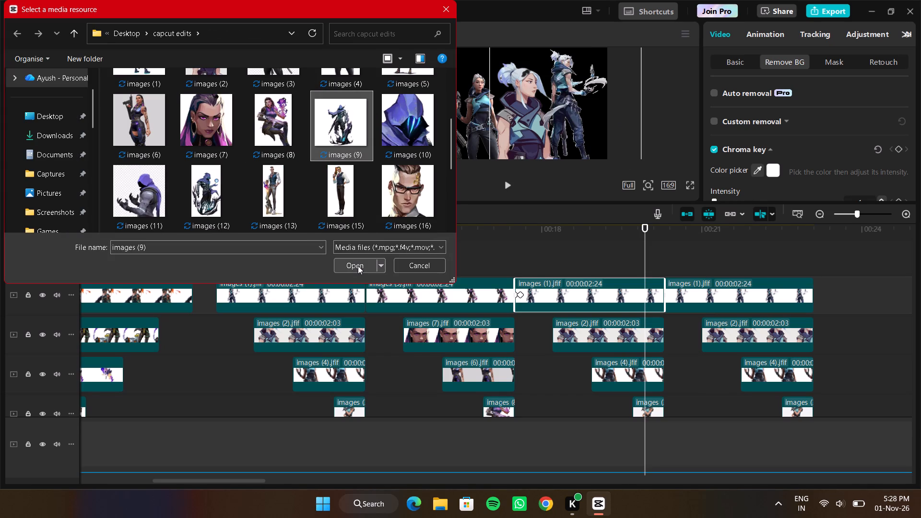
pyautogui.click(358, 266)
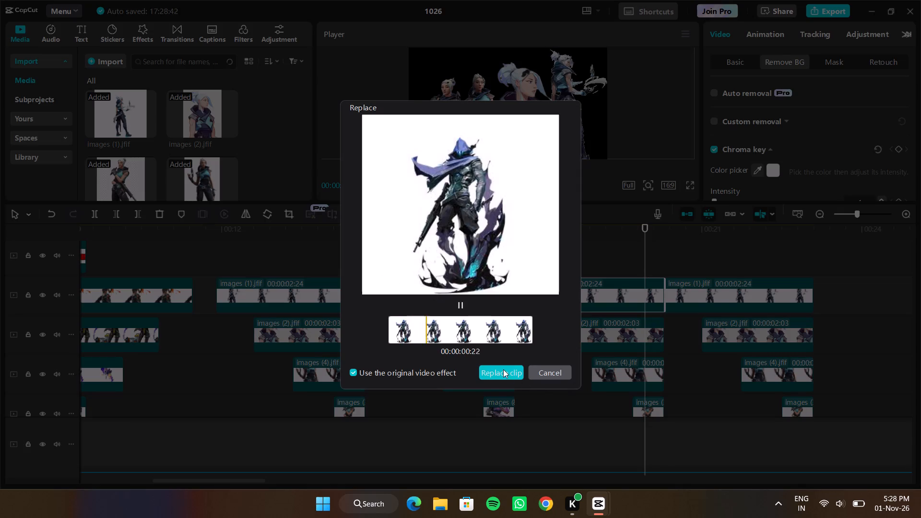
pyautogui.click(503, 369)
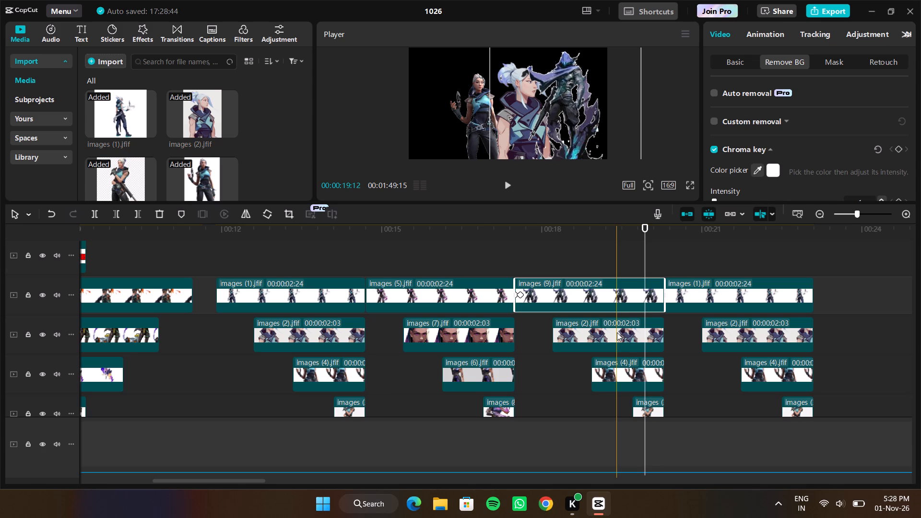
# Replace the images (2).jfif clip in the second pasted set with images (10), keeping the original video effect.
pyautogui.rightClick(617, 332)
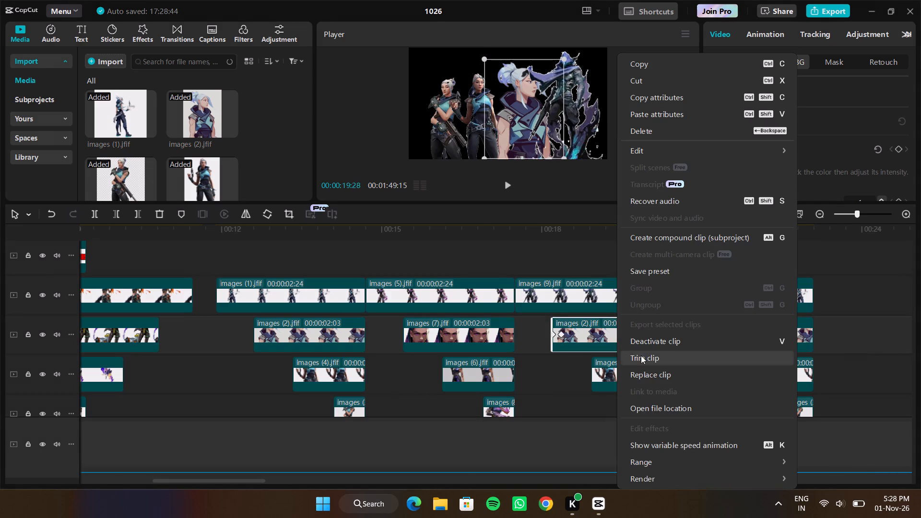
pyautogui.click(644, 376)
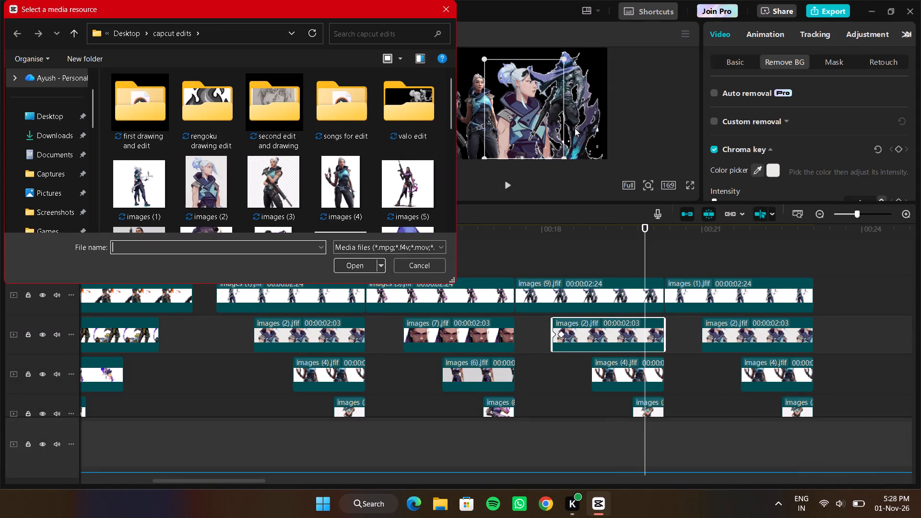
pyautogui.scroll(-2, 226, 193)
pyautogui.scroll(1, 230, 178)
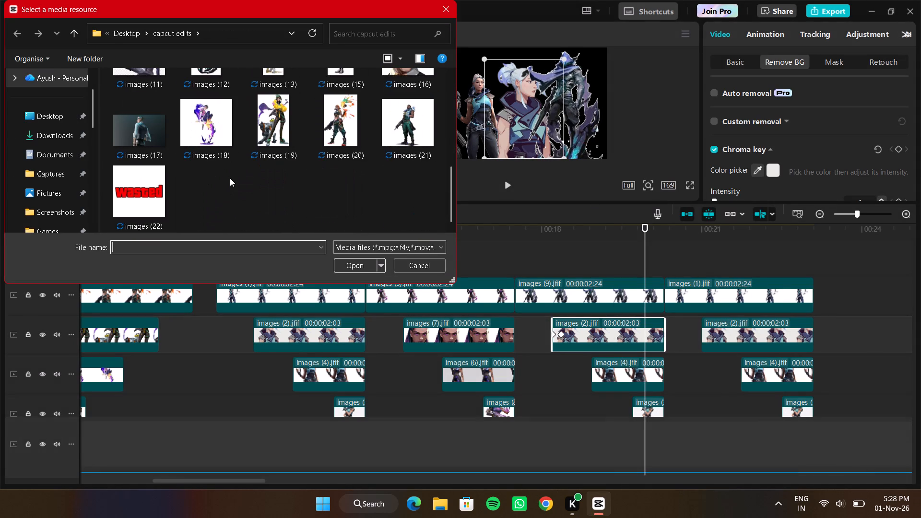
pyautogui.scroll(1, 230, 178)
pyautogui.scroll(1, 203, 118)
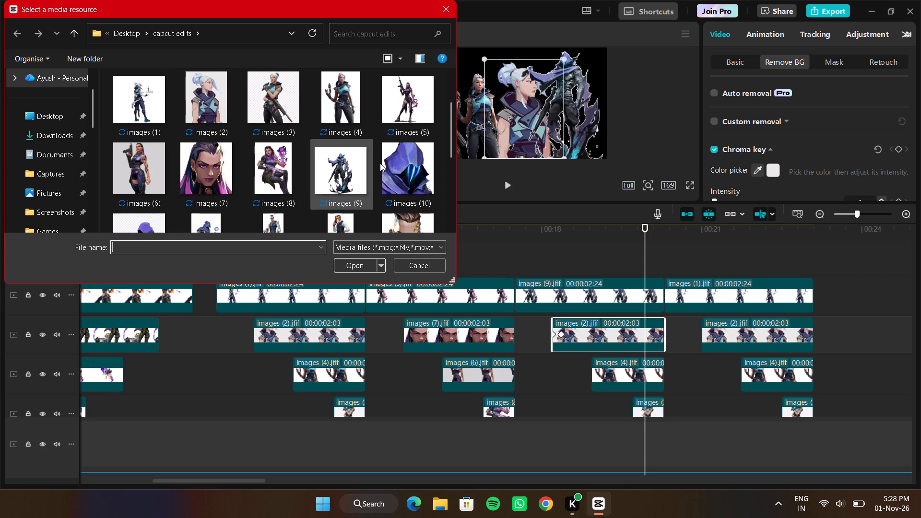
pyautogui.click(398, 162)
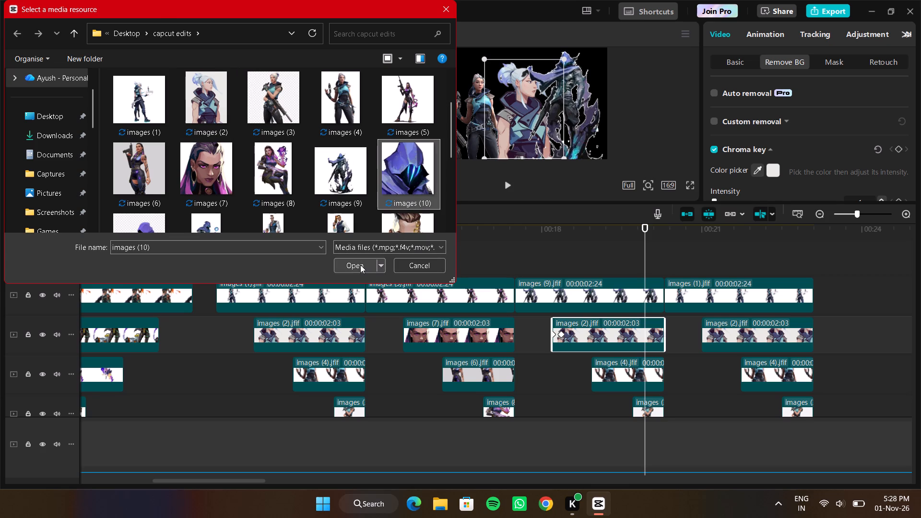
pyautogui.click(360, 265)
pyautogui.click(499, 376)
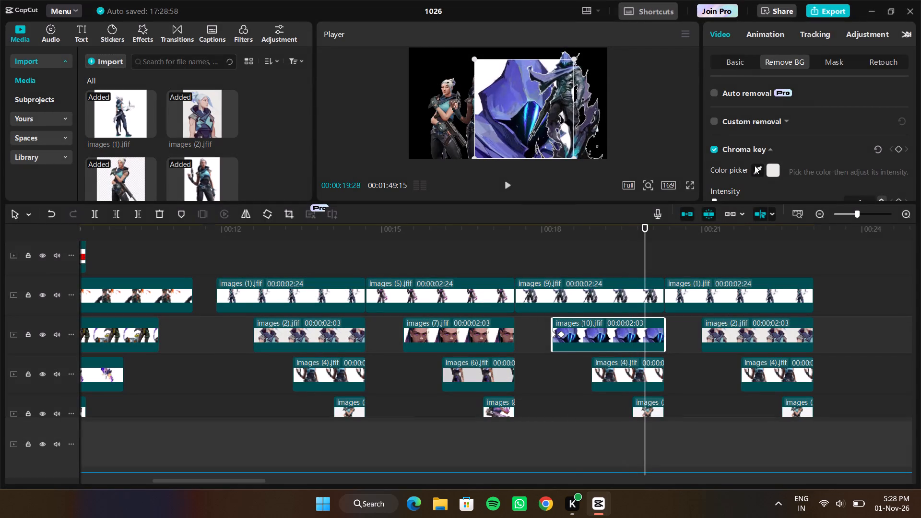
# Sample the white background beside the hooded close-up in images (10).jfif as its chroma key colour.
pyautogui.click(756, 168)
pyautogui.click(564, 91)
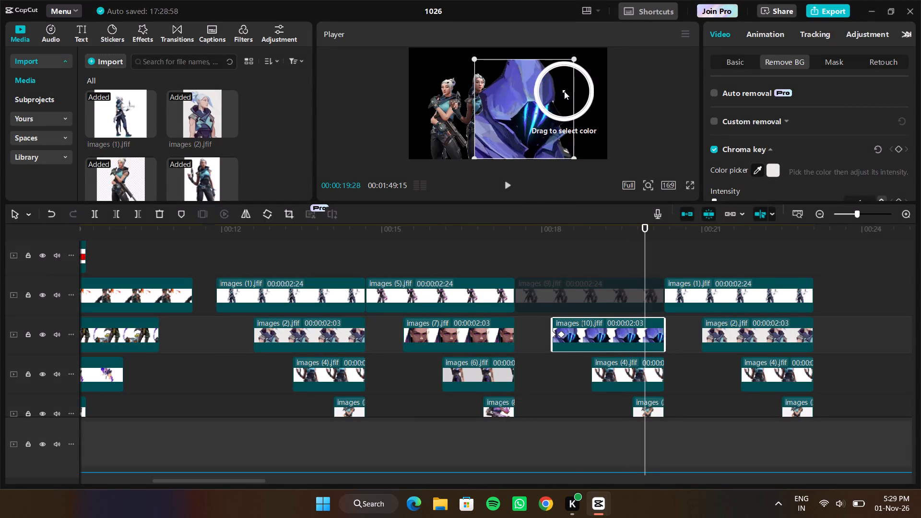
pyautogui.scroll(-1, 808, 176)
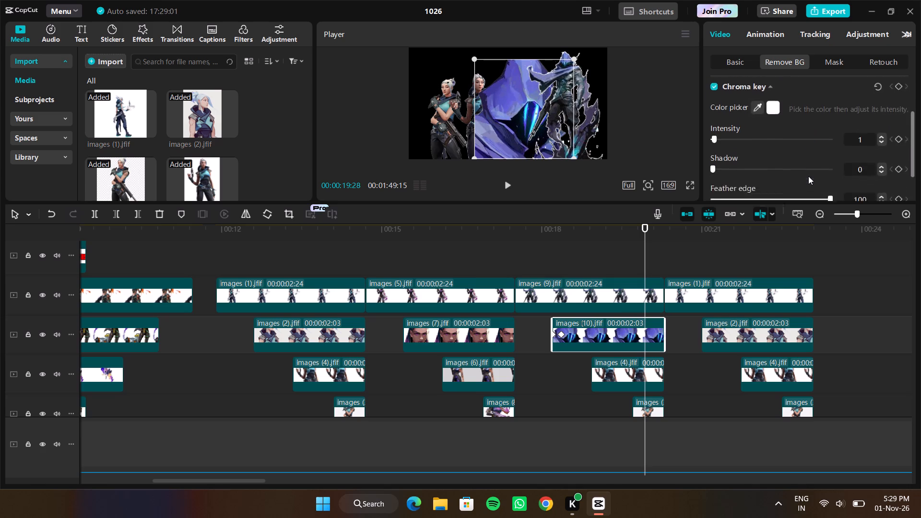
pyautogui.scroll(-2, 808, 176)
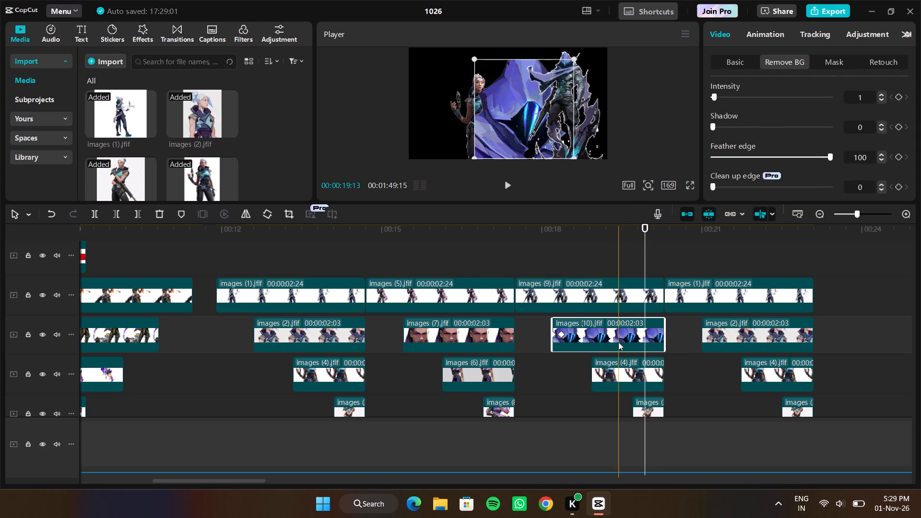
# Replace the images (4).jfif clip in the second pasted set with images (11), keeping the original video effect.
pyautogui.rightClick(614, 374)
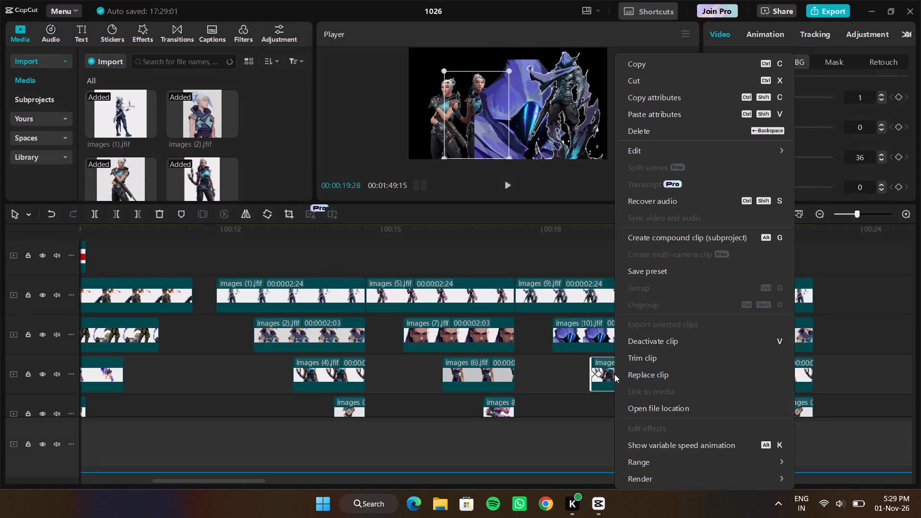
pyautogui.click(662, 375)
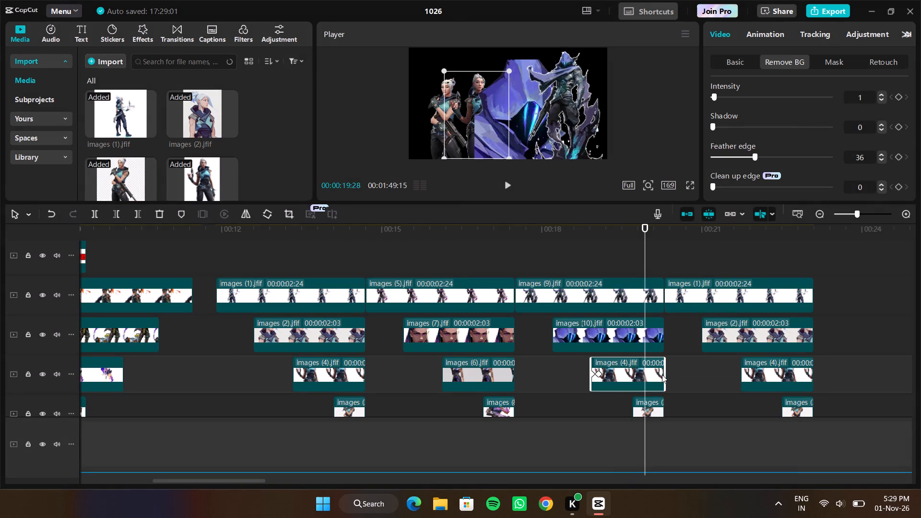
pyautogui.scroll(-1, 285, 189)
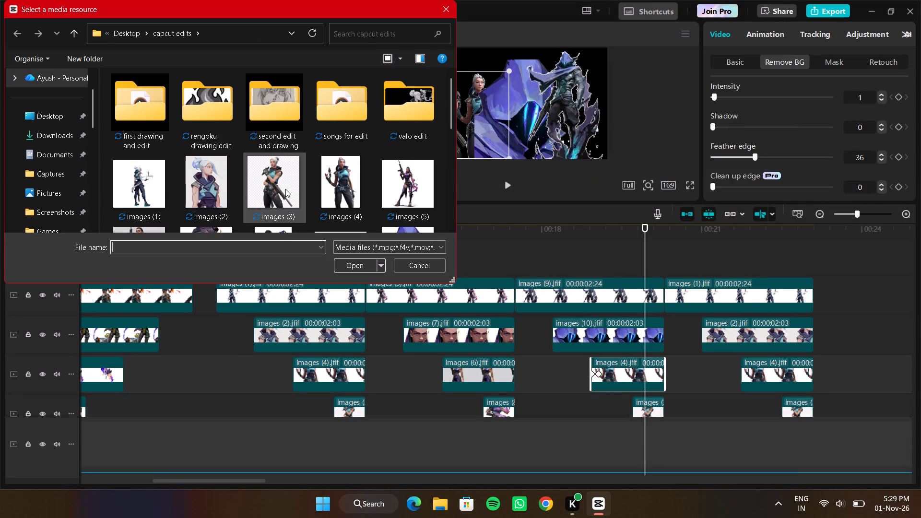
pyautogui.scroll(-1, 285, 189)
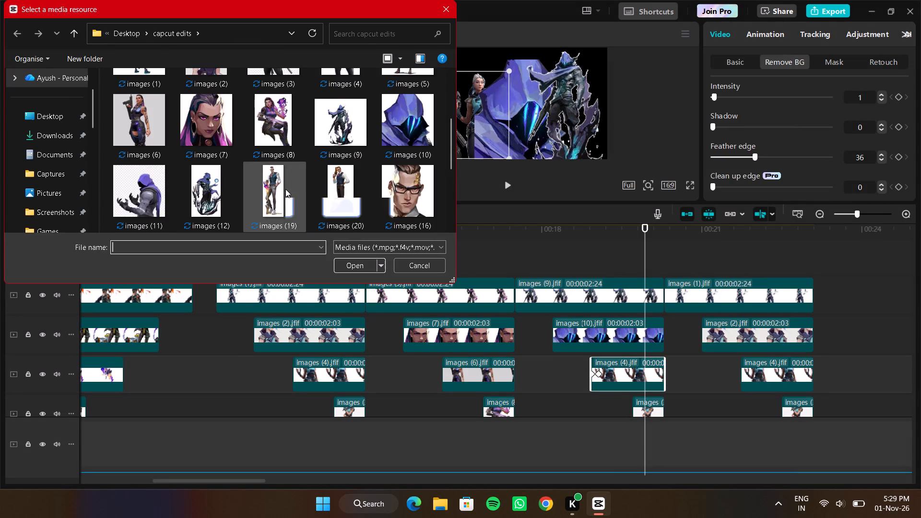
pyautogui.scroll(-1, 285, 189)
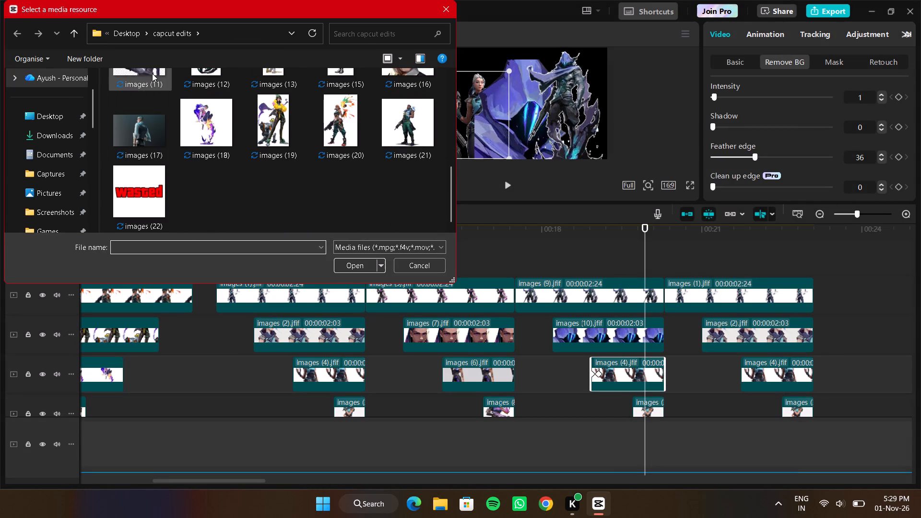
pyautogui.scroll(1, 152, 80)
pyautogui.click(152, 92)
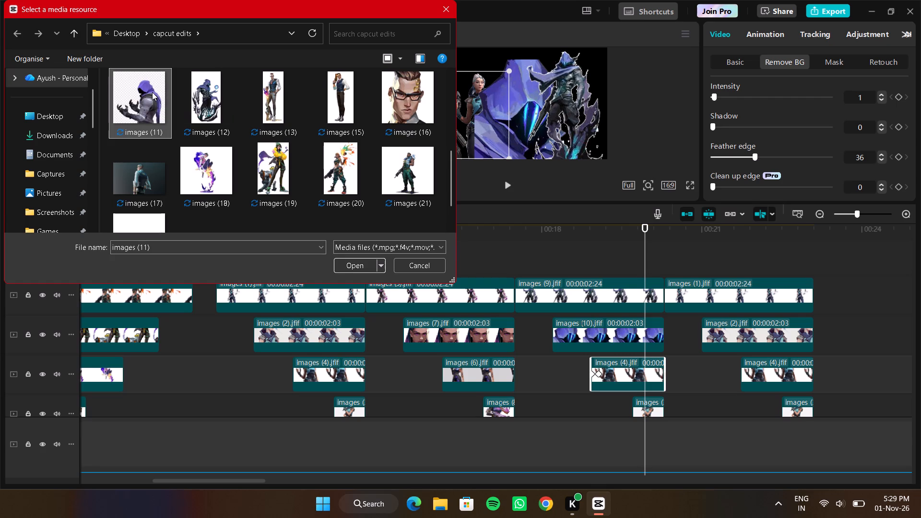
pyautogui.click(350, 265)
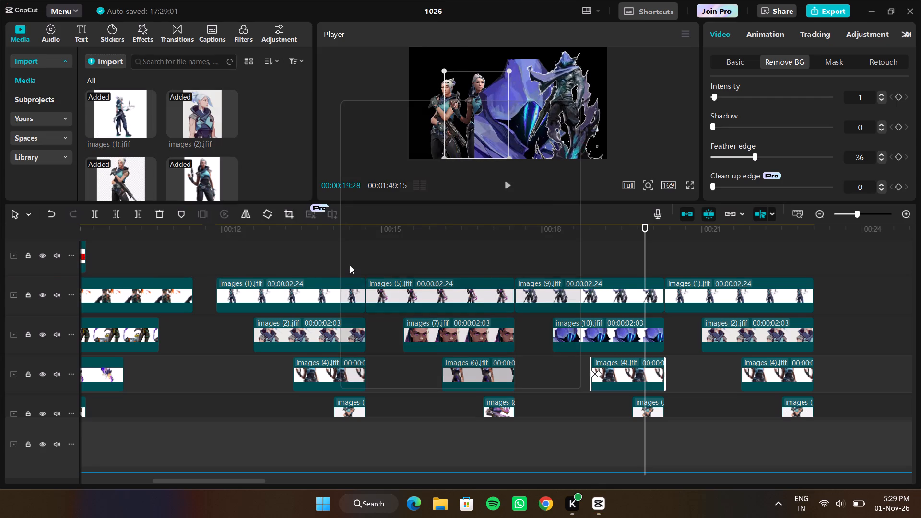
pyautogui.click(513, 367)
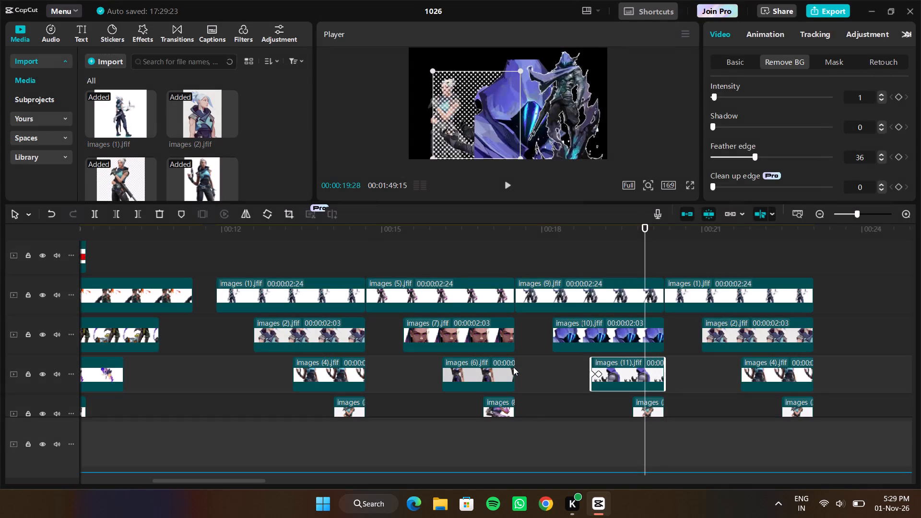
# Key out the checkered background of the images (11).jfif clip by sampling its colour and setting chroma key intensity to 10.
pyautogui.click(635, 371)
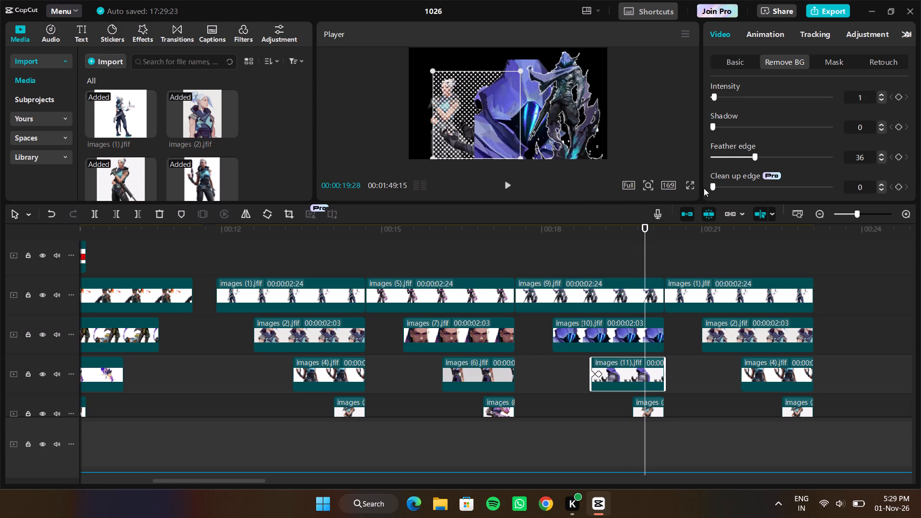
pyautogui.click(738, 63)
pyautogui.click(773, 64)
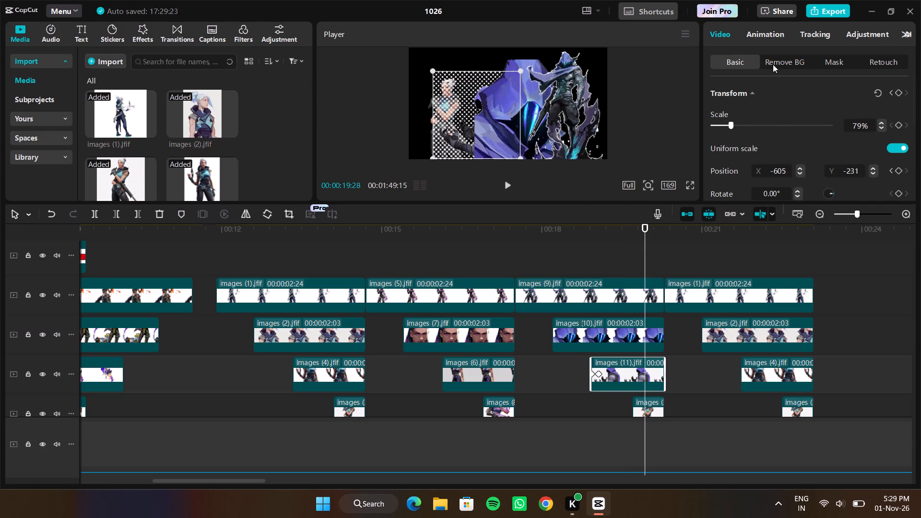
pyautogui.click(757, 171)
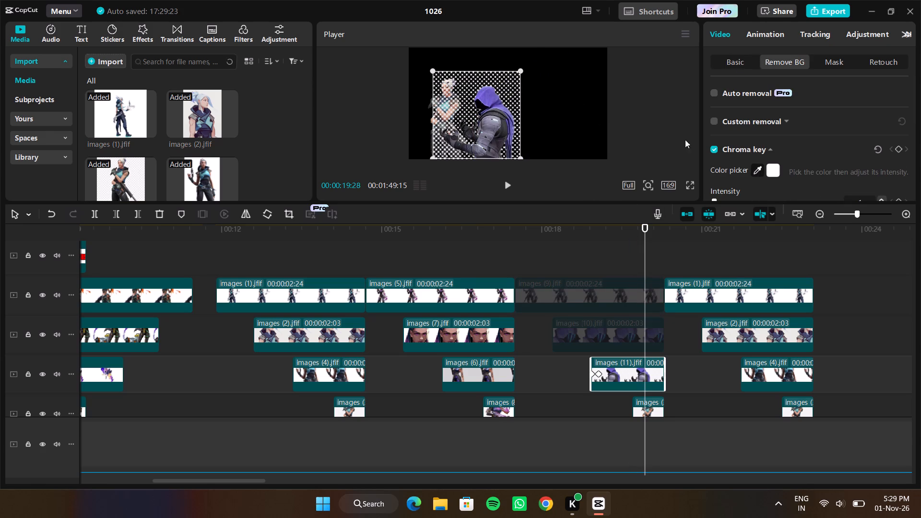
pyautogui.click(512, 81)
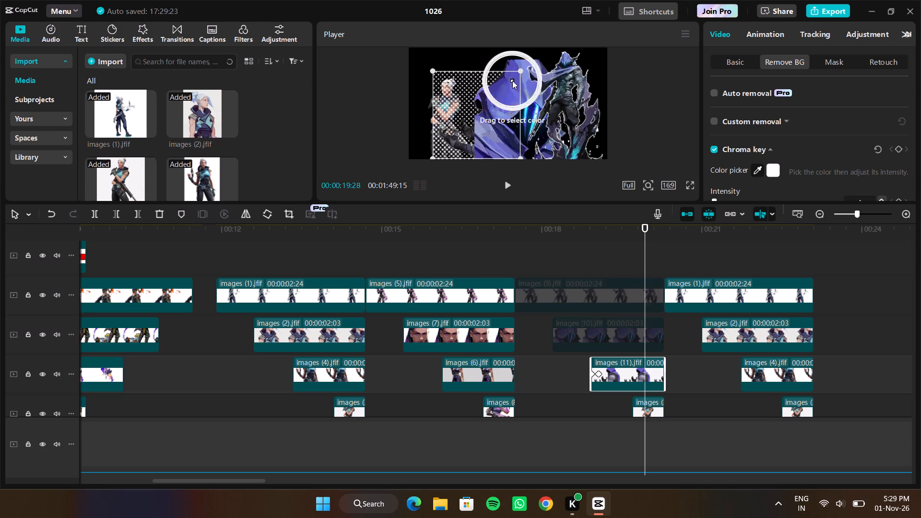
pyautogui.scroll(-1, 766, 149)
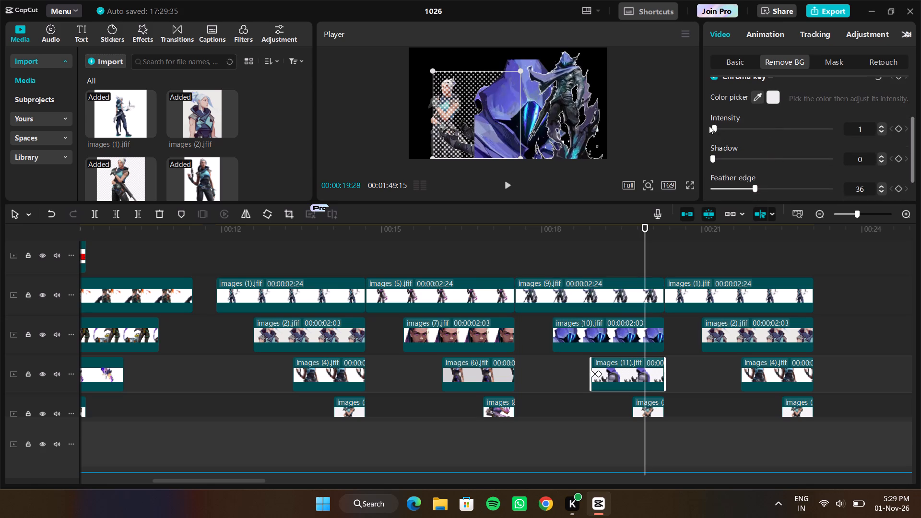
pyautogui.moveTo(713, 129); pyautogui.dragTo(724, 129)
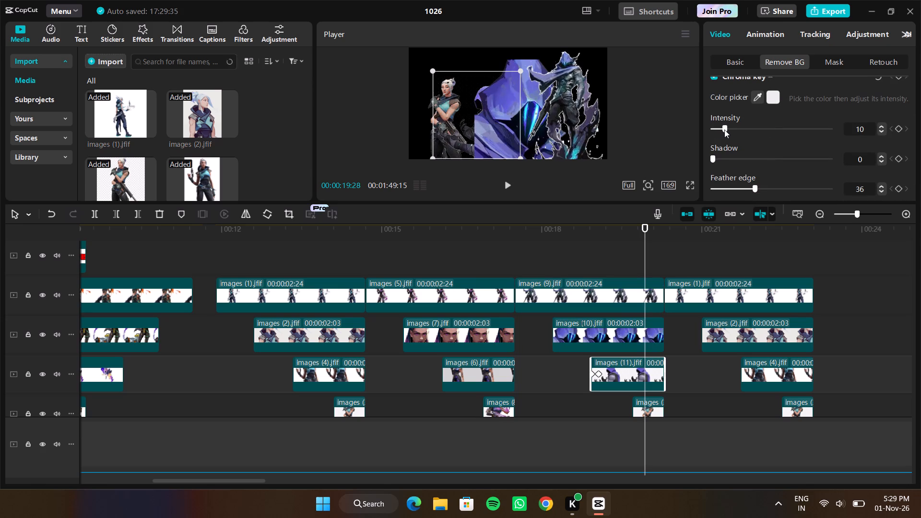
pyautogui.moveTo(724, 129); pyautogui.dragTo(724, 131)
pyautogui.moveTo(724, 131); pyautogui.dragTo(724, 131)
# At 00:00:19:02, shift the images (11).jfif figure slightly left in the frame, keeping it on the bottom edge.
pyautogui.moveTo(644, 247); pyautogui.dragTo(601, 249)
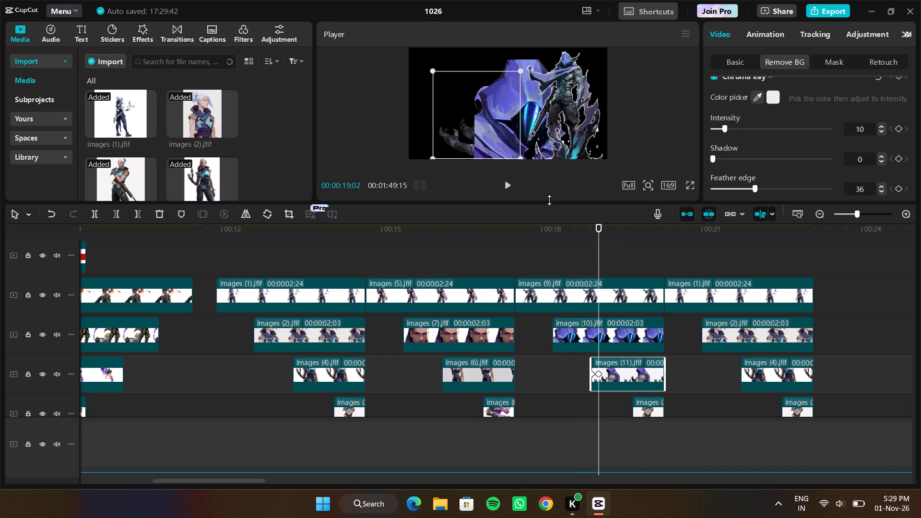
pyautogui.moveTo(496, 127); pyautogui.dragTo(484, 129)
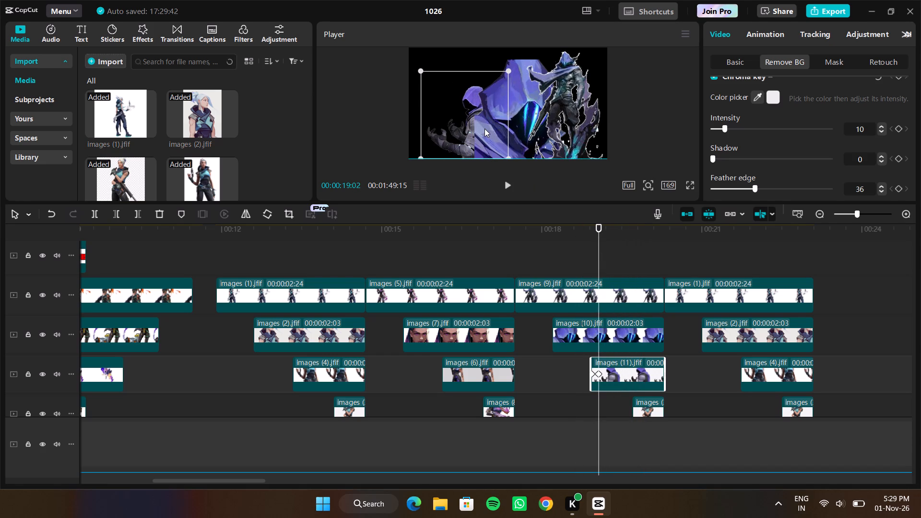
pyautogui.moveTo(484, 129); pyautogui.dragTo(486, 129)
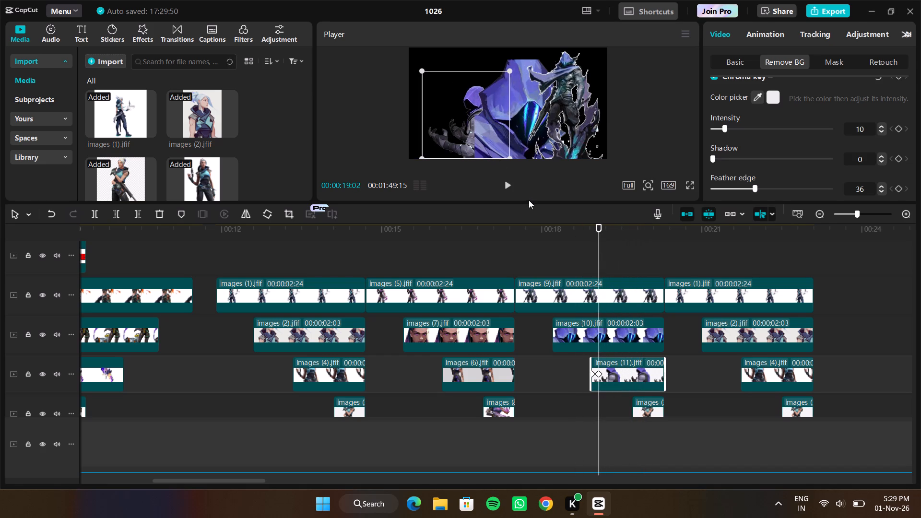
# Enlarge the player preview by reducing the height of the timeline area.
pyautogui.click(529, 200)
pyautogui.moveTo(529, 203); pyautogui.dragTo(530, 257)
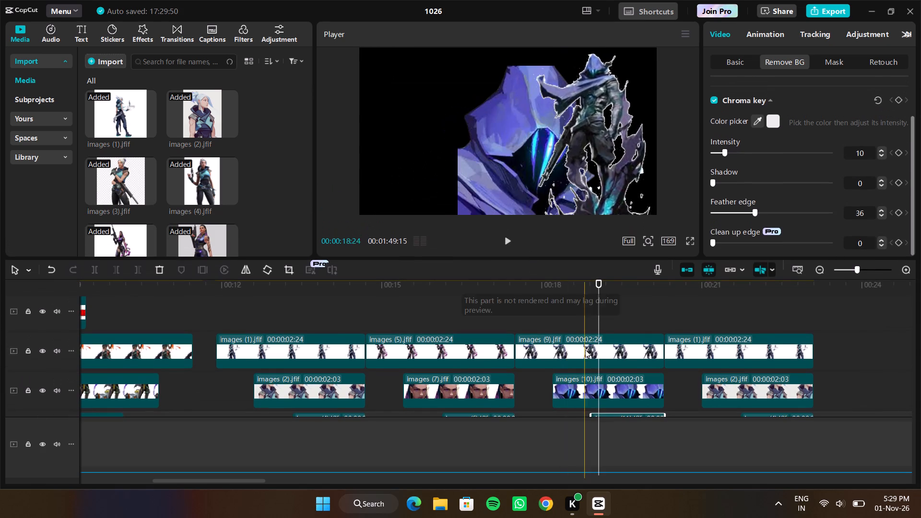
# At 00:00:18:11, shrink the images (10).jfif portrait and reposition it against the bottom edge of the frame.
pyautogui.click(585, 378)
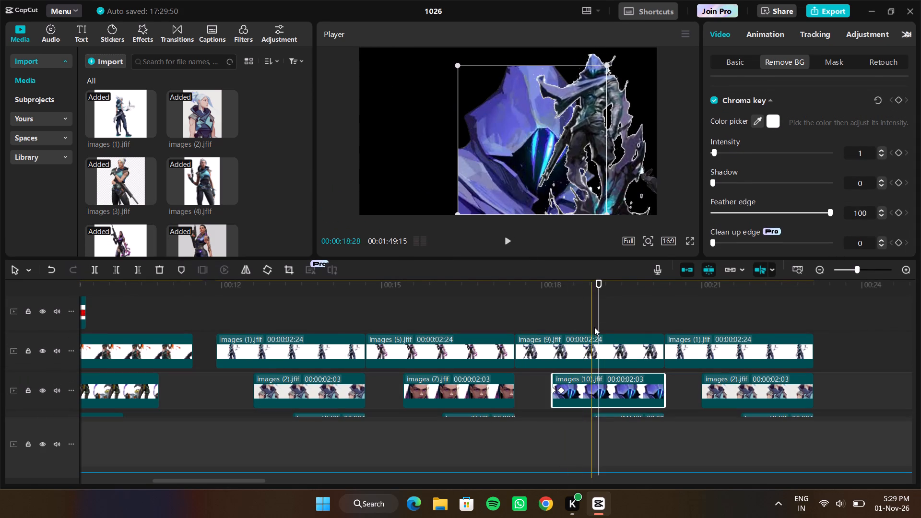
pyautogui.moveTo(597, 325); pyautogui.dragTo(562, 328)
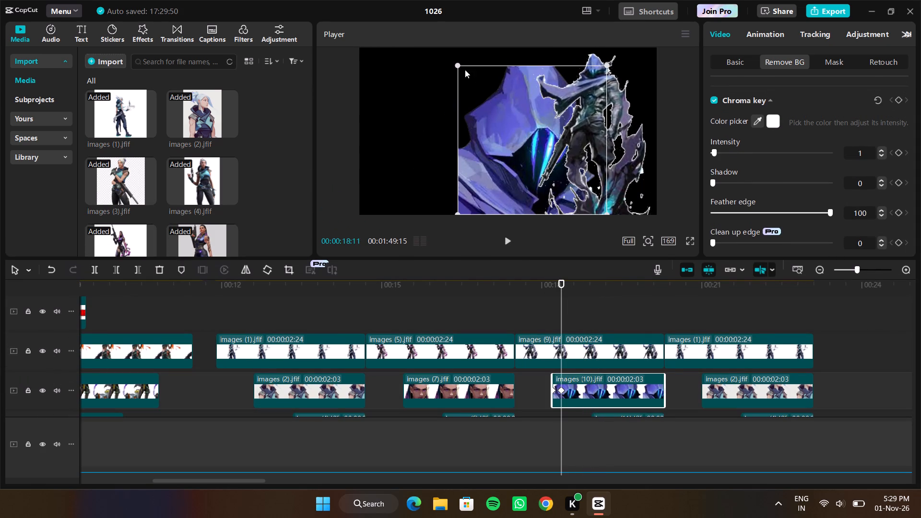
pyautogui.moveTo(457, 66); pyautogui.dragTo(477, 90)
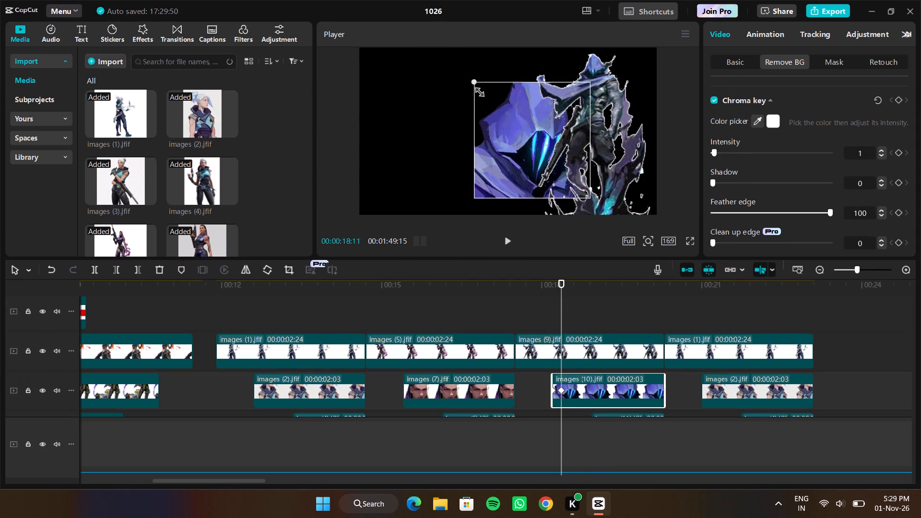
pyautogui.moveTo(477, 90); pyautogui.dragTo(477, 91)
pyautogui.moveTo(509, 107); pyautogui.dragTo(507, 121)
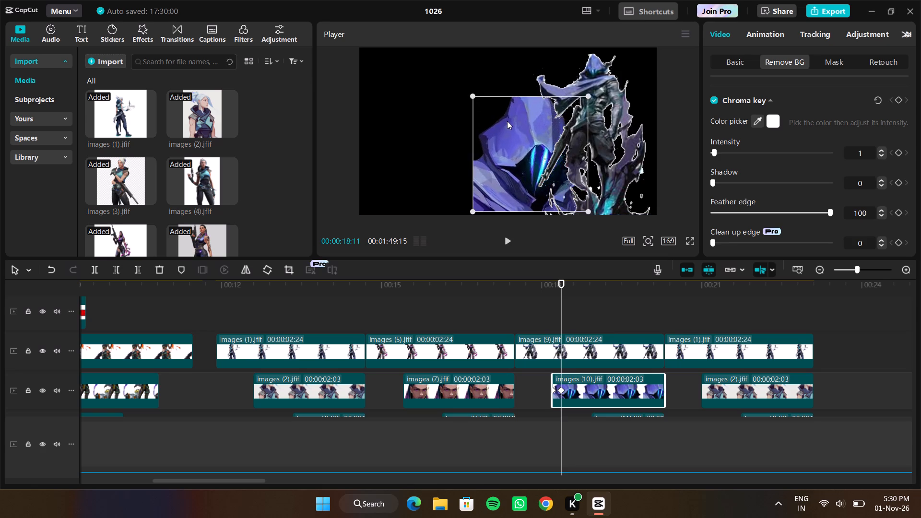
pyautogui.moveTo(507, 121); pyautogui.dragTo(504, 124)
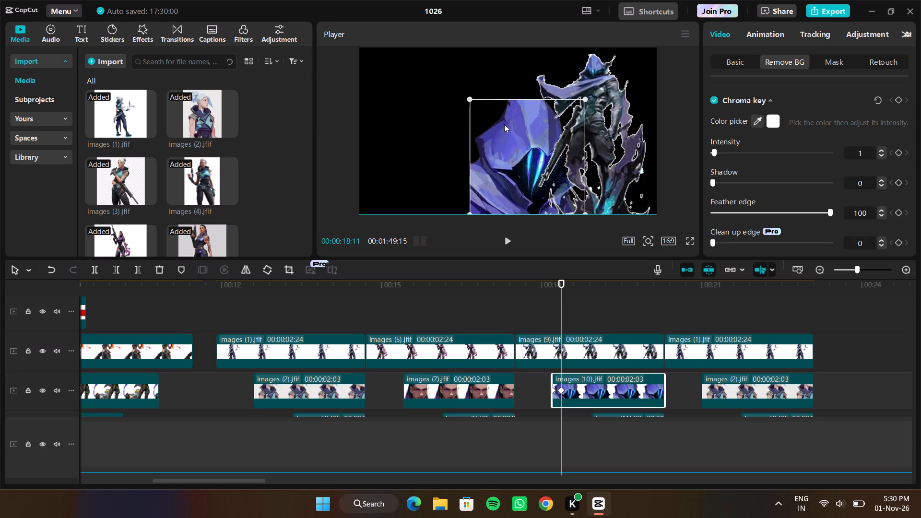
pyautogui.moveTo(504, 124); pyautogui.dragTo(503, 124)
# Replace the last clip in the second pasted set, on the lowest image track, with images (12), keeping the original video effect.
pyautogui.scroll(-1, 590, 300)
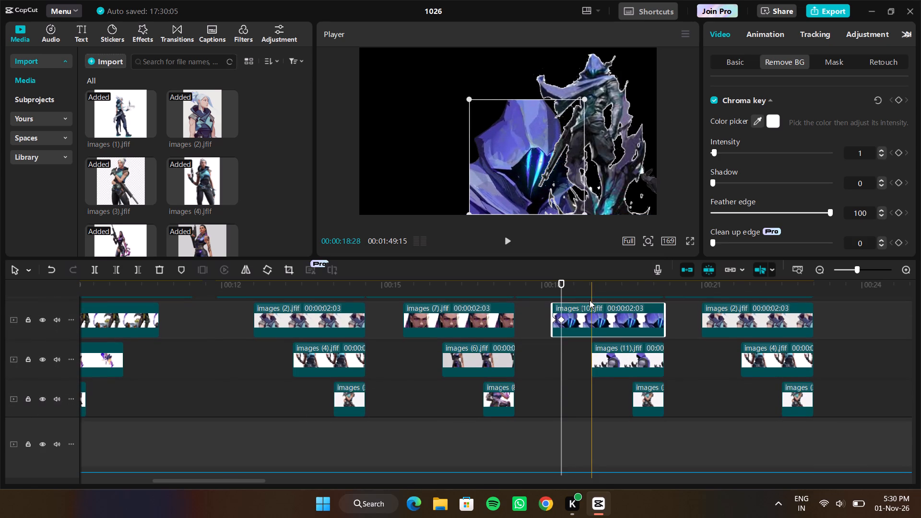
pyautogui.scroll(-1, 590, 300)
pyautogui.click(653, 391)
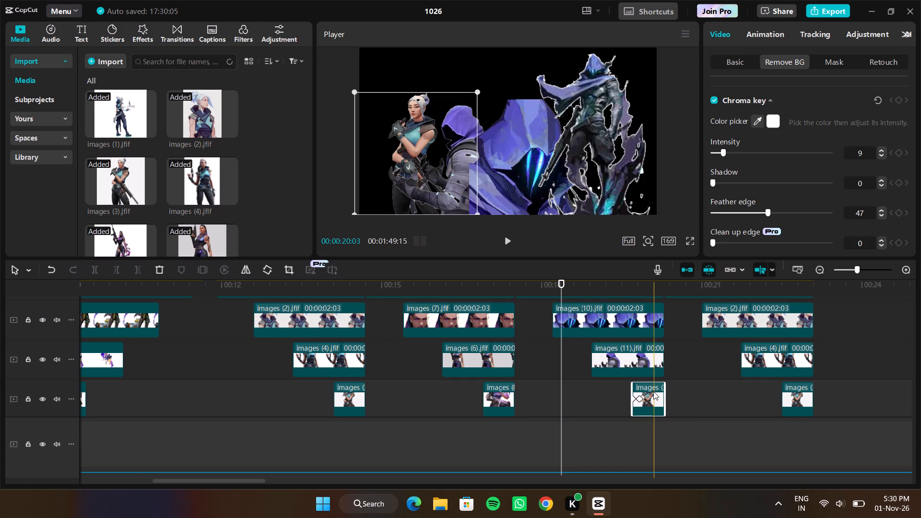
pyautogui.rightClick(653, 391)
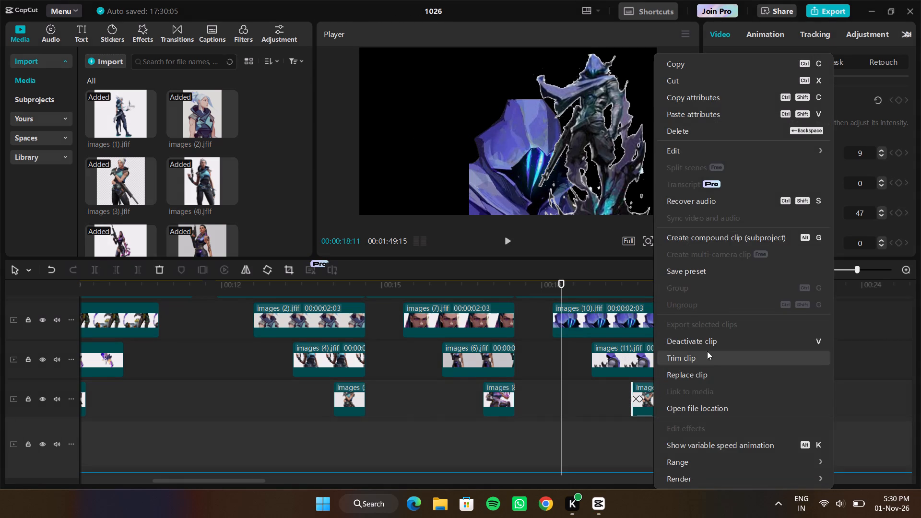
pyautogui.click(702, 376)
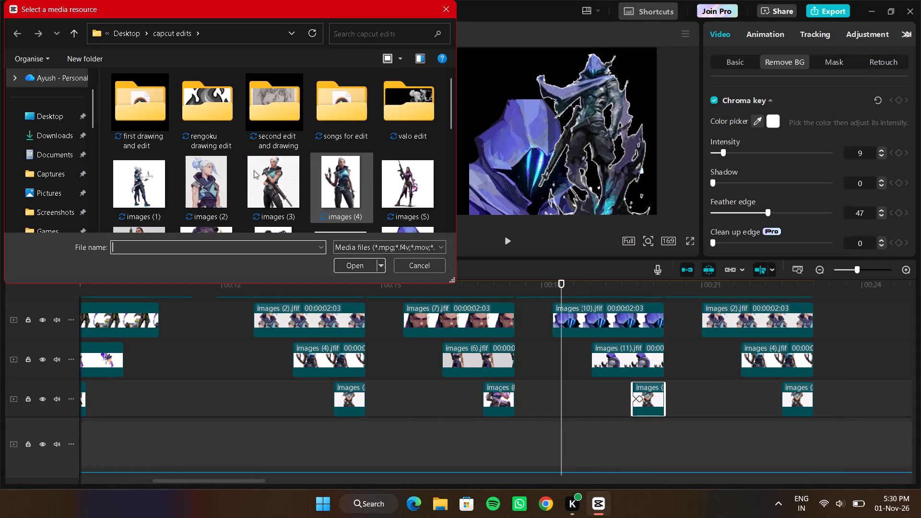
pyautogui.scroll(-1, 251, 171)
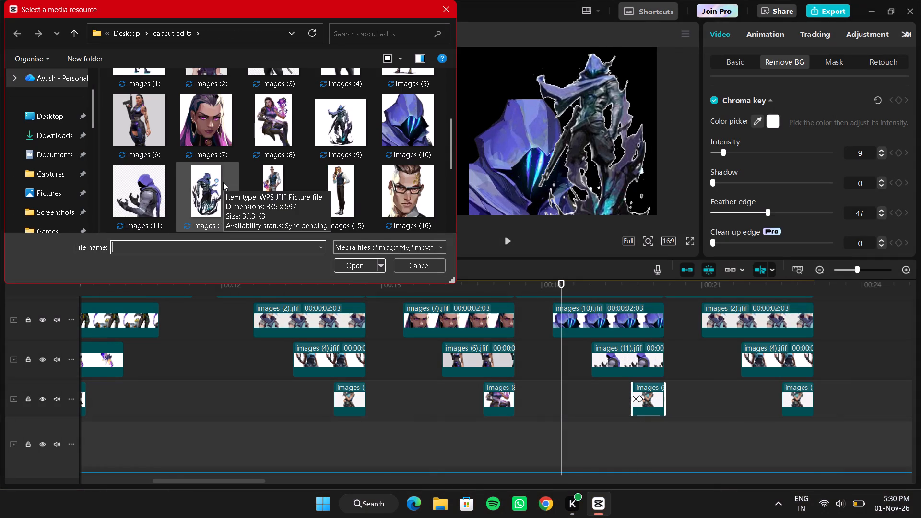
pyautogui.click(223, 182)
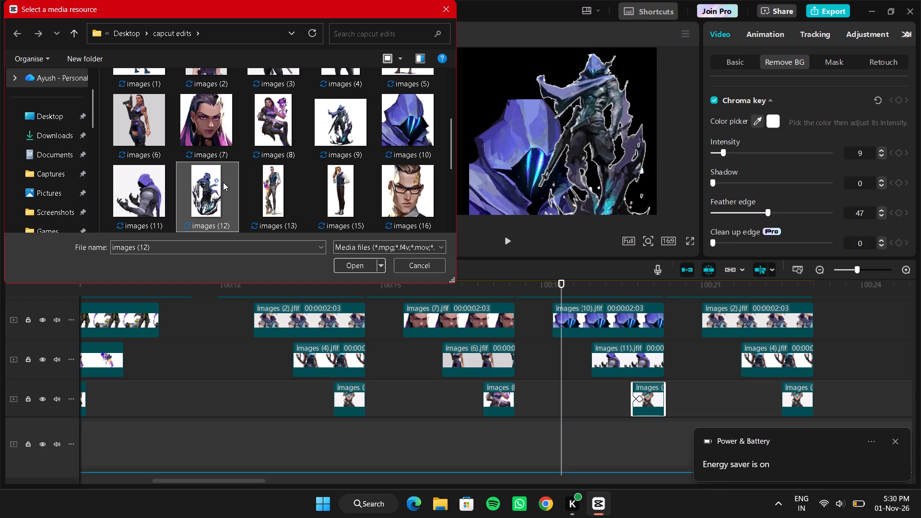
pyautogui.click(356, 268)
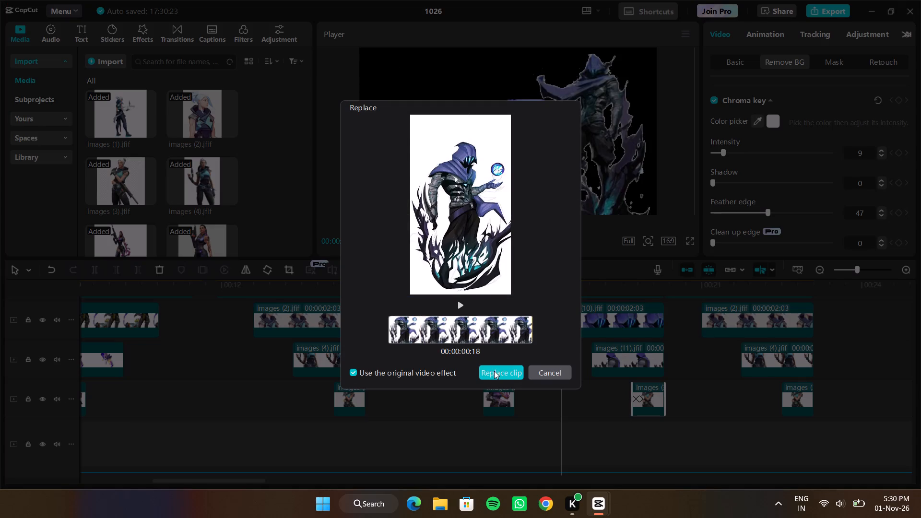
pyautogui.click(495, 370)
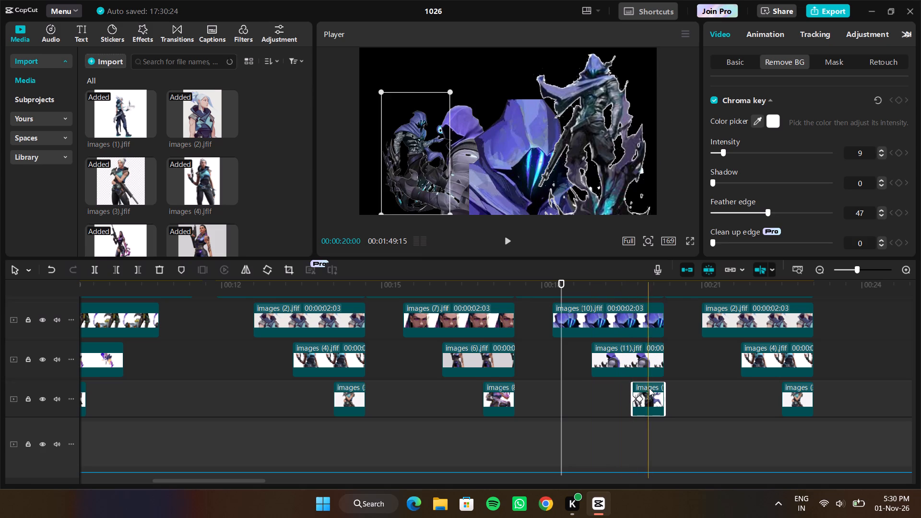
# Play back the slide-in sets from just before the first one to check their timing against the music.
pyautogui.click(648, 427)
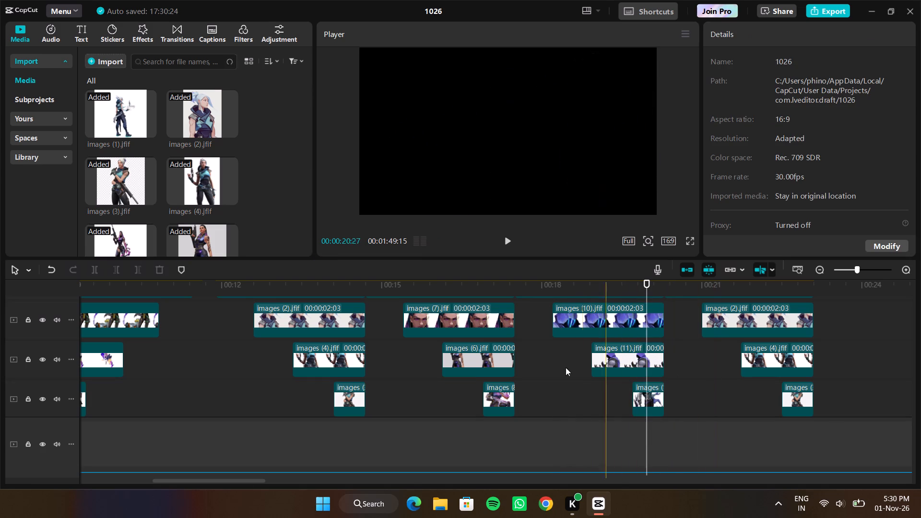
pyautogui.click(142, 362)
pyautogui.press('space')
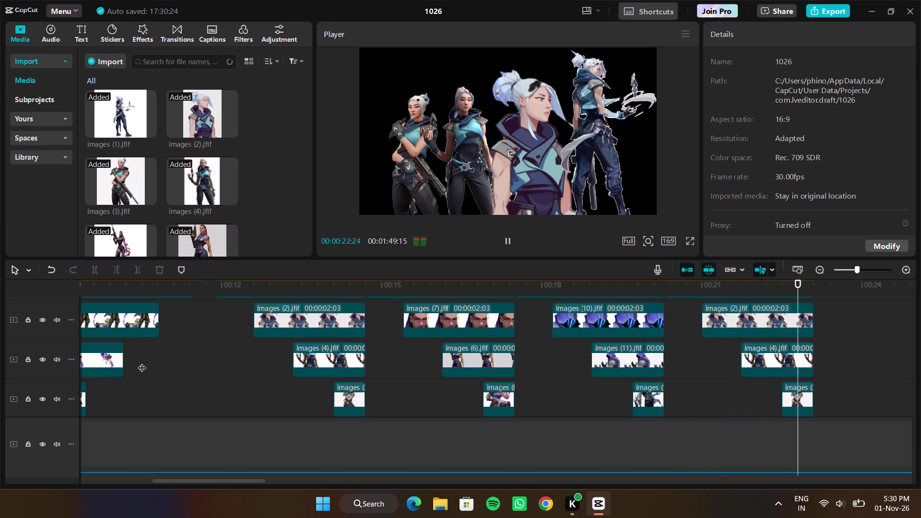
pyautogui.press('space')
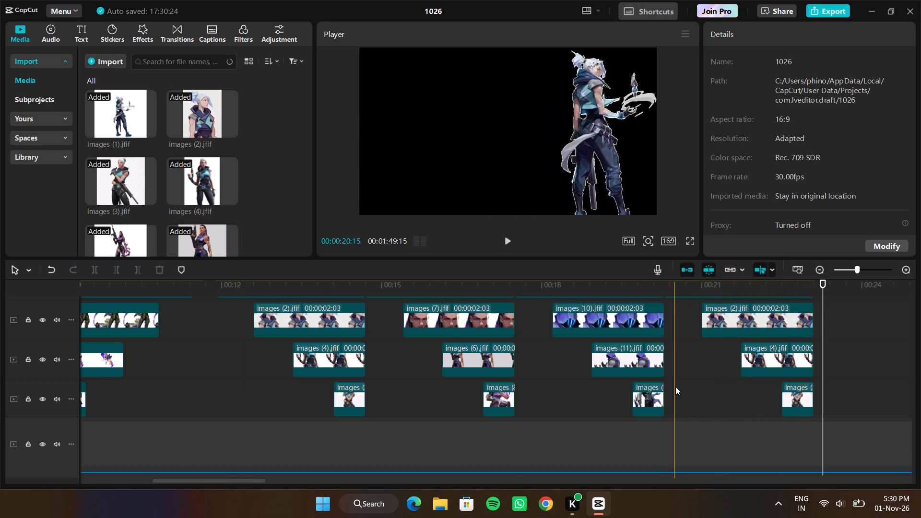
pyautogui.scroll(1, 675, 387)
pyautogui.click(681, 378)
pyautogui.press('space')
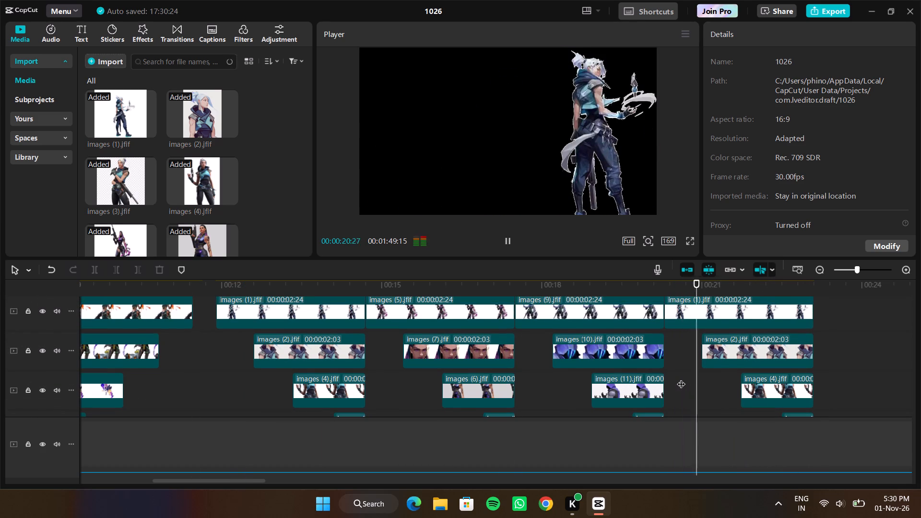
pyautogui.press('space')
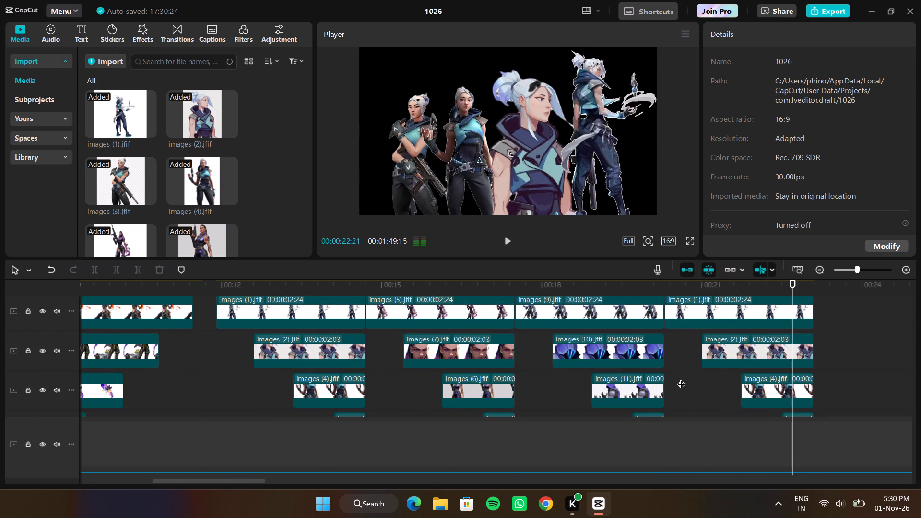
pyautogui.click(665, 374)
pyautogui.press('space')
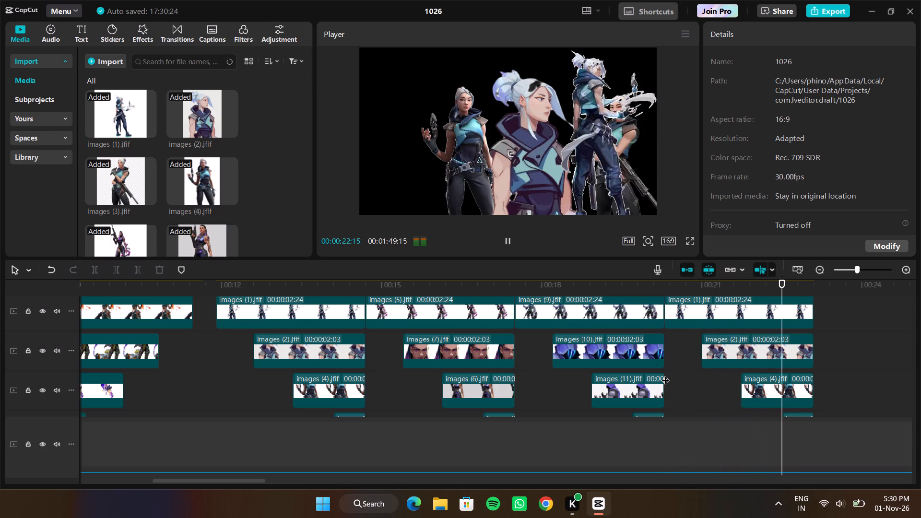
pyautogui.press('space')
pyautogui.press('space')
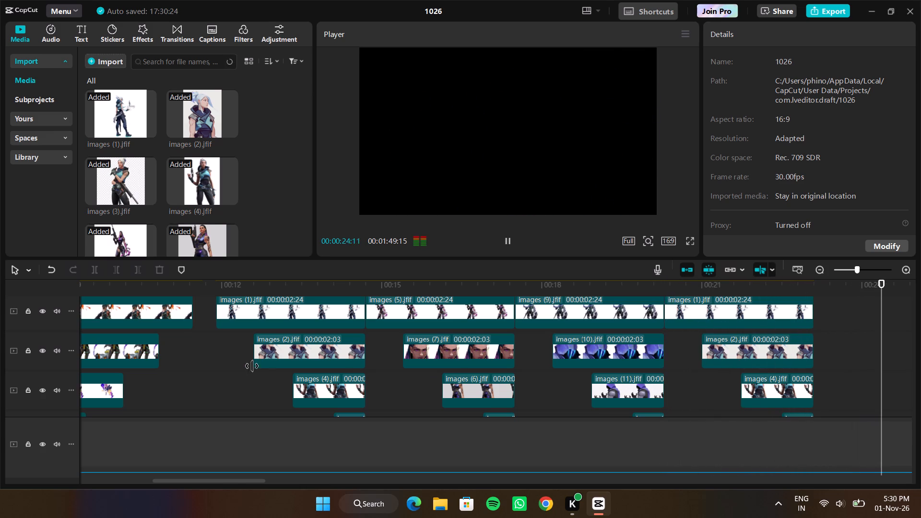
pyautogui.click(199, 364)
pyautogui.click(199, 364)
pyautogui.press('space')
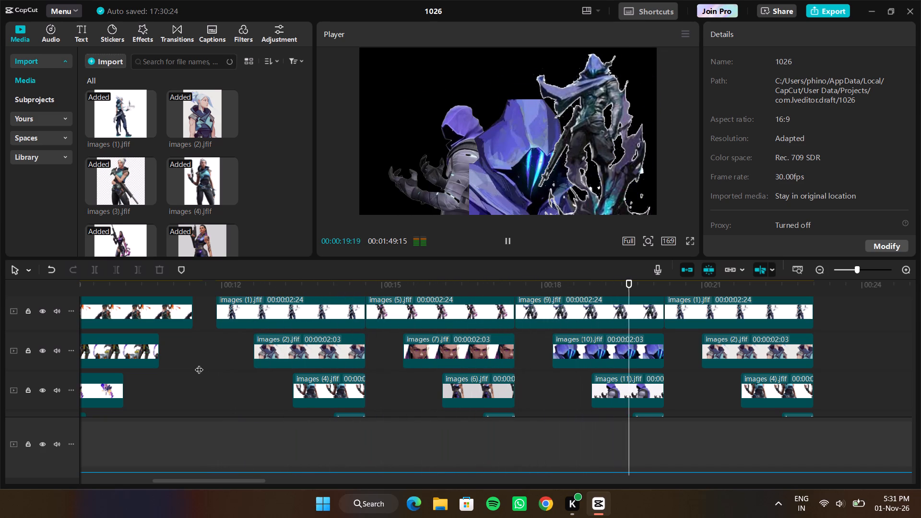
pyautogui.press('space')
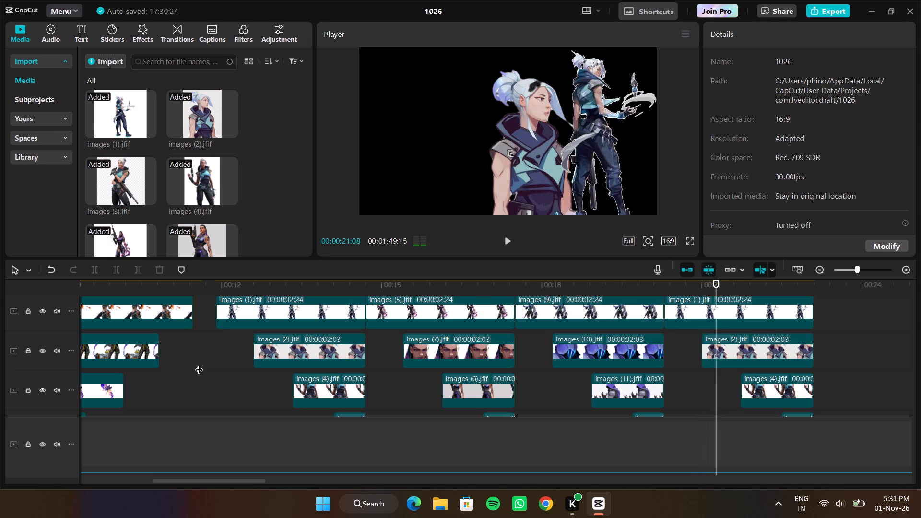
# Move the images (12).jfif clip slightly earlier and extend its end to line up with the clips above it.
pyautogui.scroll(-1, 670, 398)
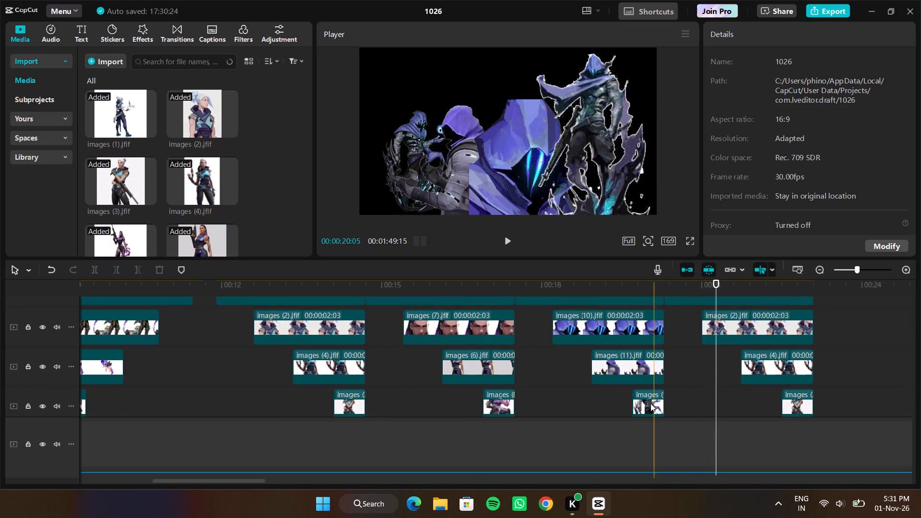
pyautogui.moveTo(649, 404); pyautogui.dragTo(639, 406)
pyautogui.moveTo(656, 396); pyautogui.dragTo(661, 396)
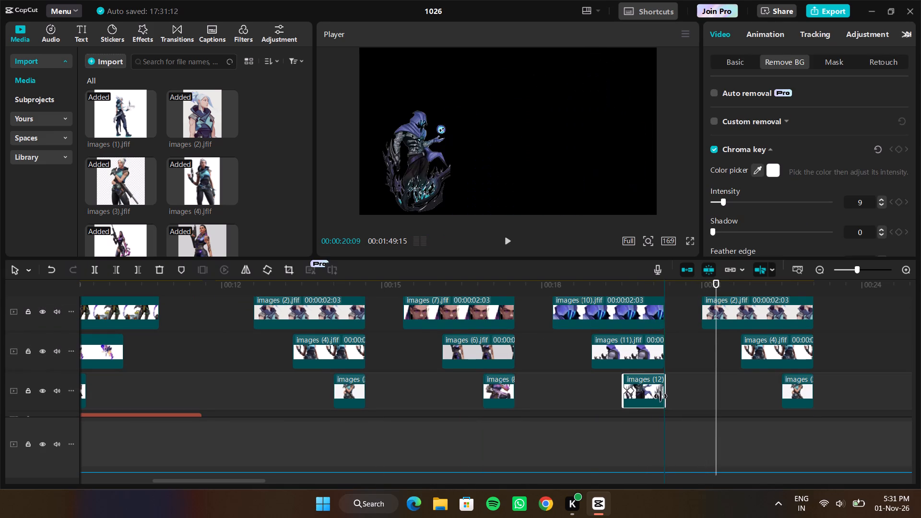
pyautogui.moveTo(661, 396); pyautogui.dragTo(661, 396)
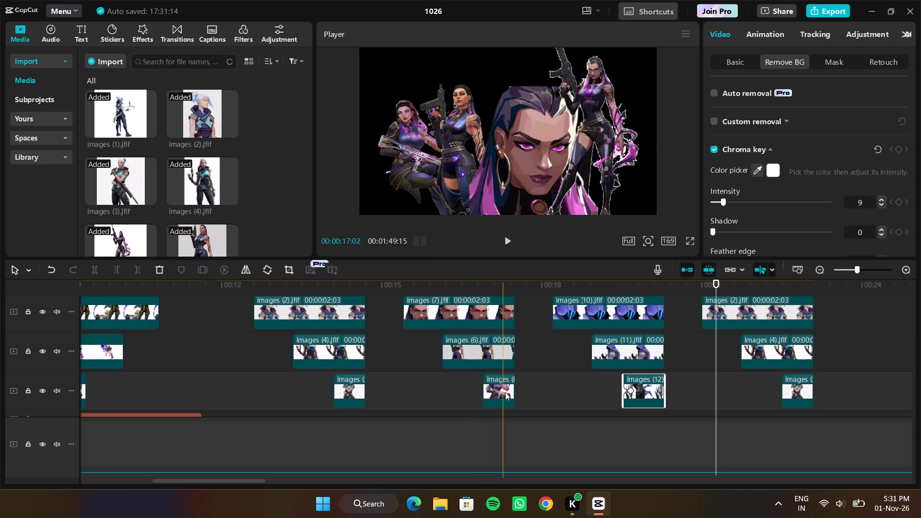
# Start the images (8).jfif clip and both images (3).jfif clips slightly earlier, extending each one's end to the end of its set.
pyautogui.moveTo(506, 392); pyautogui.dragTo(500, 391)
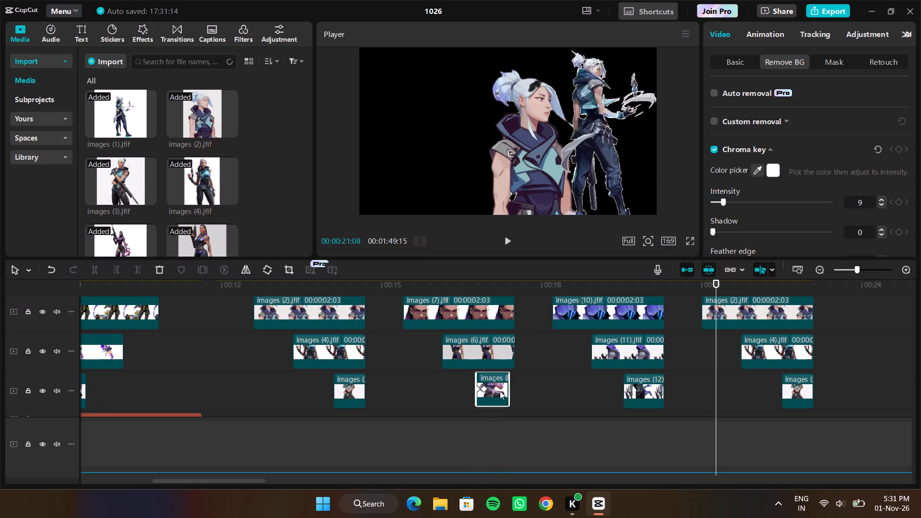
pyautogui.moveTo(506, 391); pyautogui.dragTo(513, 393)
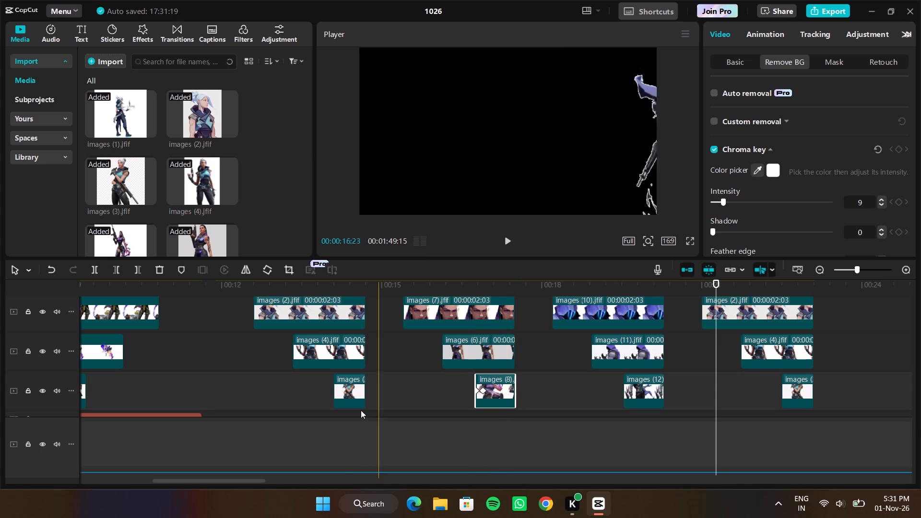
pyautogui.moveTo(354, 398); pyautogui.dragTo(348, 397)
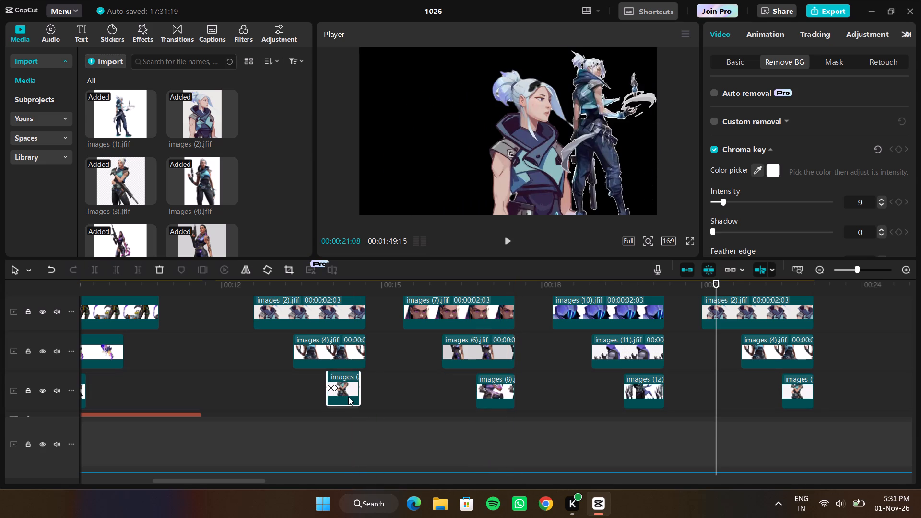
pyautogui.moveTo(348, 397); pyautogui.dragTo(348, 398)
pyautogui.moveTo(357, 394); pyautogui.dragTo(362, 394)
pyautogui.moveTo(800, 397); pyautogui.dragTo(792, 396)
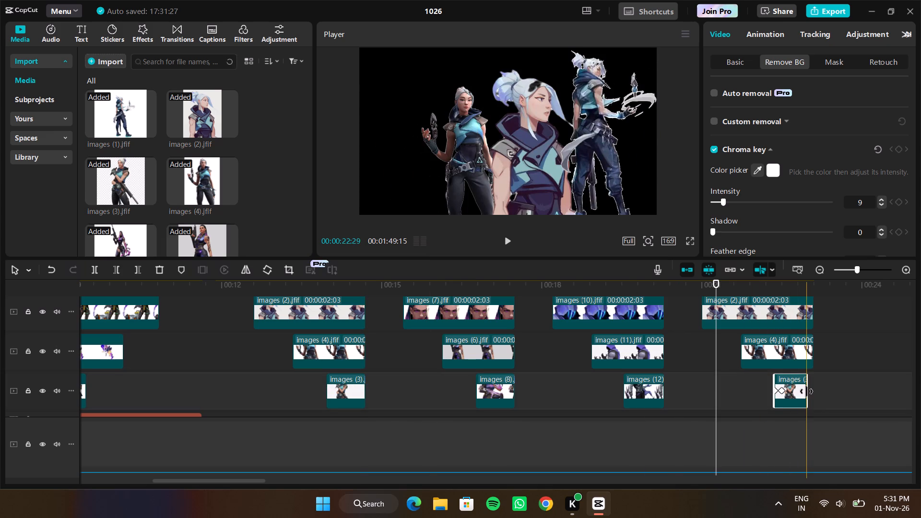
pyautogui.click(806, 391)
# Play back all four slide-in sets to check the timing of the retimed last images.
pyautogui.moveTo(717, 387); pyautogui.dragTo(298, 380)
pyautogui.press('space')
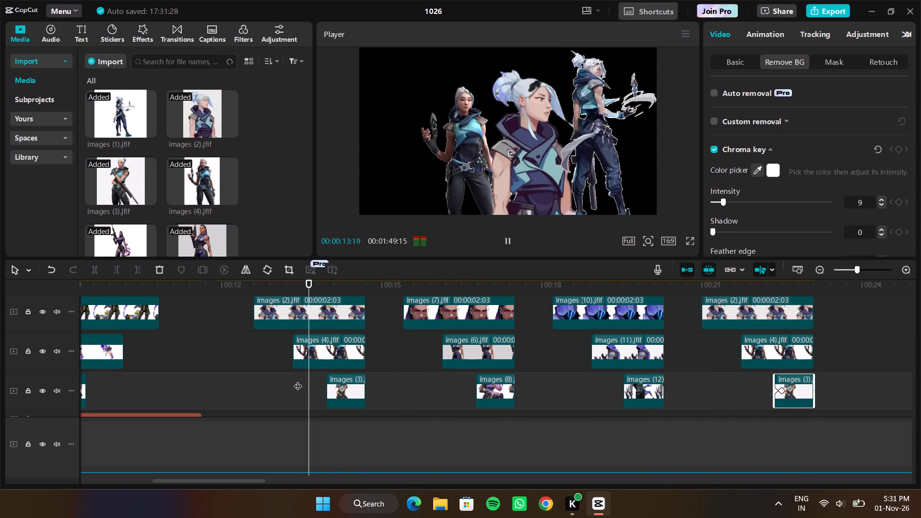
pyautogui.press('space')
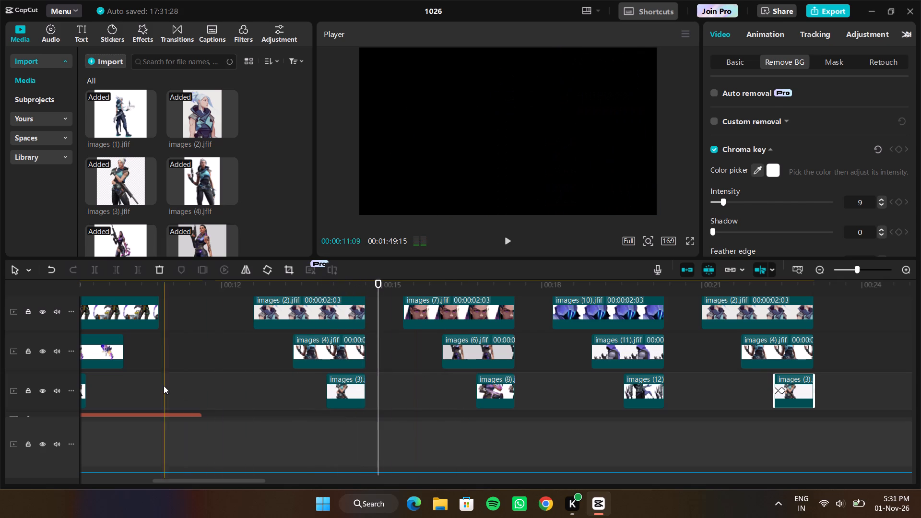
pyautogui.click(164, 386)
pyautogui.press('space')
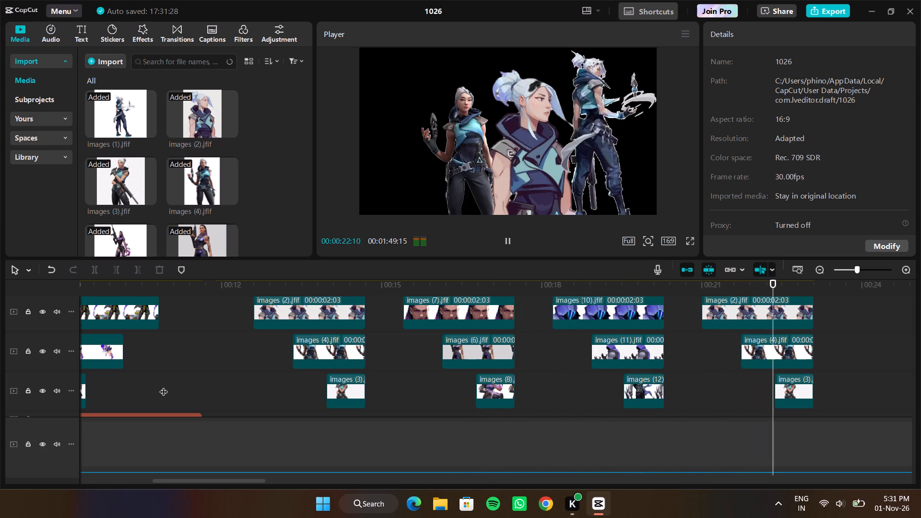
pyautogui.press('space')
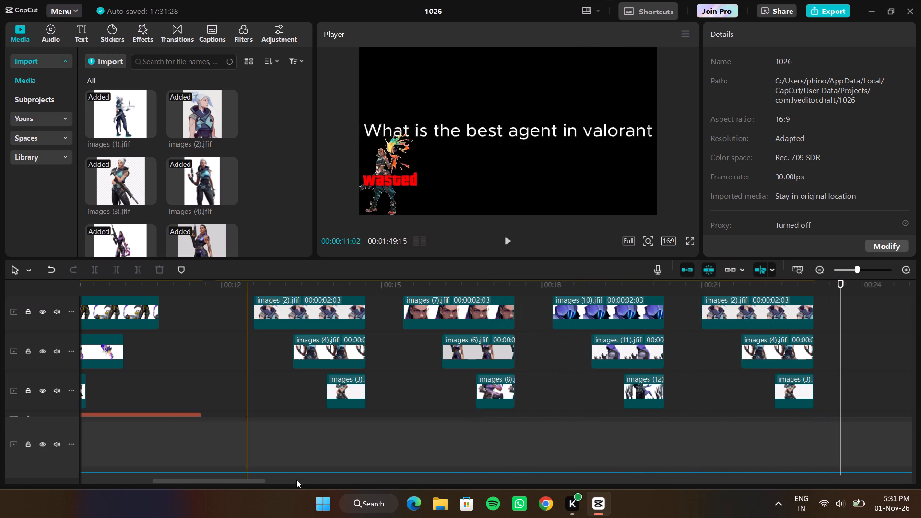
# Move the fourth set's images (2).jfif clip slightly earlier and extend its end to the set's end, for a 00:00:02:06 duration.
pyautogui.scroll(1, 700, 365)
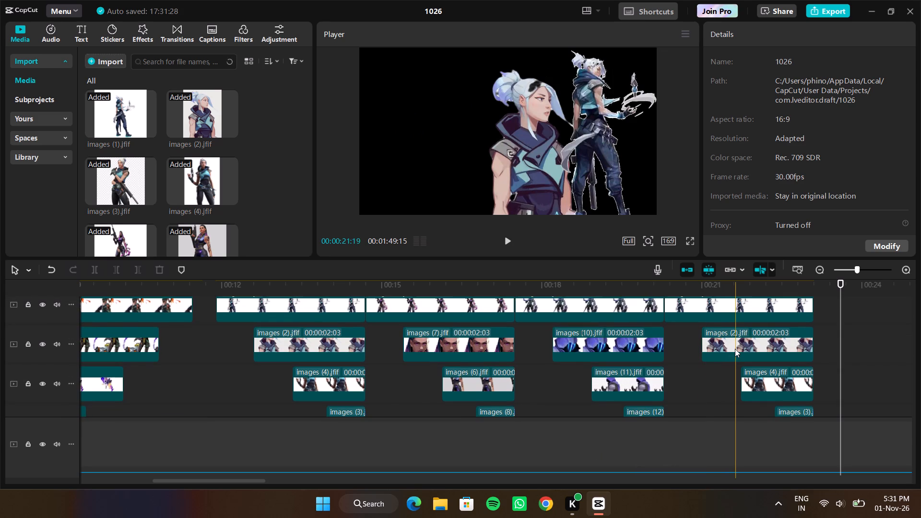
pyautogui.moveTo(735, 349); pyautogui.dragTo(731, 348)
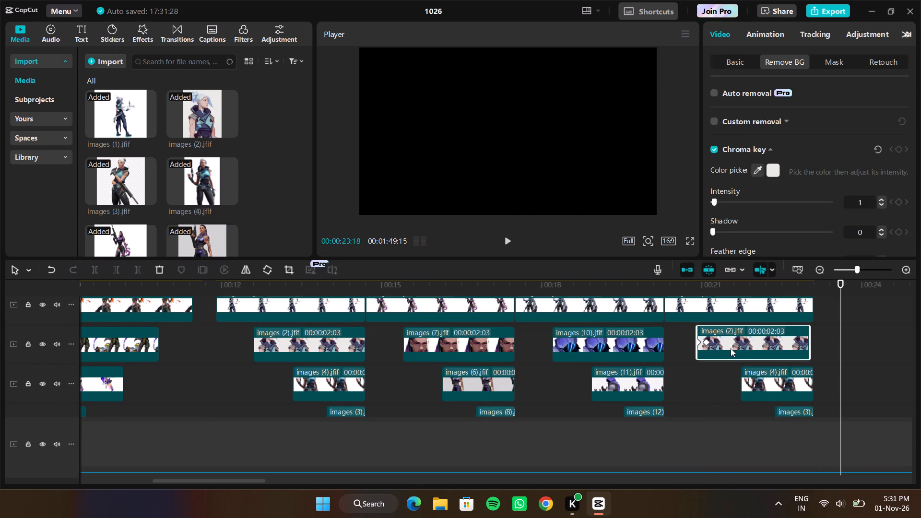
pyautogui.moveTo(731, 348); pyautogui.dragTo(730, 349)
pyautogui.moveTo(810, 343); pyautogui.dragTo(814, 342)
# Play back the sets, and start the images (7).jfif clip slightly earlier, extending it to its set's end for a 00:00:02:06 duration.
pyautogui.moveTo(840, 346); pyautogui.dragTo(500, 353)
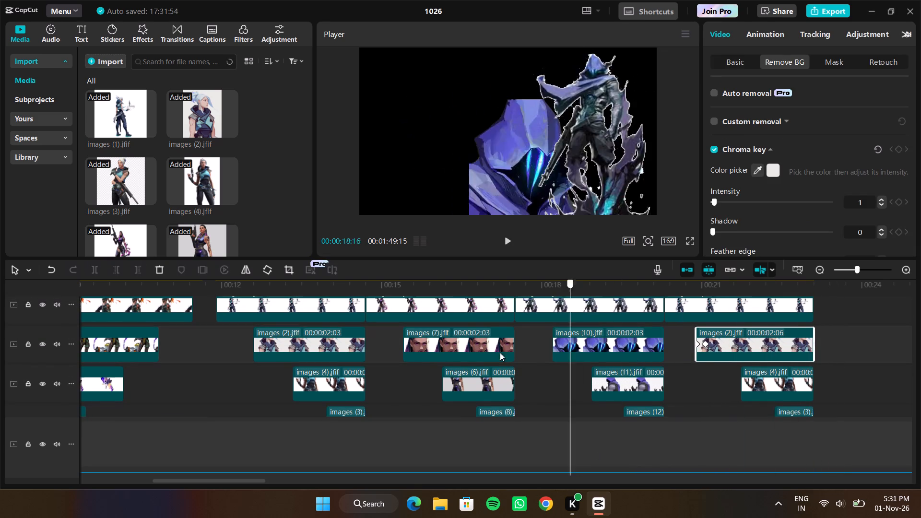
pyautogui.moveTo(500, 353); pyautogui.dragTo(262, 364)
pyautogui.press('space')
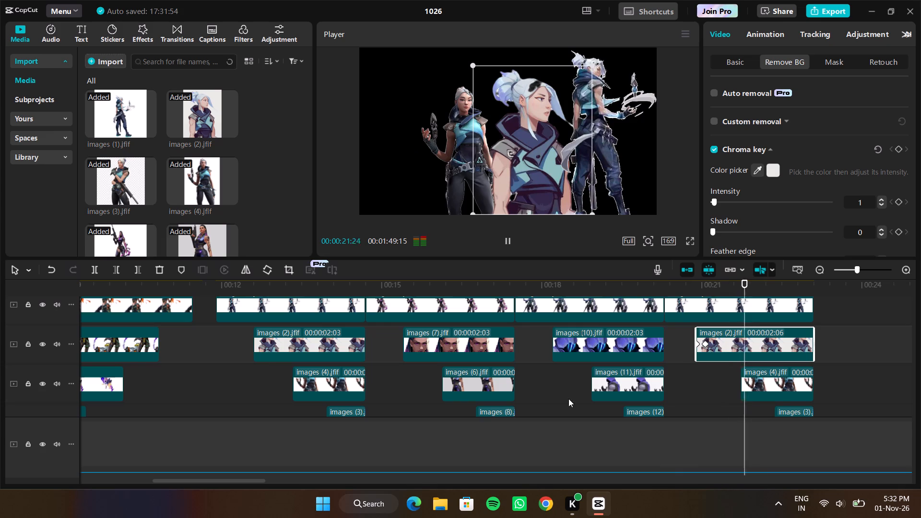
pyautogui.click(878, 375)
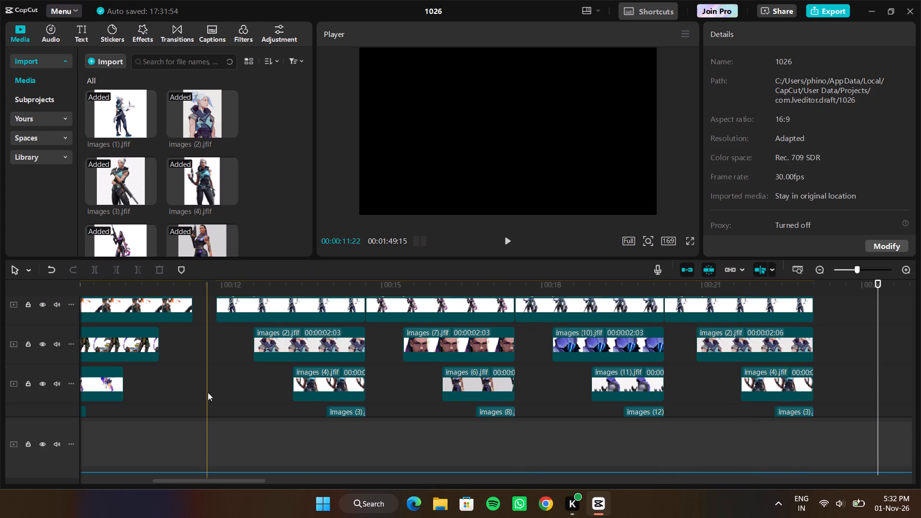
pyautogui.click(208, 392)
pyautogui.press('space')
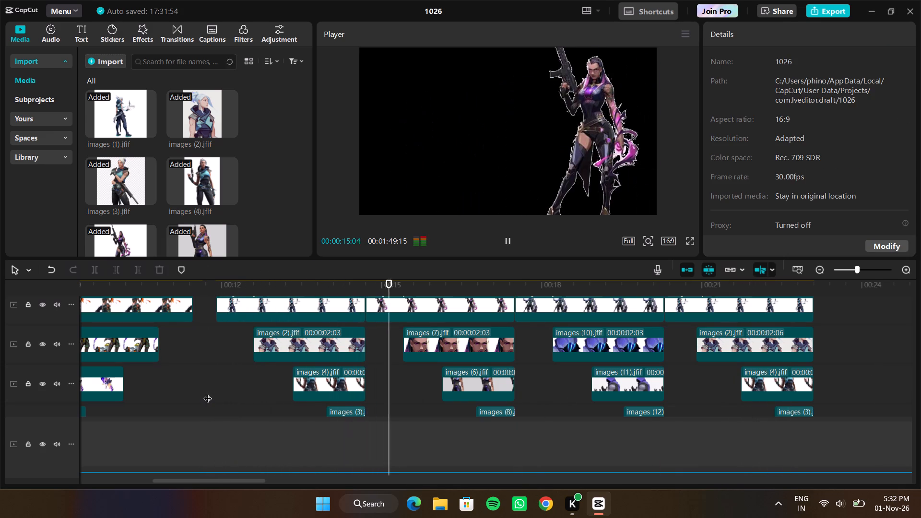
pyautogui.press('space')
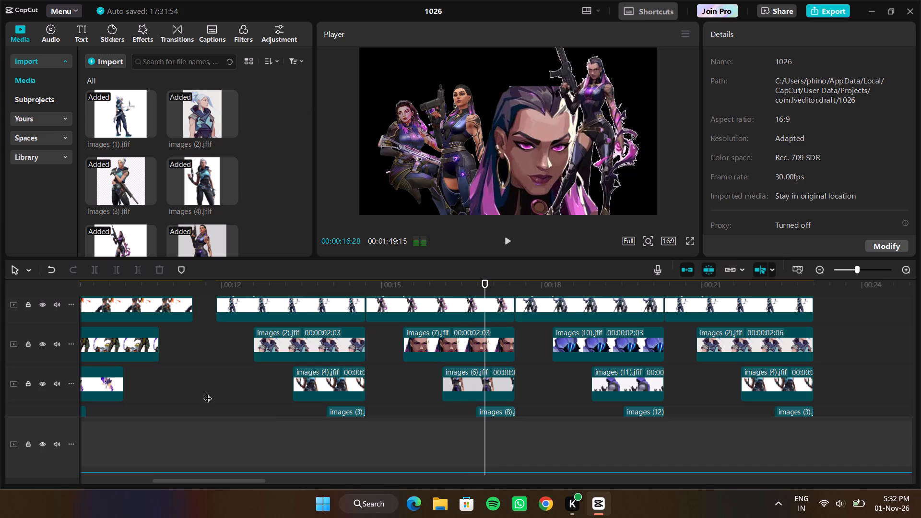
pyautogui.moveTo(450, 350); pyautogui.dragTo(445, 350)
pyautogui.click(511, 344)
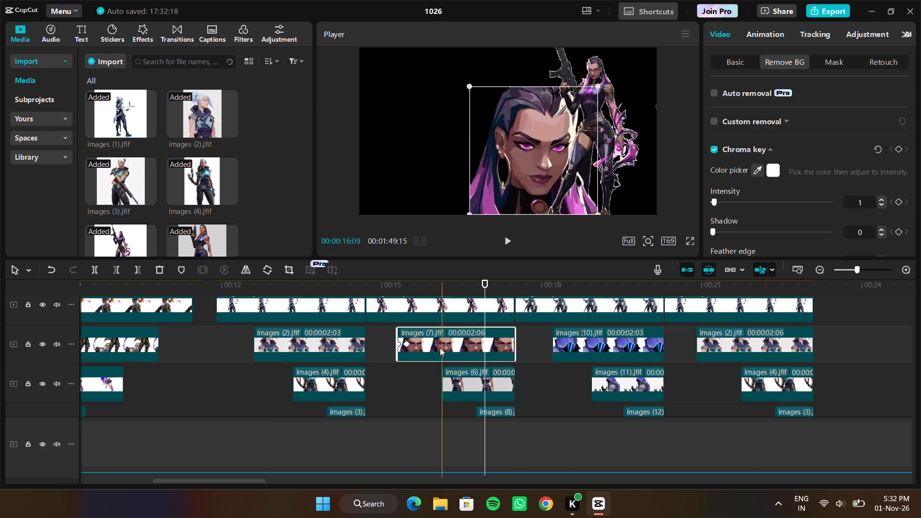
# Replay the sets, and start the images (10).jfif clip slightly earlier, extending it to its set's end for a 00:00:02:08 duration.
pyautogui.click(204, 350)
pyautogui.press('space')
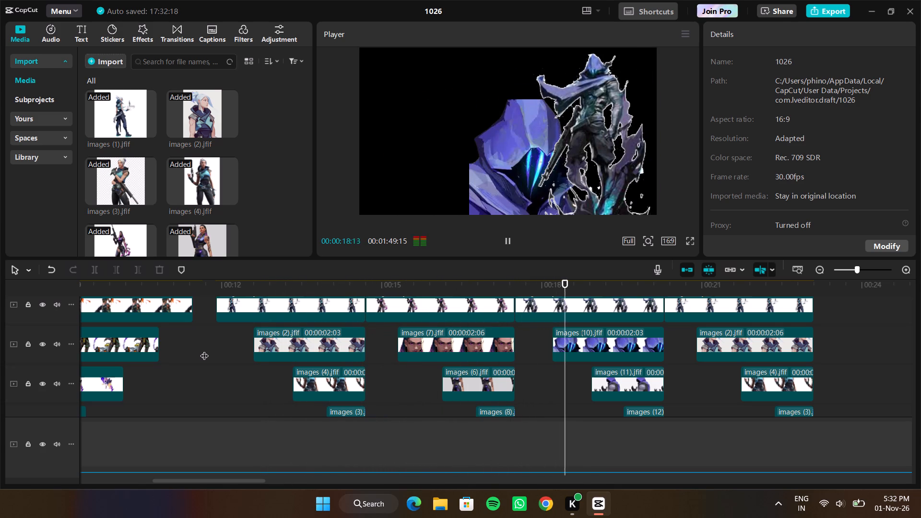
pyautogui.press('space')
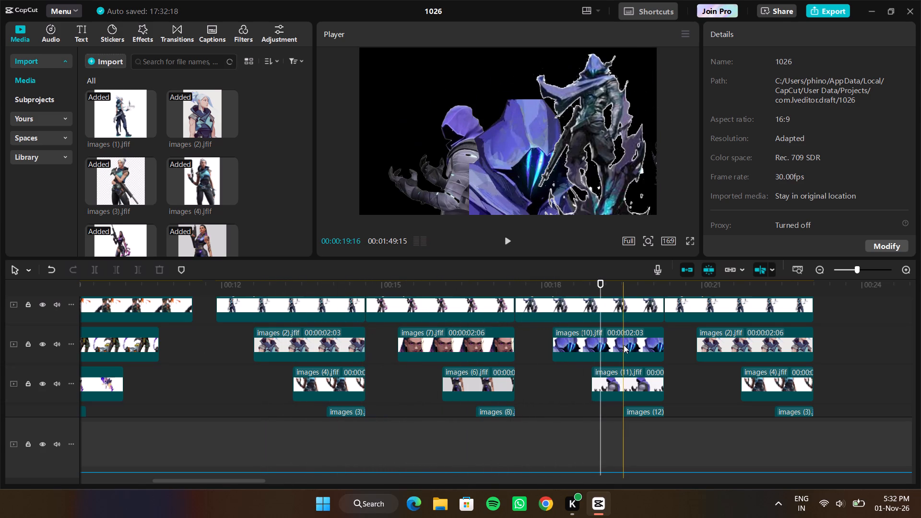
pyautogui.moveTo(624, 345); pyautogui.dragTo(615, 345)
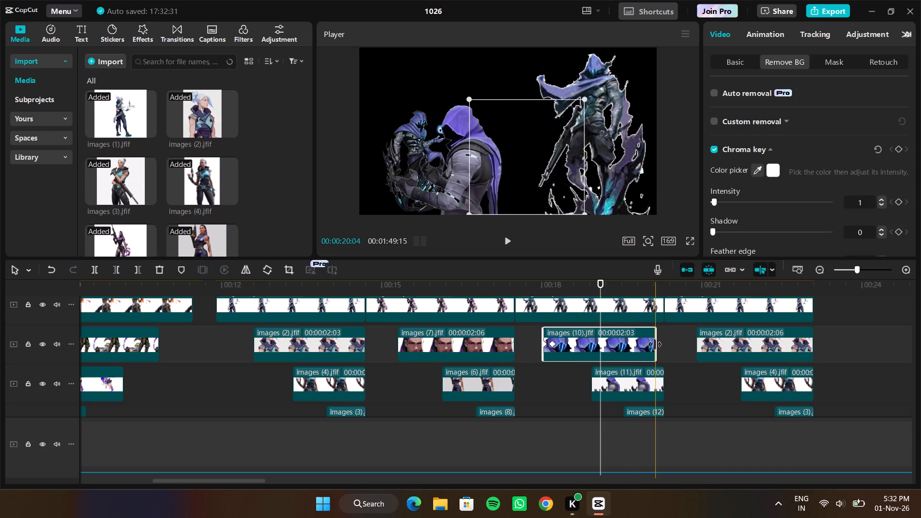
pyautogui.moveTo(655, 344); pyautogui.dragTo(660, 344)
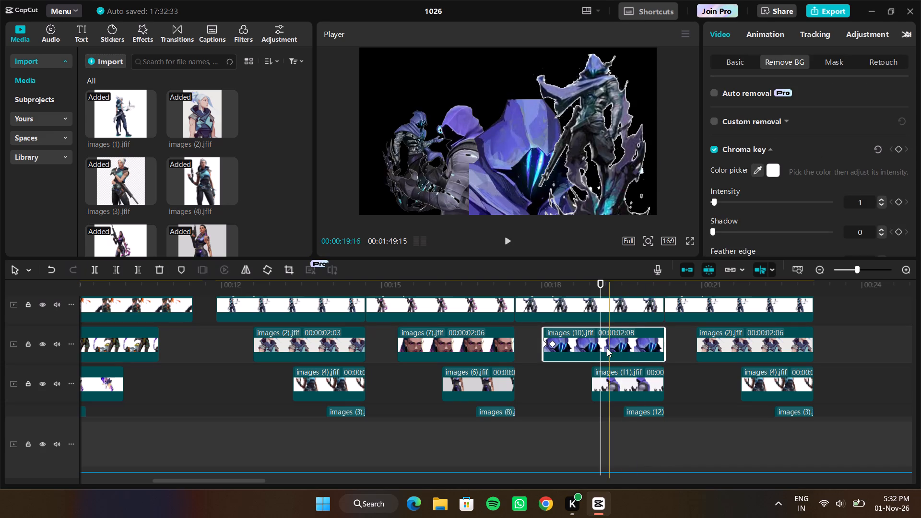
pyautogui.click(600, 348)
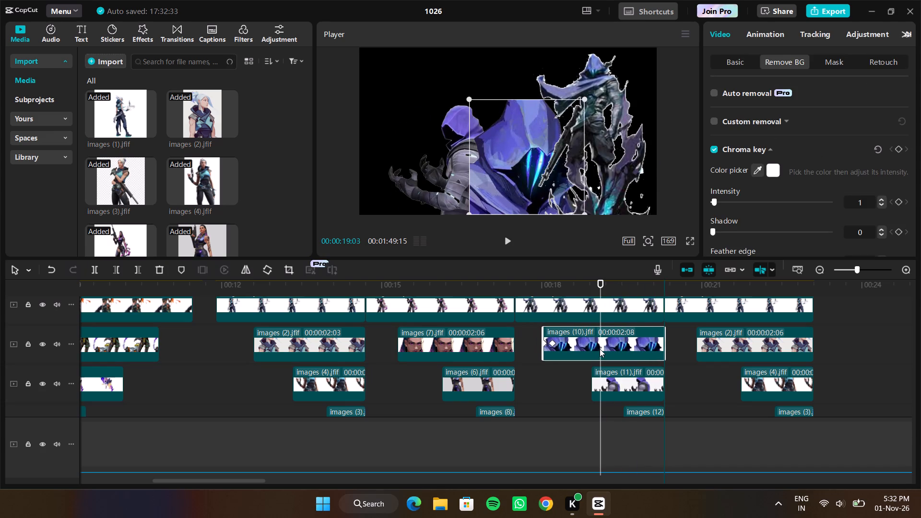
# Replay up to the third set, and start the images (11).jfif clip slightly earlier, extending its end to line up with the clips above.
pyautogui.moveTo(602, 416); pyautogui.dragTo(229, 418)
pyautogui.click(229, 418)
pyautogui.click(227, 418)
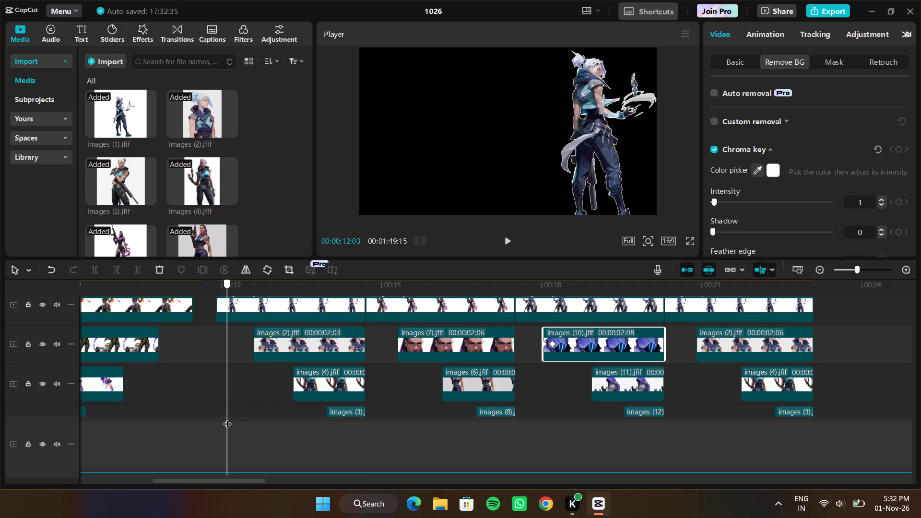
pyautogui.click(242, 417)
pyautogui.press('space')
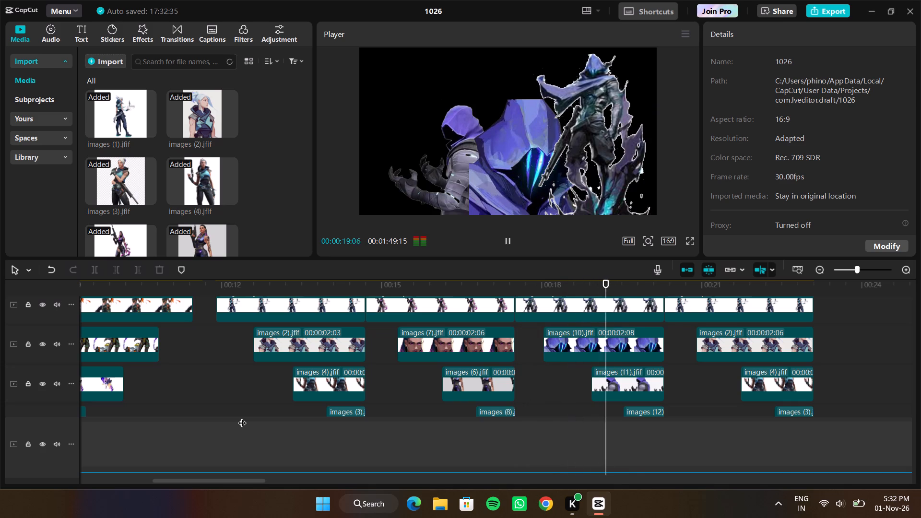
pyautogui.press('space')
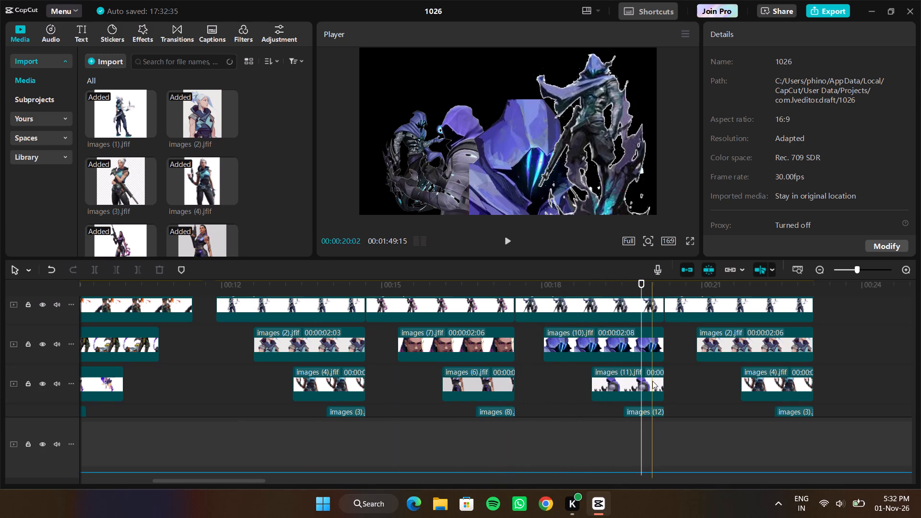
pyautogui.moveTo(652, 381); pyautogui.dragTo(646, 381)
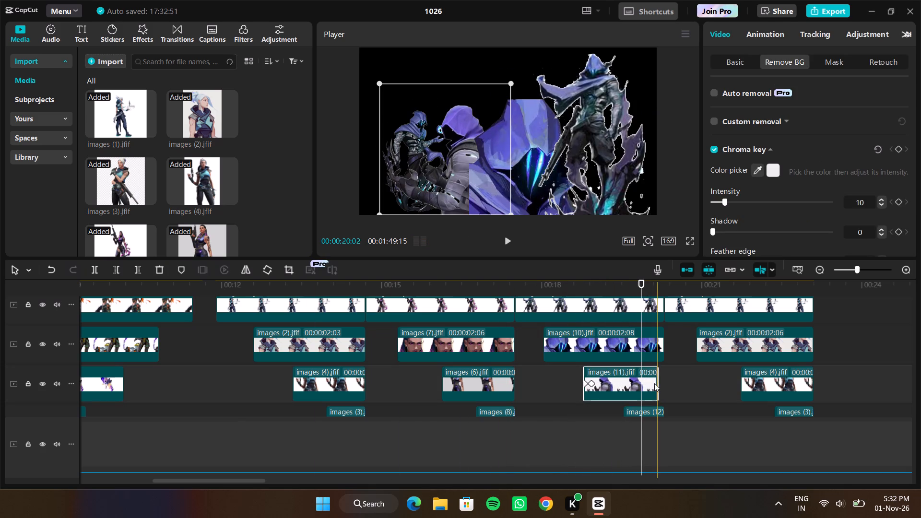
pyautogui.click(657, 384)
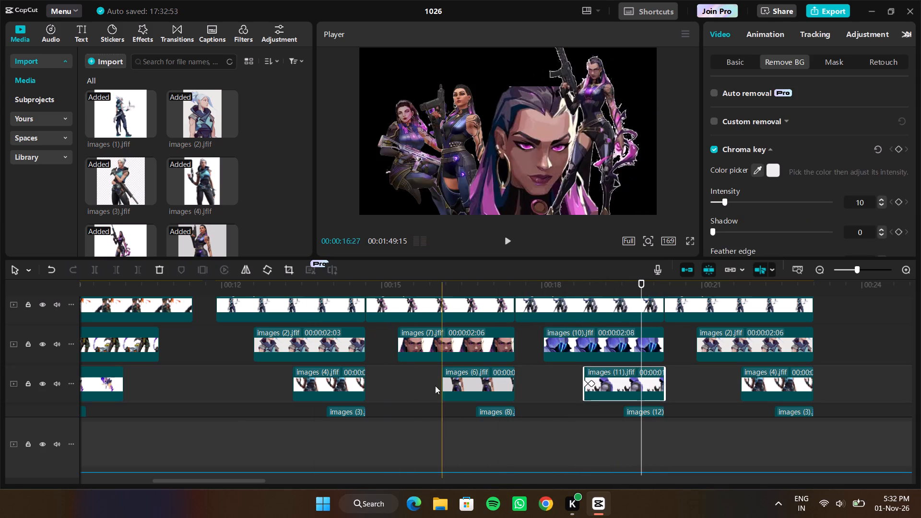
# Replay into the third set, and start the images (12).jfif clip slightly earlier, extending its end to the end of the set.
pyautogui.click(371, 378)
pyautogui.press('space')
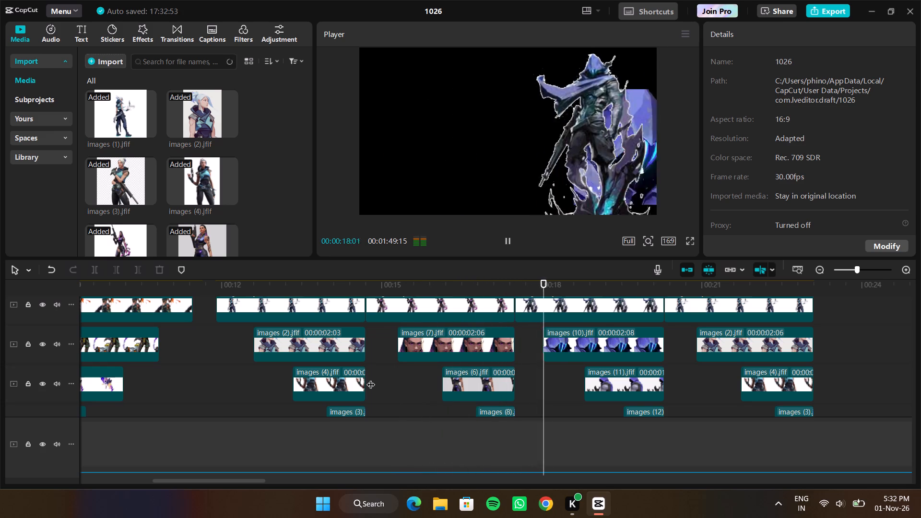
pyautogui.press('space')
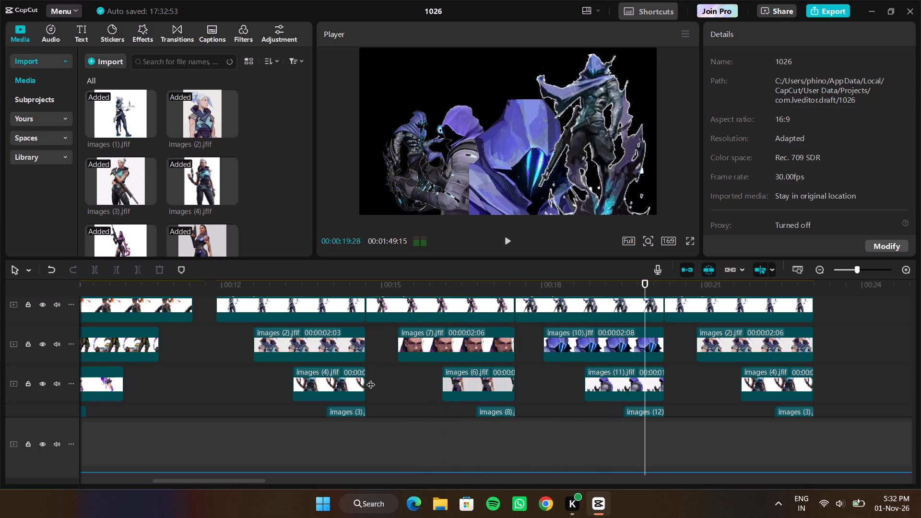
pyautogui.scroll(-1, 664, 383)
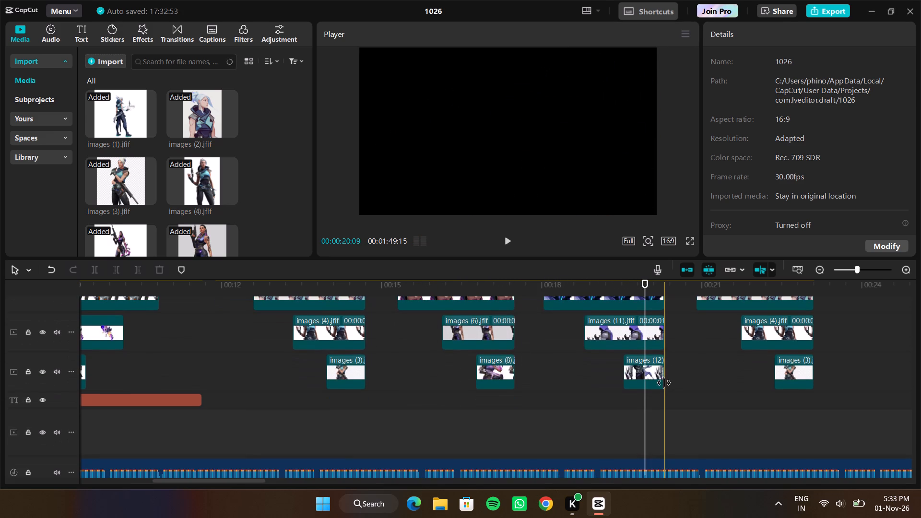
pyautogui.moveTo(653, 384); pyautogui.dragTo(648, 384)
pyautogui.click(660, 376)
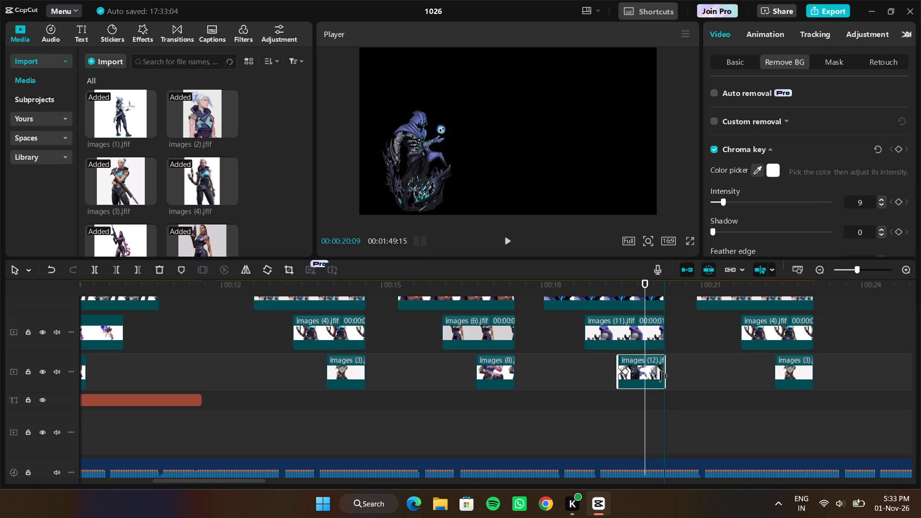
# Play back the slide-in sets repeatedly, examining how the third set's entries and the change to the fourth set fit the music.
pyautogui.click(382, 392)
pyautogui.press('space')
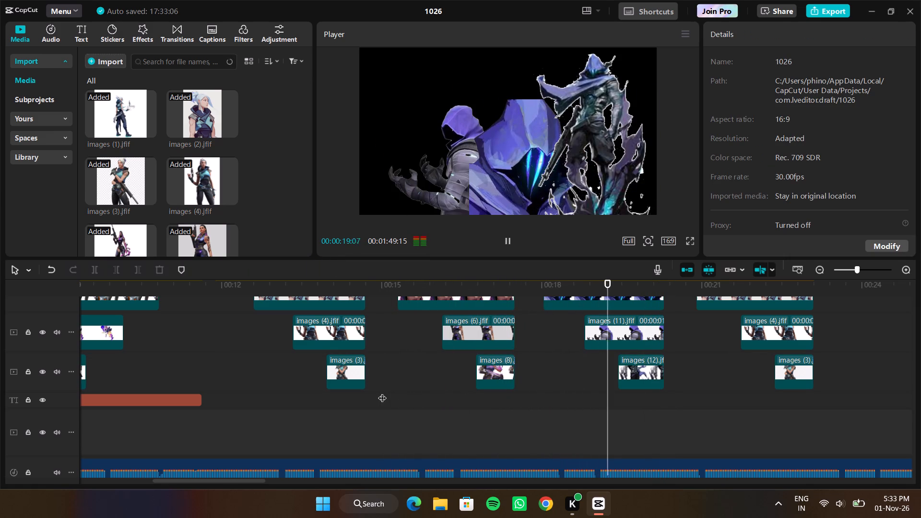
pyautogui.press('space')
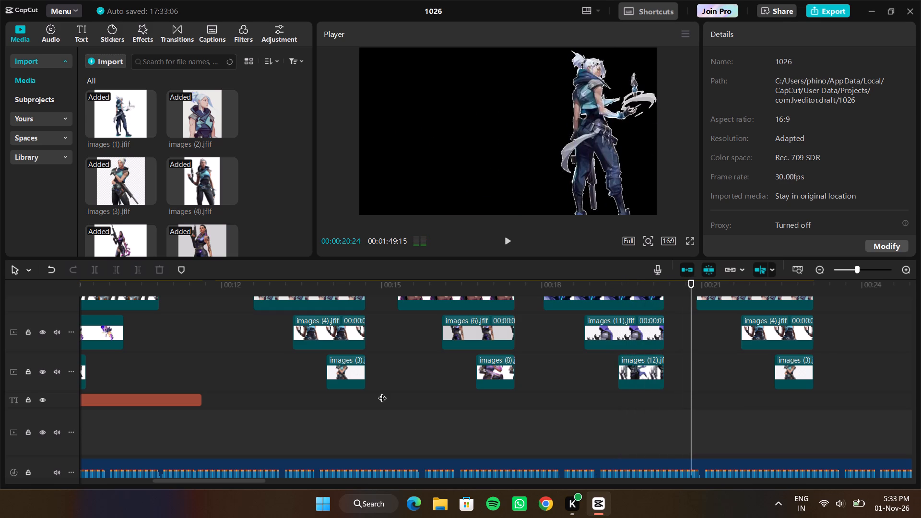
pyautogui.press('space')
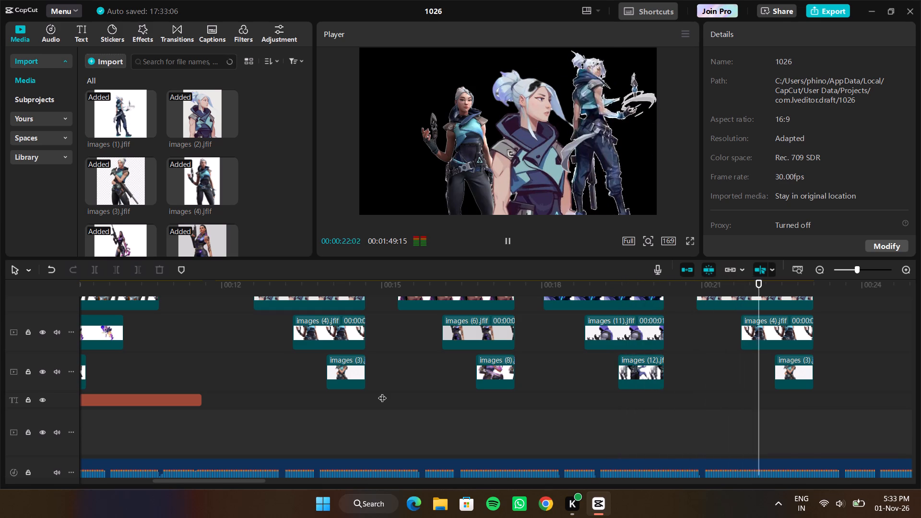
pyautogui.click(568, 374)
pyautogui.press('space')
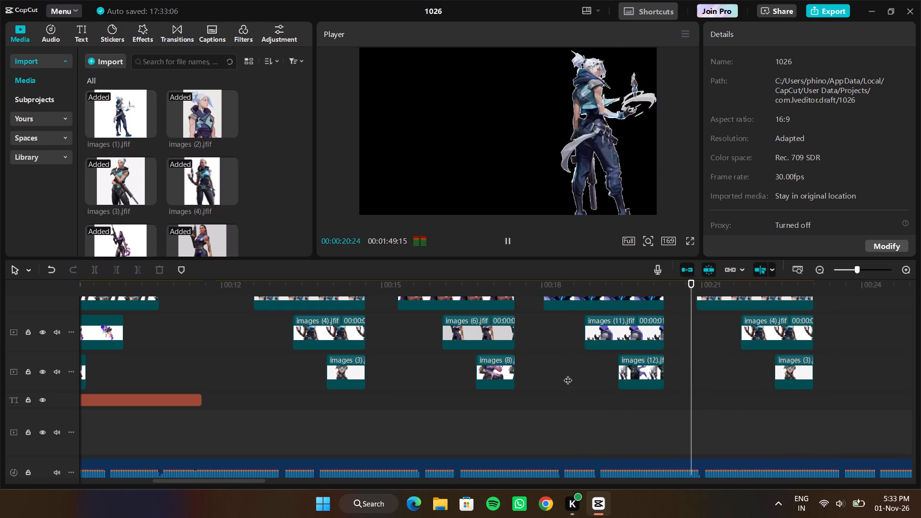
pyautogui.press('space')
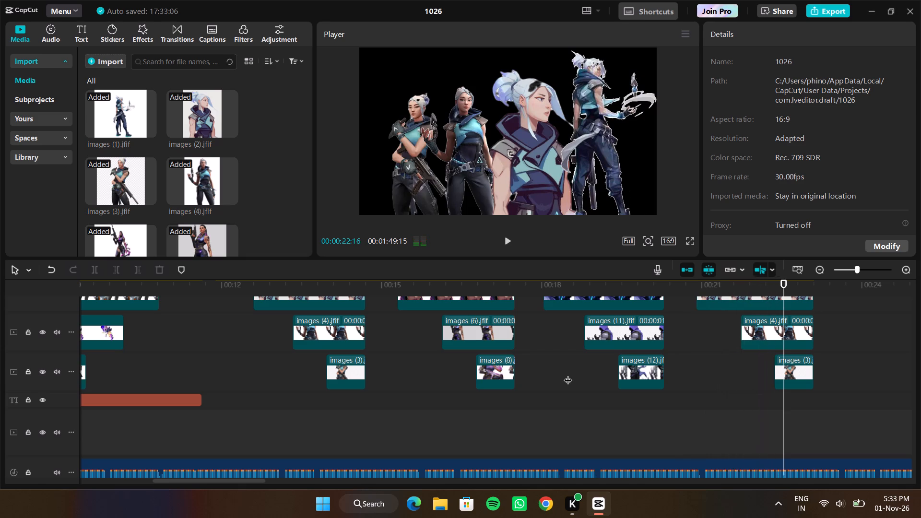
pyautogui.click(573, 374)
pyautogui.press('space')
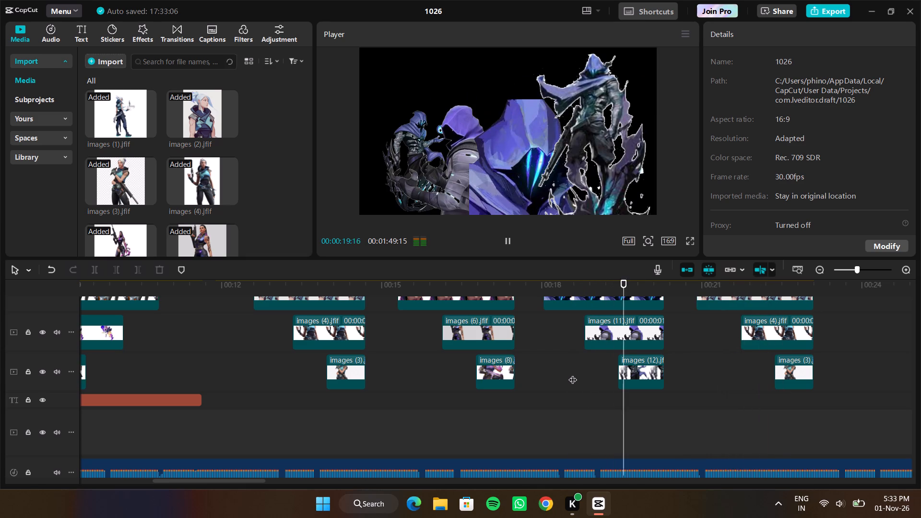
pyautogui.press('space')
pyautogui.scroll(1, 688, 372)
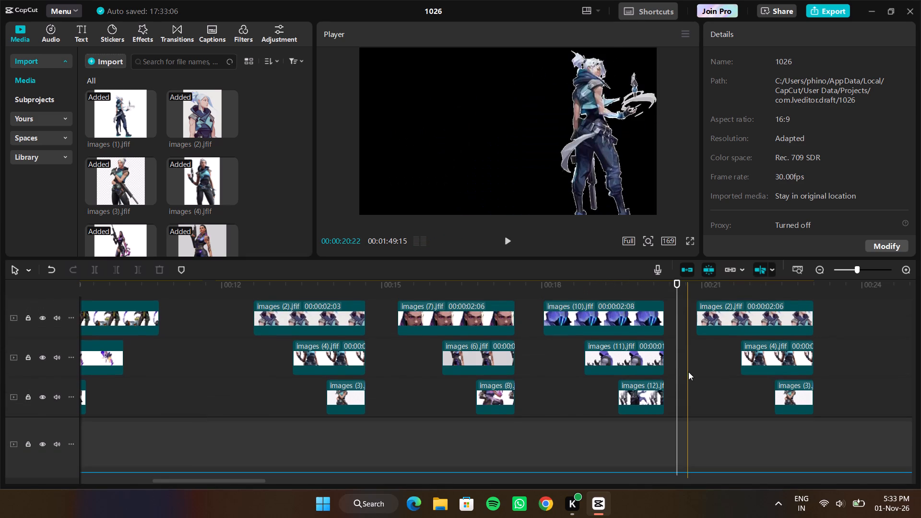
pyautogui.scroll(1, 688, 372)
pyautogui.press('space')
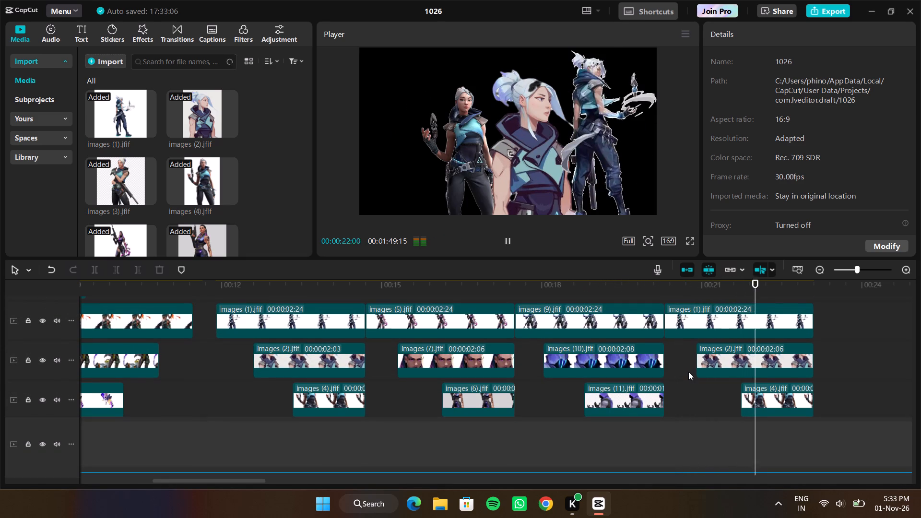
pyautogui.press('space')
pyautogui.press('space')
pyautogui.press('space')
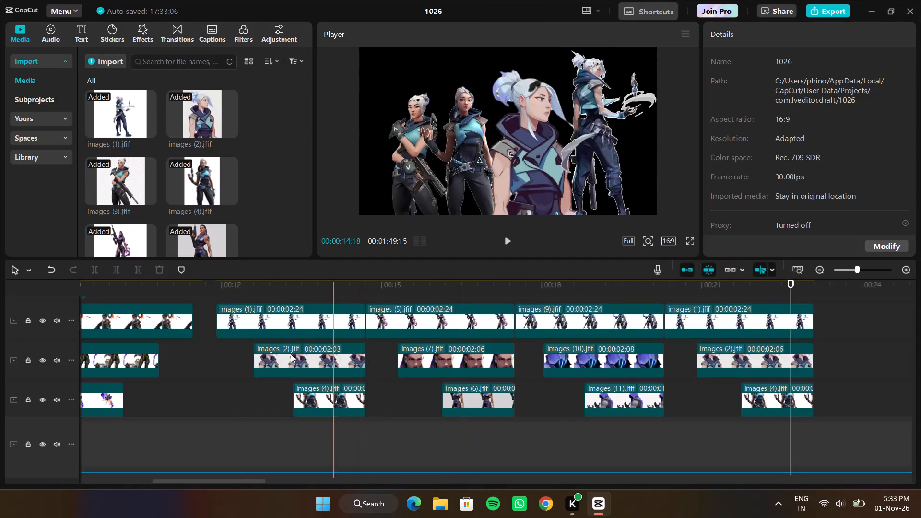
pyautogui.click(161, 350)
pyautogui.press('space')
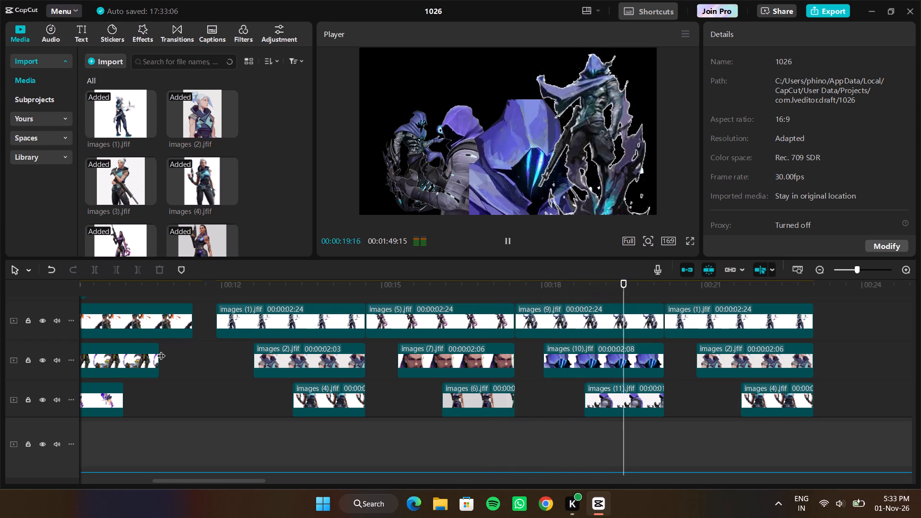
pyautogui.press('space')
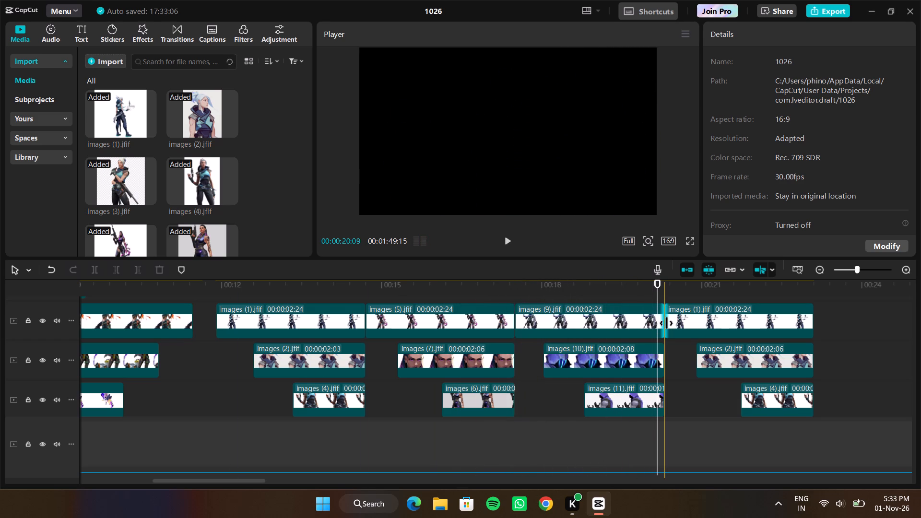
# Move the changeover from the third to the fourth set earlier to 00:00:20:05, trimming all third-set clips to end there.
pyautogui.moveTo(665, 323); pyautogui.dragTo(661, 323)
pyautogui.click(664, 362)
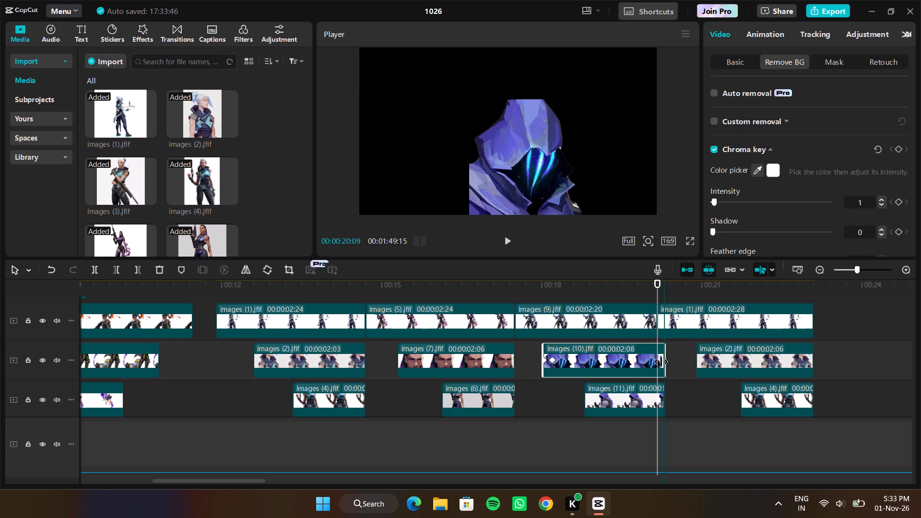
pyautogui.moveTo(664, 395); pyautogui.dragTo(659, 395)
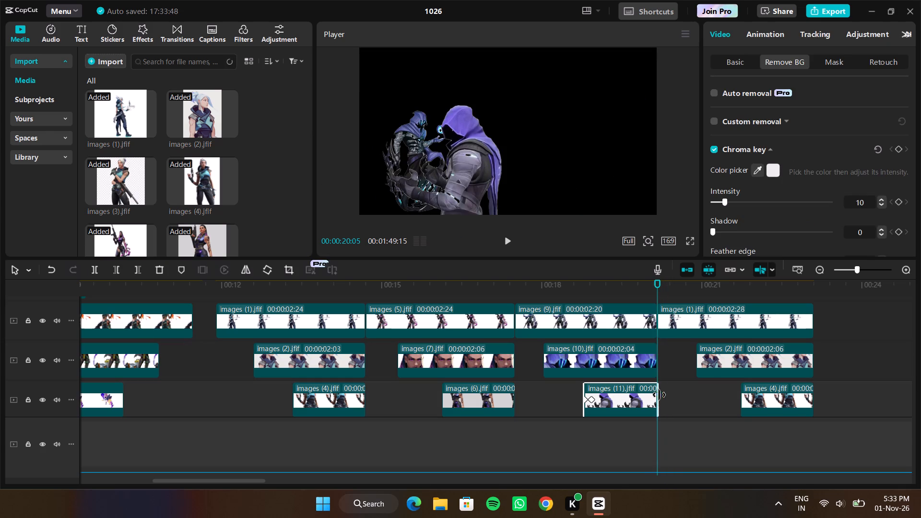
pyautogui.moveTo(659, 395); pyautogui.dragTo(659, 394)
pyautogui.scroll(-1, 679, 394)
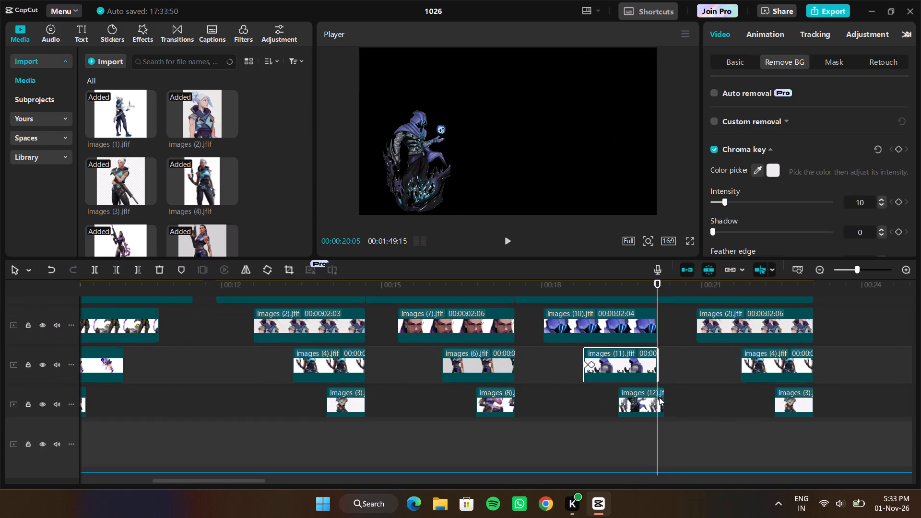
pyautogui.click(663, 398)
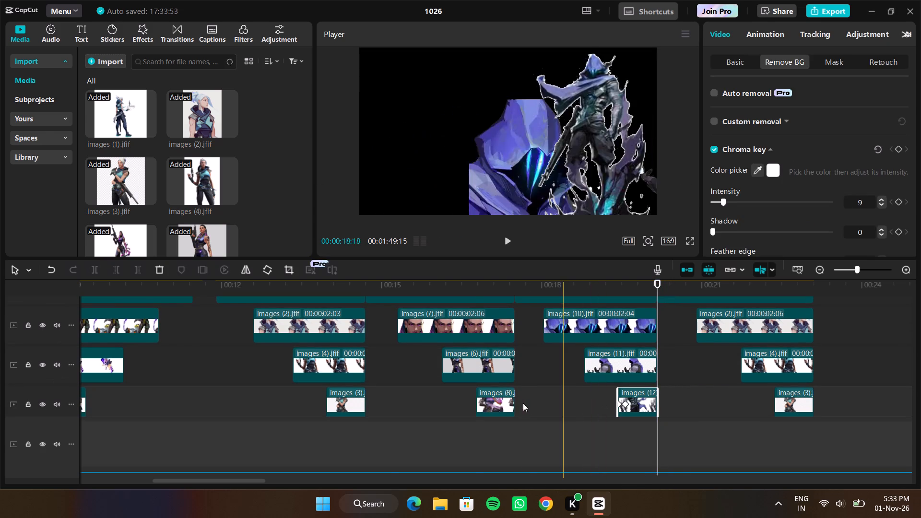
# Replay the changeover, and start the fourth set's images (2).jfif clip slightly earlier, extending it to the set's end for a 00:00:02:09 duration.
pyautogui.click(382, 399)
pyautogui.press('space')
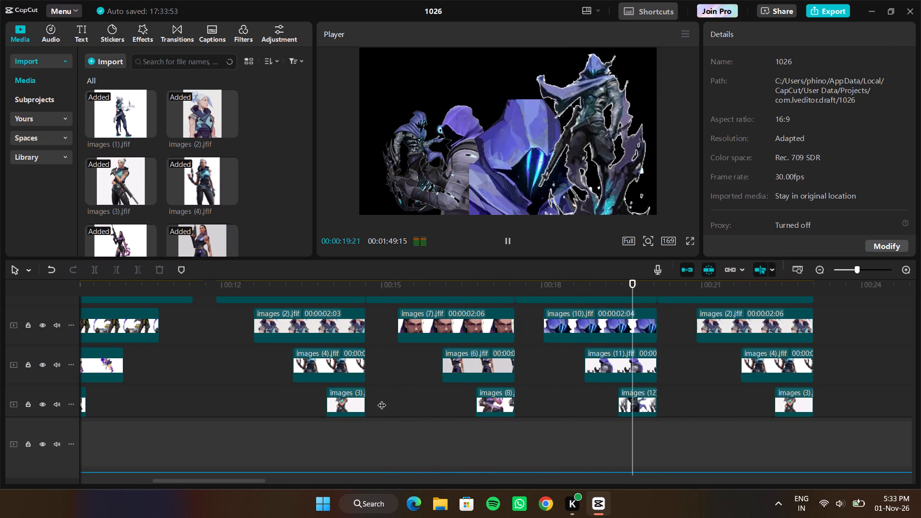
pyautogui.press('space')
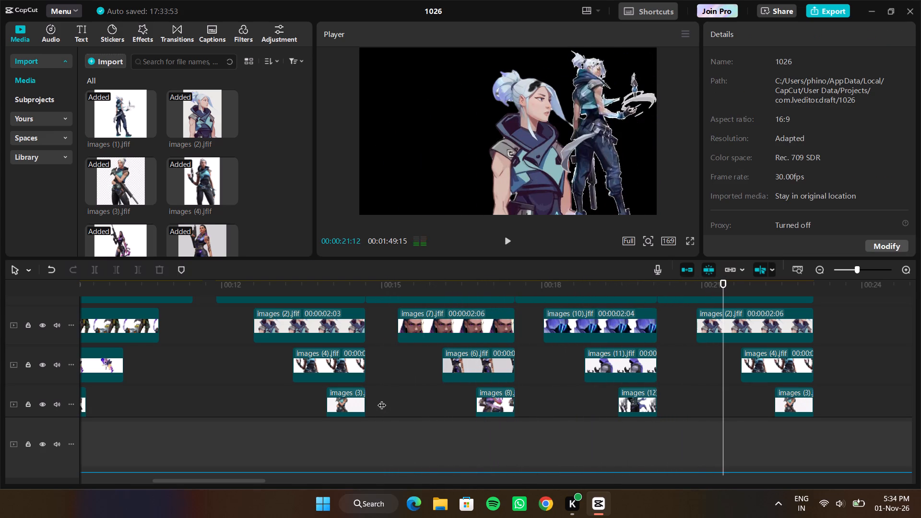
pyautogui.scroll(1, 666, 328)
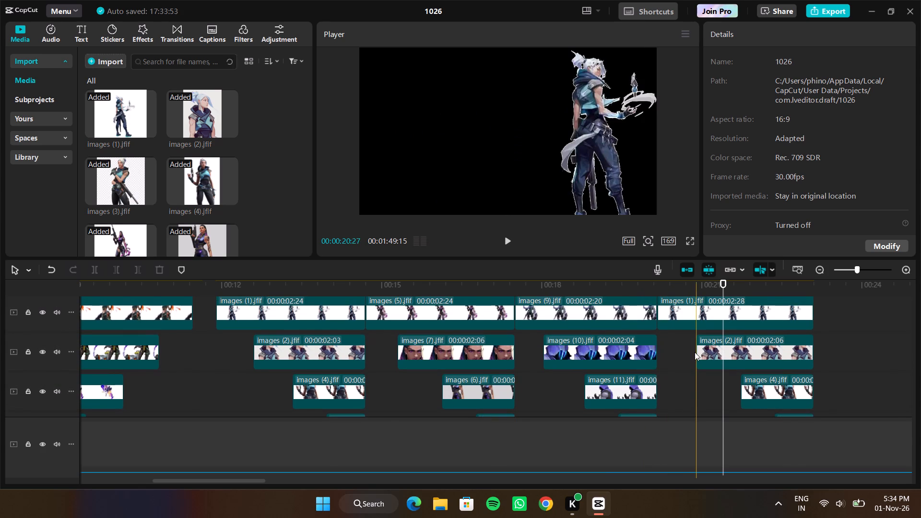
pyautogui.moveTo(738, 355); pyautogui.dragTo(733, 355)
pyautogui.click(808, 352)
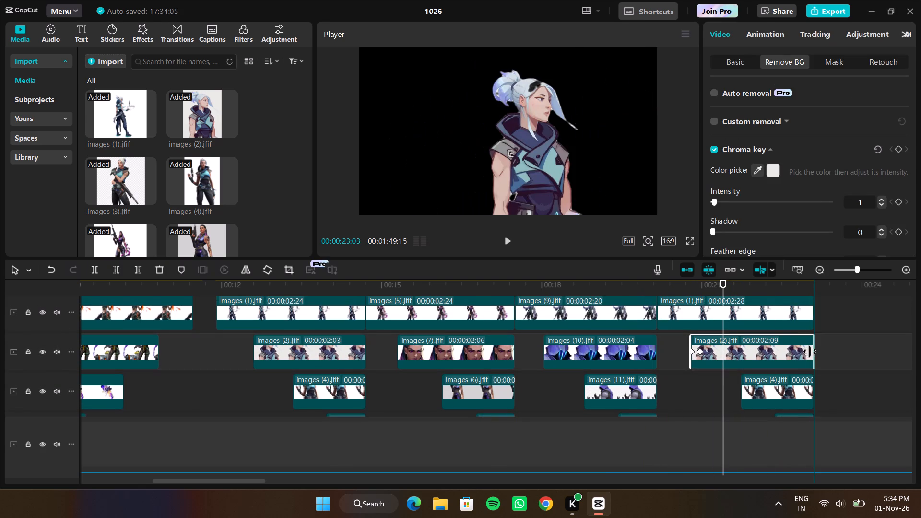
# Start the fourth set's images (4).jfif and images (3).jfif clips slightly earlier, extending both to the set's end, and replay the result.
pyautogui.moveTo(799, 400); pyautogui.dragTo(791, 400)
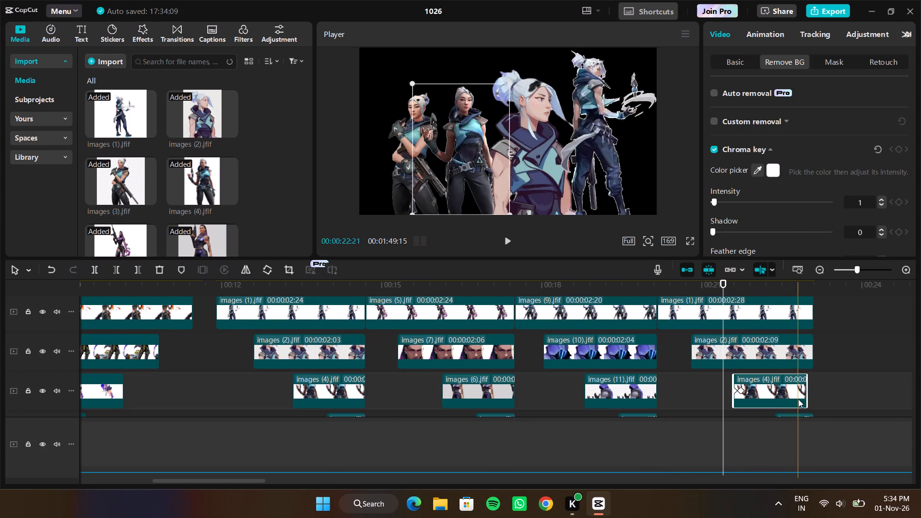
pyautogui.moveTo(807, 398); pyautogui.dragTo(812, 398)
pyautogui.scroll(-1, 834, 398)
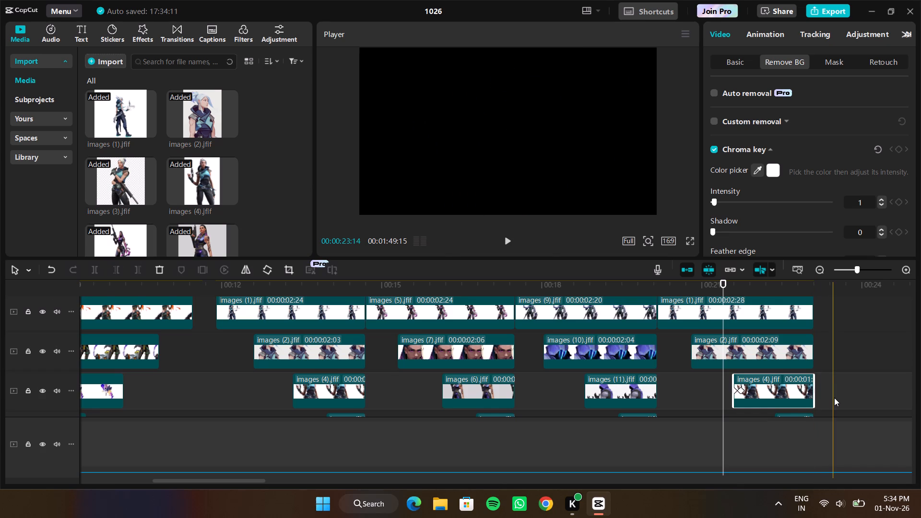
pyautogui.scroll(-1, 834, 398)
pyautogui.moveTo(797, 388); pyautogui.dragTo(792, 388)
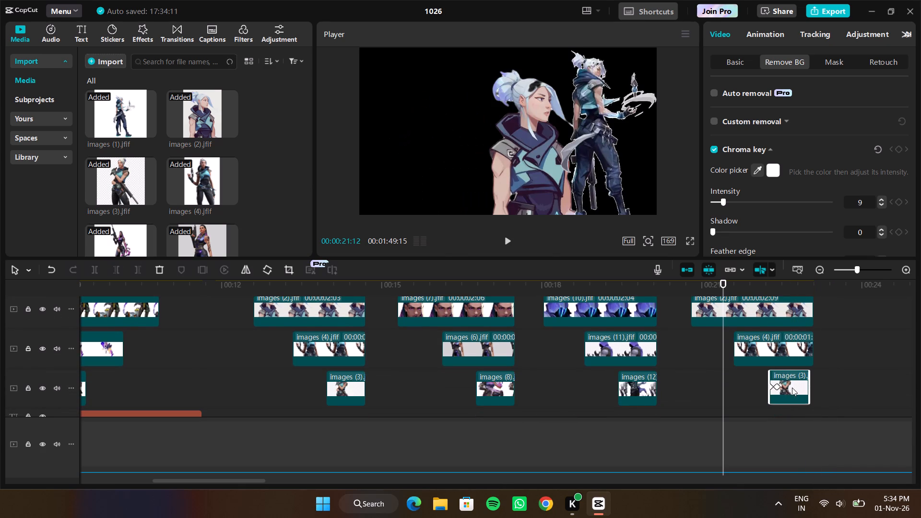
pyautogui.click(809, 389)
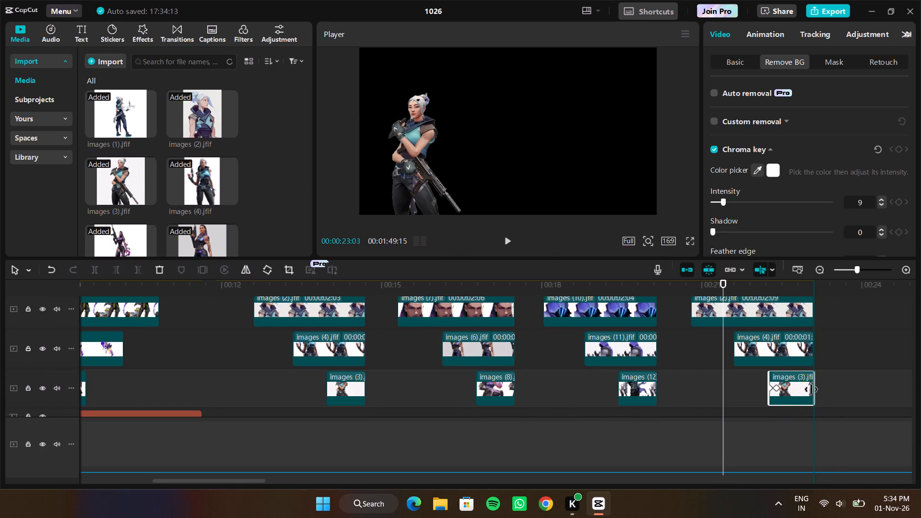
pyautogui.moveTo(724, 389); pyautogui.dragTo(475, 396)
pyautogui.press('space')
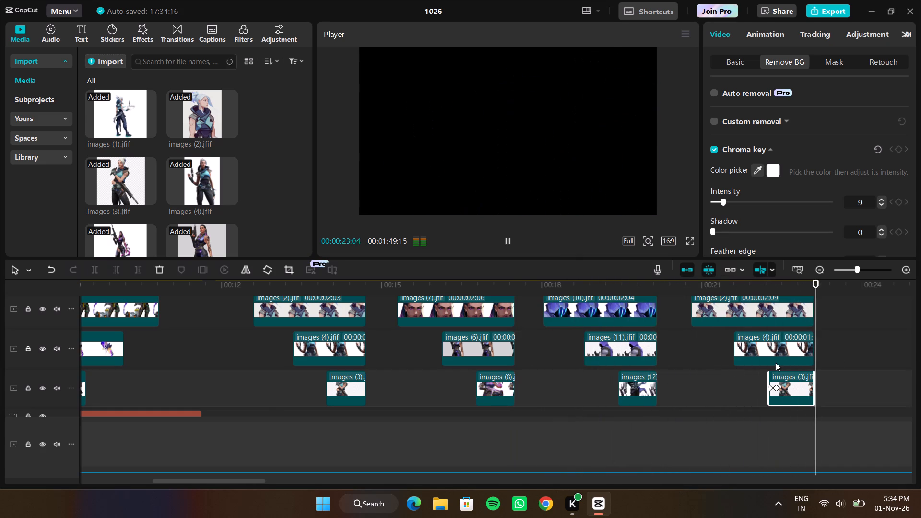
pyautogui.click(725, 369)
pyautogui.moveTo(725, 369); pyautogui.dragTo(516, 365)
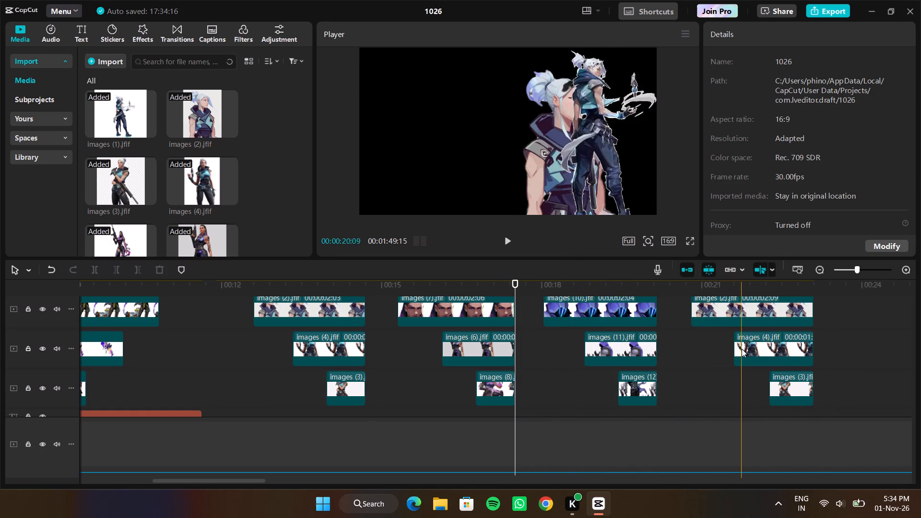
# Replace the fourth set's images (1).jfif clip with the images (13) file from the capcut edits folder.
pyautogui.scroll(1, 742, 349)
pyautogui.click(691, 337)
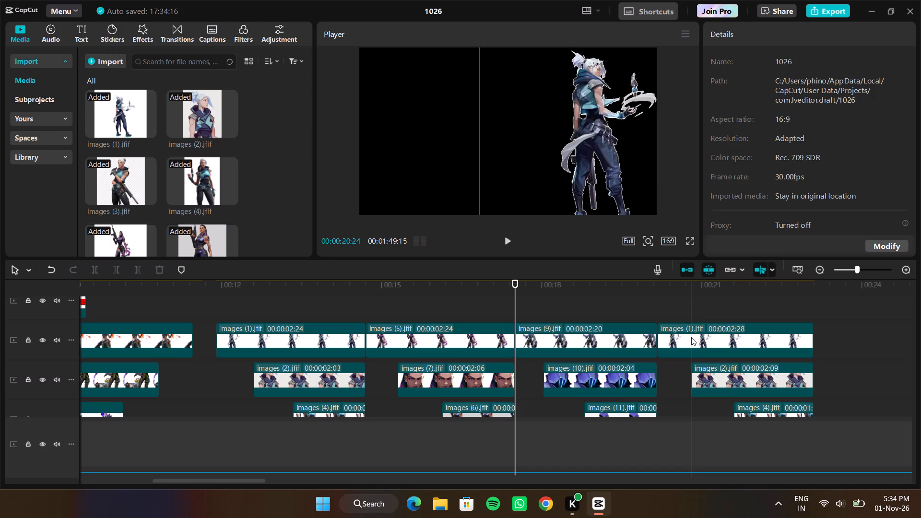
pyautogui.rightClick(691, 337)
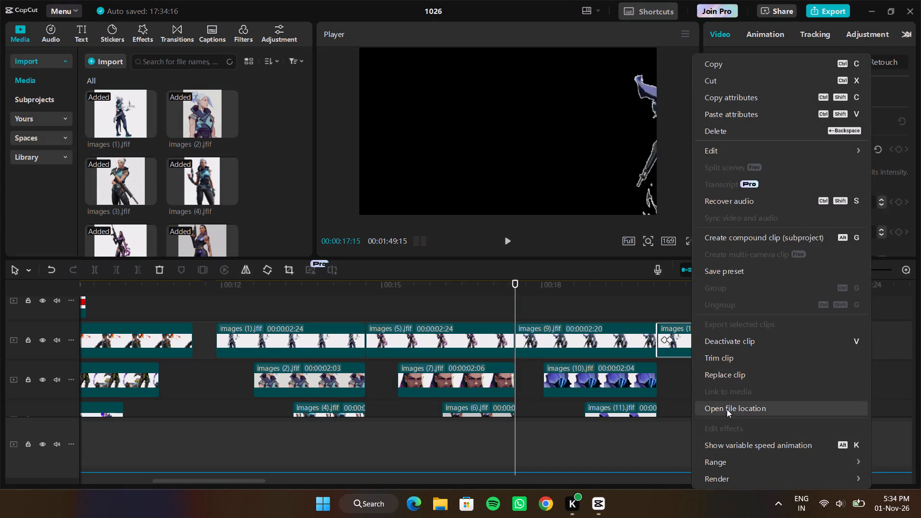
pyautogui.click(726, 380)
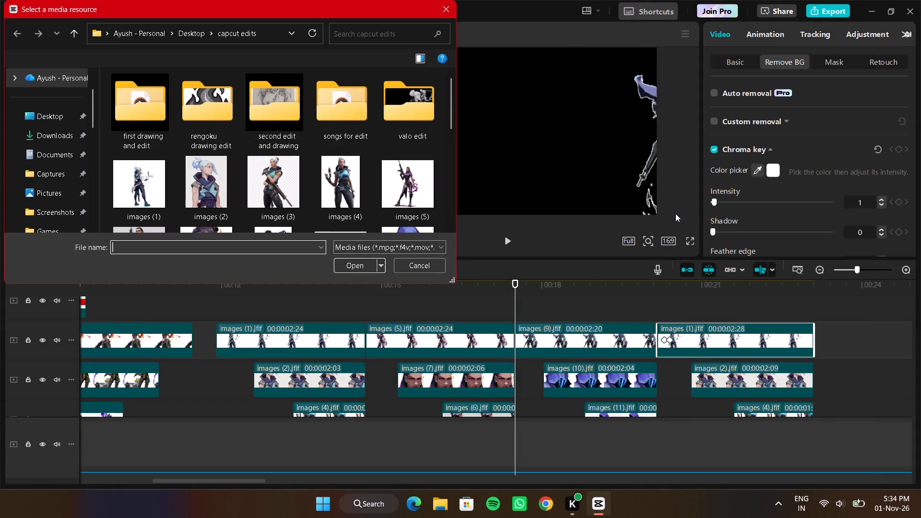
pyautogui.scroll(-1, 208, 183)
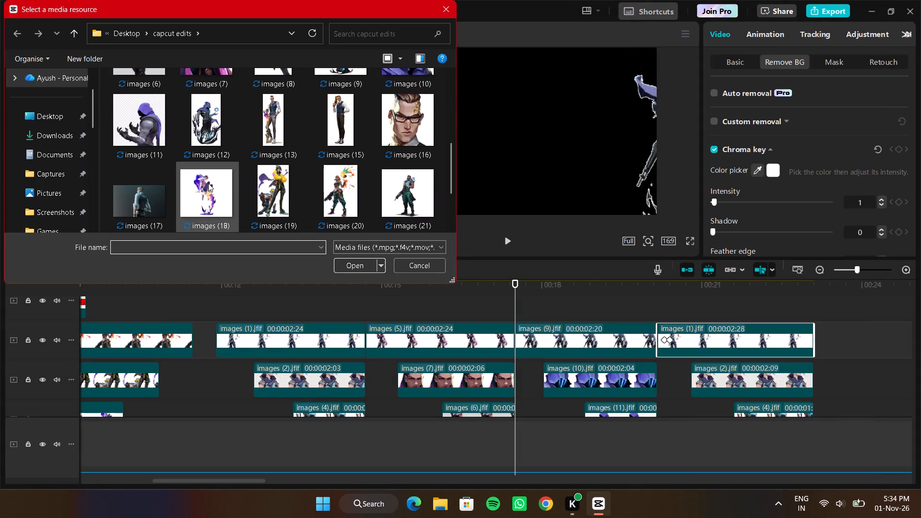
pyautogui.scroll(-1, 208, 183)
pyautogui.click(278, 141)
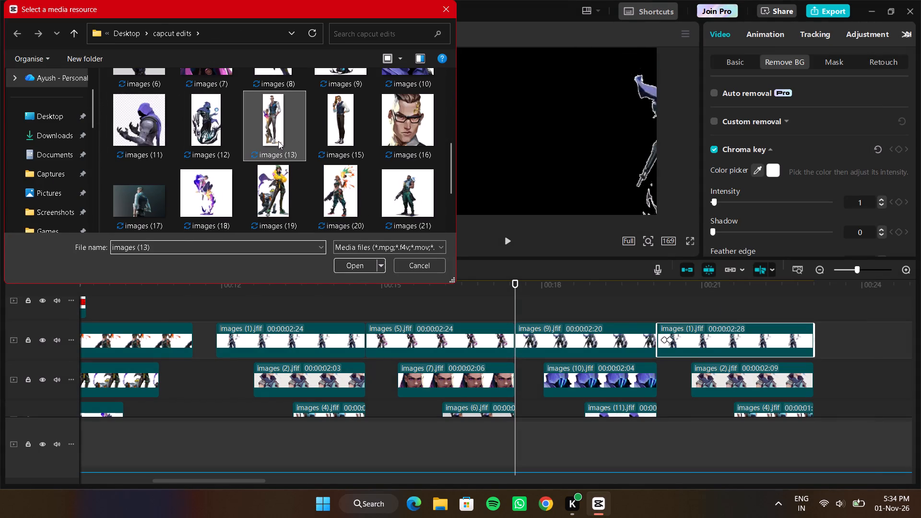
pyautogui.click(352, 263)
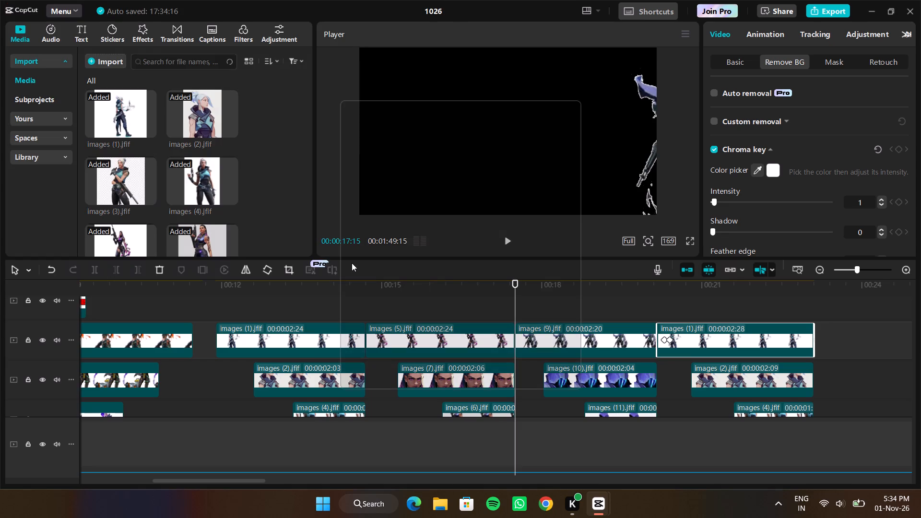
pyautogui.click(498, 373)
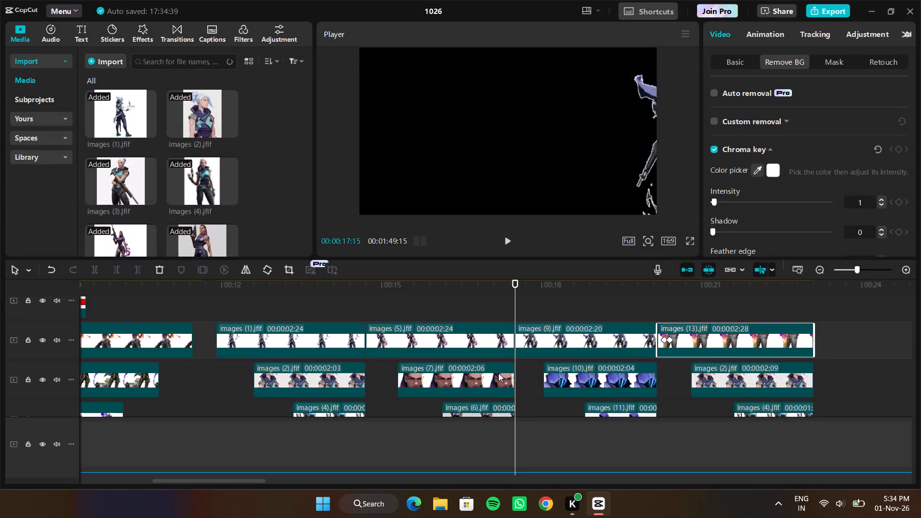
# At 00:00:20:12, scale down the images (13).jfif figure and reposition it against the frame's right edge with the head fully inside.
pyautogui.click(671, 308)
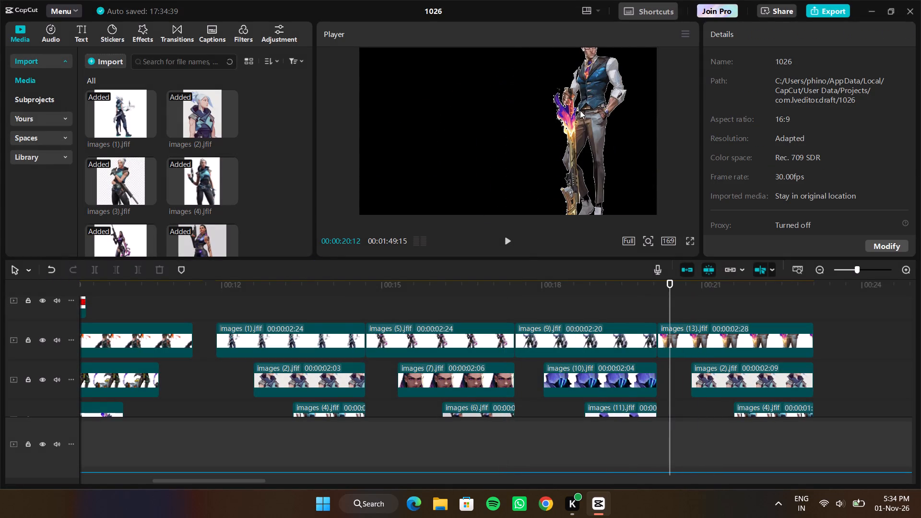
pyautogui.moveTo(580, 110); pyautogui.dragTo(580, 114)
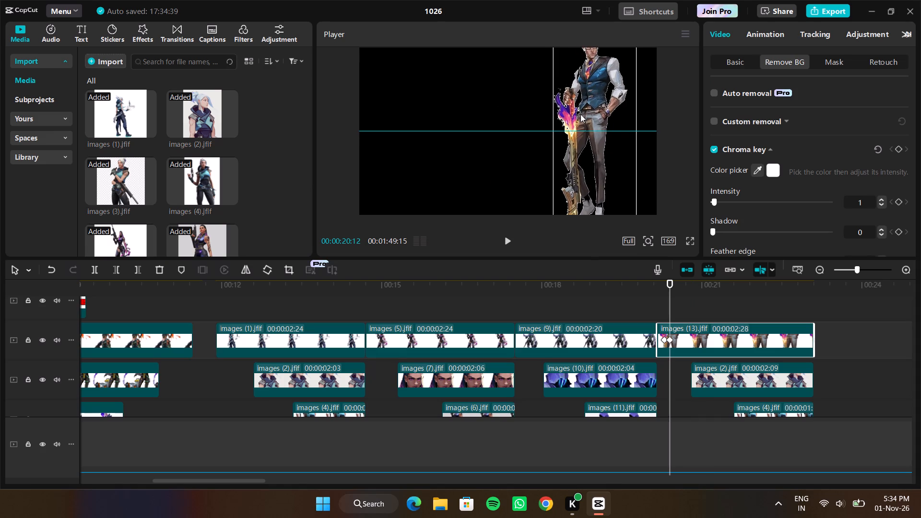
pyautogui.moveTo(580, 114); pyautogui.dragTo(582, 128)
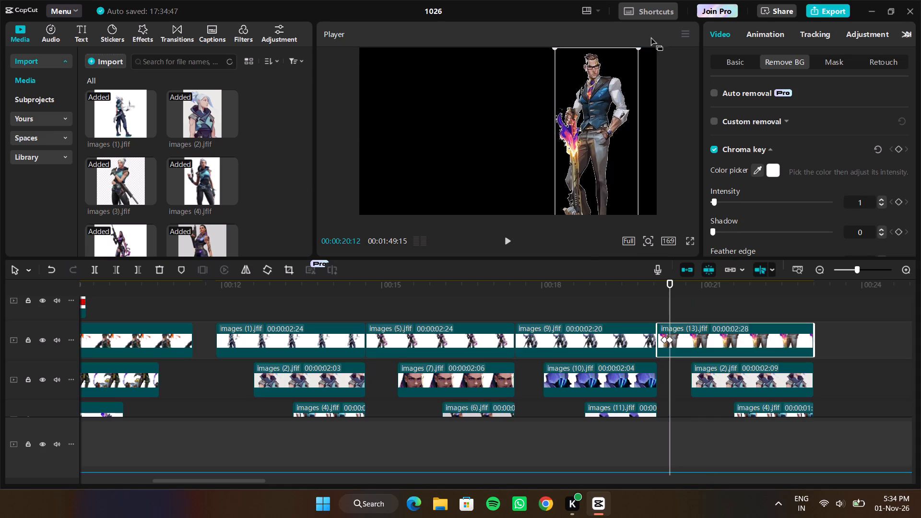
pyautogui.moveTo(637, 47); pyautogui.dragTo(632, 54)
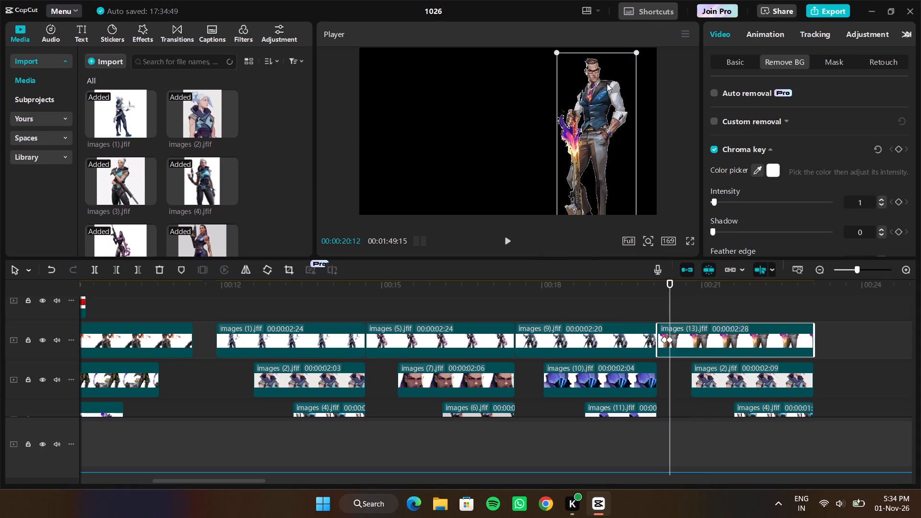
pyautogui.moveTo(606, 83); pyautogui.dragTo(612, 83)
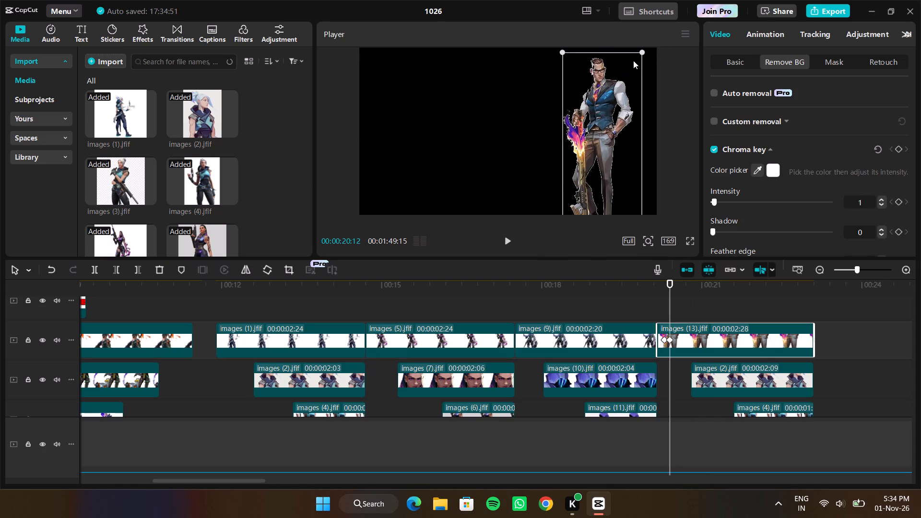
pyautogui.moveTo(640, 55); pyautogui.dragTo(635, 63)
pyautogui.moveTo(615, 82); pyautogui.dragTo(624, 75)
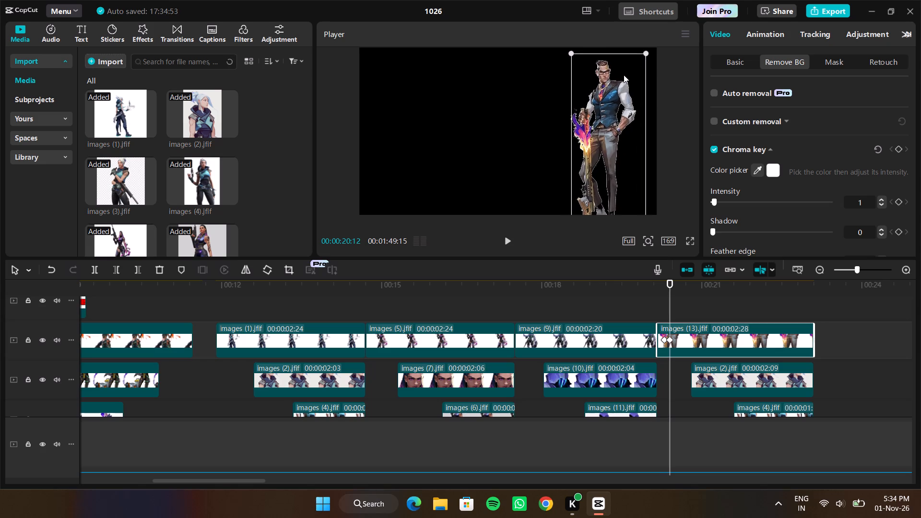
pyautogui.moveTo(624, 75); pyautogui.dragTo(628, 72)
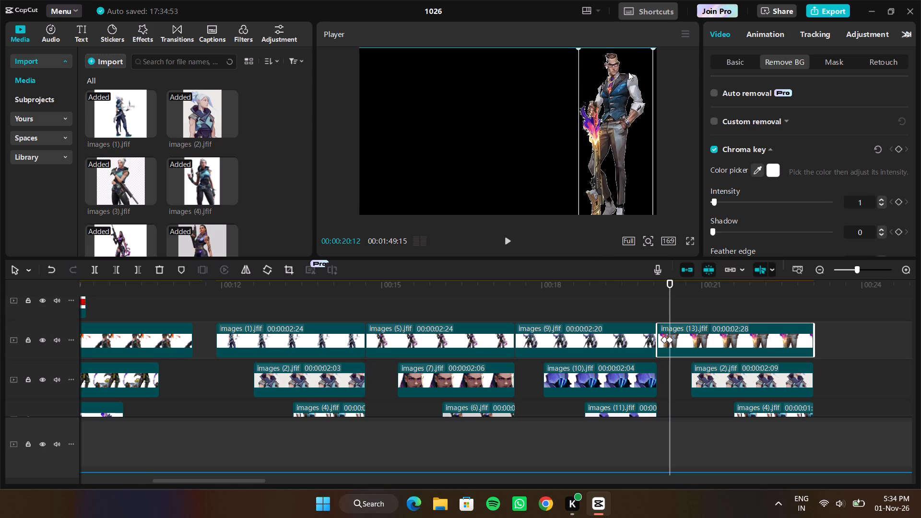
pyautogui.moveTo(628, 72); pyautogui.dragTo(633, 72)
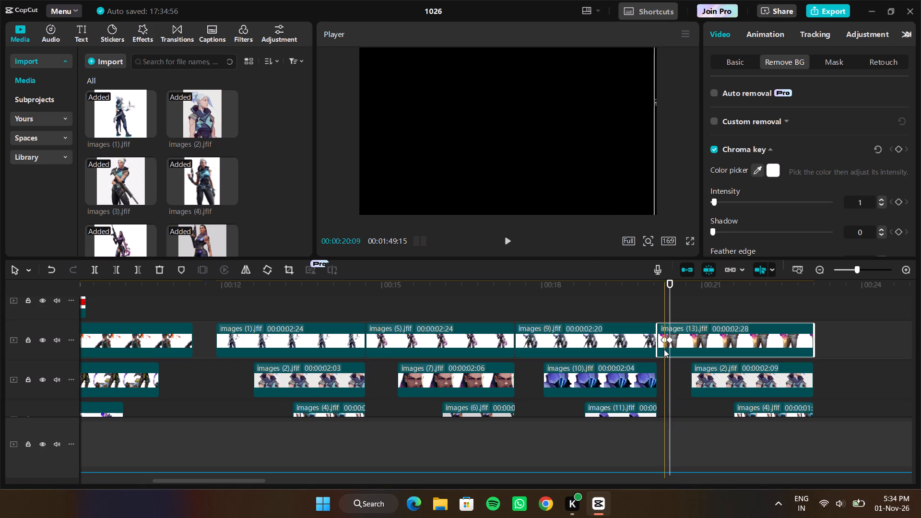
# Replace the images (13).jfif clip's first position keyframe with one at 00:00:20:05, placing the figure just outside the frame's right edge.
pyautogui.rightClick(664, 340)
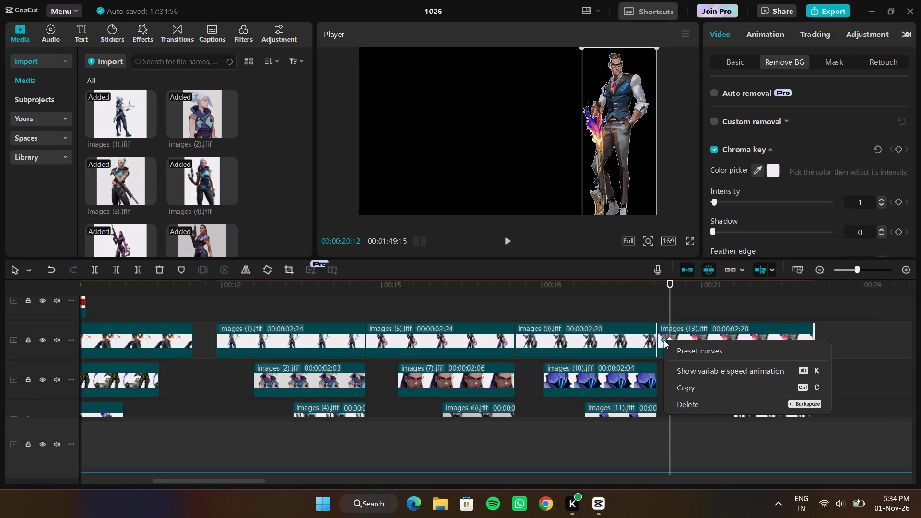
pyautogui.click(686, 403)
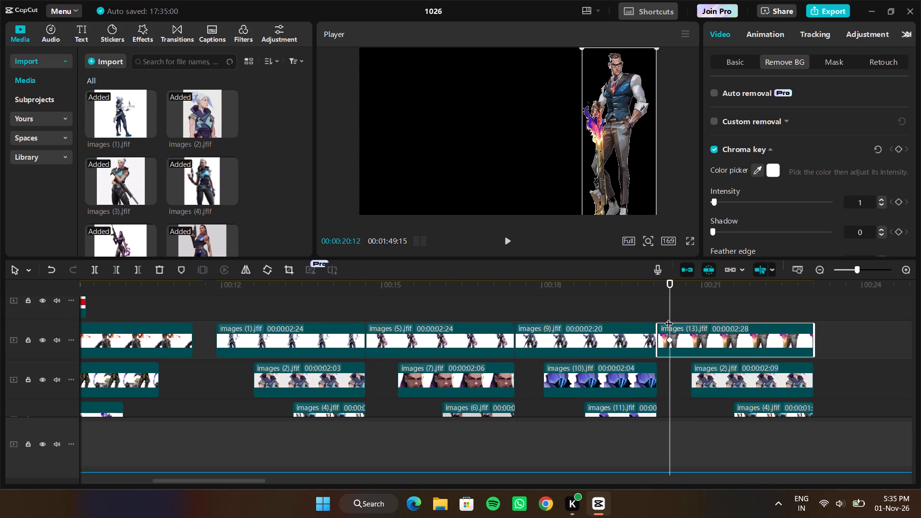
pyautogui.moveTo(669, 318); pyautogui.dragTo(660, 318)
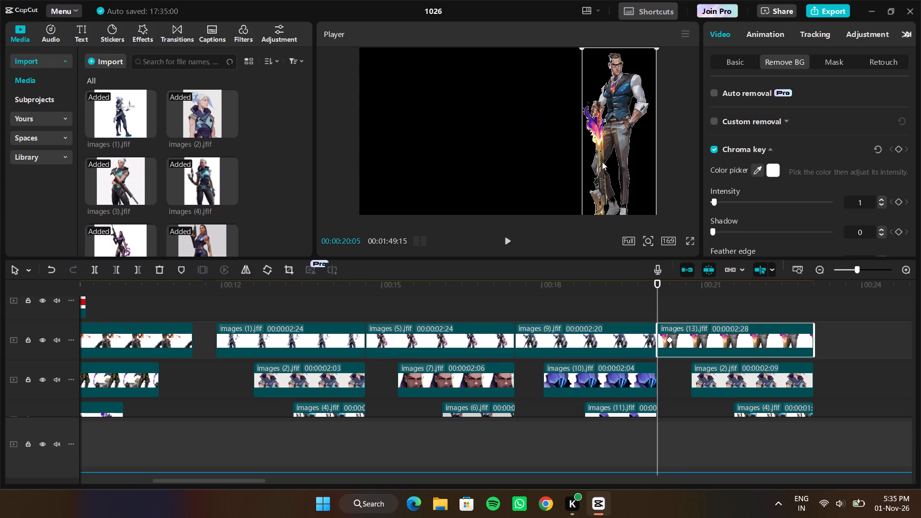
pyautogui.moveTo(586, 145); pyautogui.dragTo(648, 145)
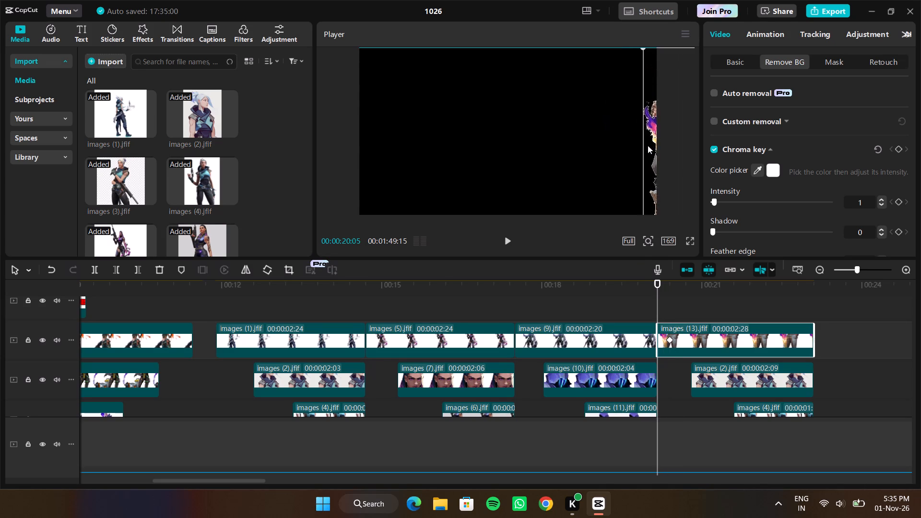
pyautogui.moveTo(648, 145); pyautogui.dragTo(659, 145)
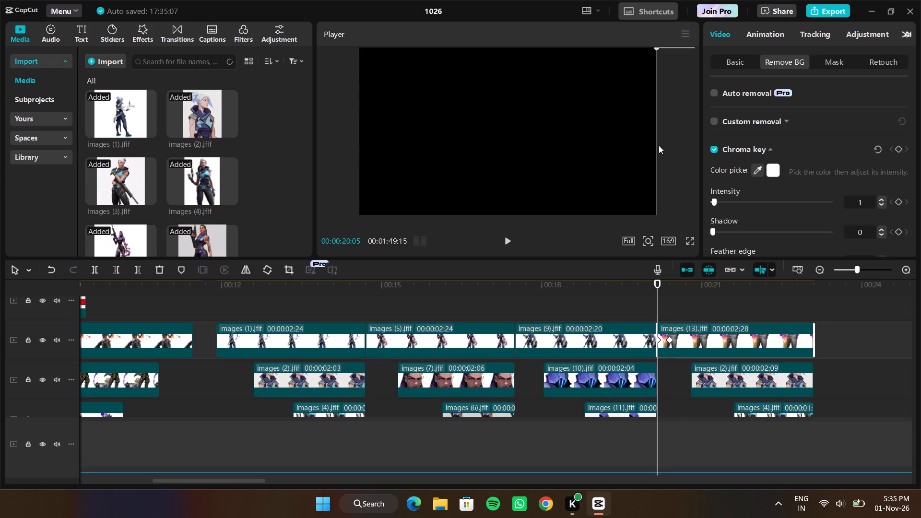
pyautogui.moveTo(657, 313); pyautogui.dragTo(541, 322)
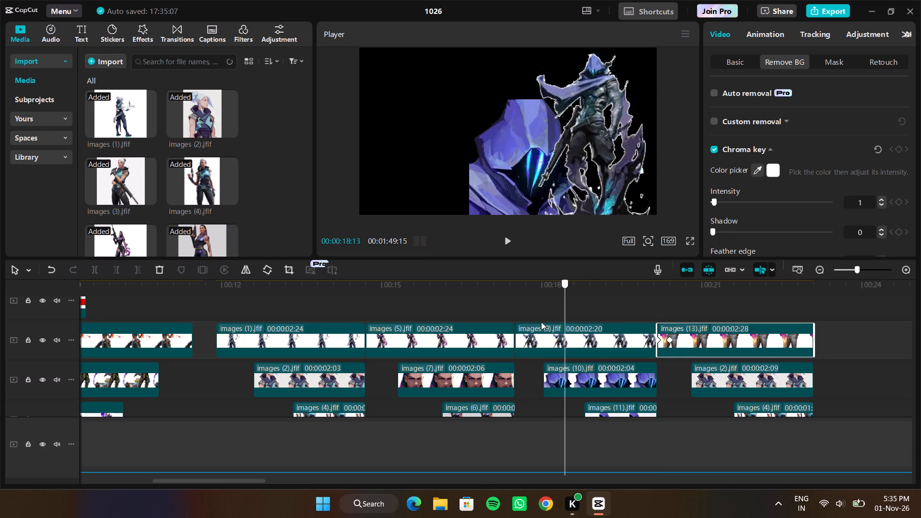
# Replace the images (13).jfif clip's second position keyframe with one at 00:00:20:09, placing the figure inside the frame's right edge, and replay the result.
pyautogui.moveTo(541, 322); pyautogui.dragTo(541, 322)
pyautogui.press('space')
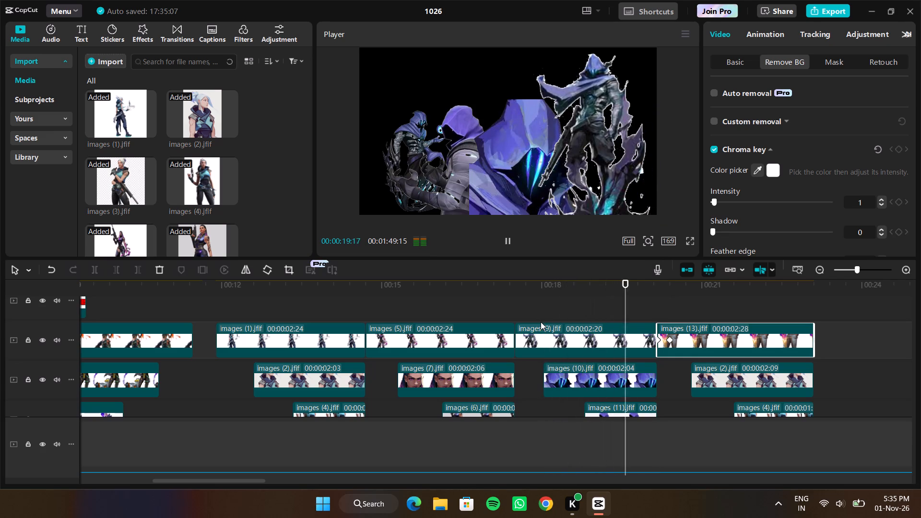
pyautogui.press('space')
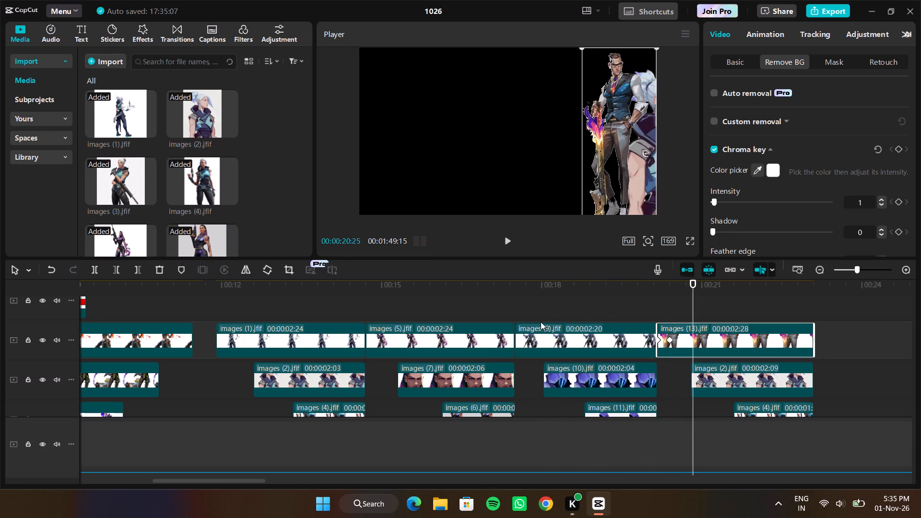
pyautogui.rightClick(669, 340)
pyautogui.click(688, 405)
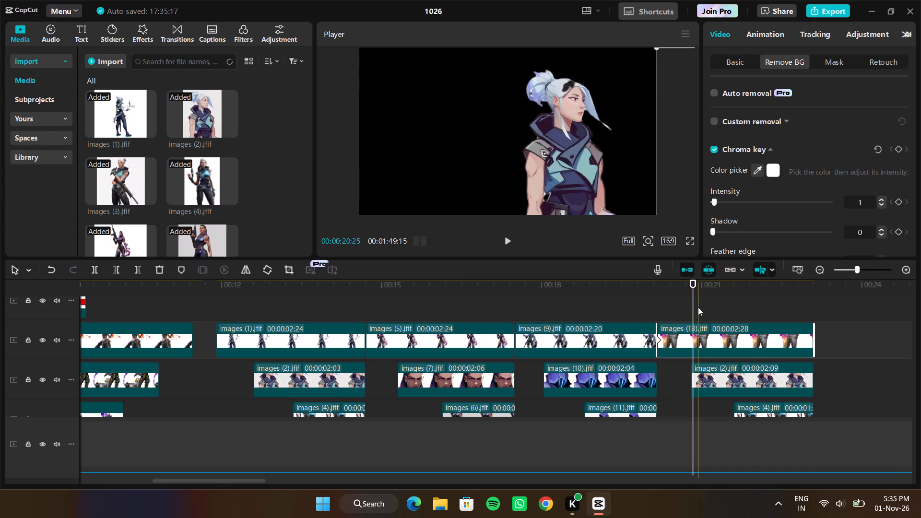
pyautogui.moveTo(695, 302); pyautogui.dragTo(667, 306)
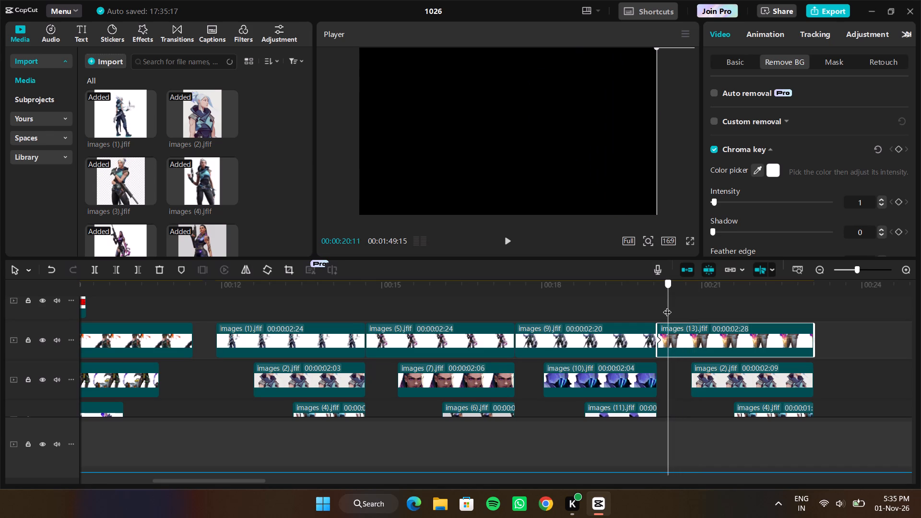
pyautogui.moveTo(667, 306); pyautogui.dragTo(665, 306)
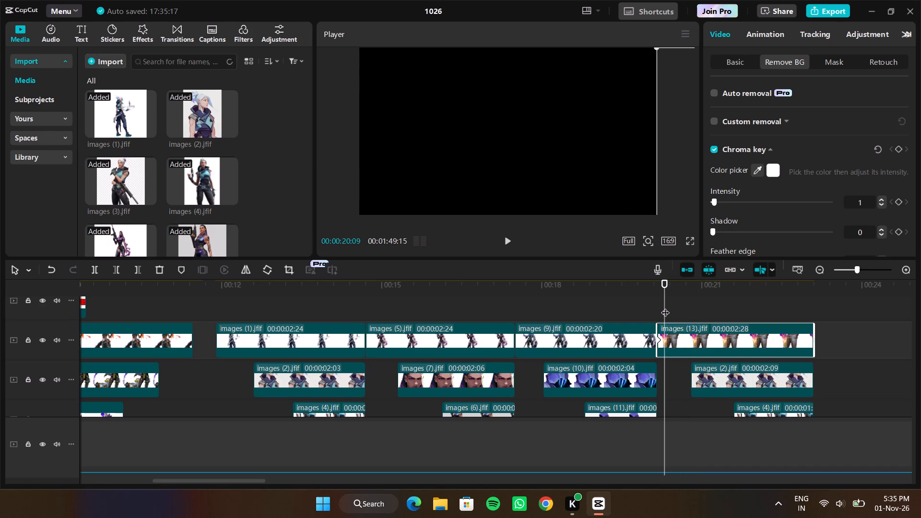
pyautogui.moveTo(682, 194); pyautogui.dragTo(608, 191)
pyautogui.moveTo(663, 302); pyautogui.dragTo(561, 299)
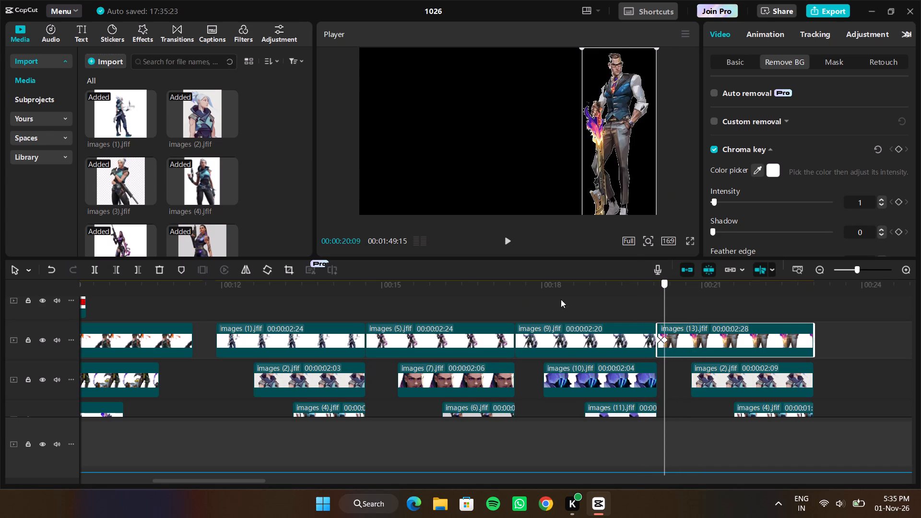
pyautogui.moveTo(561, 299); pyautogui.dragTo(479, 302)
pyautogui.press('space')
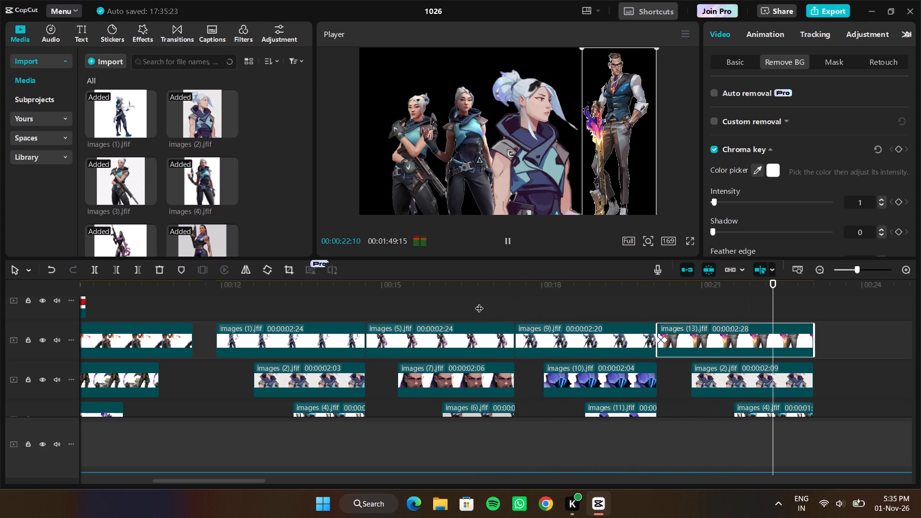
pyautogui.press('space')
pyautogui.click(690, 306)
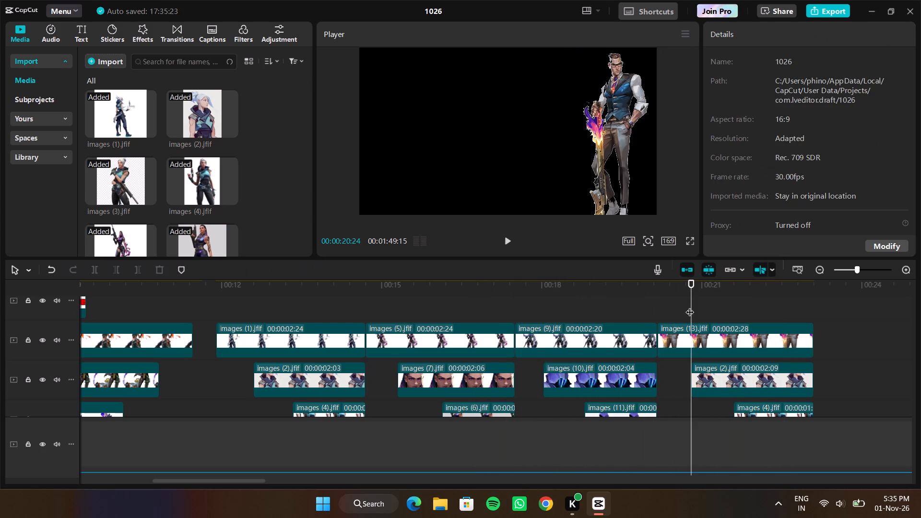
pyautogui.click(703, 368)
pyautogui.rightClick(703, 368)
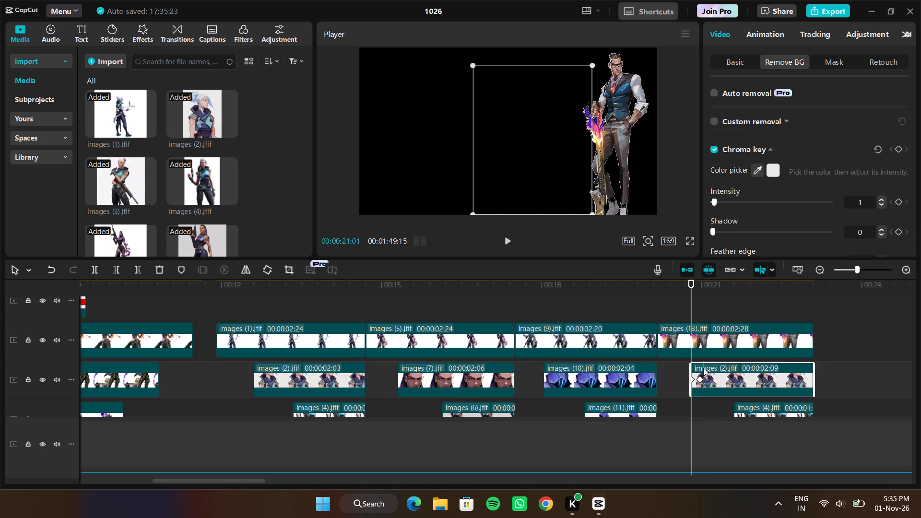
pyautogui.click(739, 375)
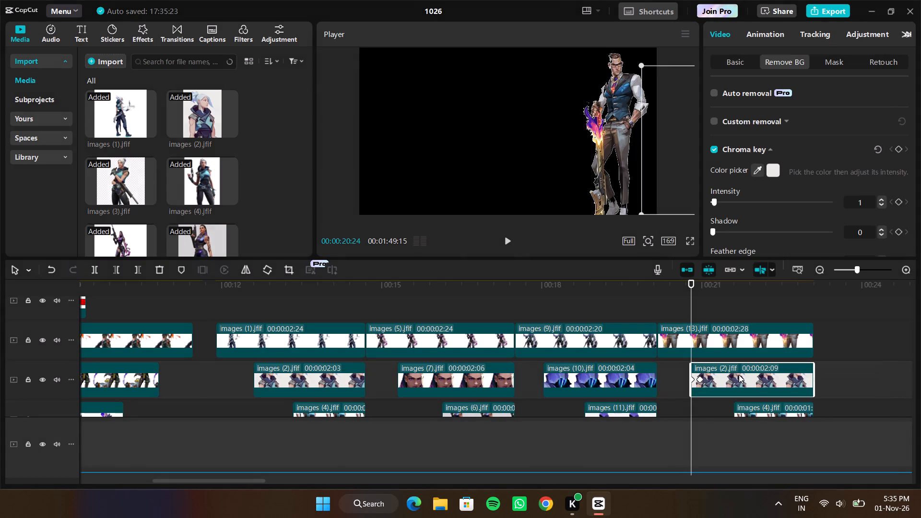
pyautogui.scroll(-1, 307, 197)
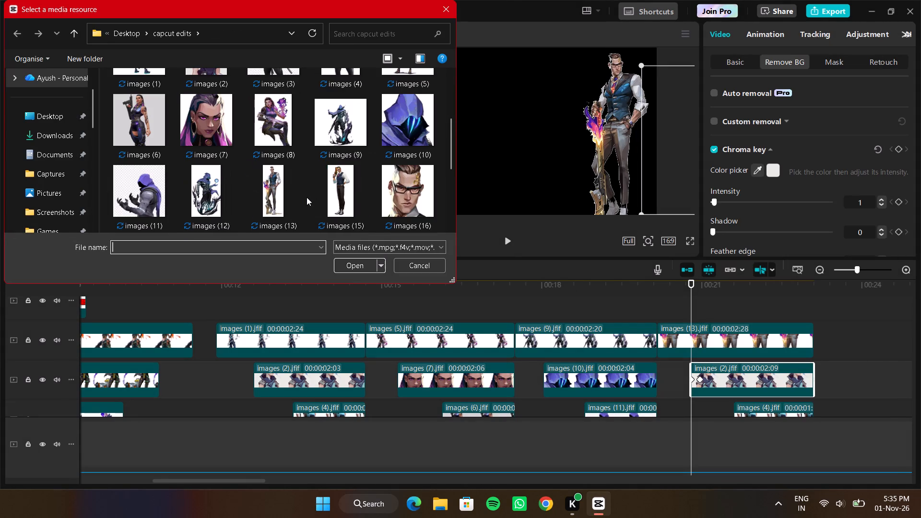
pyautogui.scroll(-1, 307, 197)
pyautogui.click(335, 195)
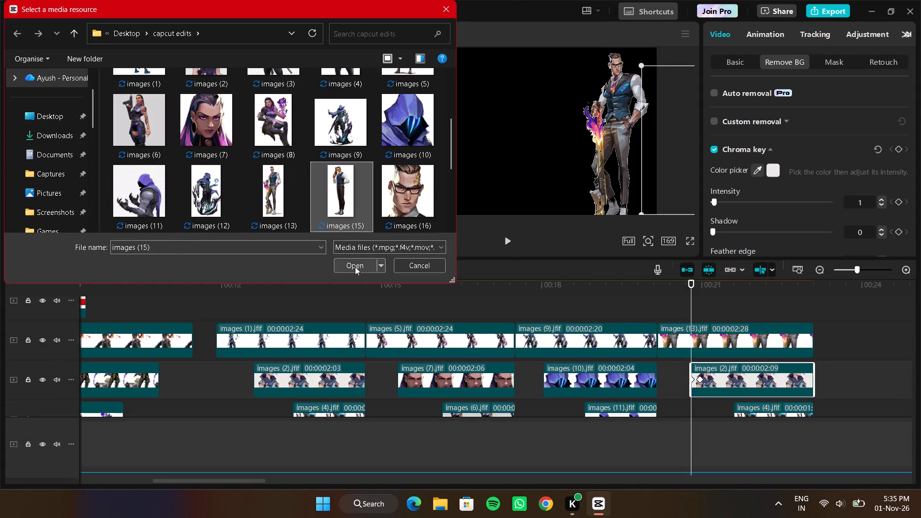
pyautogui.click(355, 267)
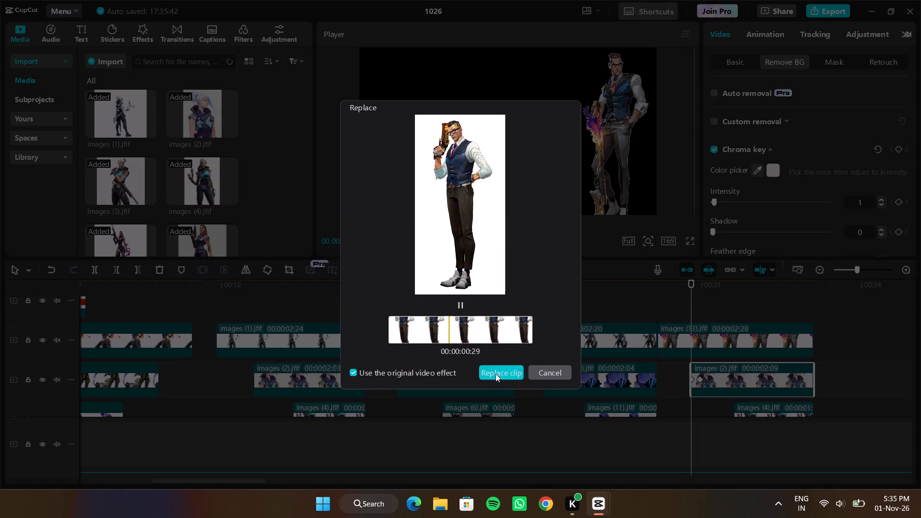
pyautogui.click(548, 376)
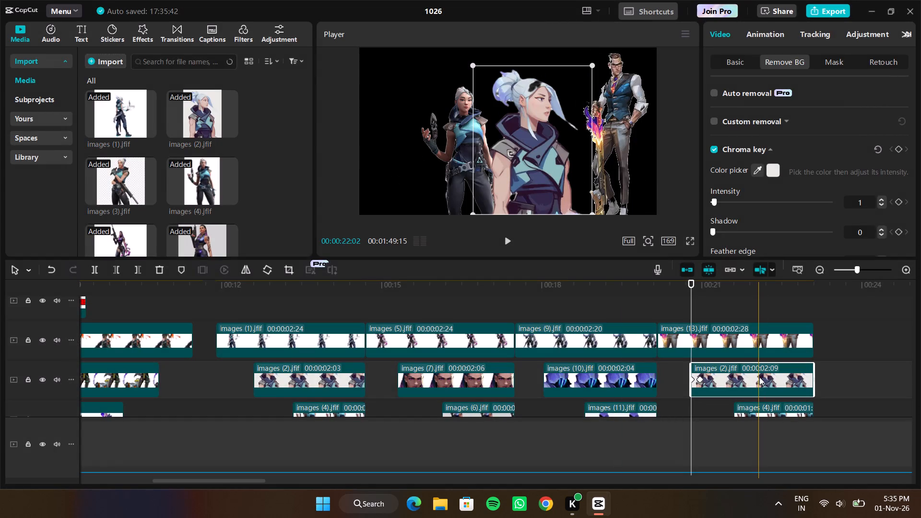
# Replace the fourth set's images (2).jfif clip with the images (16) file from the capcut edits folder.
pyautogui.rightClick(759, 377)
pyautogui.click(758, 376)
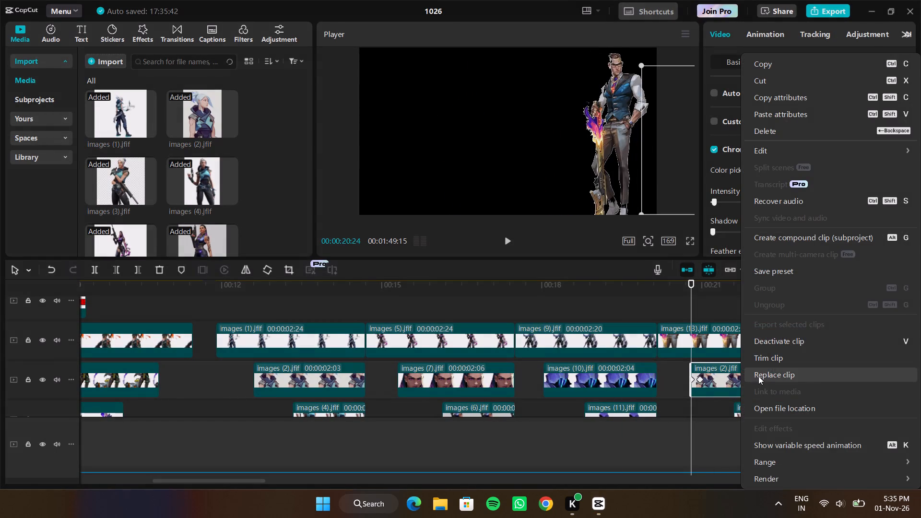
pyautogui.scroll(-1, 328, 197)
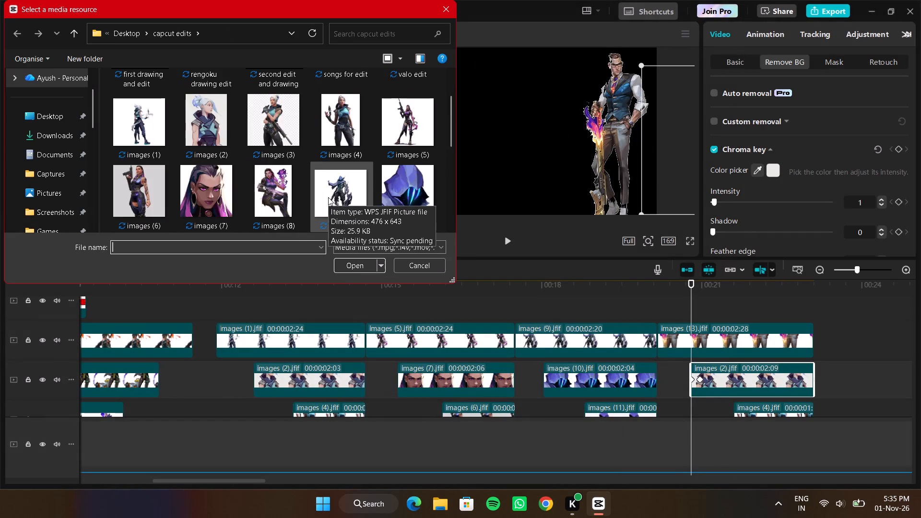
pyautogui.scroll(-1, 328, 197)
pyautogui.click(411, 198)
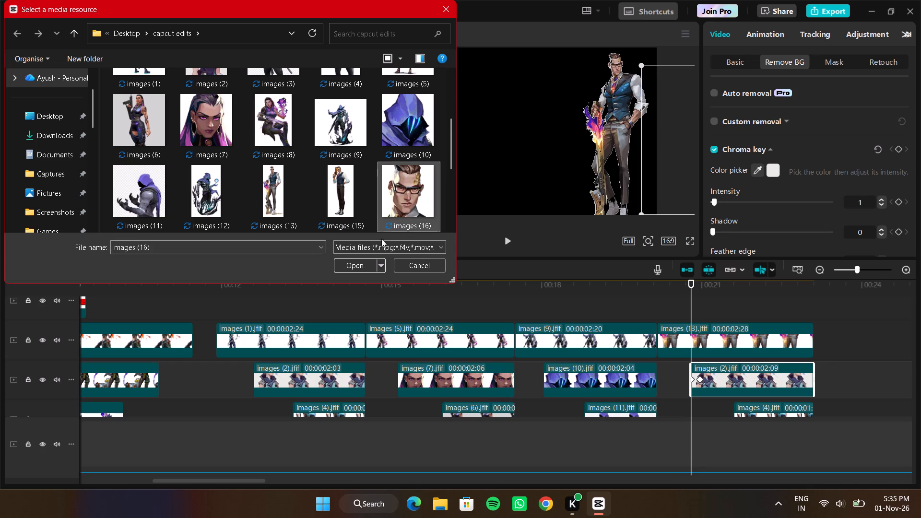
pyautogui.click(363, 264)
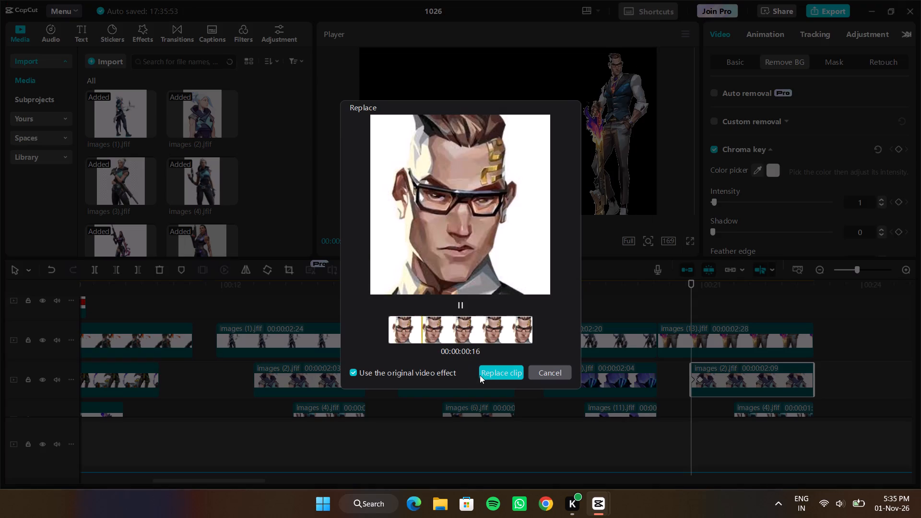
pyautogui.click(487, 372)
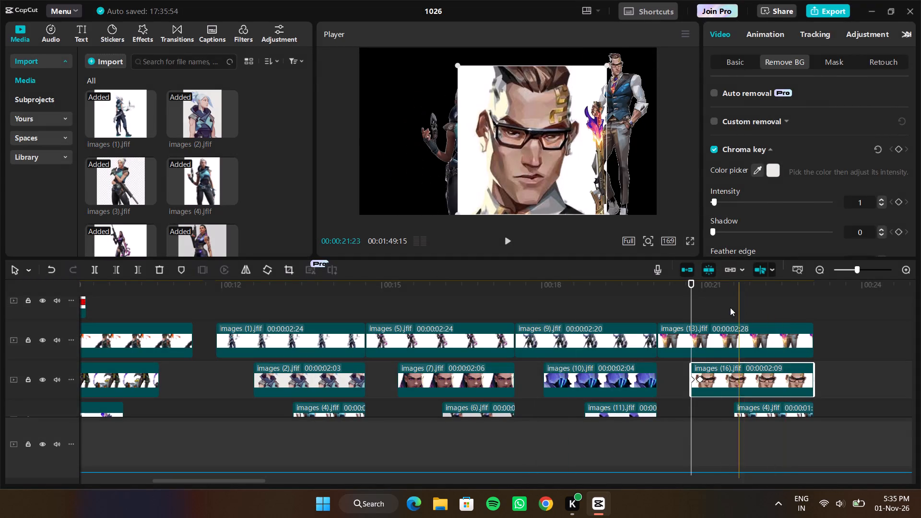
# Pick the white background of the images (16).jfif clip as its chroma key colour.
pyautogui.click(726, 307)
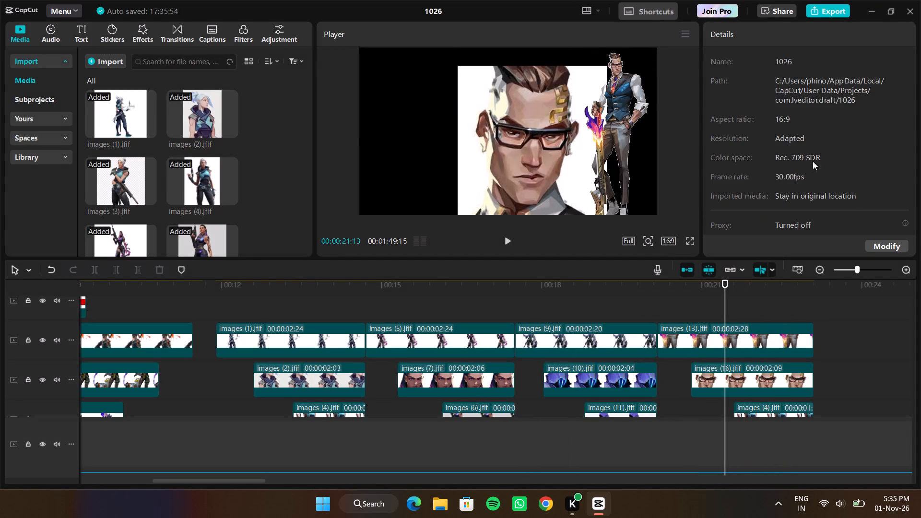
pyautogui.click(729, 368)
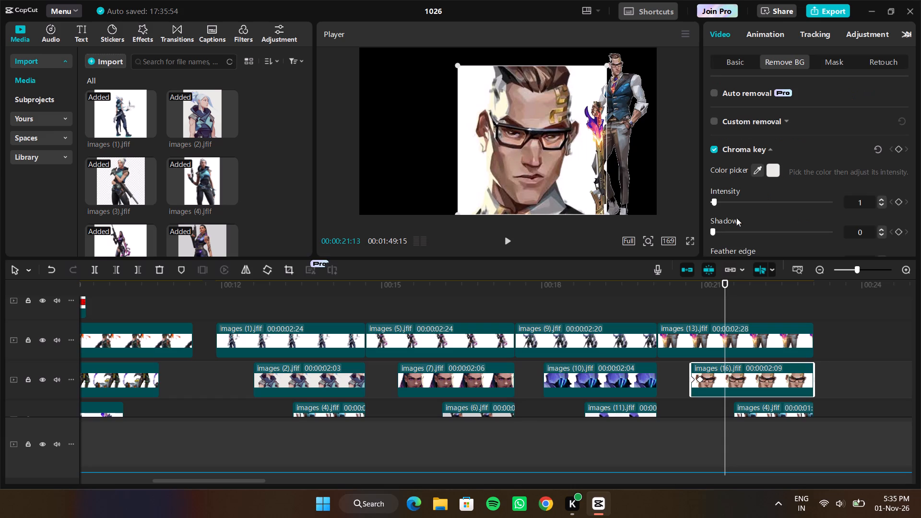
pyautogui.click(760, 171)
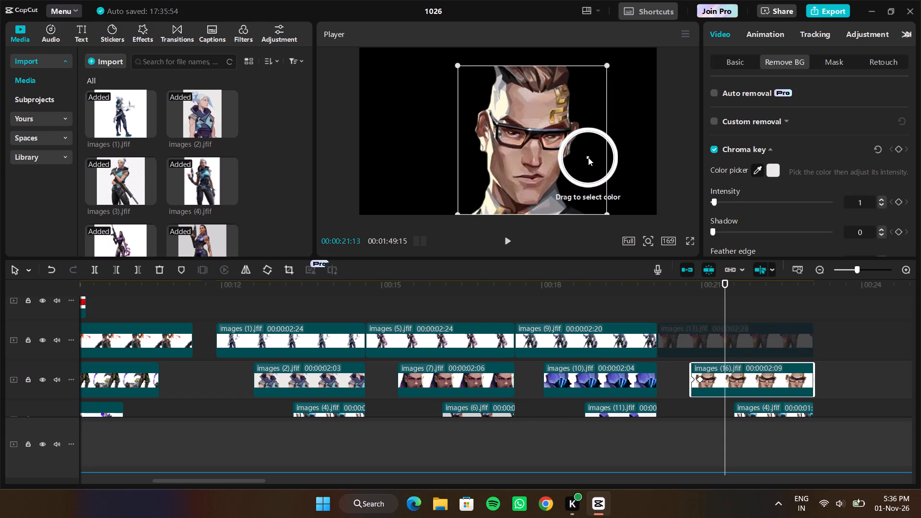
pyautogui.click(588, 157)
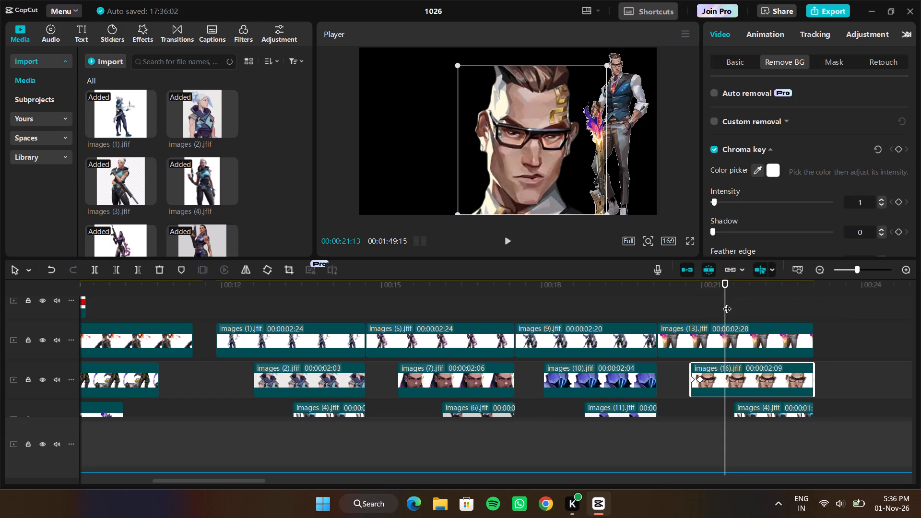
# At 00:00:20:29, scale down the images (16).jfif face and reposition it beside the standing figure, resting on the frame's bottom edge.
pyautogui.moveTo(507, 136); pyautogui.dragTo(517, 136)
pyautogui.moveTo(727, 294); pyautogui.dragTo(707, 297)
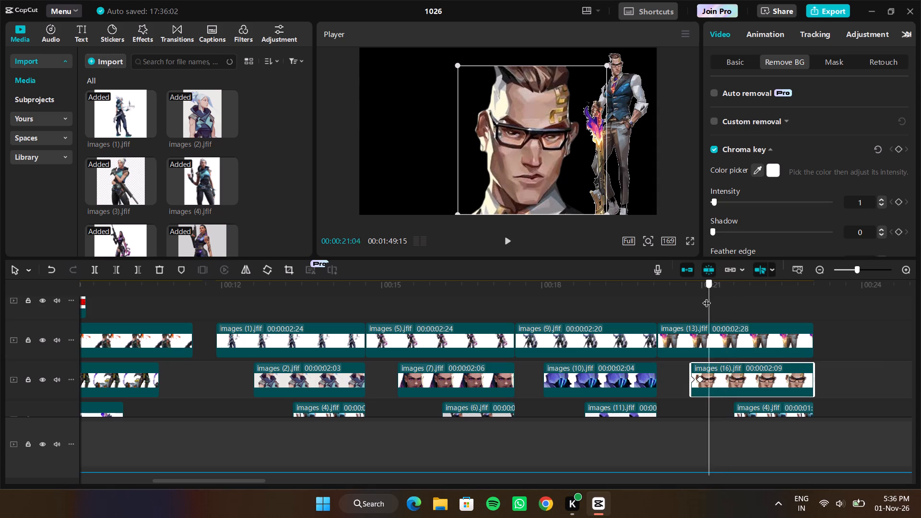
pyautogui.moveTo(707, 297); pyautogui.dragTo(700, 297)
pyautogui.moveTo(513, 137); pyautogui.dragTo(538, 138)
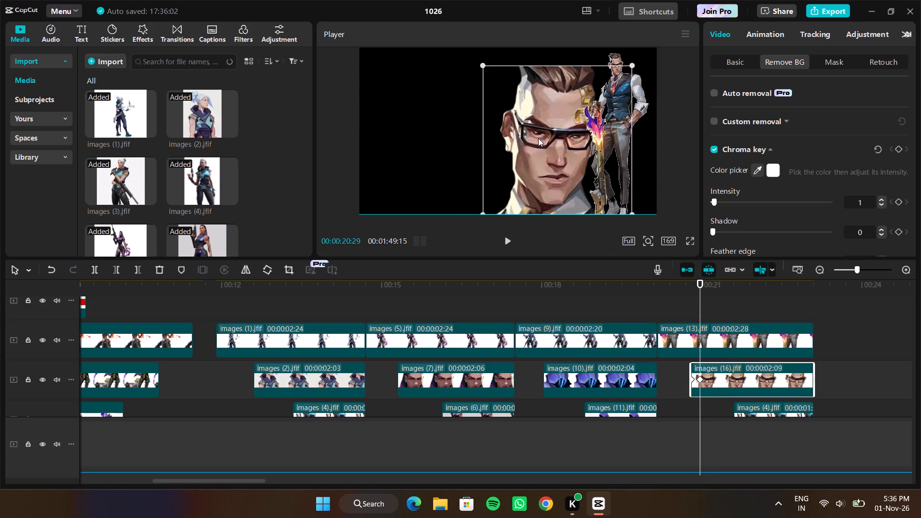
pyautogui.moveTo(538, 138); pyautogui.dragTo(538, 138)
pyautogui.moveTo(629, 62); pyautogui.dragTo(624, 69)
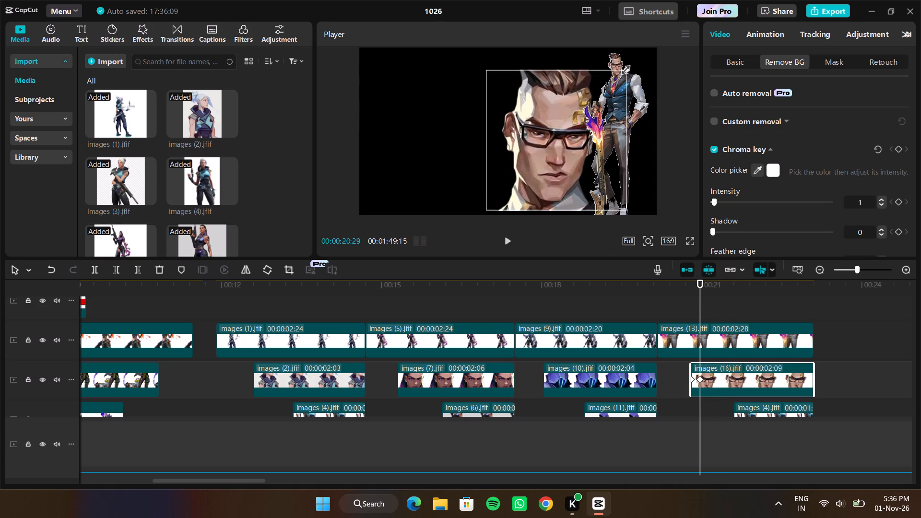
pyautogui.moveTo(624, 69); pyautogui.dragTo(619, 73)
pyautogui.moveTo(550, 107); pyautogui.dragTo(550, 112)
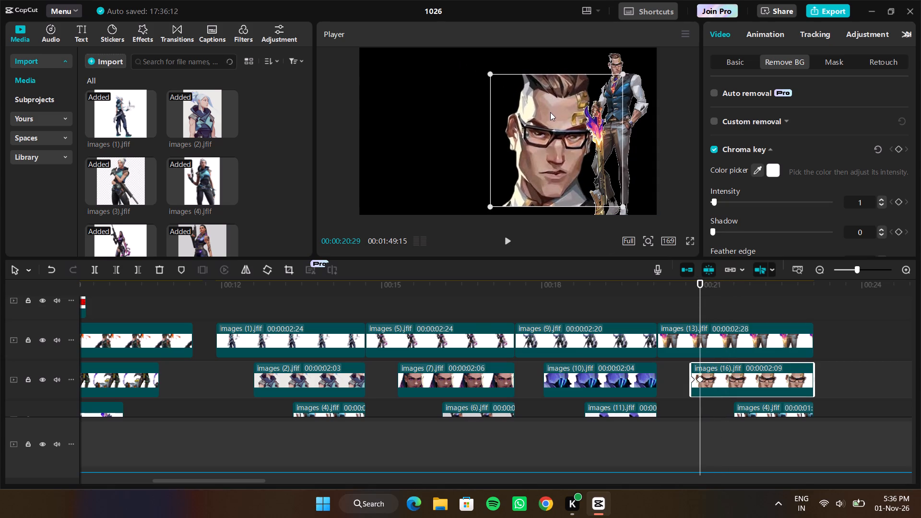
pyautogui.moveTo(550, 112); pyautogui.dragTo(548, 111)
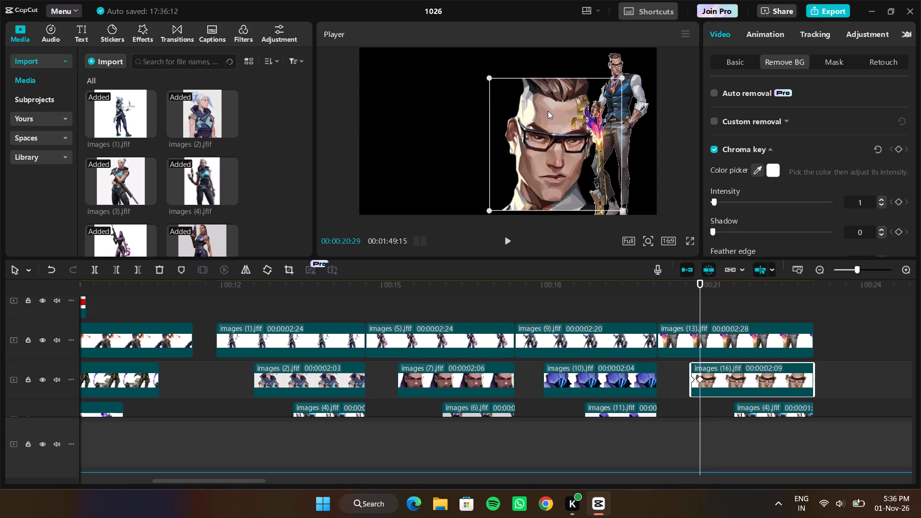
pyautogui.moveTo(548, 111); pyautogui.dragTo(545, 114)
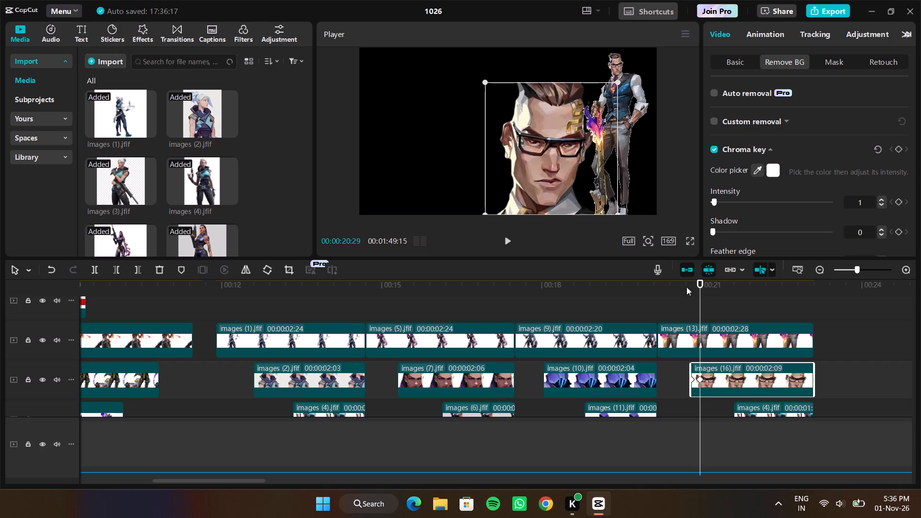
# Replace the fourth set's images (4).jfif clip with the images (15) file from the capcut edits folder.
pyautogui.moveTo(701, 294); pyautogui.dragTo(745, 304)
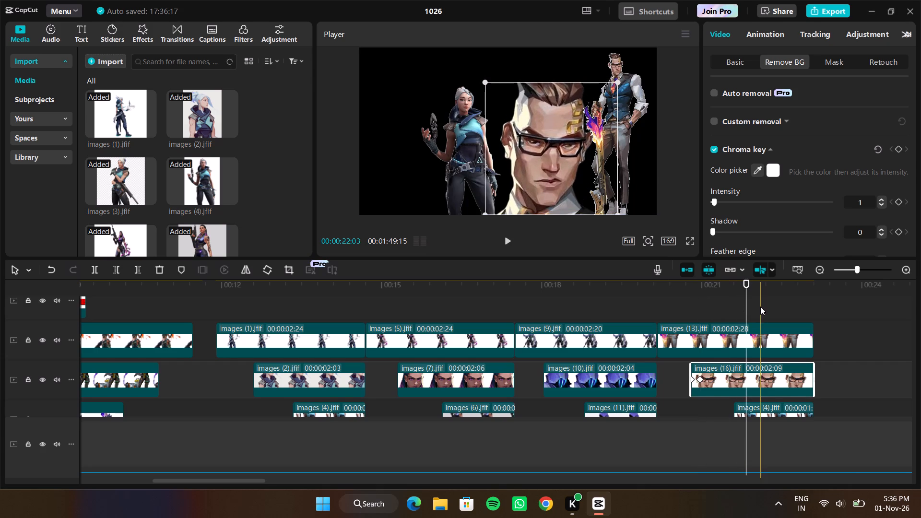
pyautogui.scroll(-1, 760, 306)
pyautogui.click(758, 357)
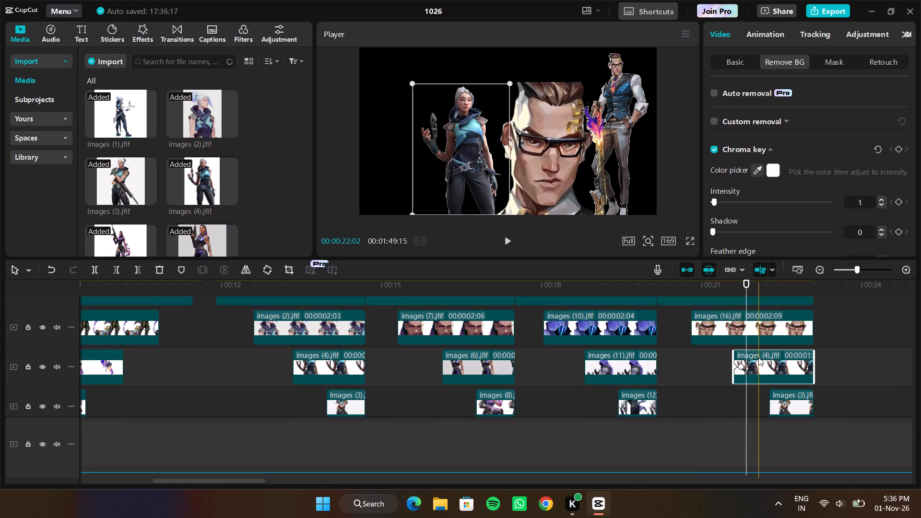
pyautogui.rightClick(758, 357)
pyautogui.click(772, 376)
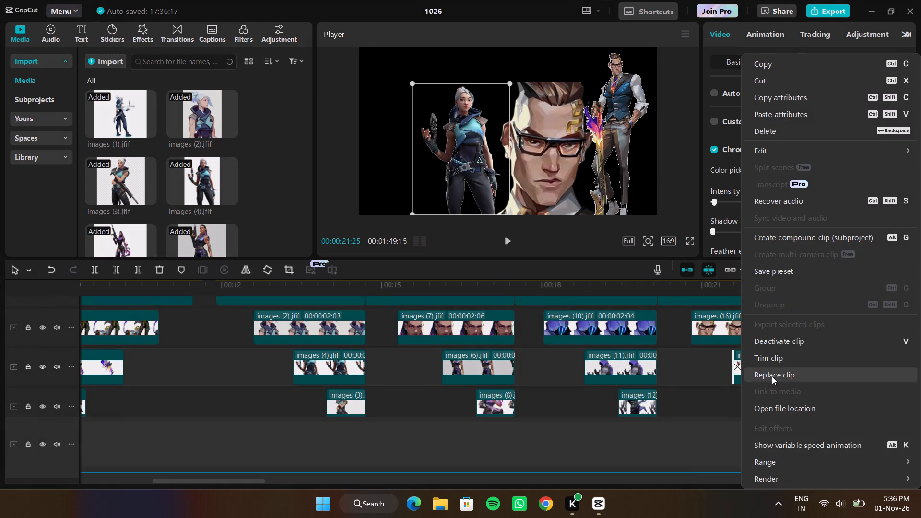
pyautogui.scroll(-1, 277, 252)
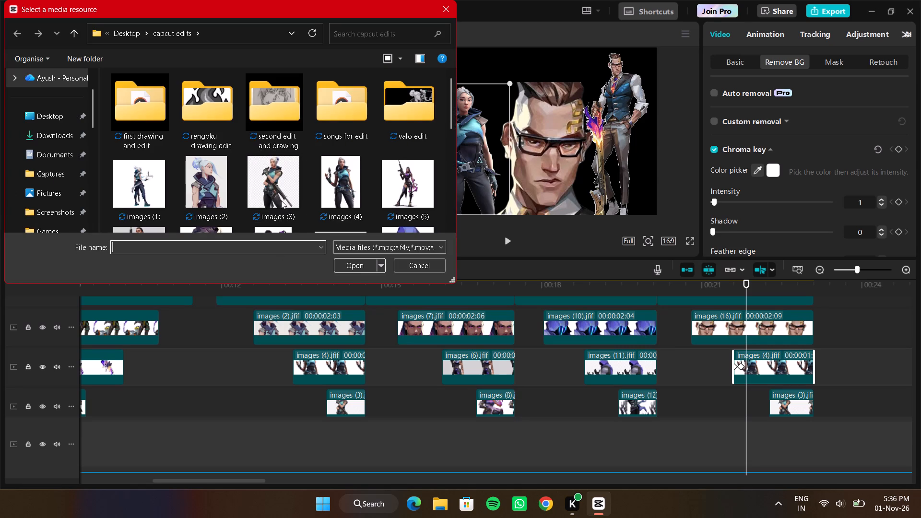
pyautogui.scroll(-1, 281, 200)
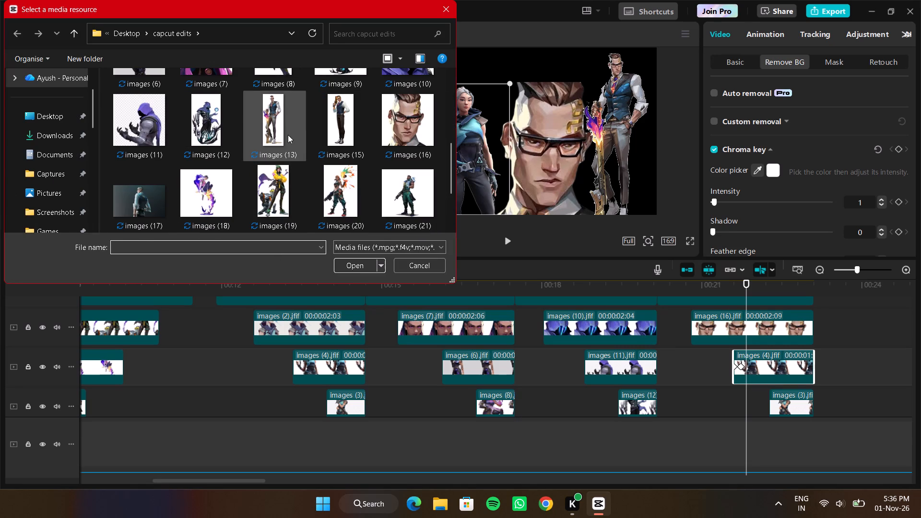
pyautogui.click(328, 132)
pyautogui.click(360, 266)
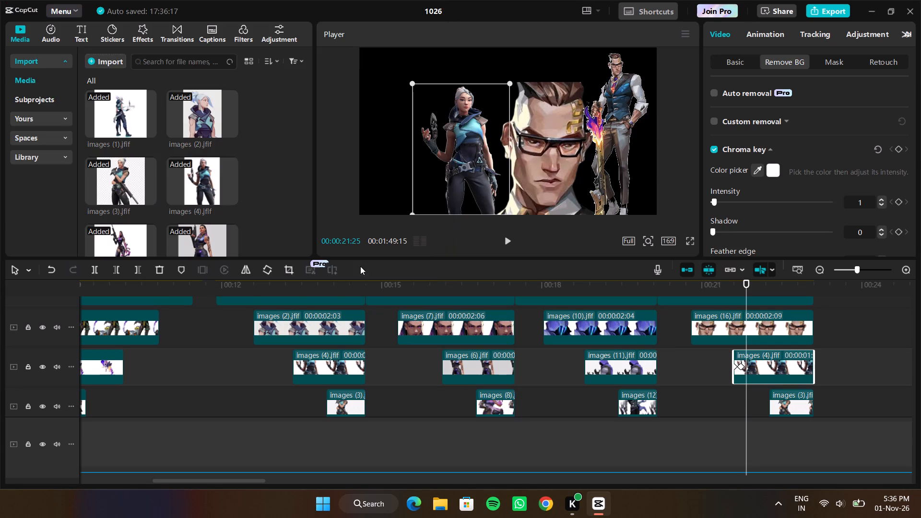
pyautogui.click(496, 367)
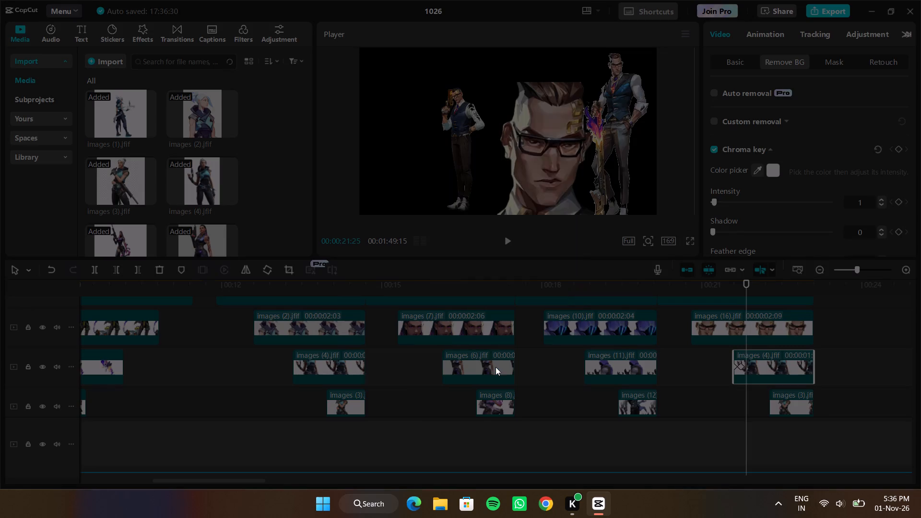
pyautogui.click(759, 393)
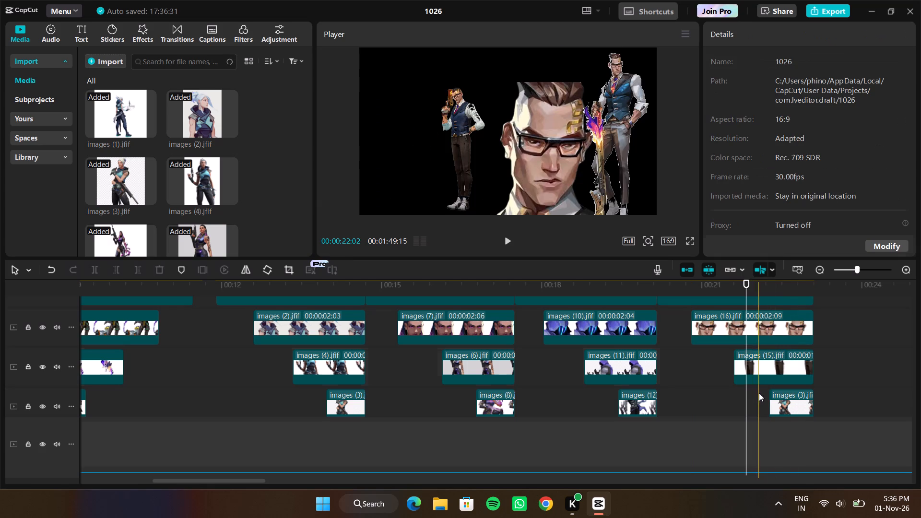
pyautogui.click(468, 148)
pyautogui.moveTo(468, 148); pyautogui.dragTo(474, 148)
# At 00:00:20:29, slightly enlarge the images (16).jfif face and shift it away from the standing figure, keeping it on the frame's bottom edge.
pyautogui.click(709, 322)
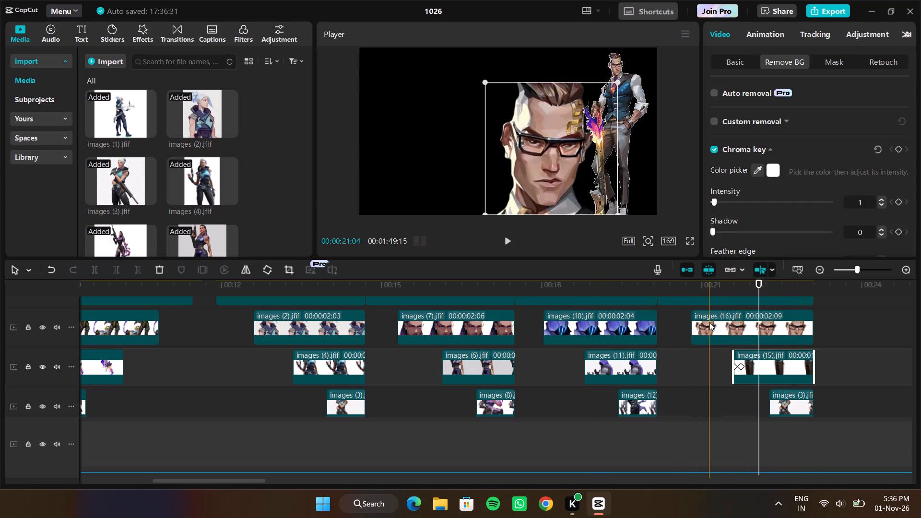
pyautogui.click(703, 317)
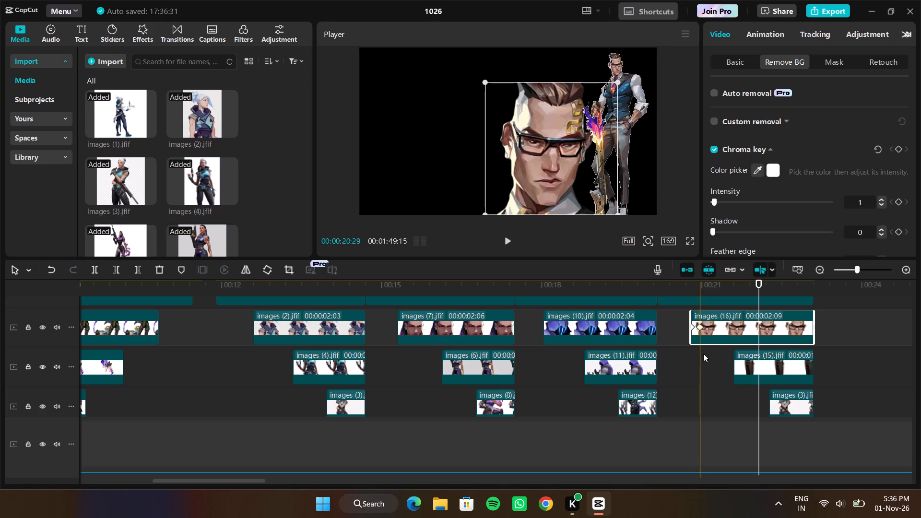
pyautogui.click(704, 357)
pyautogui.moveTo(534, 150); pyautogui.dragTo(527, 151)
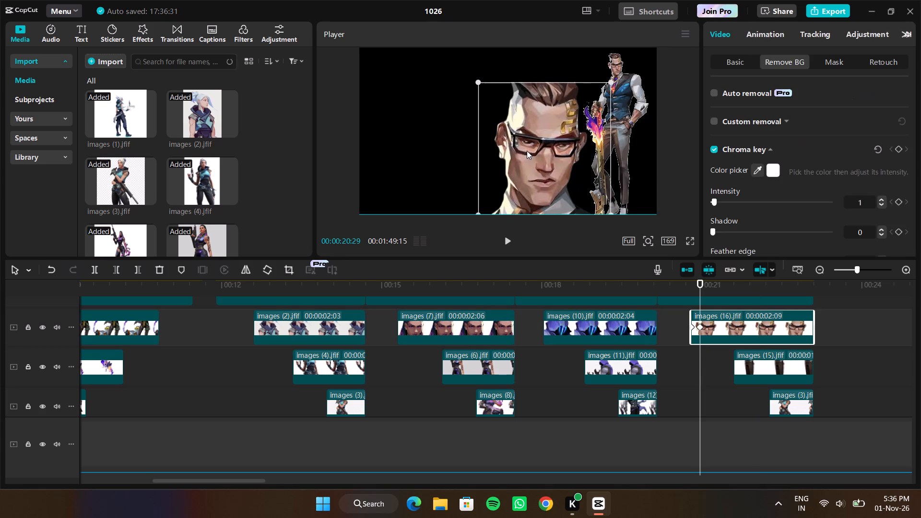
pyautogui.moveTo(527, 151); pyautogui.dragTo(520, 150)
pyautogui.moveTo(602, 83); pyautogui.dragTo(605, 77)
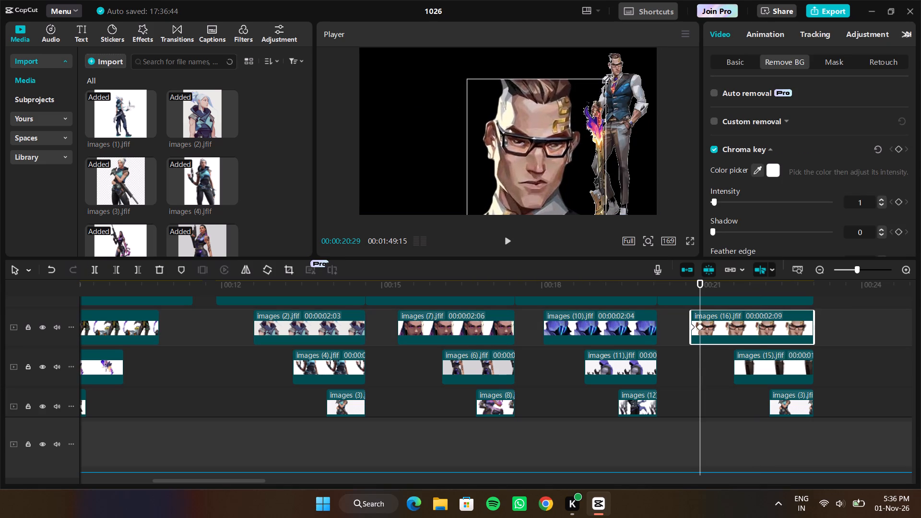
pyautogui.moveTo(605, 77); pyautogui.dragTo(605, 76)
pyautogui.moveTo(554, 120); pyautogui.dragTo(552, 118)
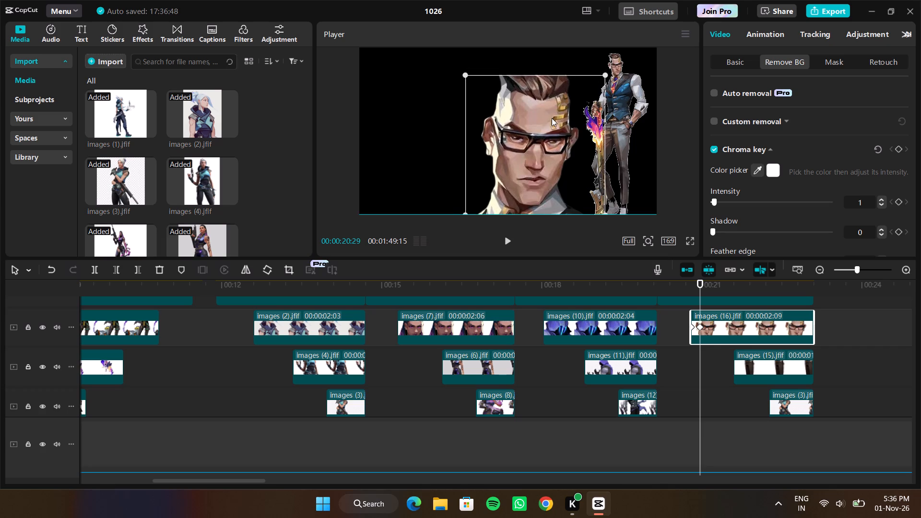
pyautogui.moveTo(552, 118); pyautogui.dragTo(557, 115)
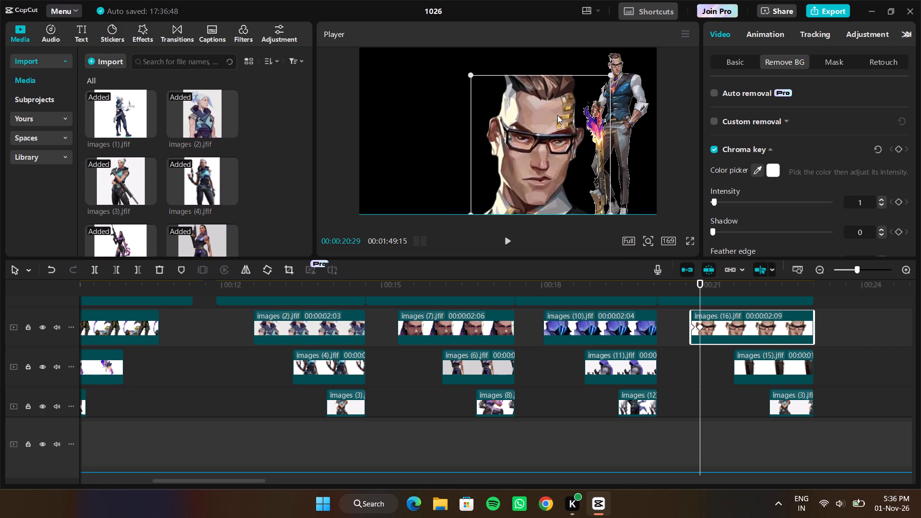
pyautogui.moveTo(557, 115); pyautogui.dragTo(556, 115)
# At 00:00:21:26, scale up the images (15).jfif figure beside the face.
pyautogui.moveTo(700, 385); pyautogui.dragTo(745, 393)
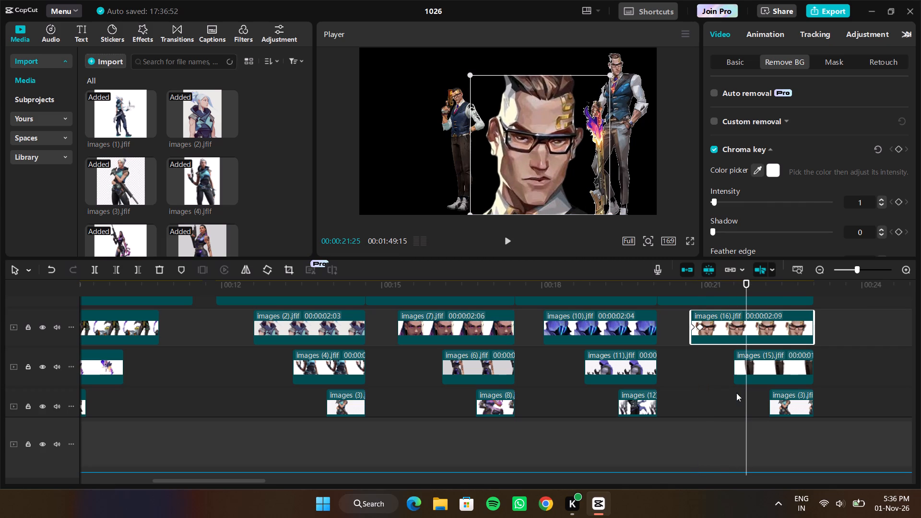
pyautogui.click(735, 393)
pyautogui.moveTo(732, 392); pyautogui.dragTo(749, 392)
pyautogui.click(469, 173)
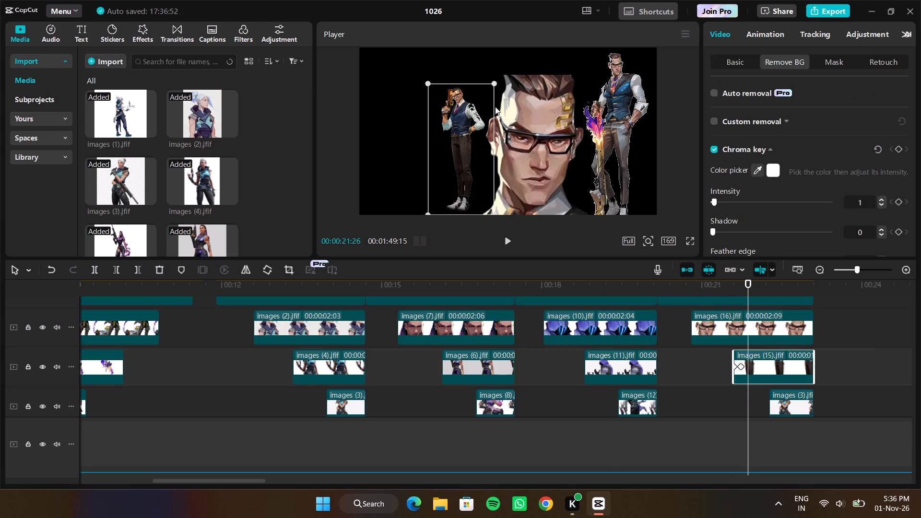
pyautogui.moveTo(494, 84); pyautogui.dragTo(500, 64)
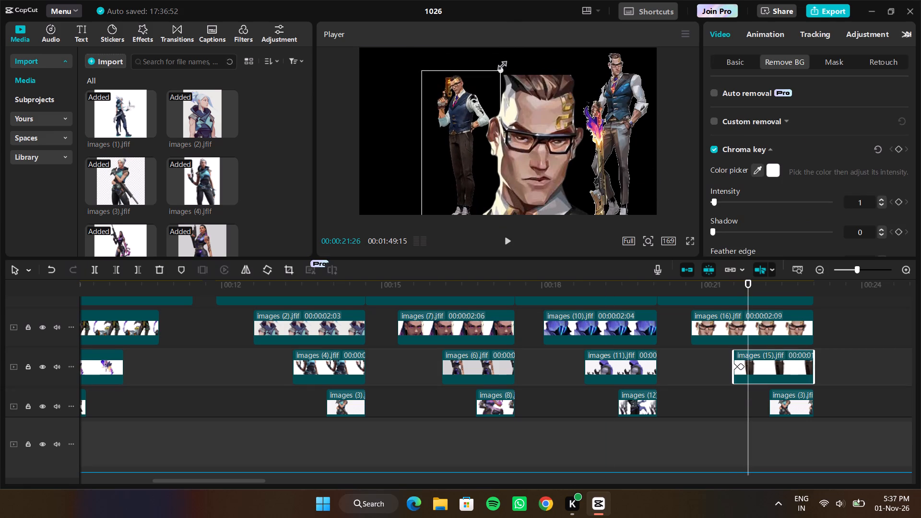
pyautogui.moveTo(500, 64); pyautogui.dragTo(499, 65)
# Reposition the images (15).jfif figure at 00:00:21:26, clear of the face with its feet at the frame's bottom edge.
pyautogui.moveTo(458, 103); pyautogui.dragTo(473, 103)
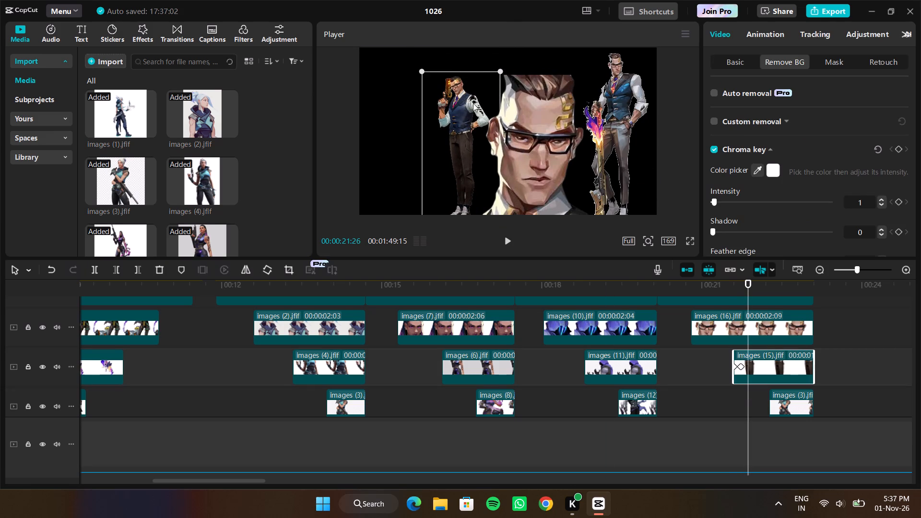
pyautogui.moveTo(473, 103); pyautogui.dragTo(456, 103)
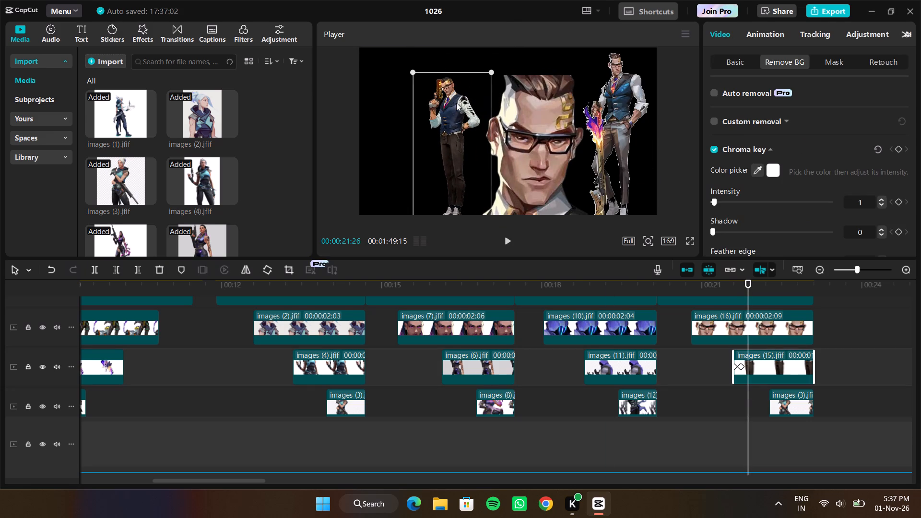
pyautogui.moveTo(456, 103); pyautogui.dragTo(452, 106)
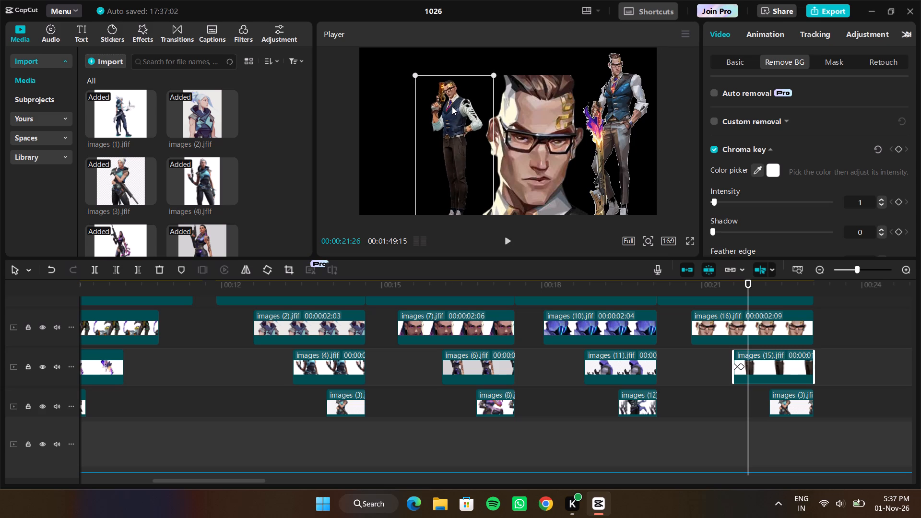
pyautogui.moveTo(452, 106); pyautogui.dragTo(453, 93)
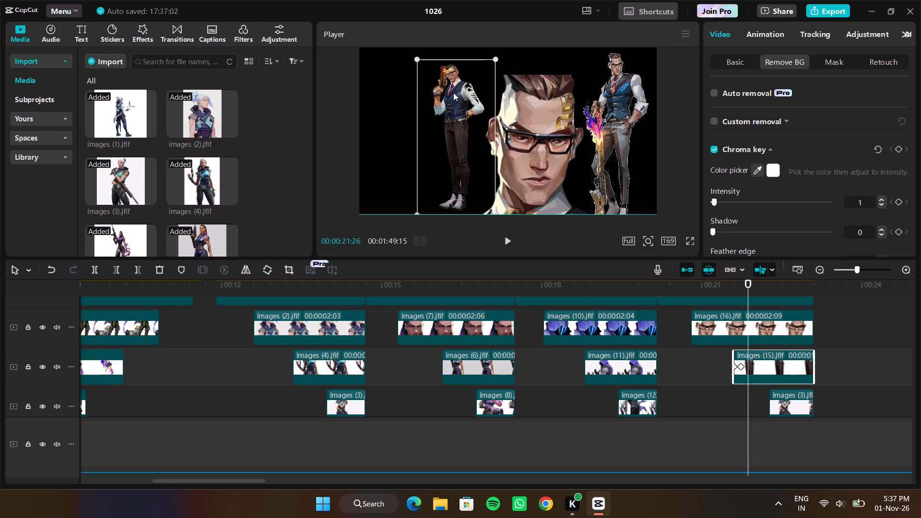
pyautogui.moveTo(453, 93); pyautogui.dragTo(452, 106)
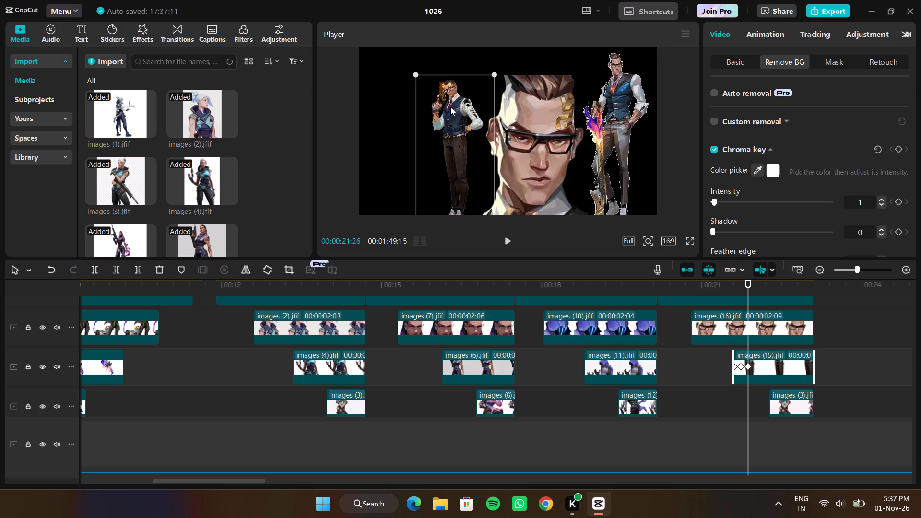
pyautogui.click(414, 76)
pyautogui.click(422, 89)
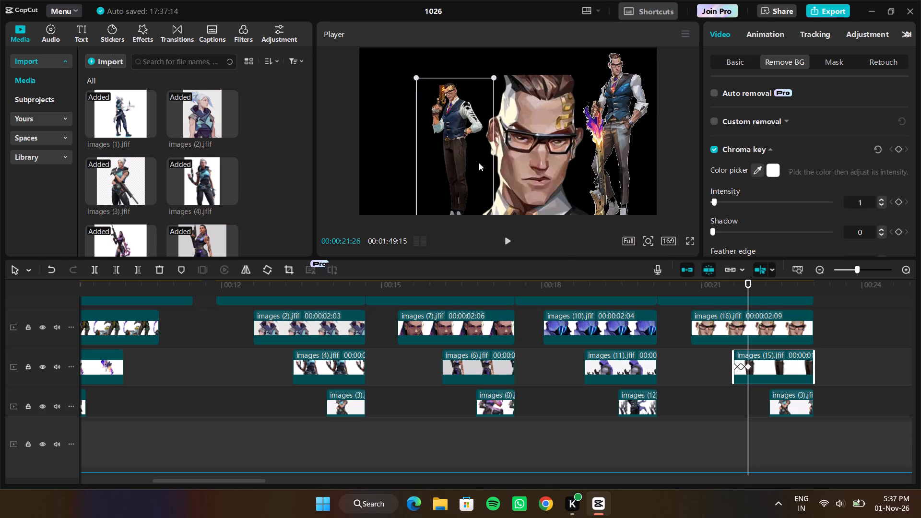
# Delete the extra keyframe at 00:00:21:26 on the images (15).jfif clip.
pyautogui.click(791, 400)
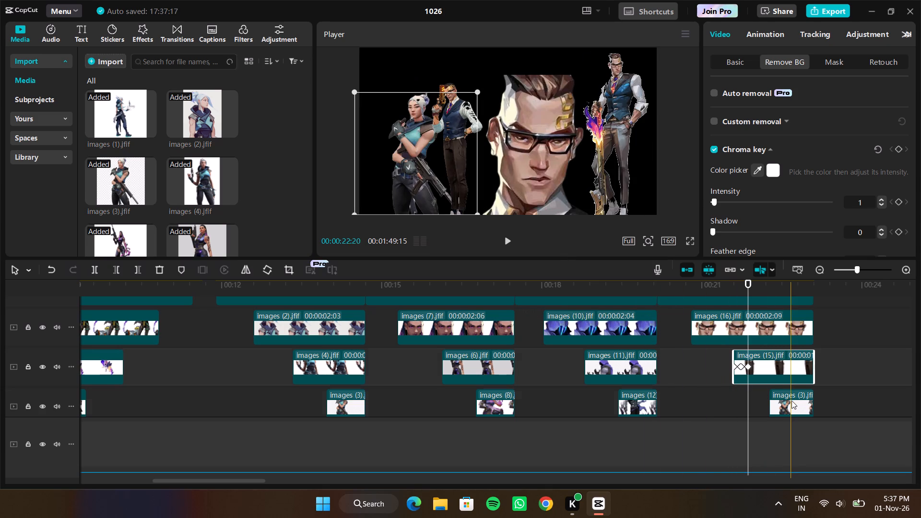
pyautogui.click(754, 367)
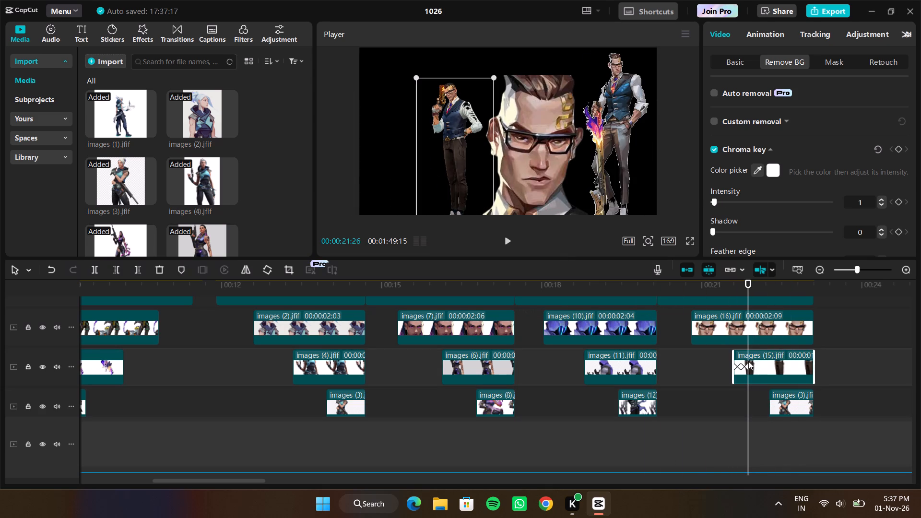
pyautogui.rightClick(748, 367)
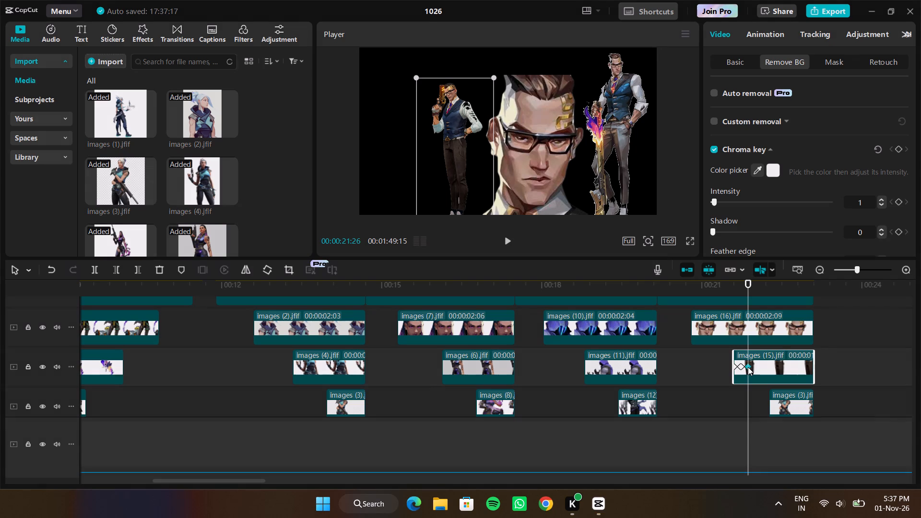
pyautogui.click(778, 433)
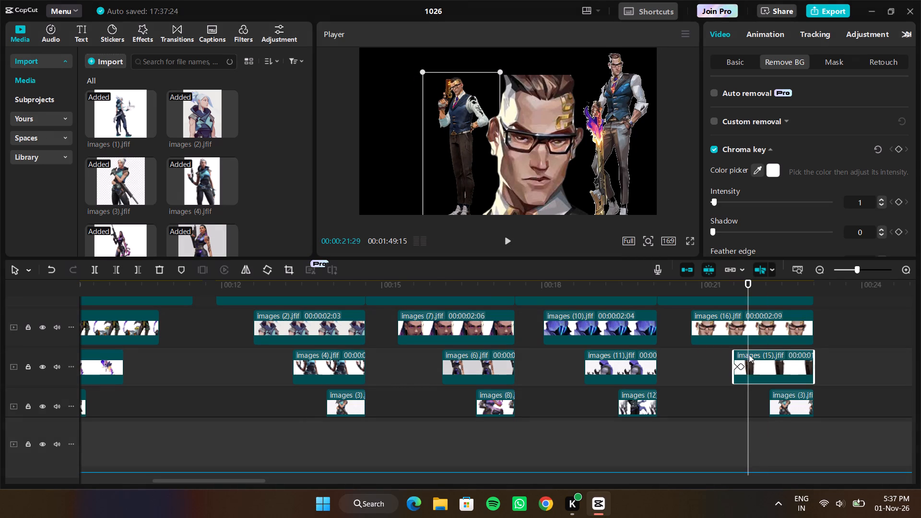
# At the second keyframe of the images (15).jfif clip, 00:00:21:22, lower the figure so its feet pass the frame's bottom edge.
pyautogui.click(747, 401)
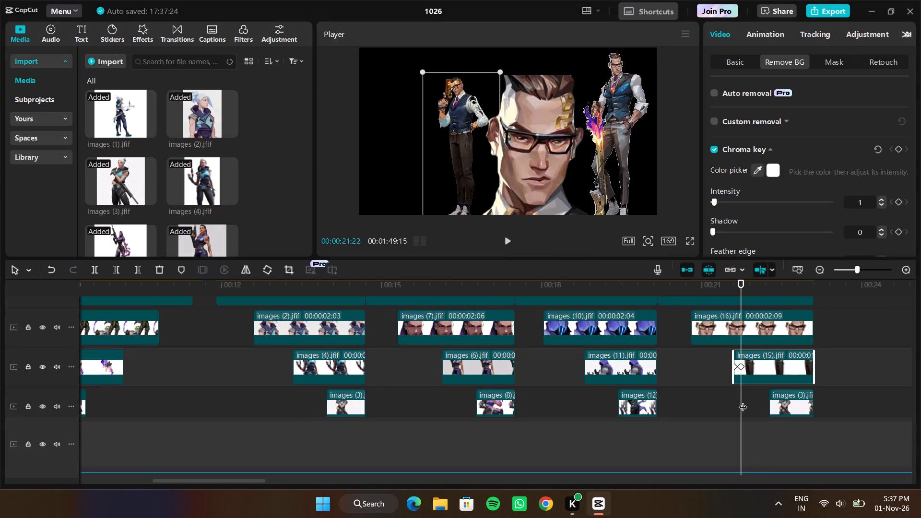
pyautogui.moveTo(458, 104); pyautogui.dragTo(458, 112)
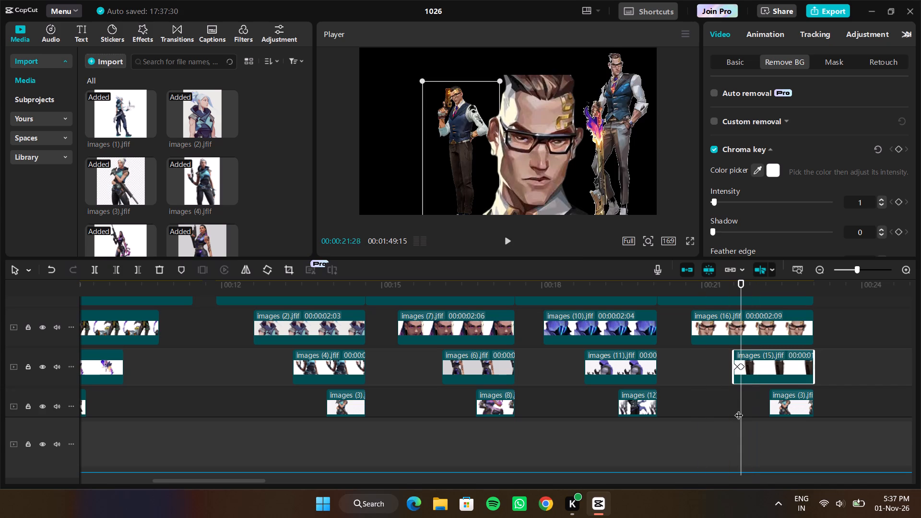
# Replace the images (3).jfif clip on the lowest image track near 00:00:22:14 with images (17).
pyautogui.click(740, 407)
pyautogui.moveTo(740, 407); pyautogui.dragTo(780, 409)
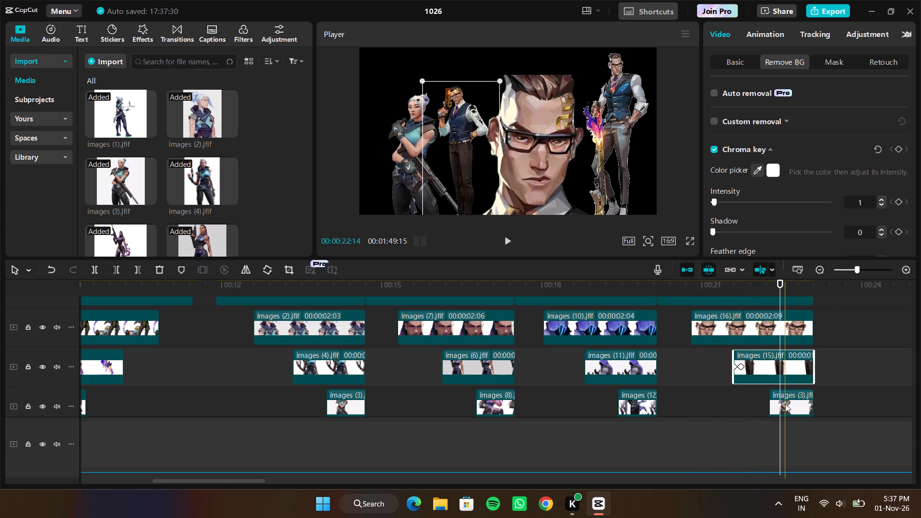
pyautogui.rightClick(786, 404)
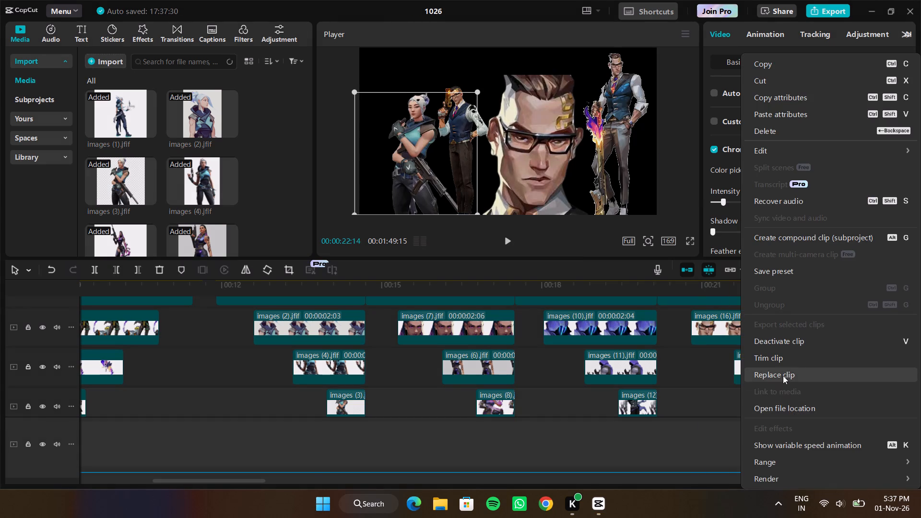
pyautogui.click(783, 377)
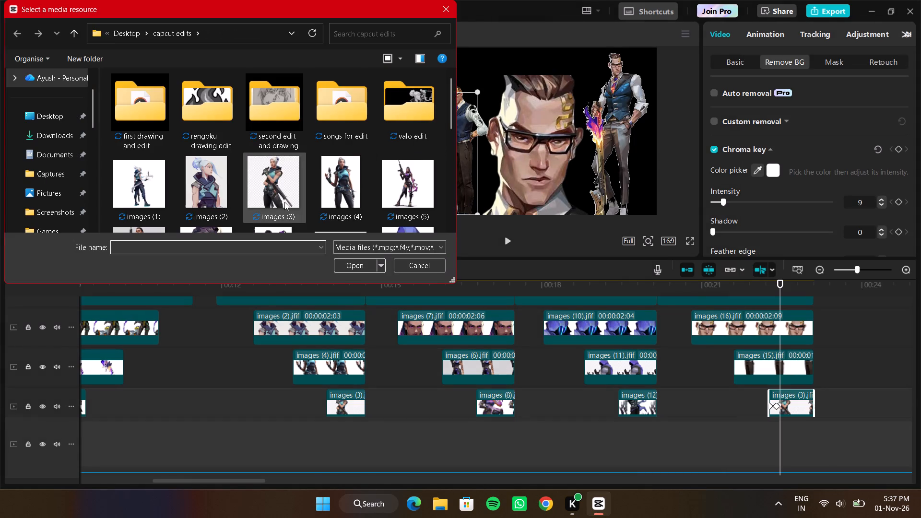
pyautogui.scroll(-7, 284, 202)
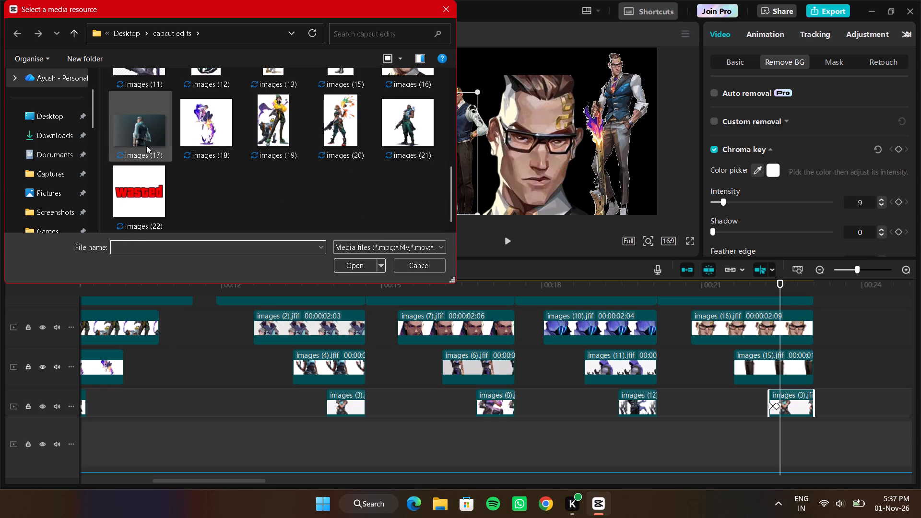
pyautogui.click(146, 145)
pyautogui.click(372, 268)
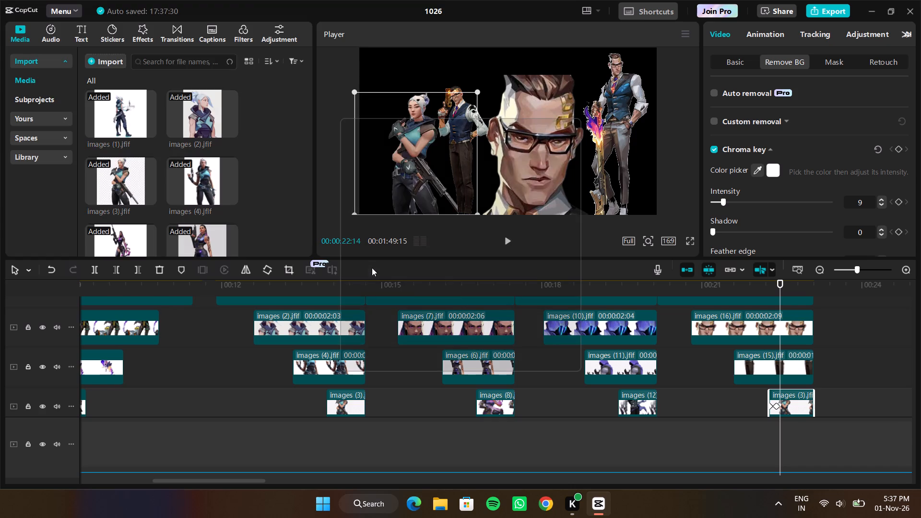
pyautogui.click(511, 359)
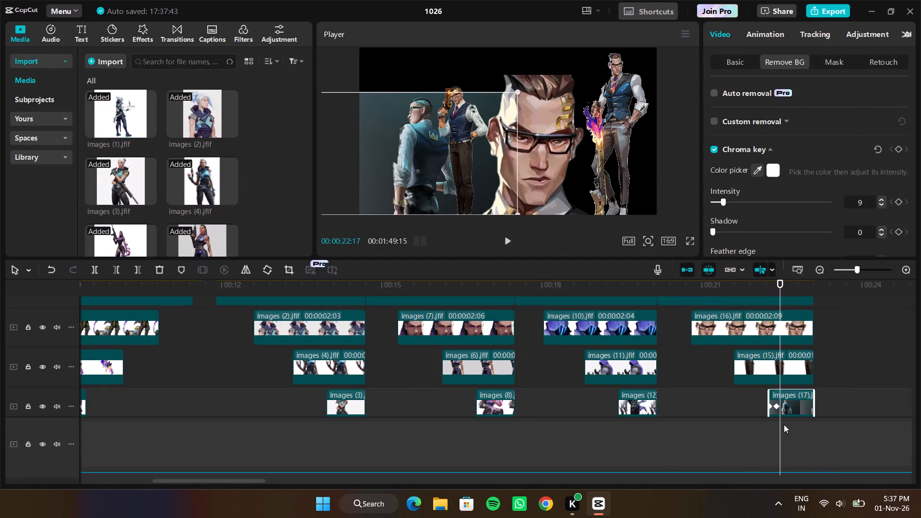
# Resample the chroma key colour of the images (17).jfif clip from its dark teal backdrop.
pyautogui.moveTo(779, 433); pyautogui.dragTo(785, 434)
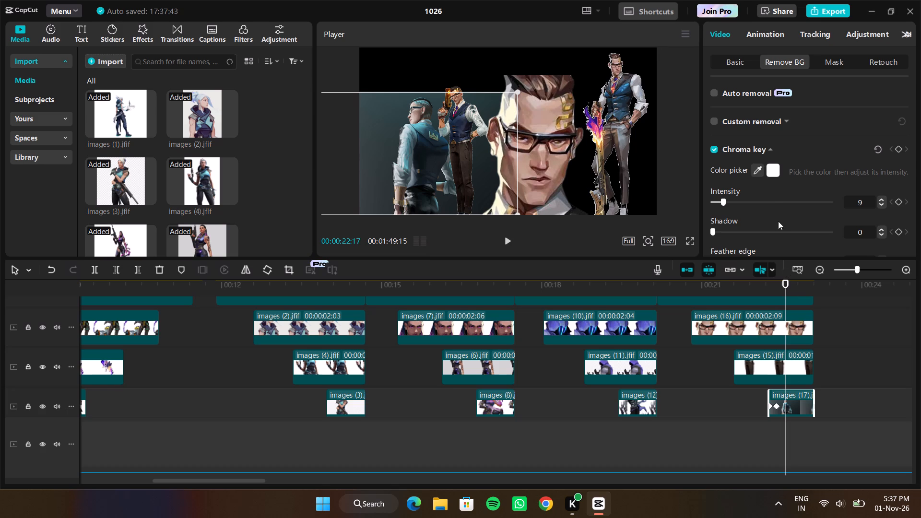
pyautogui.click(762, 168)
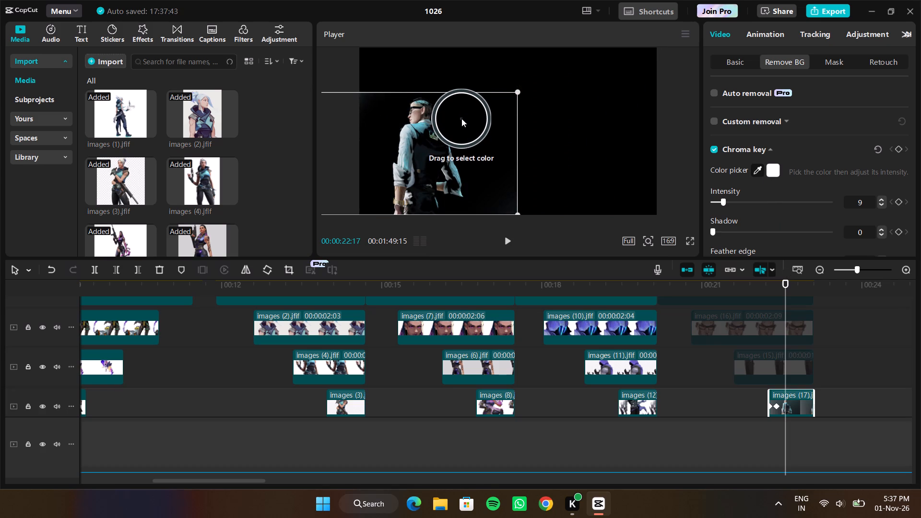
pyautogui.click(461, 120)
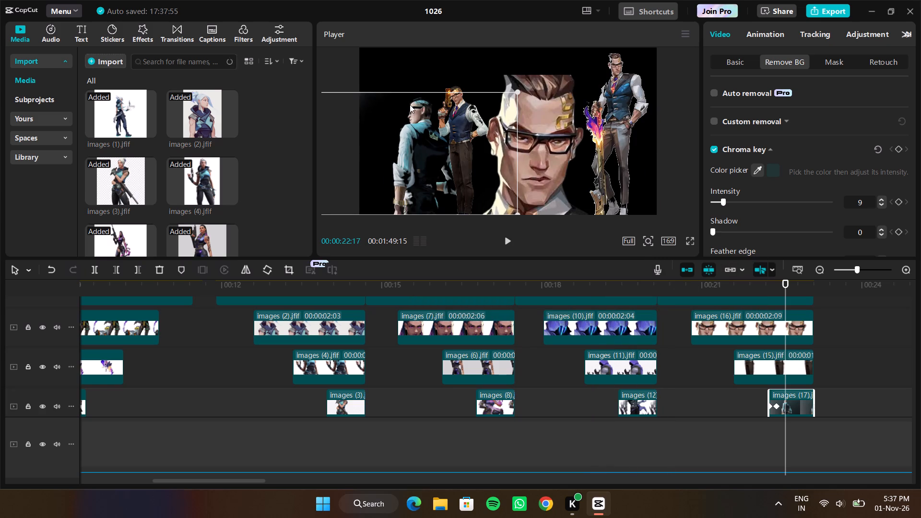
pyautogui.click(416, 137)
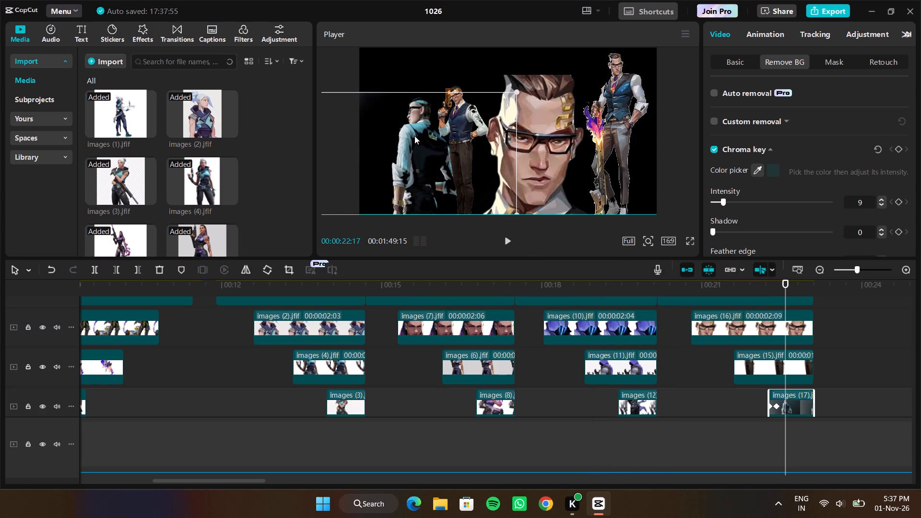
pyautogui.hotkey('ctrl', 'z')
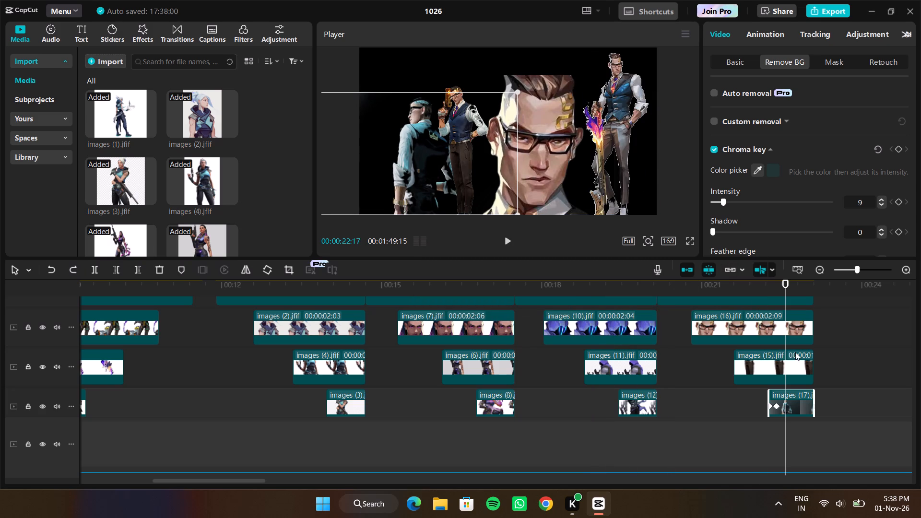
# At the second keyframe of the images (17).jfif clip, 00:00:22:12, shift the figure slightly away from the central face.
pyautogui.moveTo(786, 459); pyautogui.dragTo(779, 458)
pyautogui.moveTo(405, 168); pyautogui.dragTo(400, 164)
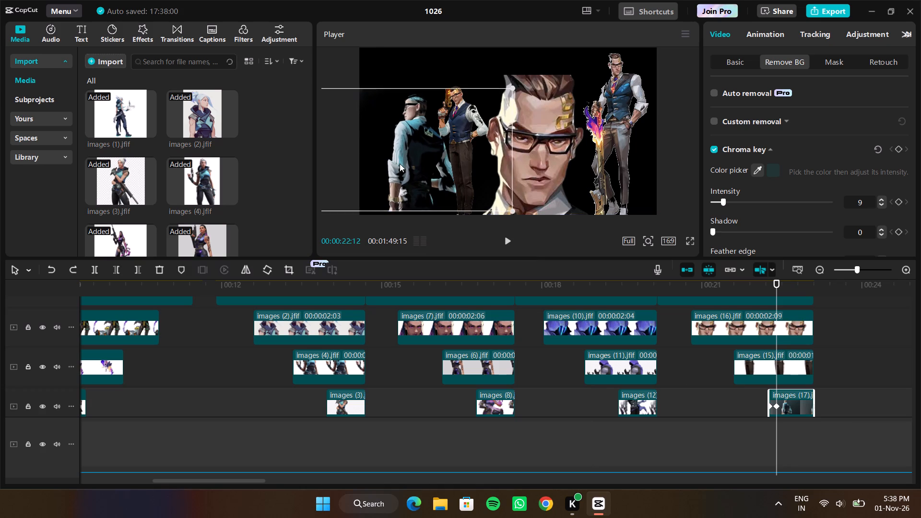
pyautogui.moveTo(400, 164); pyautogui.dragTo(397, 167)
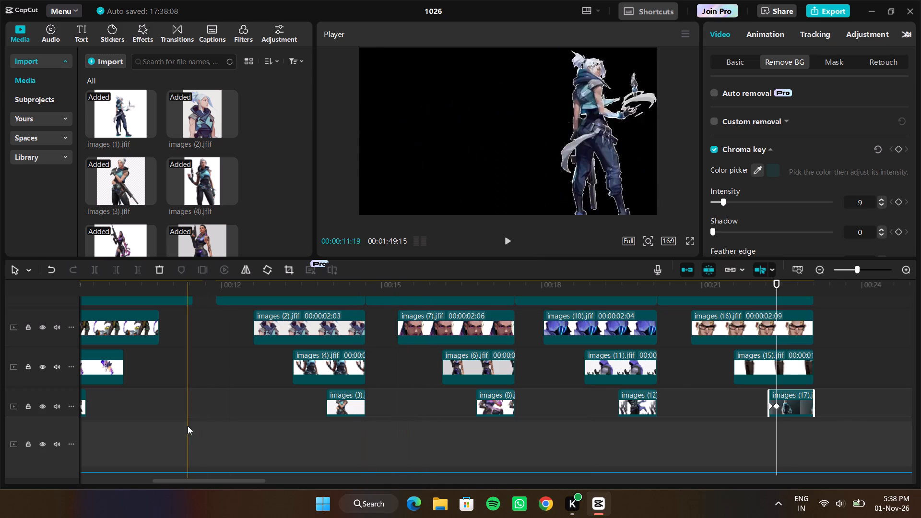
# Split the mutilator.mp3 music at 00:00:23:21, shortly after the last image set, and delete the remainder.
pyautogui.click(828, 407)
pyautogui.scroll(-1, 833, 377)
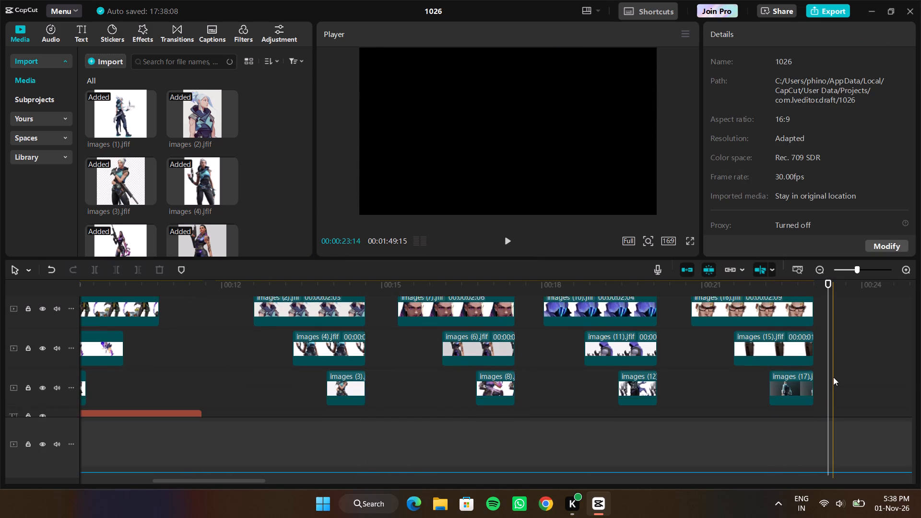
pyautogui.scroll(-1, 833, 377)
pyautogui.click(812, 375)
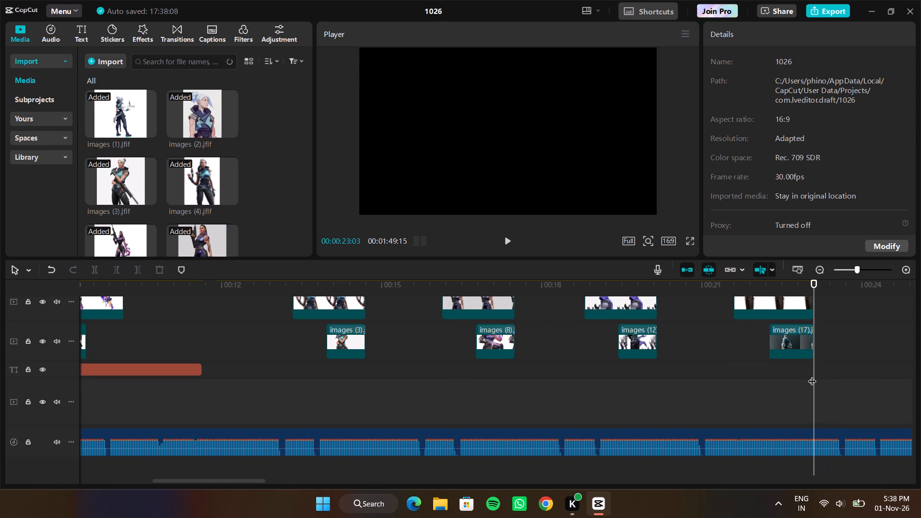
pyautogui.scroll(-1, 836, 379)
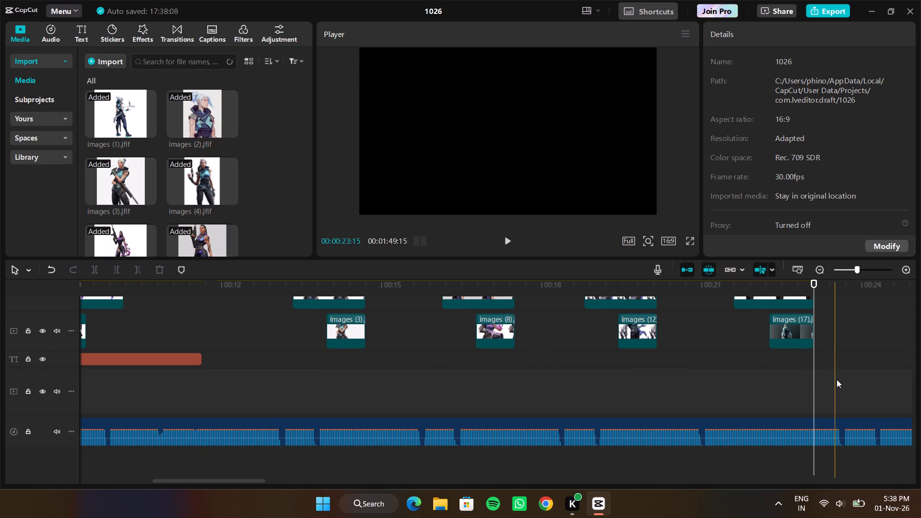
pyautogui.click(845, 379)
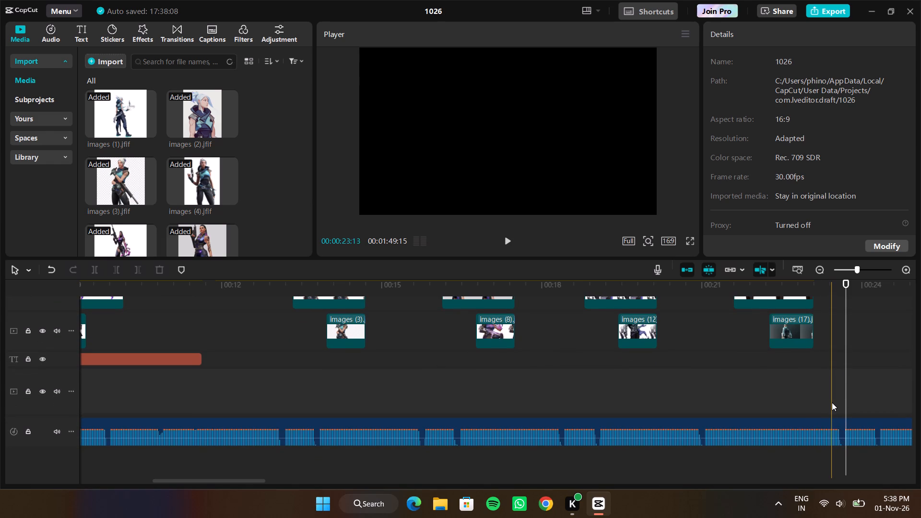
pyautogui.press('b')
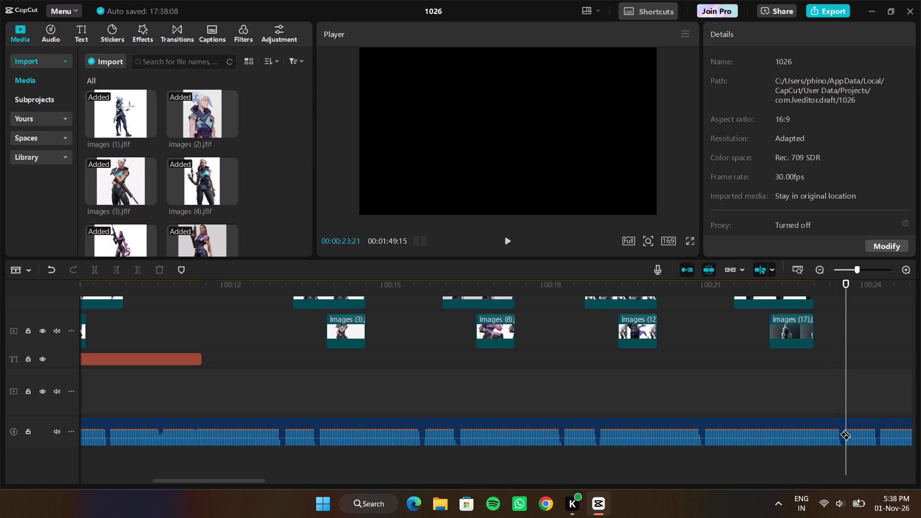
pyautogui.moveTo(845, 393); pyautogui.dragTo(823, 388)
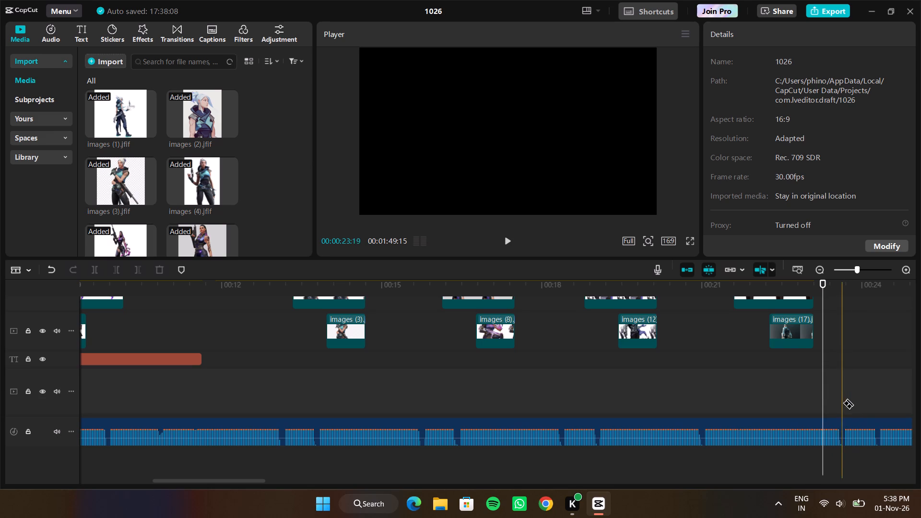
pyautogui.click(845, 434)
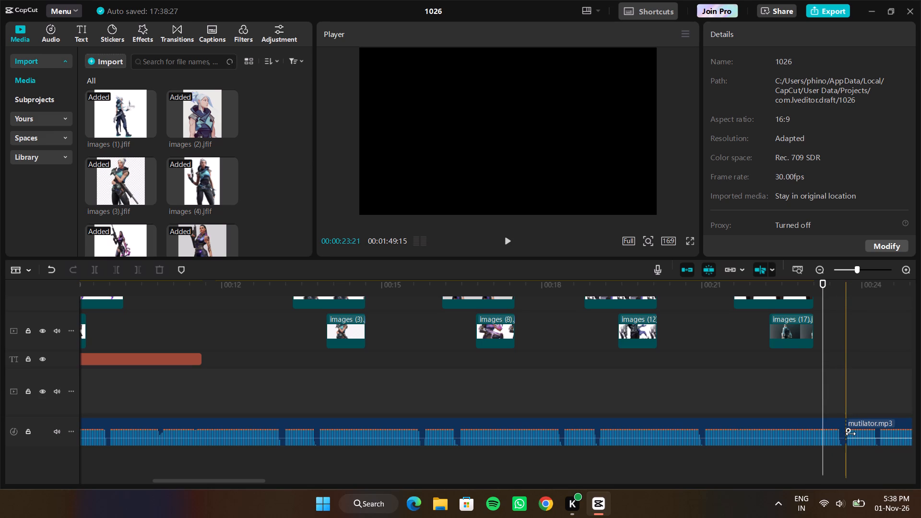
pyautogui.press('a')
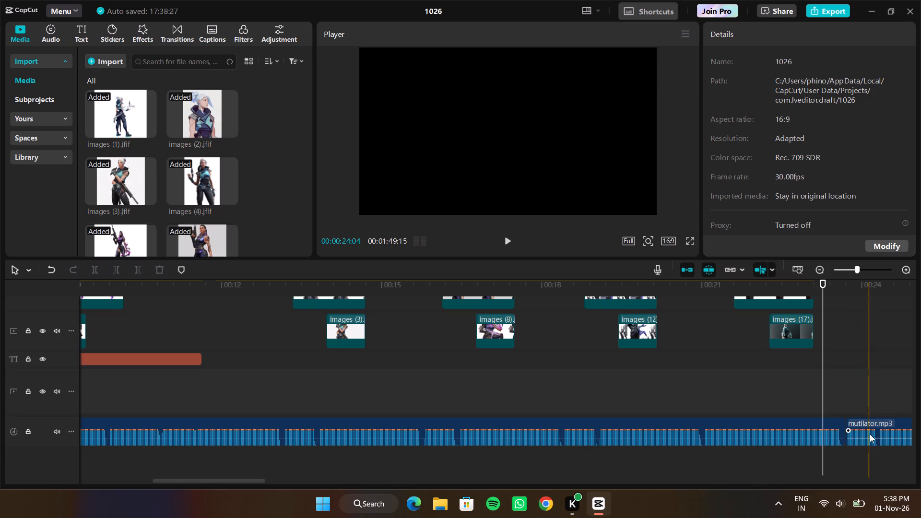
pyautogui.press('Delete')
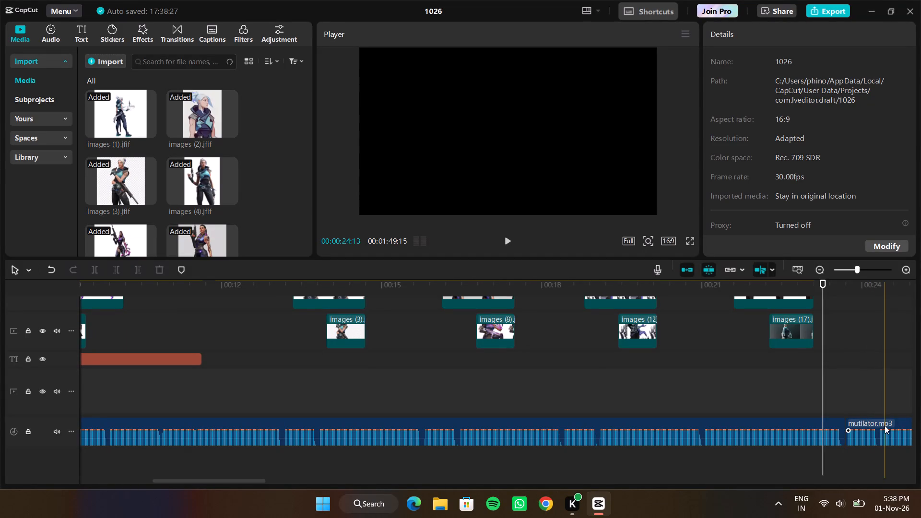
pyautogui.click(898, 426)
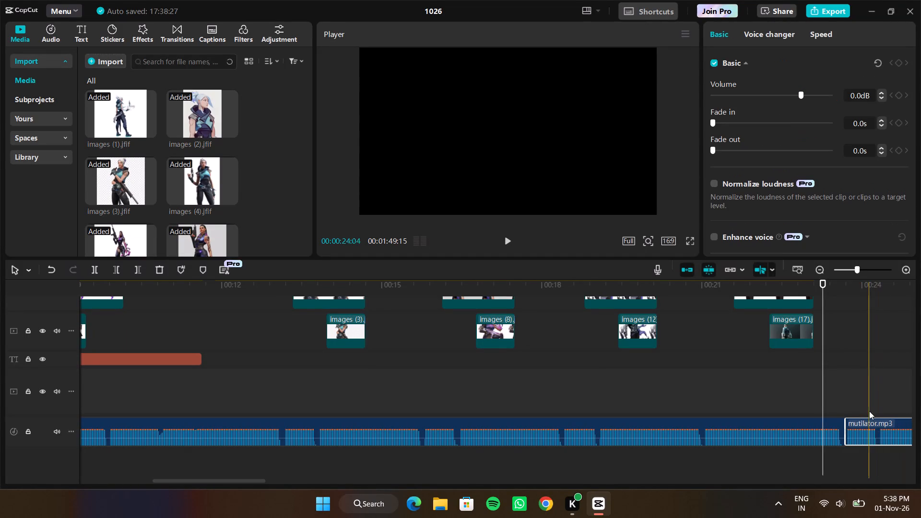
pyautogui.press('Delete')
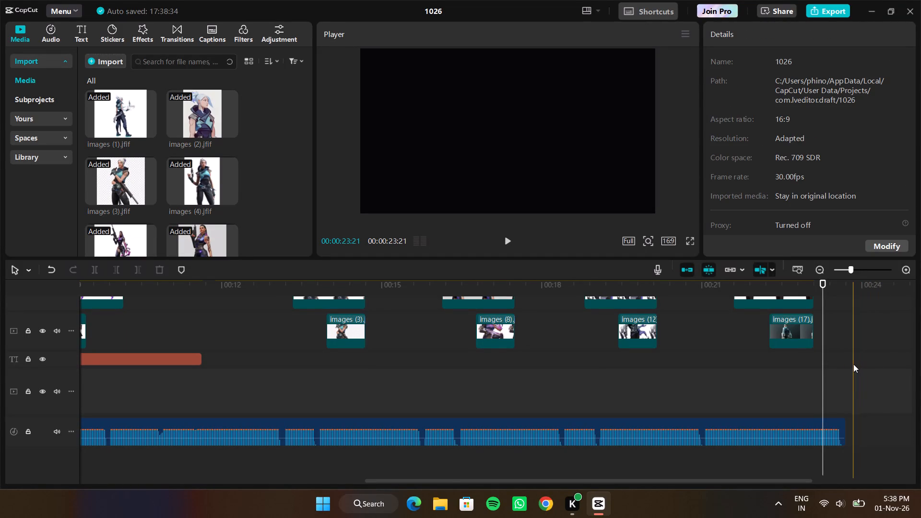
# Give the end of the mutilator.mp3 clip a 0.6 s fade-out.
pyautogui.scroll(1, 853, 364)
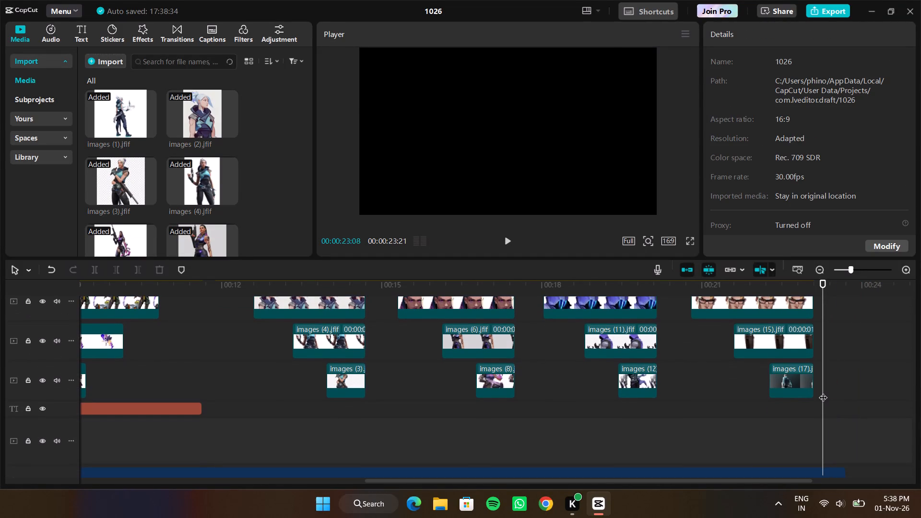
pyautogui.moveTo(823, 391); pyautogui.dragTo(785, 392)
pyautogui.scroll(-1, 863, 399)
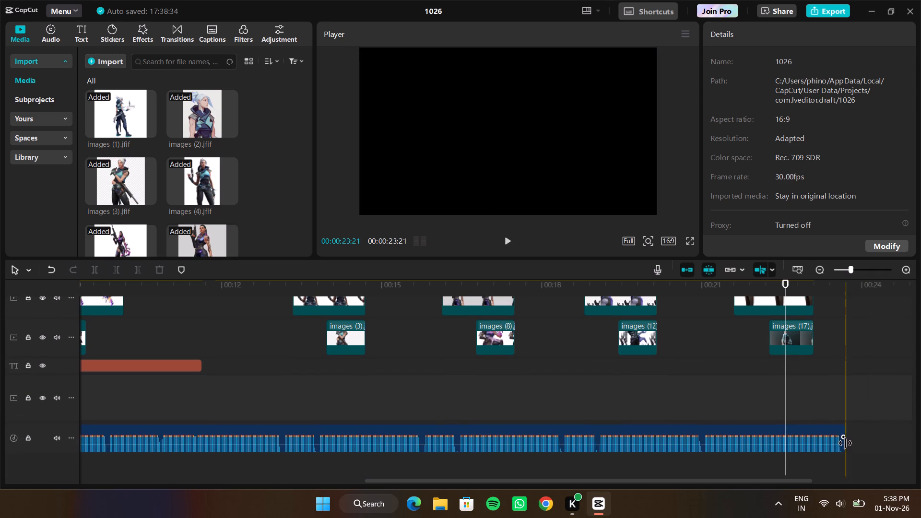
pyautogui.moveTo(843, 439); pyautogui.dragTo(831, 439)
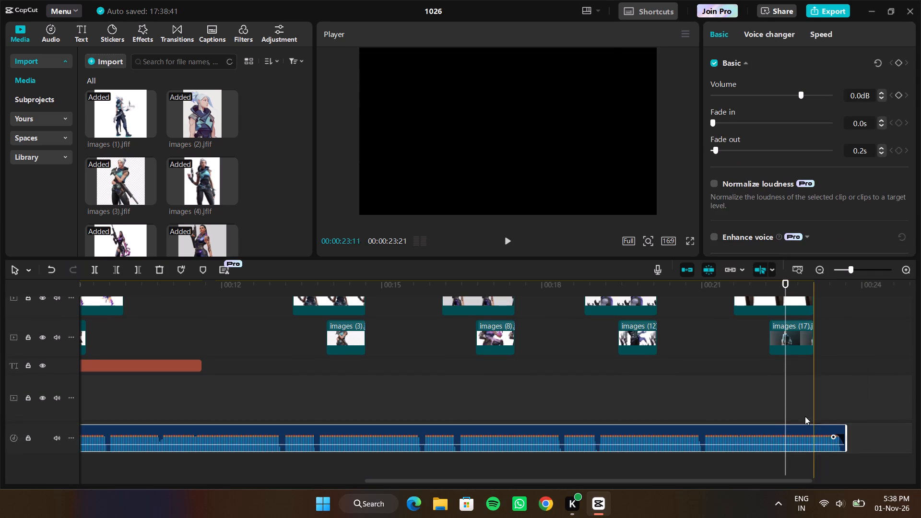
pyautogui.moveTo(782, 401); pyautogui.dragTo(812, 403)
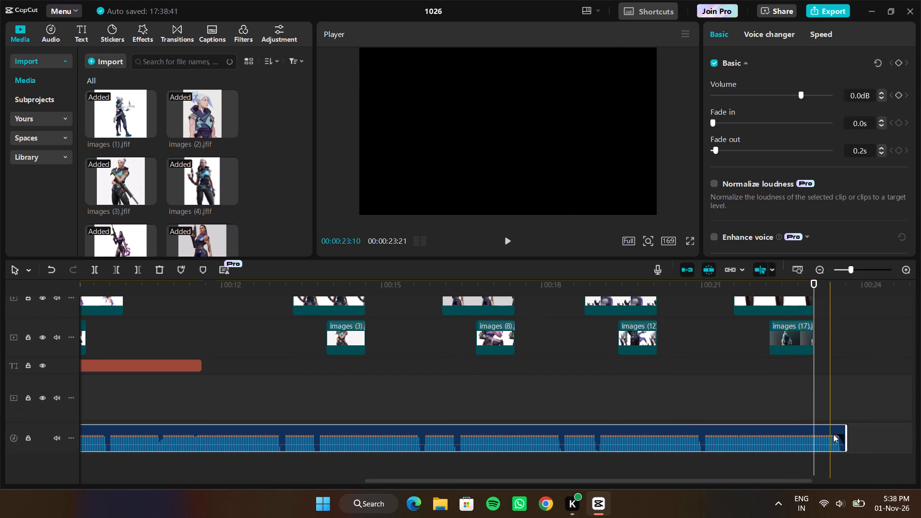
pyautogui.moveTo(834, 436); pyautogui.dragTo(815, 436)
# Return the playhead to the beginning of the timeline at 00:00:00:00.
pyautogui.moveTo(813, 400); pyautogui.dragTo(405, 394)
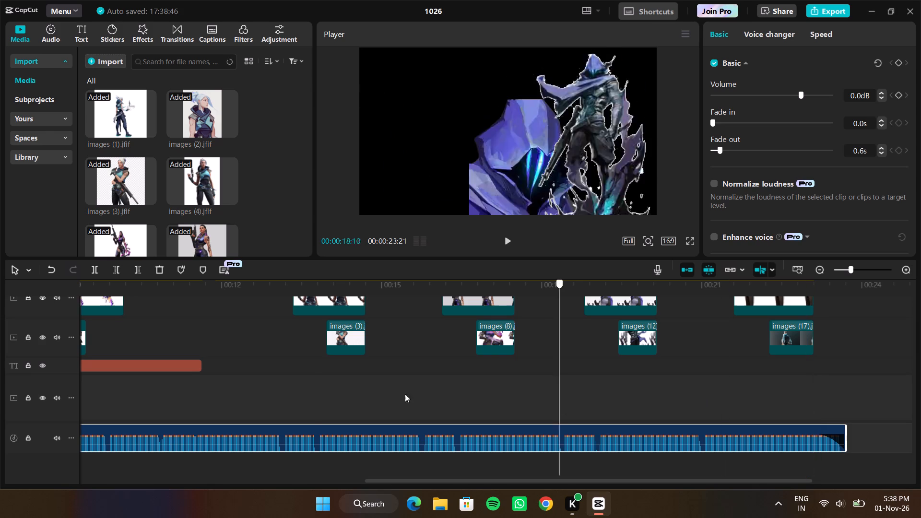
pyautogui.moveTo(405, 394); pyautogui.dragTo(115, 388)
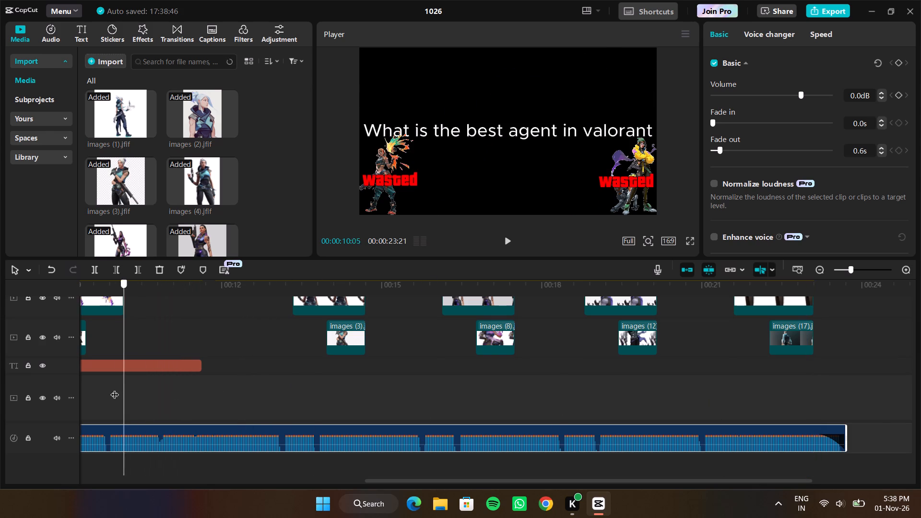
pyautogui.moveTo(115, 388); pyautogui.dragTo(5, 386)
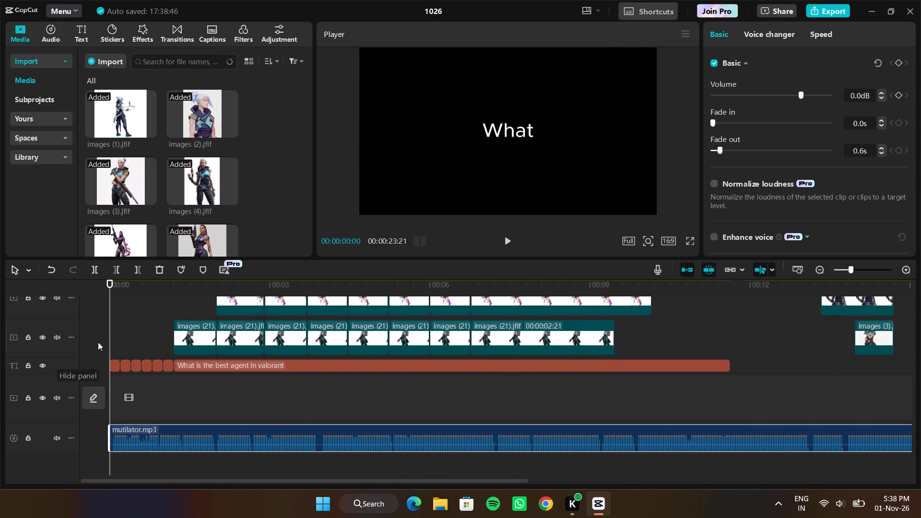
pyautogui.scroll(-1, 110, 330)
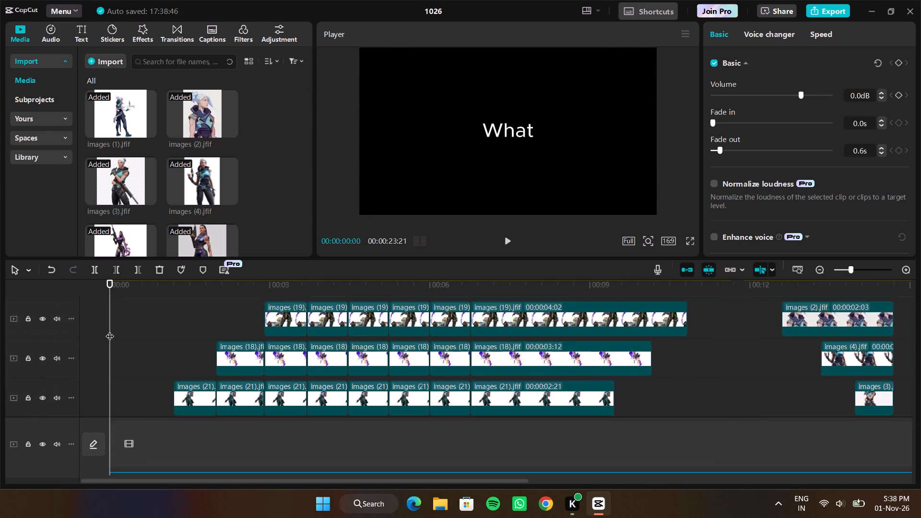
pyautogui.scroll(-1, 110, 330)
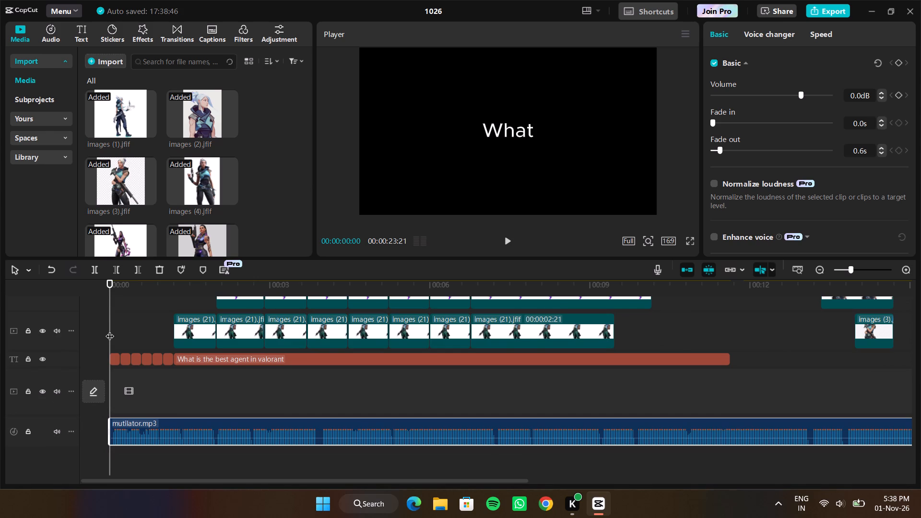
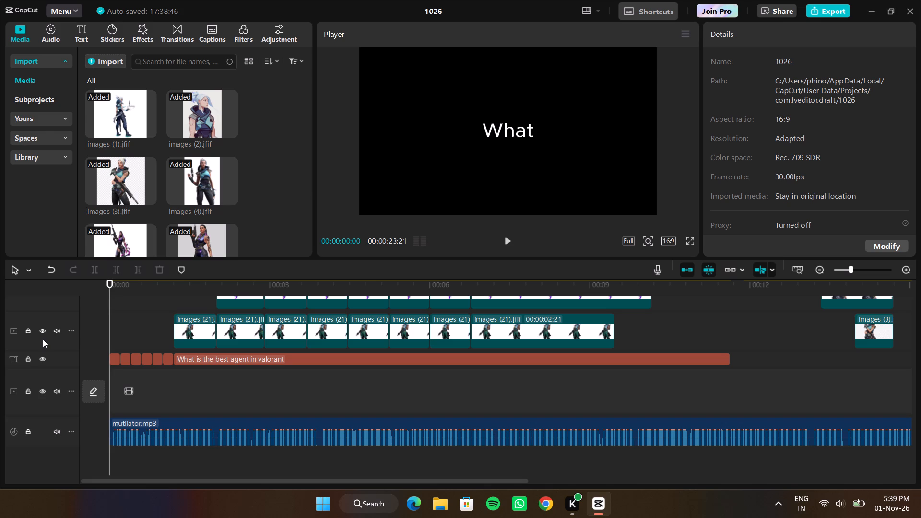
# Select the images (1).jfif clip on the timeline and place the playhead near its end at 00:00:14:16.
pyautogui.scroll(1, 669, 344)
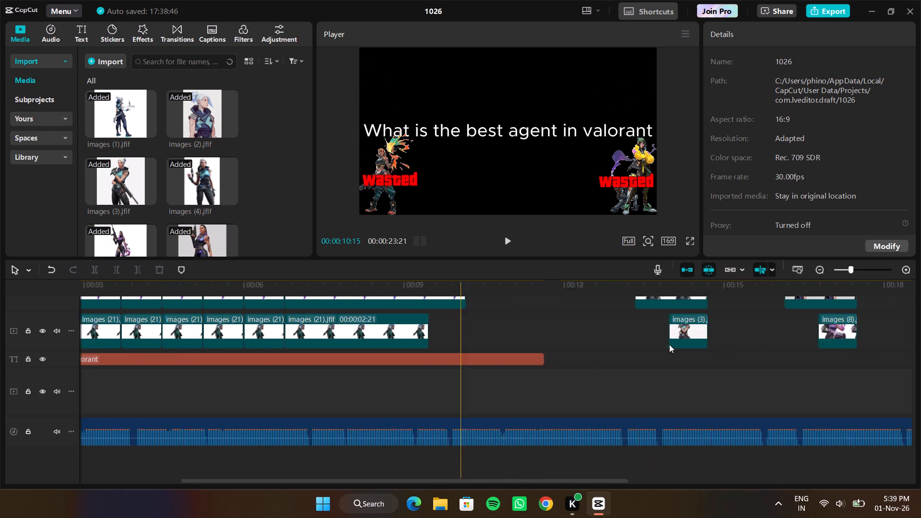
pyautogui.scroll(2, 669, 344)
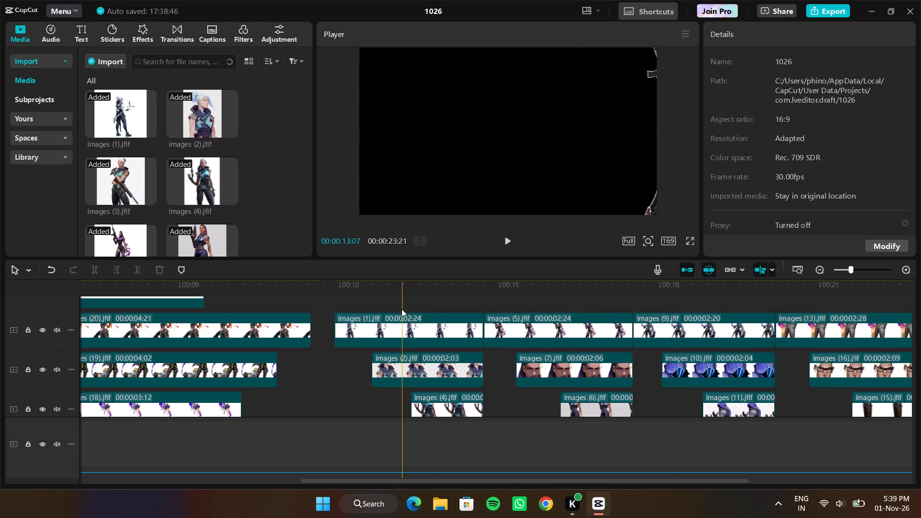
pyautogui.click(409, 337)
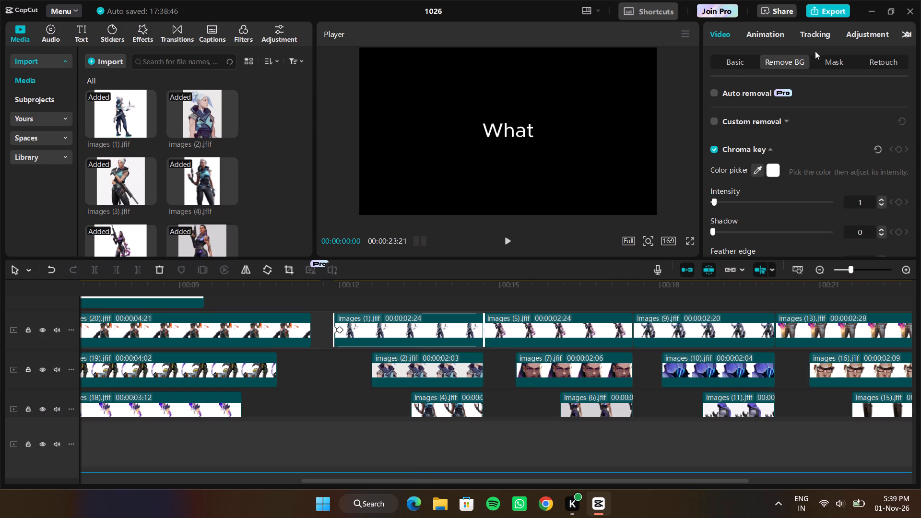
pyautogui.click(422, 293)
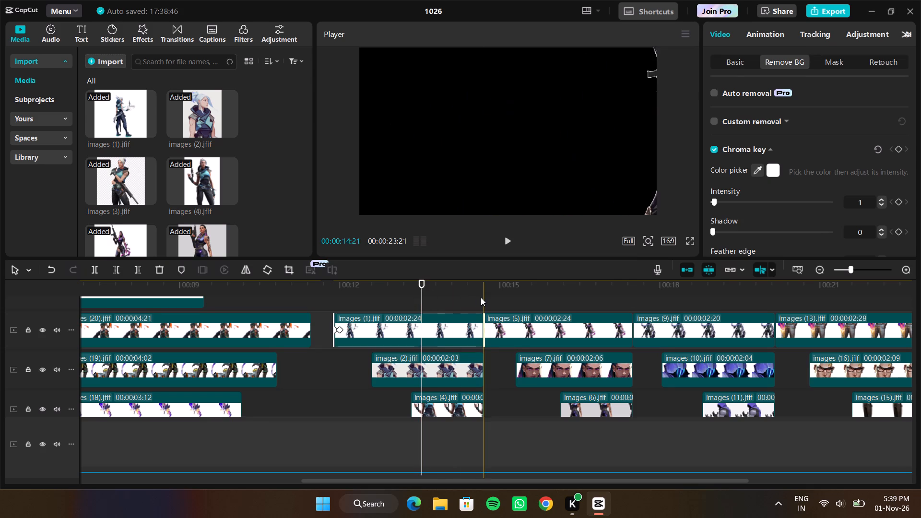
pyautogui.click(475, 297)
pyautogui.click(449, 329)
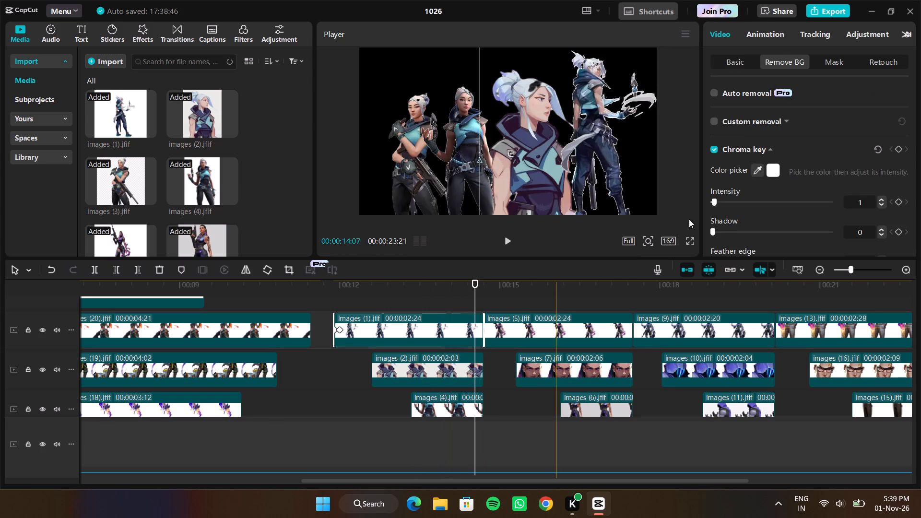
# Look through the Retouch and Mask options available for the images (1).jfif clip.
pyautogui.click(871, 67)
pyautogui.scroll(-1, 819, 133)
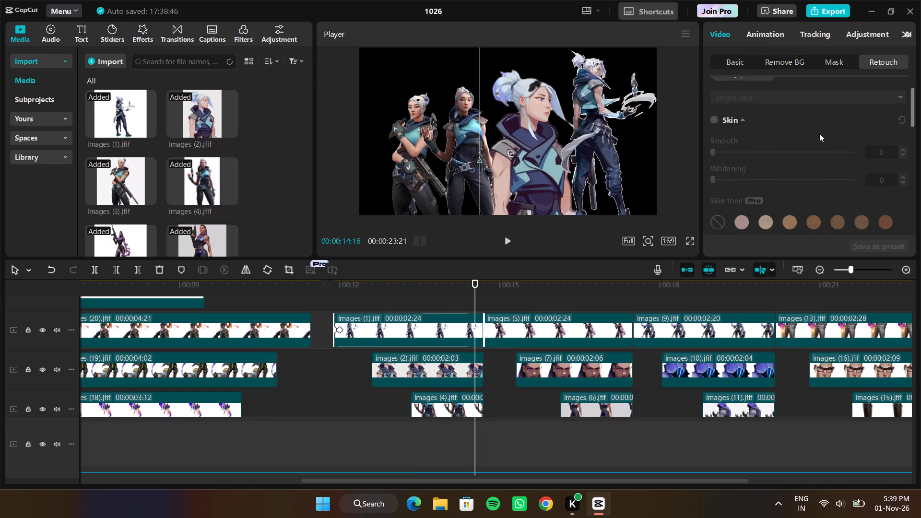
pyautogui.scroll(-1, 819, 133)
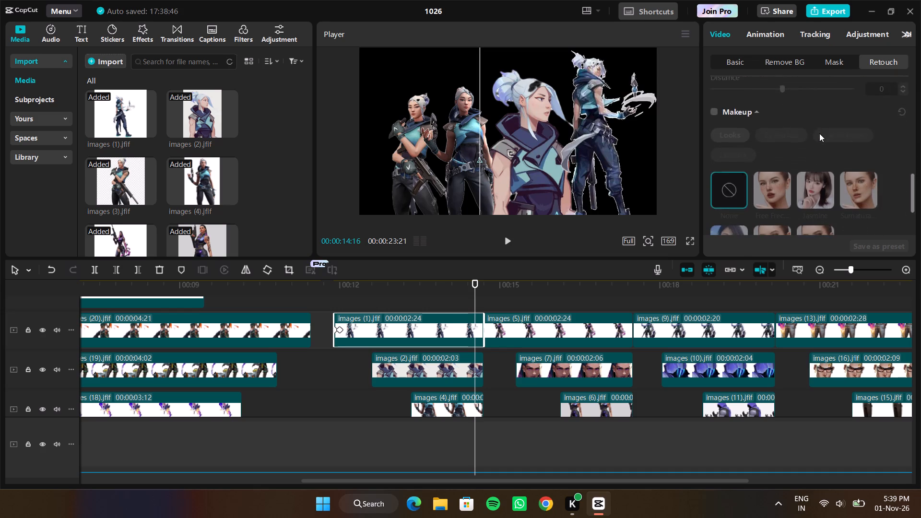
pyautogui.scroll(-1, 819, 133)
pyautogui.scroll(1, 817, 117)
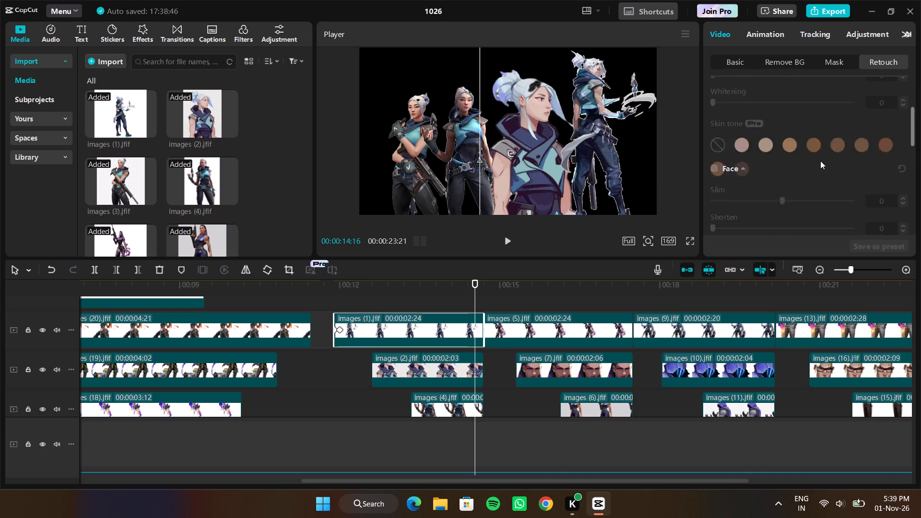
pyautogui.scroll(-7, 820, 161)
pyautogui.scroll(12, 820, 161)
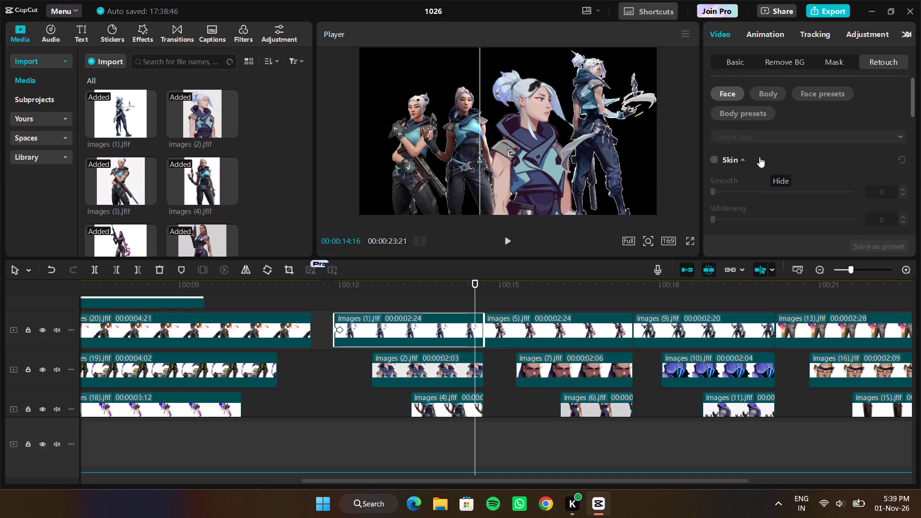
pyautogui.hscroll(1, 779, 180)
pyautogui.click(842, 59)
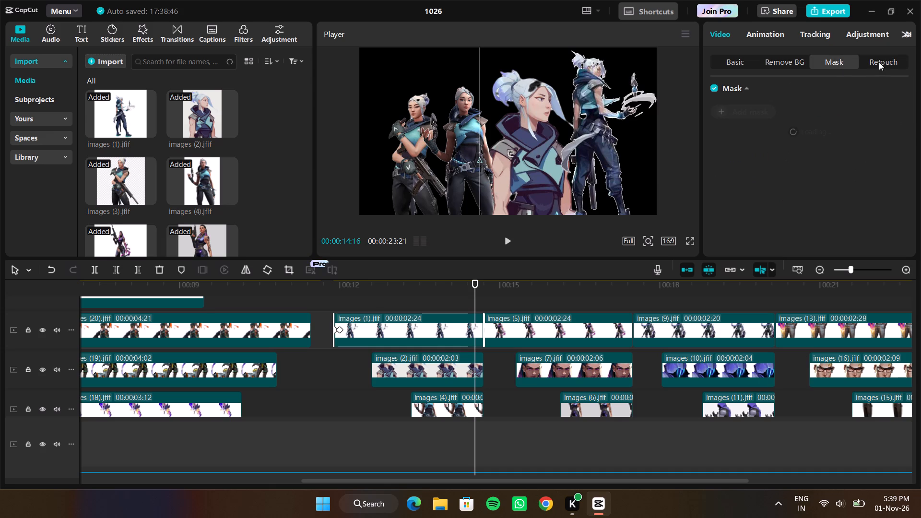
pyautogui.click(879, 62)
# Set the colour saturation of the images (1).jfif clip to -50.
pyautogui.click(865, 39)
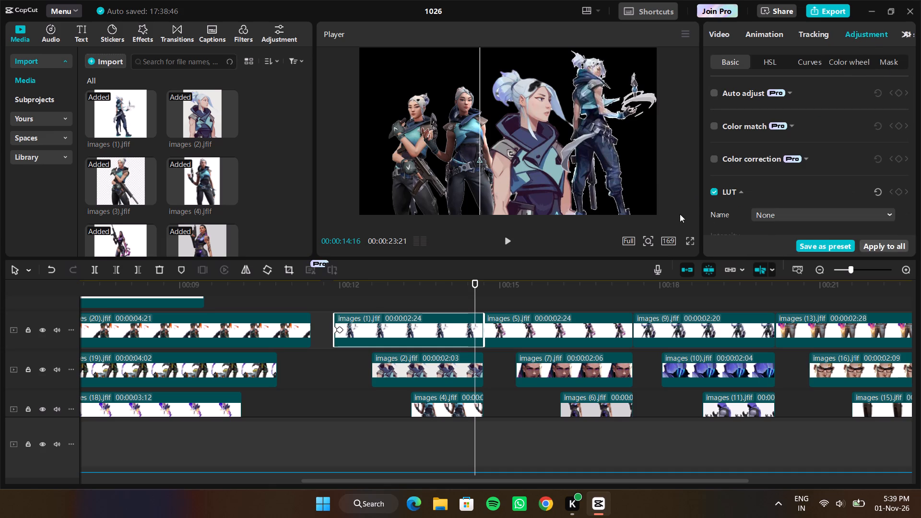
pyautogui.scroll(-1, 807, 177)
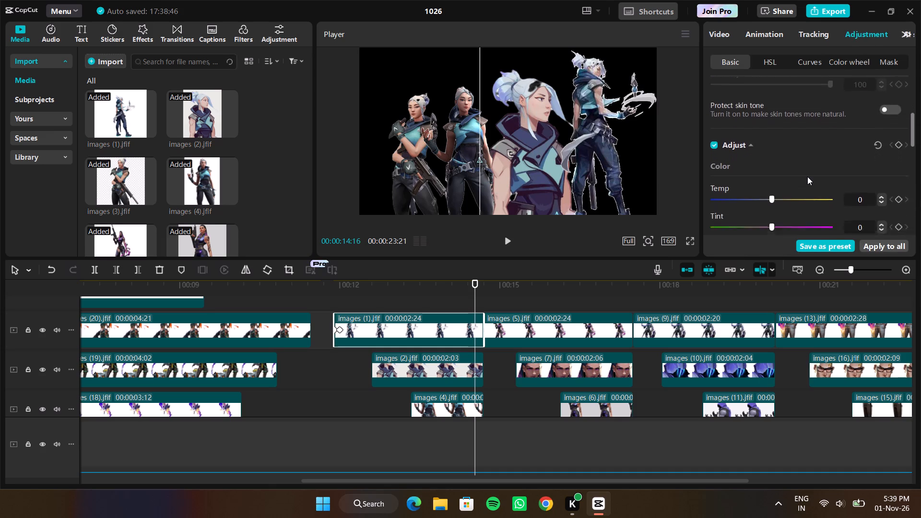
pyautogui.scroll(-1, 807, 177)
pyautogui.moveTo(772, 173); pyautogui.dragTo(694, 185)
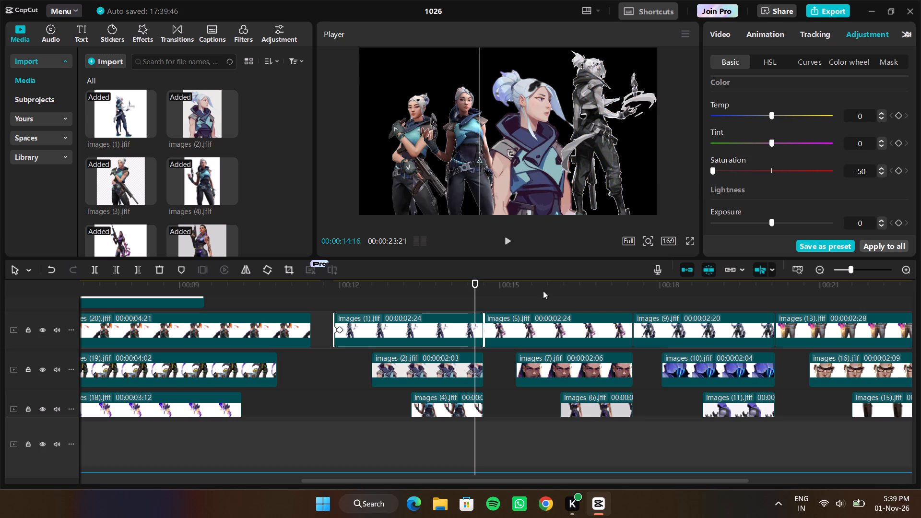
# Set the saturation to -50 for each of the images (2), images (4) and images (3) clips in the same character group.
pyautogui.click(453, 354)
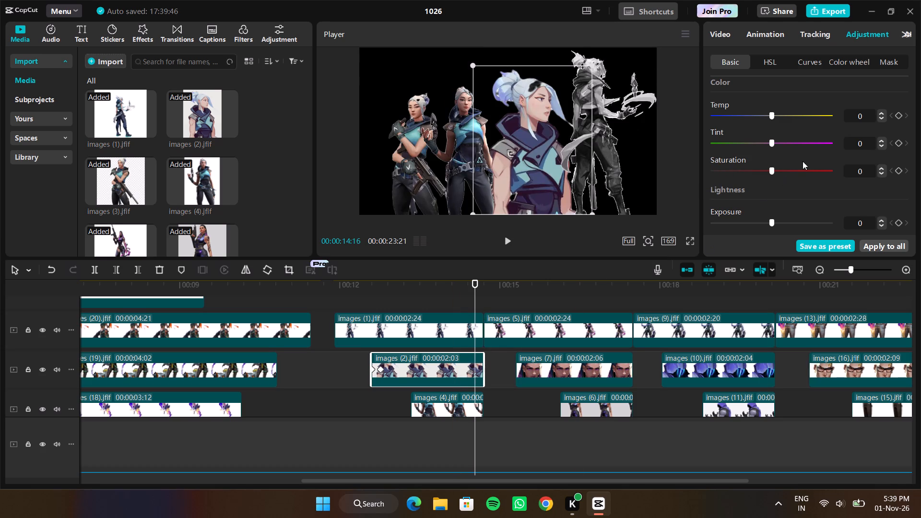
pyautogui.moveTo(774, 172); pyautogui.dragTo(687, 179)
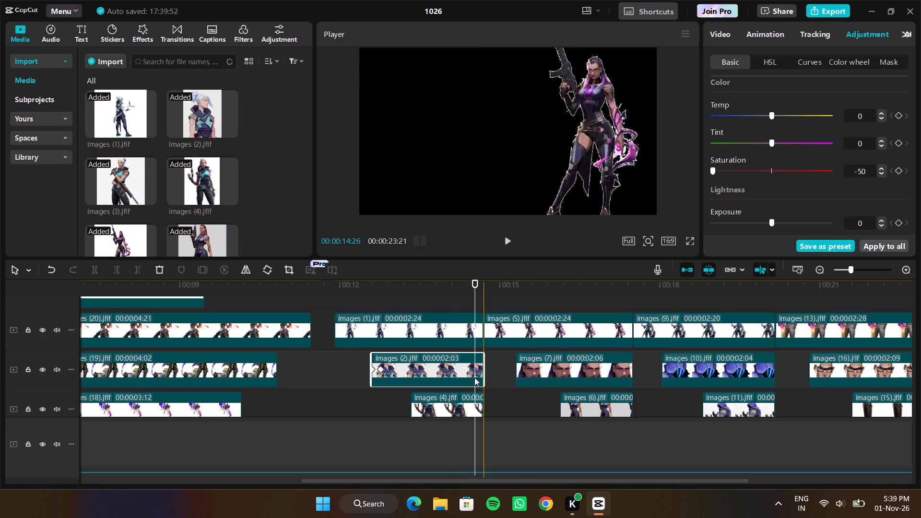
pyautogui.click(467, 398)
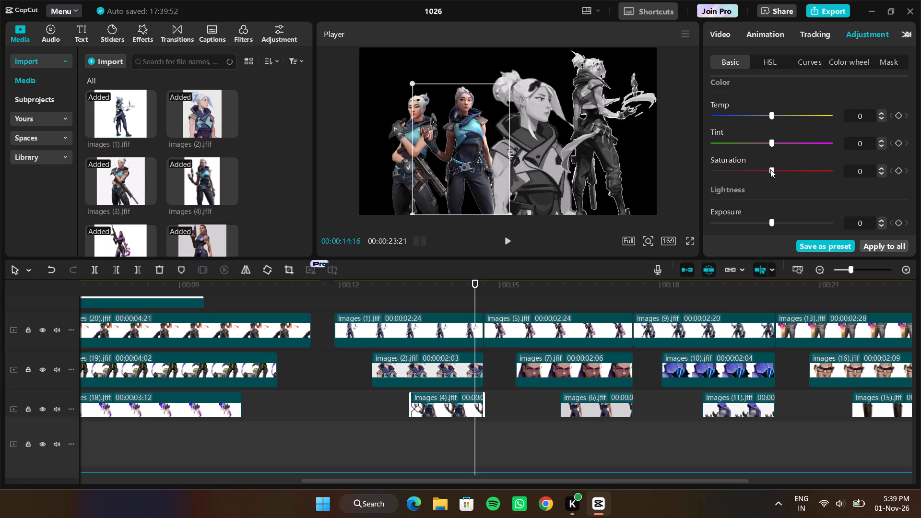
pyautogui.moveTo(770, 169); pyautogui.dragTo(683, 182)
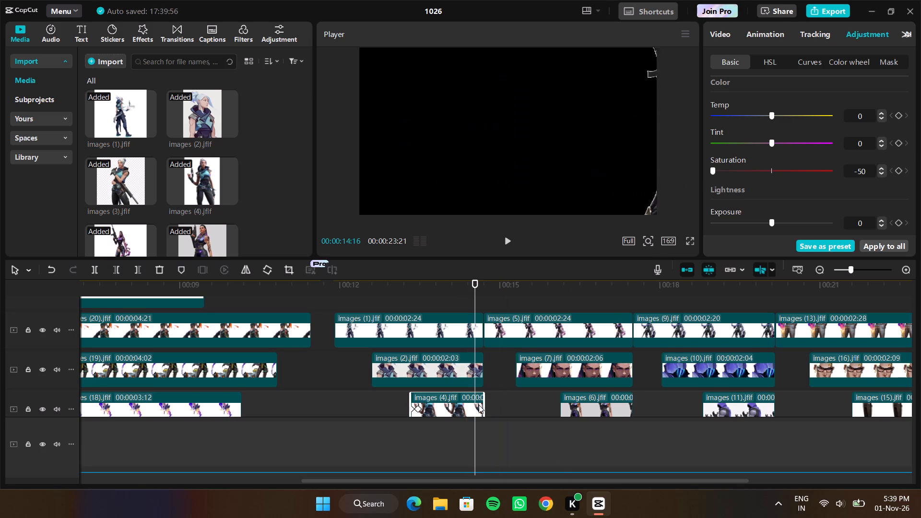
pyautogui.scroll(-1, 479, 405)
pyautogui.click(466, 403)
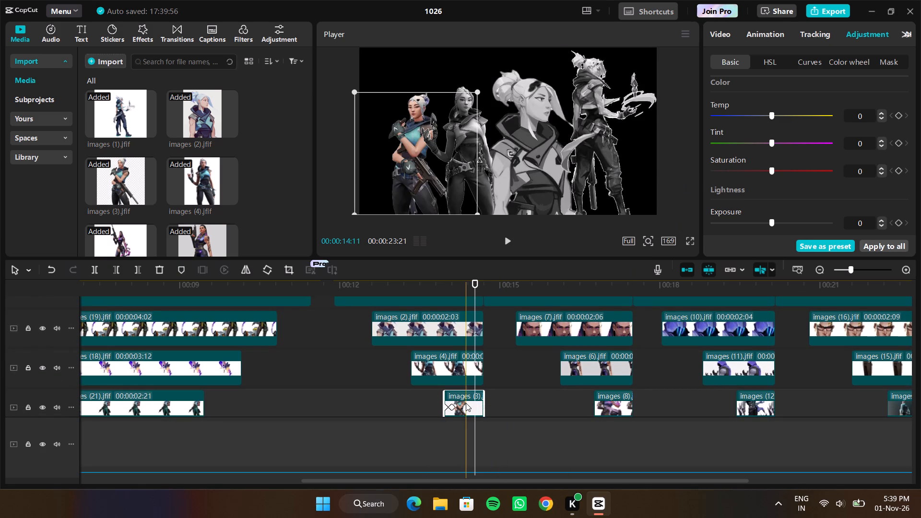
pyautogui.moveTo(771, 173); pyautogui.dragTo(695, 181)
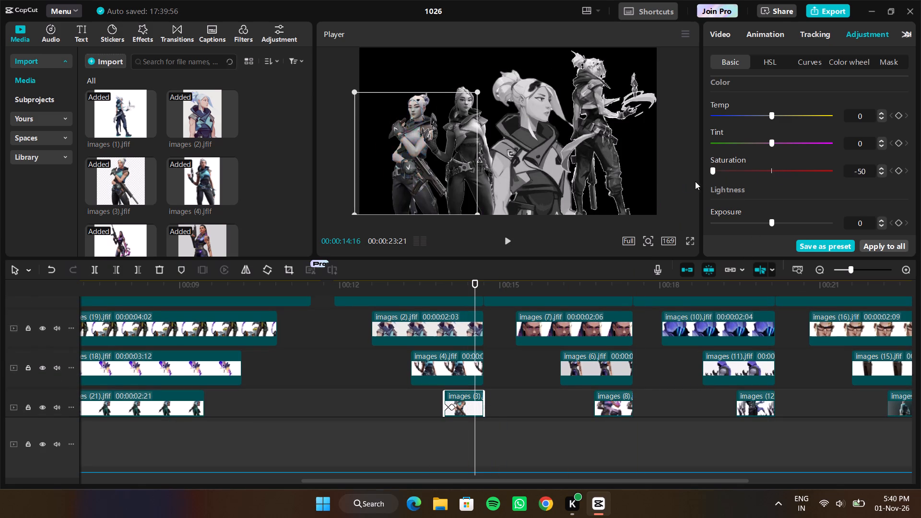
pyautogui.moveTo(695, 181); pyautogui.dragTo(693, 182)
# Set the saturation to -50 for each clip of the second character group: images (5), images (7), images (6) and images (8).
pyautogui.click(501, 302)
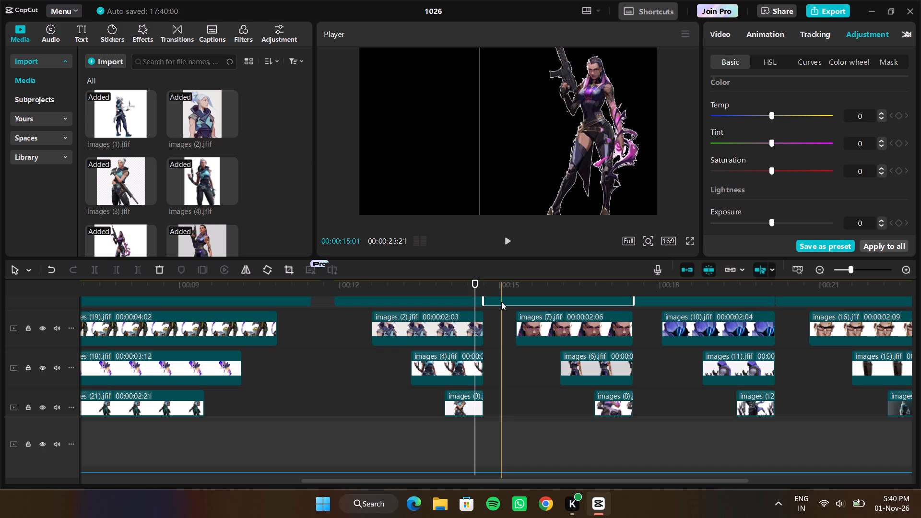
pyautogui.moveTo(771, 170); pyautogui.dragTo(698, 179)
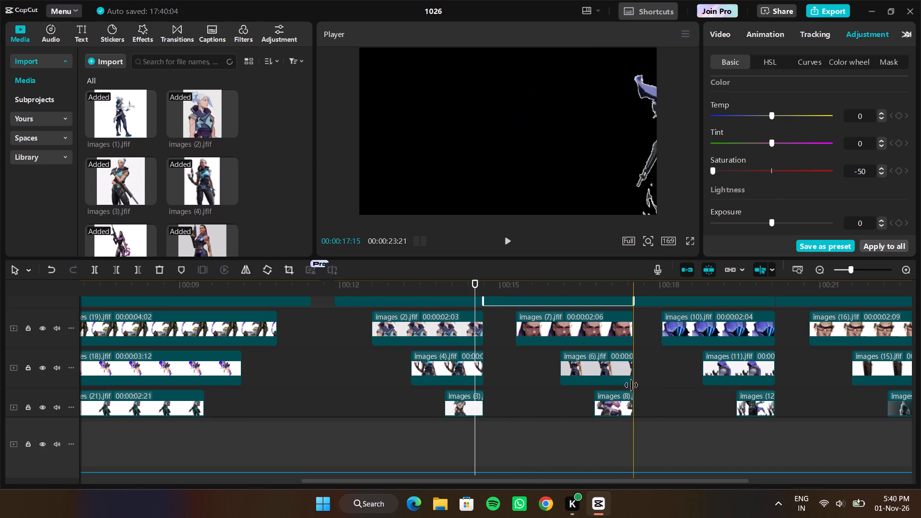
pyautogui.click(627, 445)
pyautogui.click(583, 315)
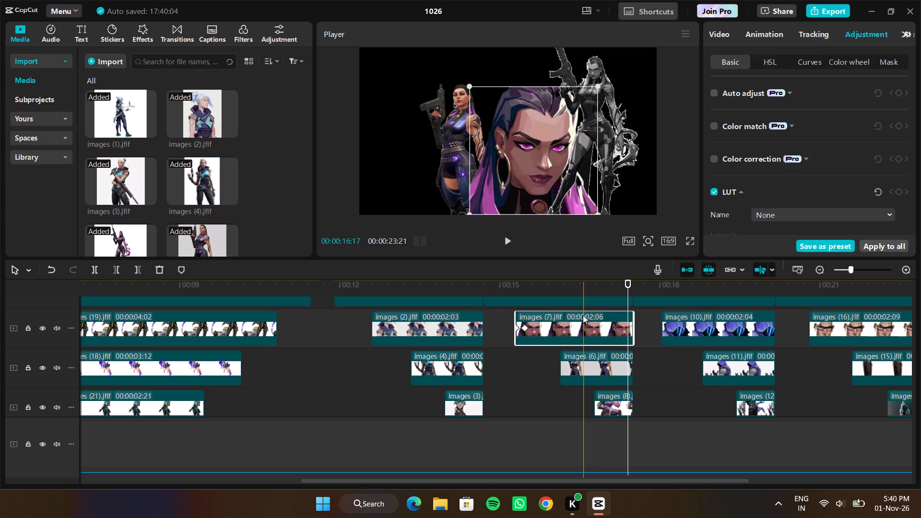
pyautogui.scroll(-1, 767, 189)
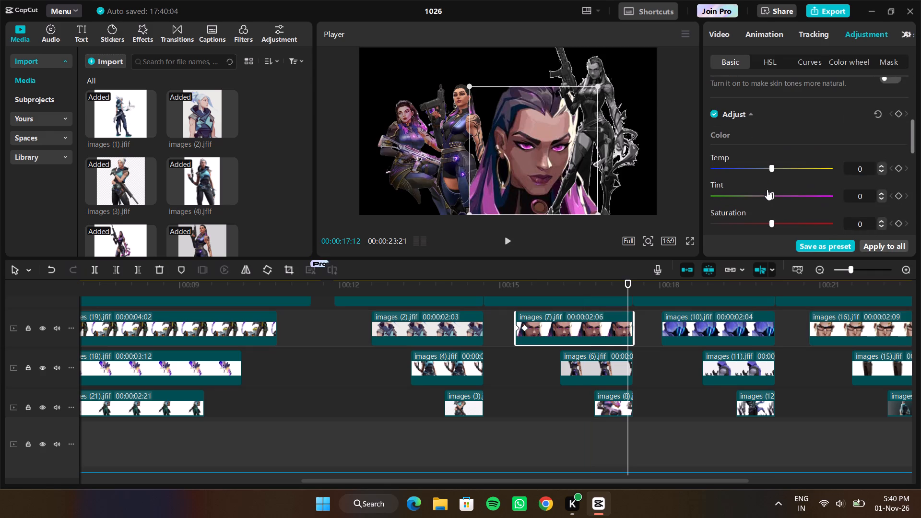
pyautogui.scroll(-1, 767, 189)
pyautogui.moveTo(770, 166); pyautogui.dragTo(691, 170)
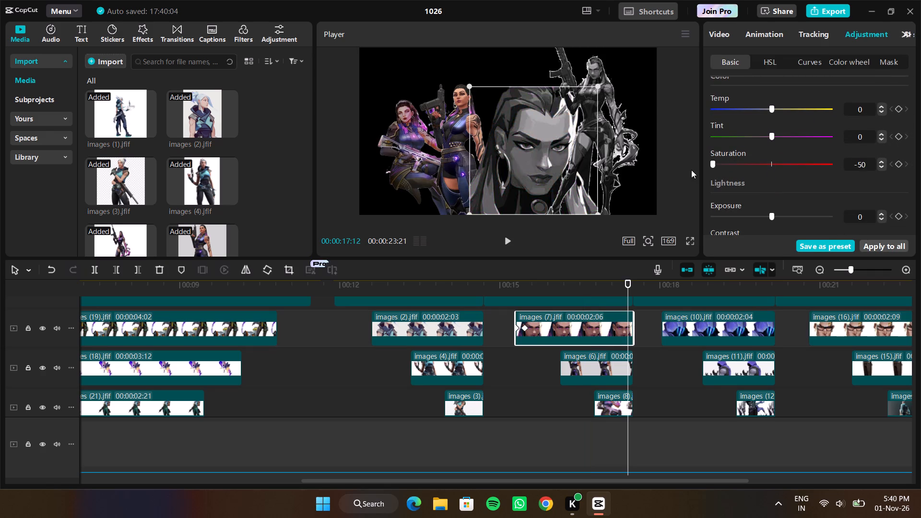
pyautogui.click(607, 369)
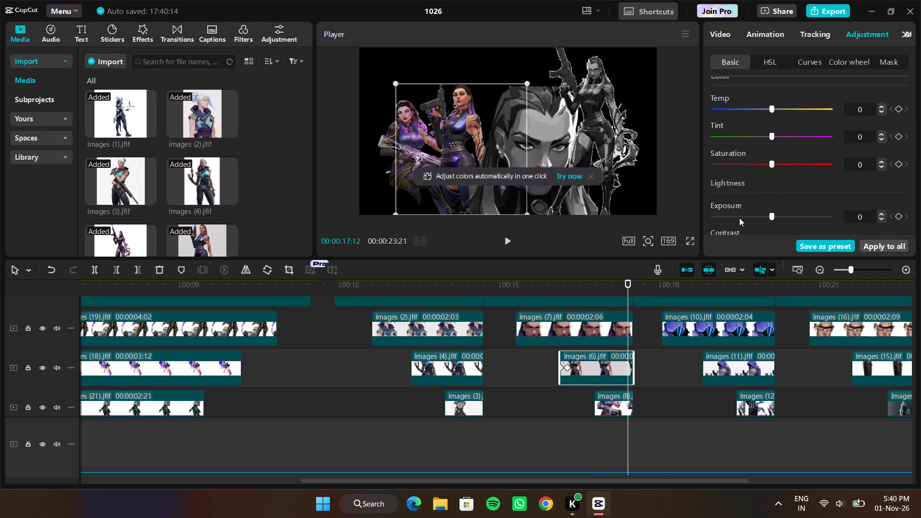
pyautogui.moveTo(769, 164); pyautogui.dragTo(686, 171)
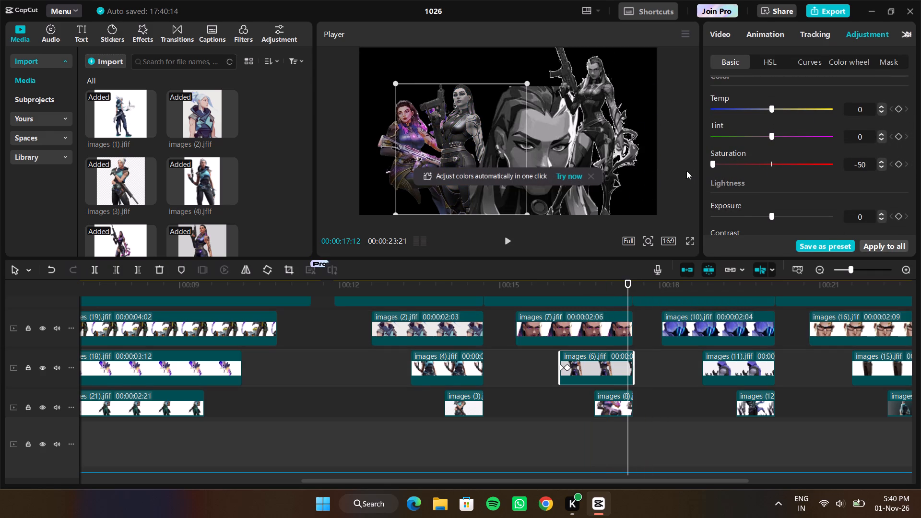
pyautogui.click(612, 407)
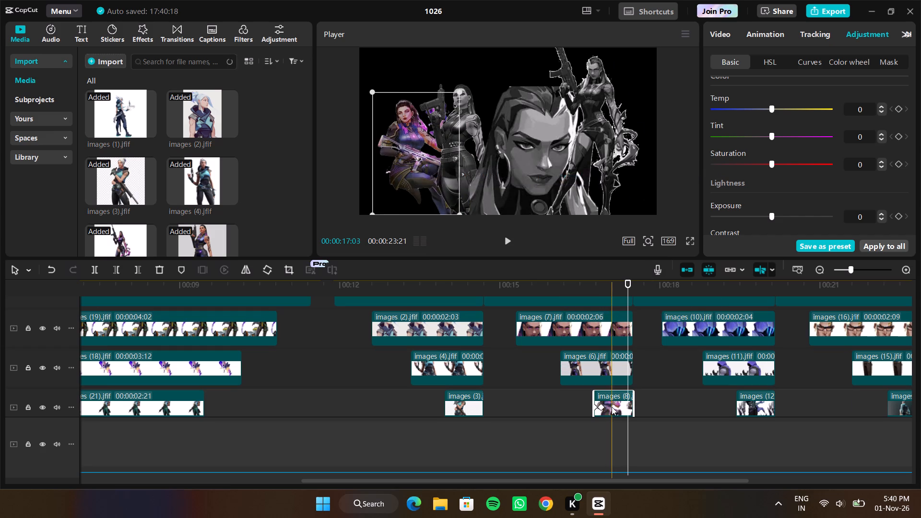
pyautogui.moveTo(771, 162); pyautogui.dragTo(693, 180)
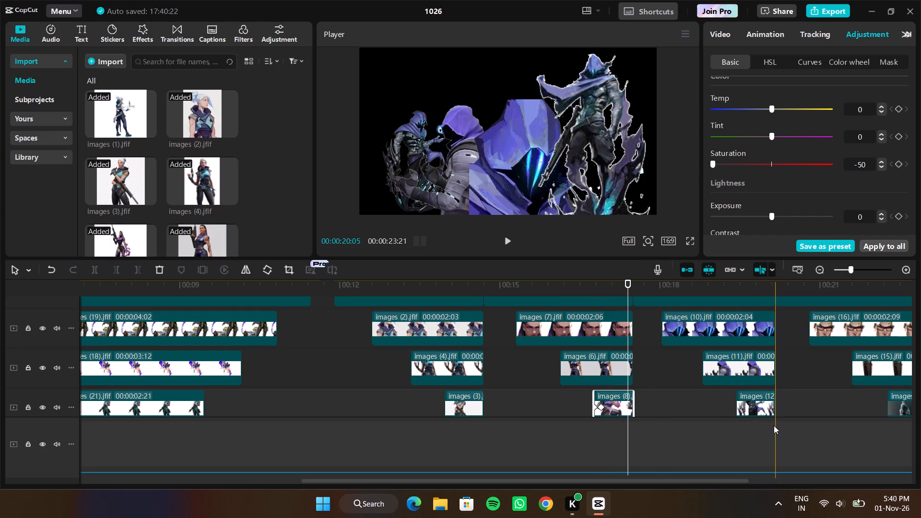
# Preview the third character group near 00:00:20:01 and set the saturation of its images (9) and images (10) clips to -50.
pyautogui.click(768, 434)
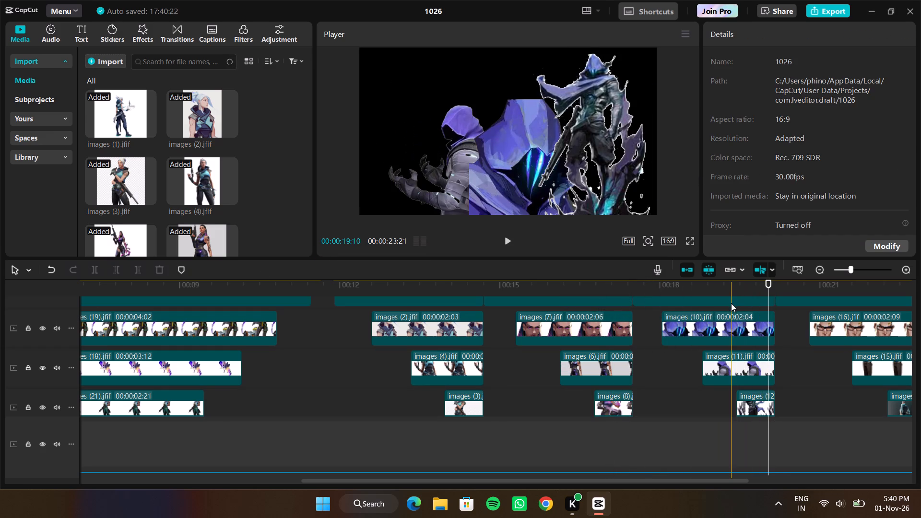
pyautogui.click(731, 301)
pyautogui.scroll(-1, 784, 208)
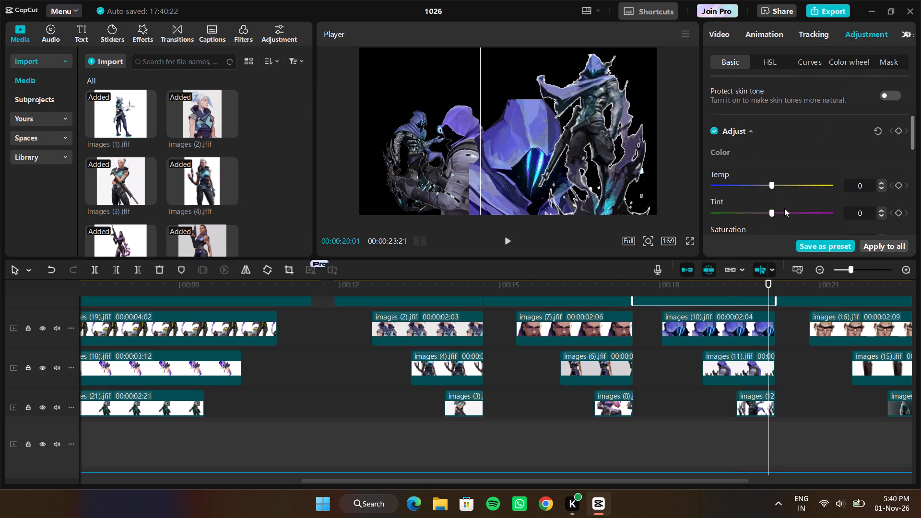
pyautogui.scroll(-2, 784, 208)
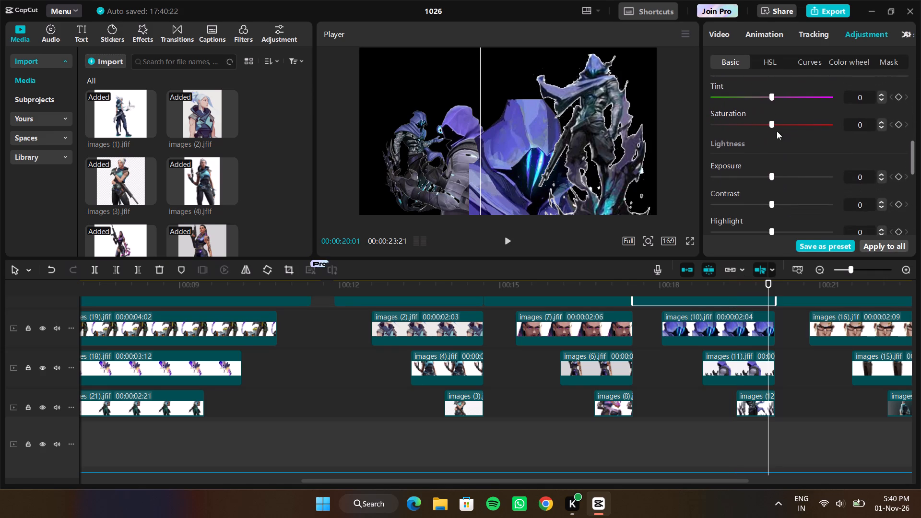
pyautogui.moveTo(773, 125); pyautogui.dragTo(700, 135)
pyautogui.click(700, 338)
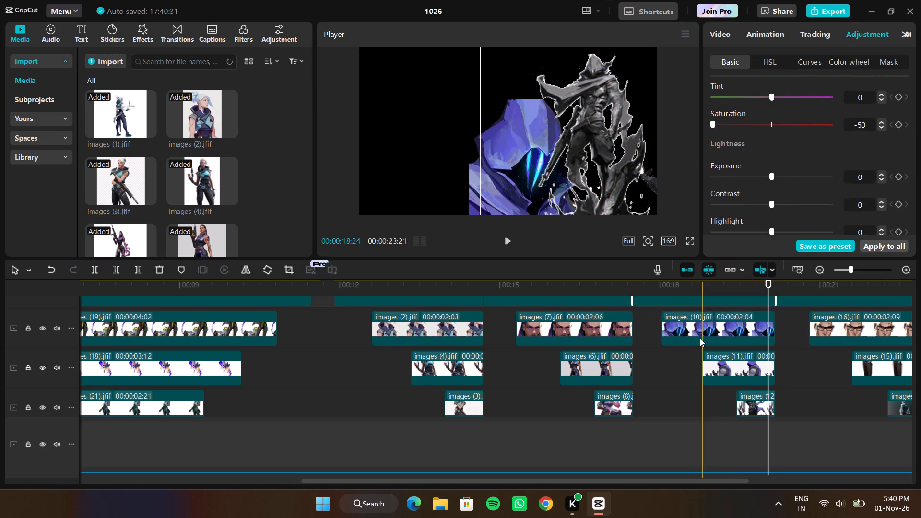
pyautogui.moveTo(770, 125); pyautogui.dragTo(750, 127)
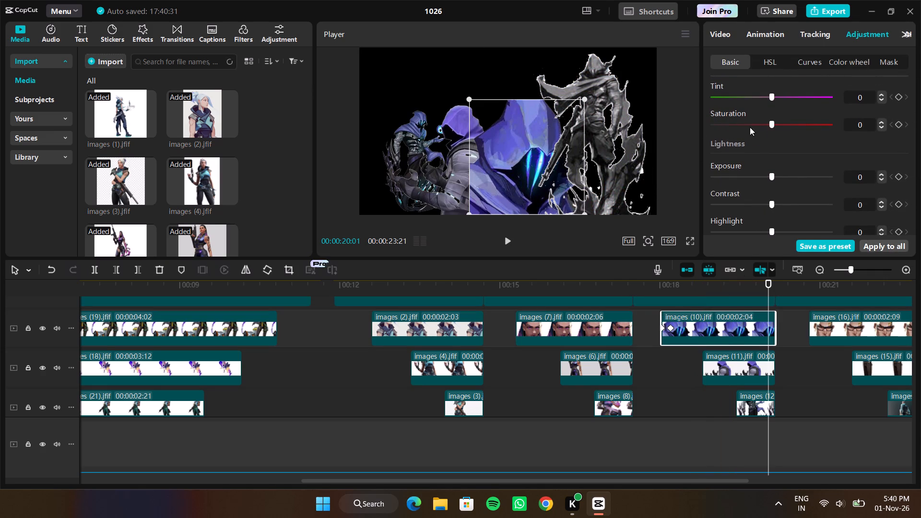
pyautogui.moveTo(750, 127); pyautogui.dragTo(697, 143)
# Set the saturation to -50 for the images (11) and images (12) clips of the third character group.
pyautogui.click(763, 365)
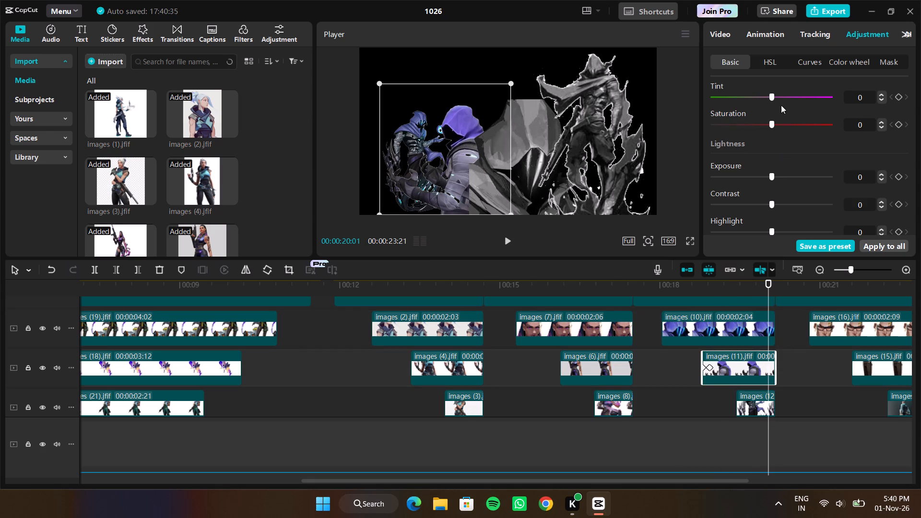
pyautogui.moveTo(771, 130); pyautogui.dragTo(693, 136)
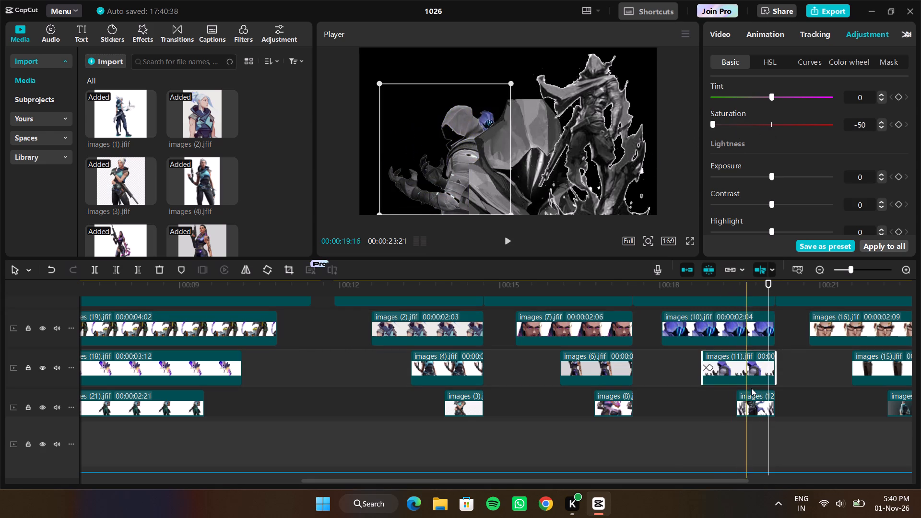
pyautogui.click(752, 396)
pyautogui.moveTo(771, 122); pyautogui.dragTo(681, 126)
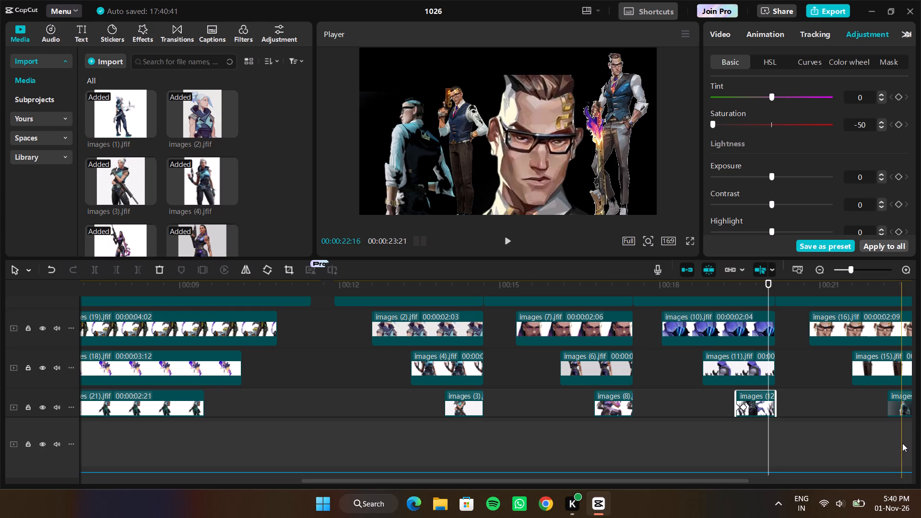
# Set the saturation to -50 for each clip of the fourth character group: images (13), images (16), images (15) and images (17).
pyautogui.hscroll(-1, 884, 443)
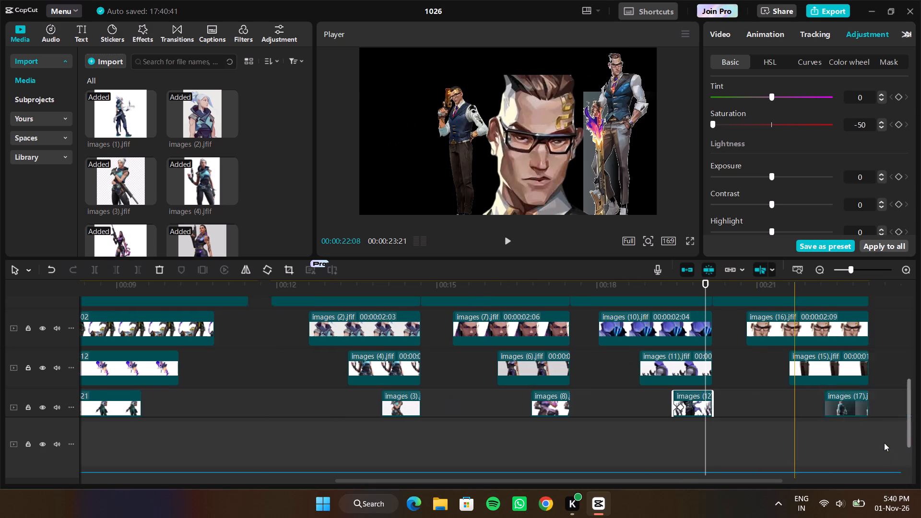
pyautogui.hscroll(-1, 884, 443)
pyautogui.click(792, 447)
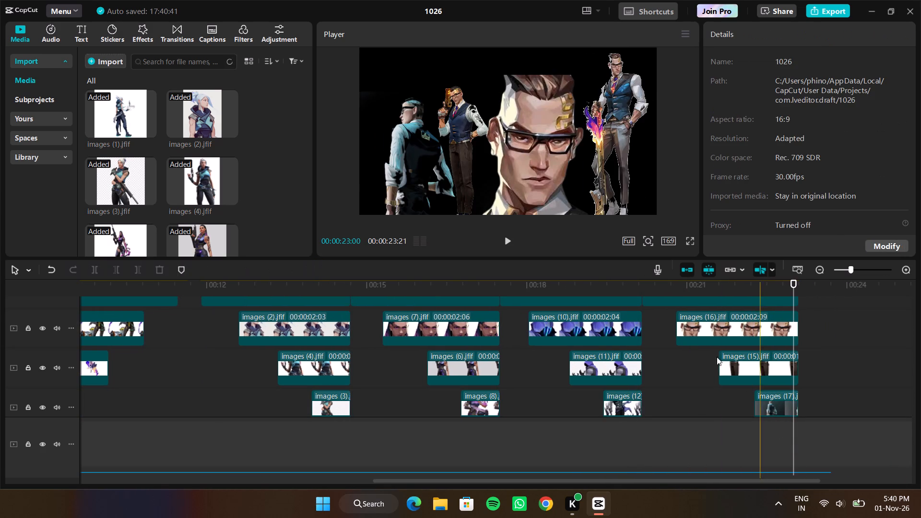
pyautogui.click(678, 299)
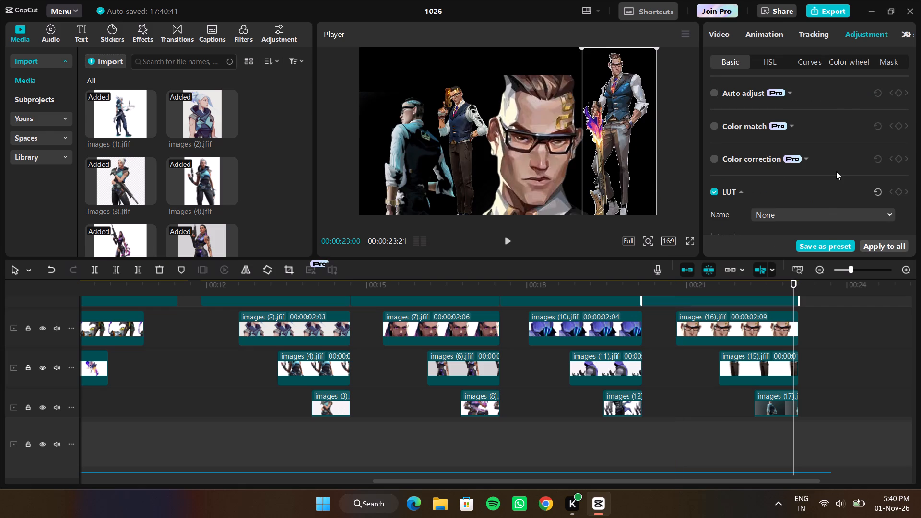
pyautogui.scroll(-1, 836, 171)
pyautogui.moveTo(771, 179); pyautogui.dragTo(651, 208)
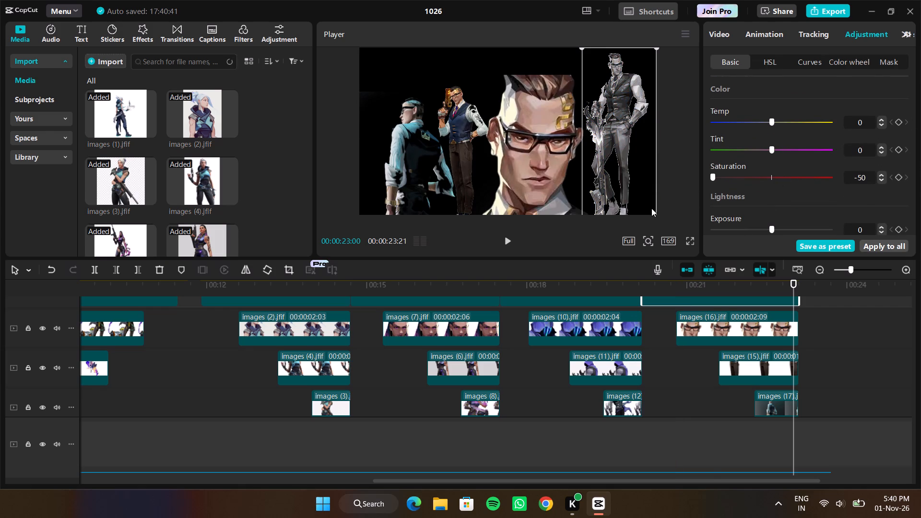
pyautogui.click(754, 330)
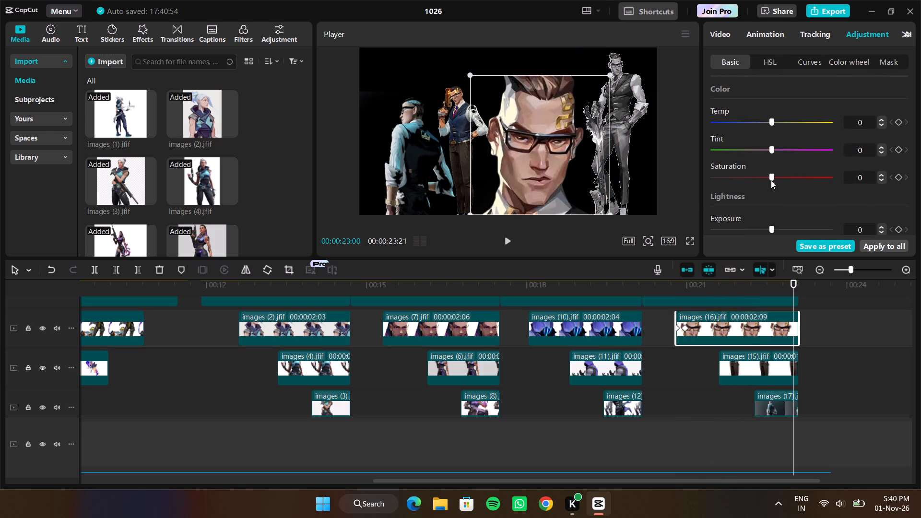
pyautogui.moveTo(771, 177); pyautogui.dragTo(658, 184)
pyautogui.click(747, 370)
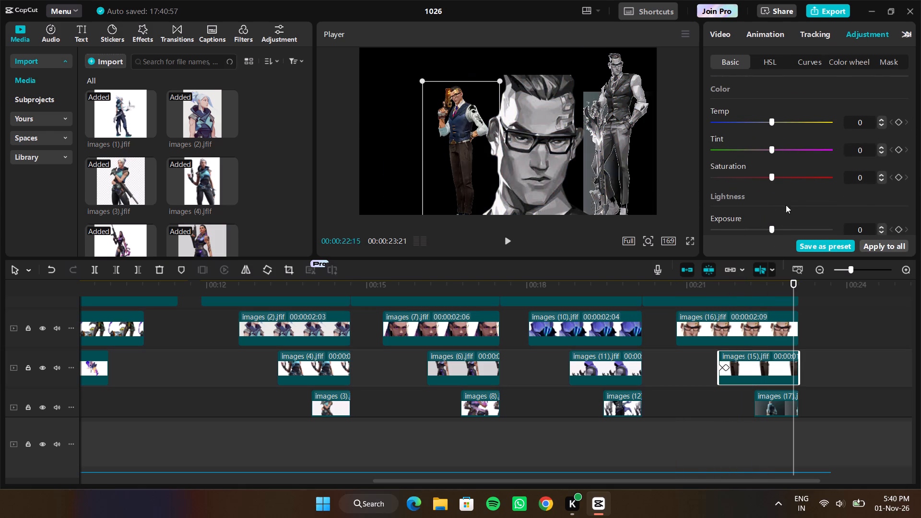
pyautogui.moveTo(772, 174); pyautogui.dragTo(685, 185)
pyautogui.click(771, 402)
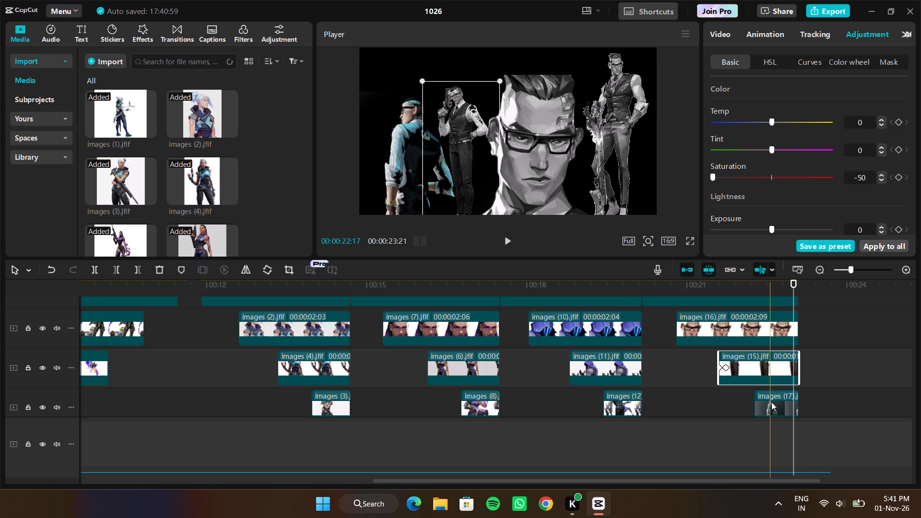
pyautogui.moveTo(772, 177); pyautogui.dragTo(698, 191)
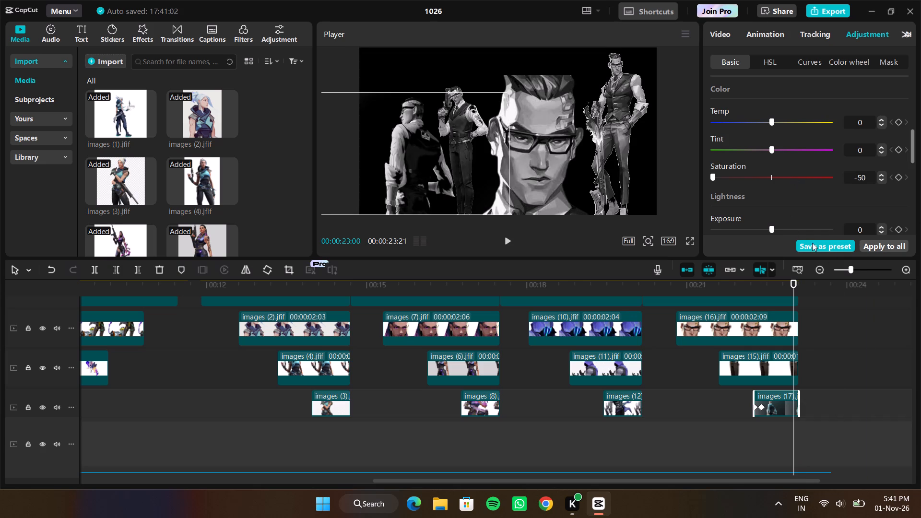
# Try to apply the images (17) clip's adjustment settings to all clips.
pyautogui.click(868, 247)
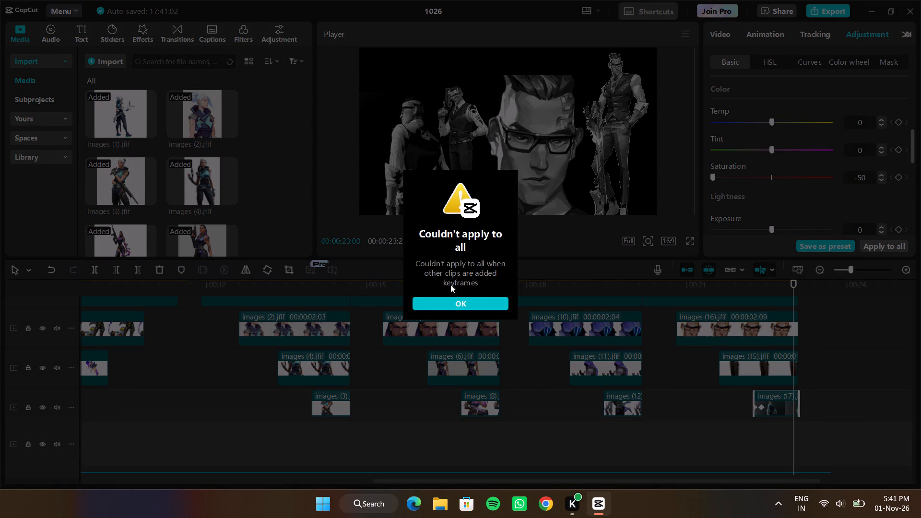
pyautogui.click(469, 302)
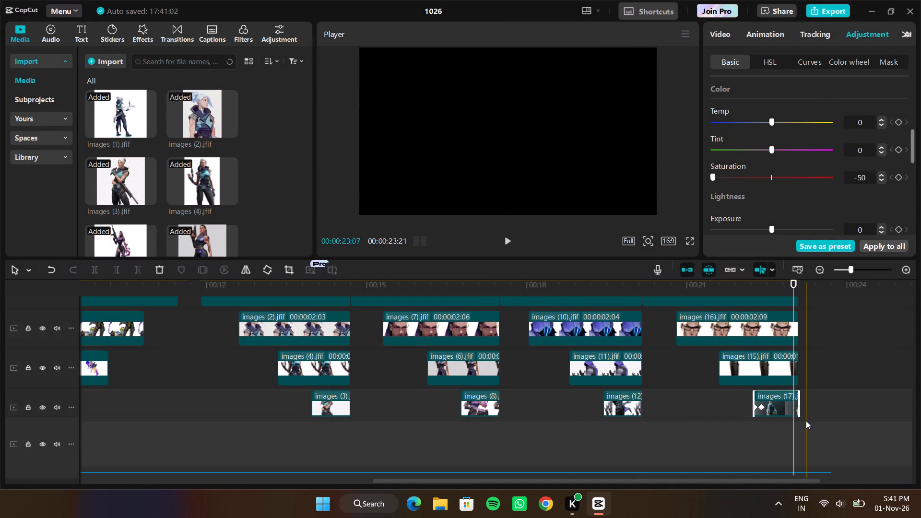
# Return to the first character group near 00:00:14:17 and set the saturation of its images (1) clip to -35.
pyautogui.moveTo(794, 431); pyautogui.dragTo(371, 418)
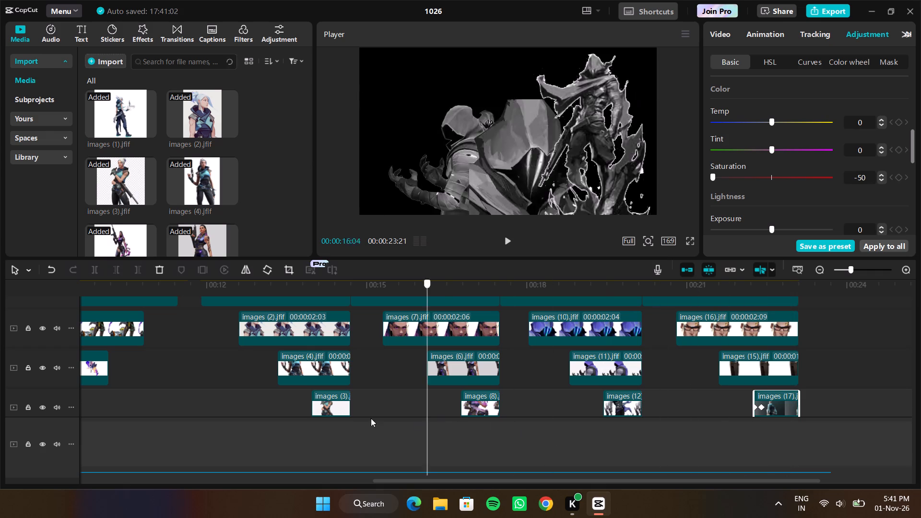
pyautogui.moveTo(371, 418); pyautogui.dragTo(197, 408)
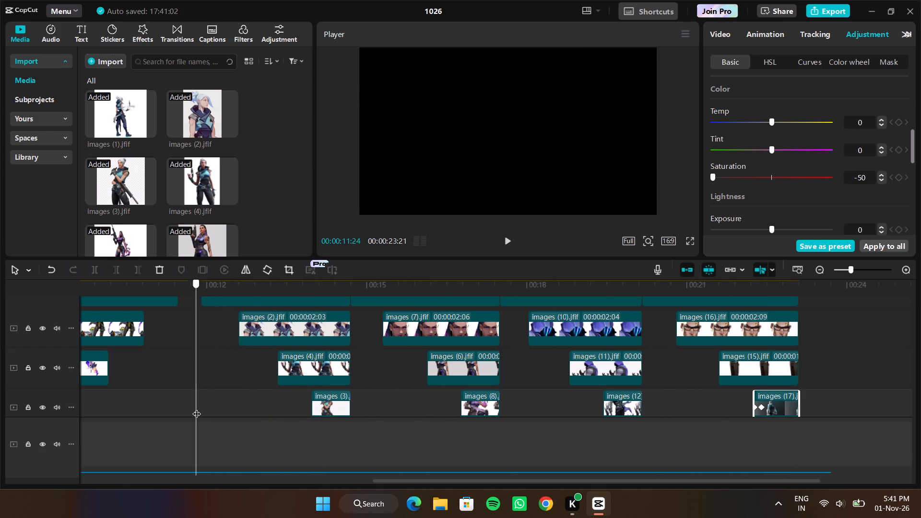
pyautogui.moveTo(197, 408); pyautogui.dragTo(198, 408)
pyautogui.scroll(1, 202, 382)
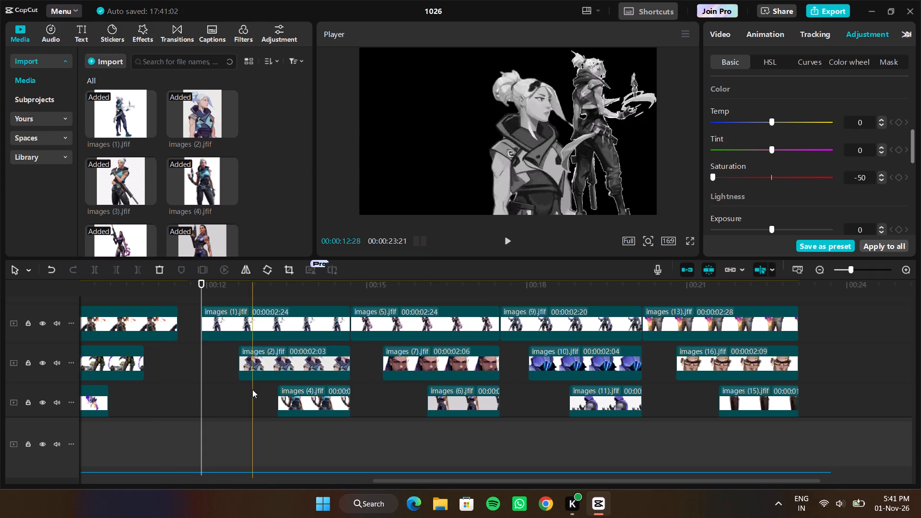
pyautogui.moveTo(202, 387); pyautogui.dragTo(344, 408)
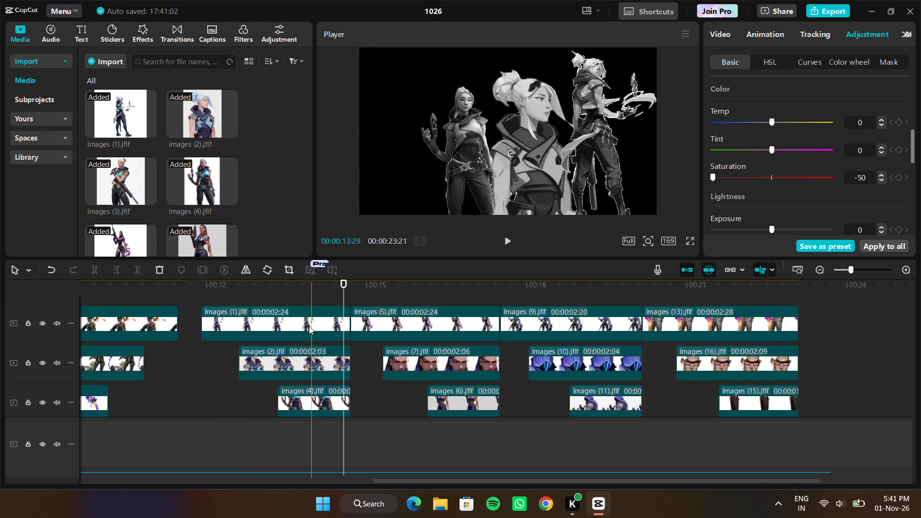
pyautogui.click(310, 325)
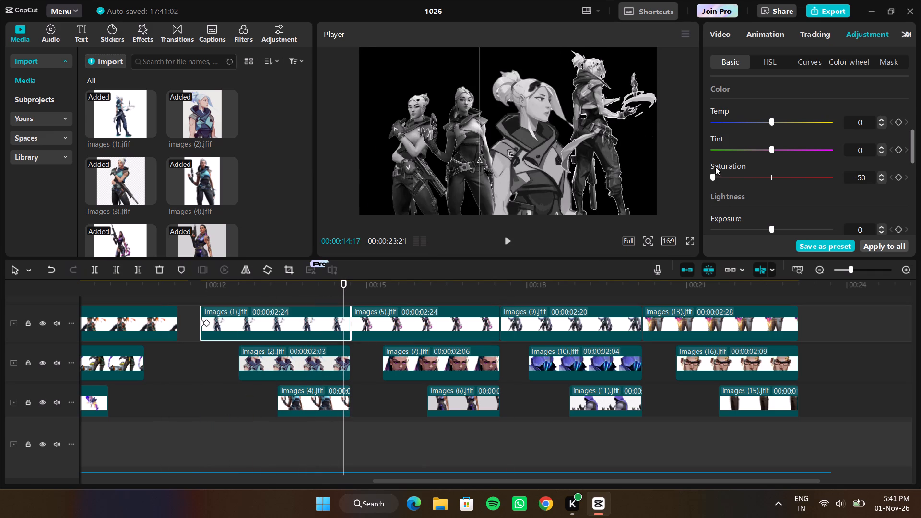
pyautogui.moveTo(713, 177); pyautogui.dragTo(720, 177)
pyautogui.click(872, 177)
pyautogui.press('BackSpace')
pyautogui.press('BackSpace')
pyautogui.press('BackSpace')
pyautogui.press('BackSpace')
pyautogui.press('-')
pyautogui.write('35')
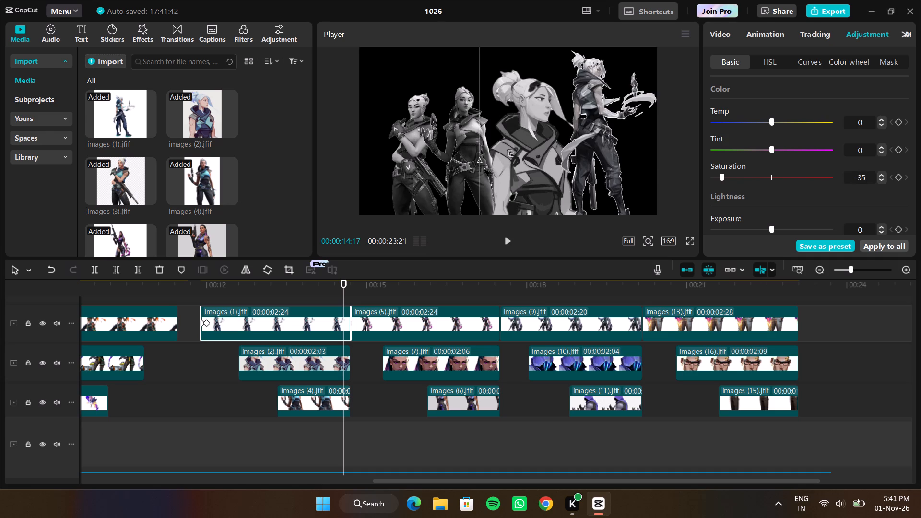
pyautogui.press('Return')
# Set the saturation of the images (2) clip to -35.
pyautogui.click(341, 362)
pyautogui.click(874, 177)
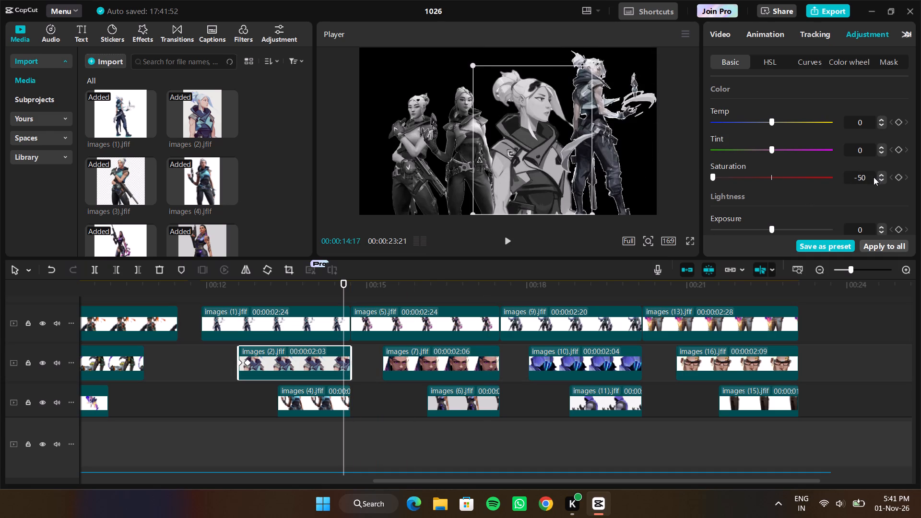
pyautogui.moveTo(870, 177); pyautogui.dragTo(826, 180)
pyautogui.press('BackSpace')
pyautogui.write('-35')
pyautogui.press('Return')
# Set the saturation of the images (2) clip to -40.
pyautogui.click(865, 175)
pyautogui.moveTo(865, 175); pyautogui.dragTo(803, 182)
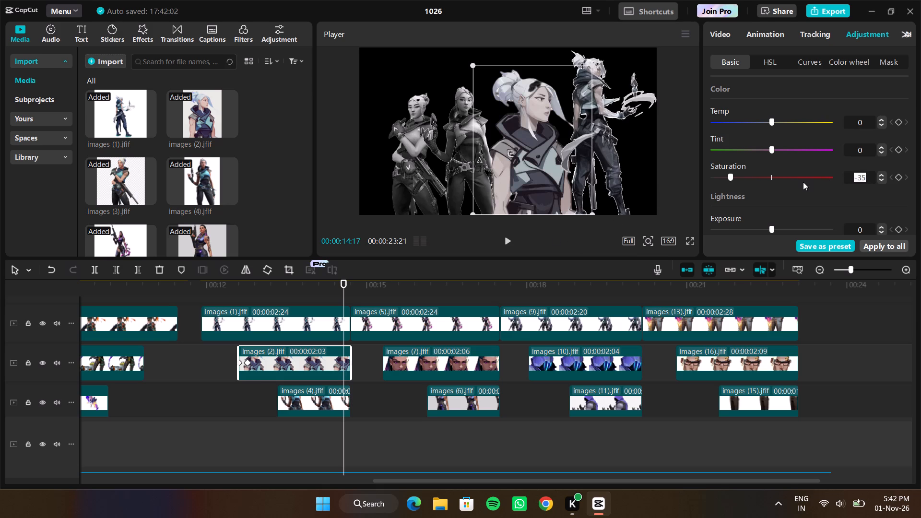
pyautogui.write('-40')
pyautogui.press('Return')
pyautogui.moveTo(866, 180); pyautogui.dragTo(838, 179)
# Set the saturation of the images (4) clip to -35.
pyautogui.click(336, 397)
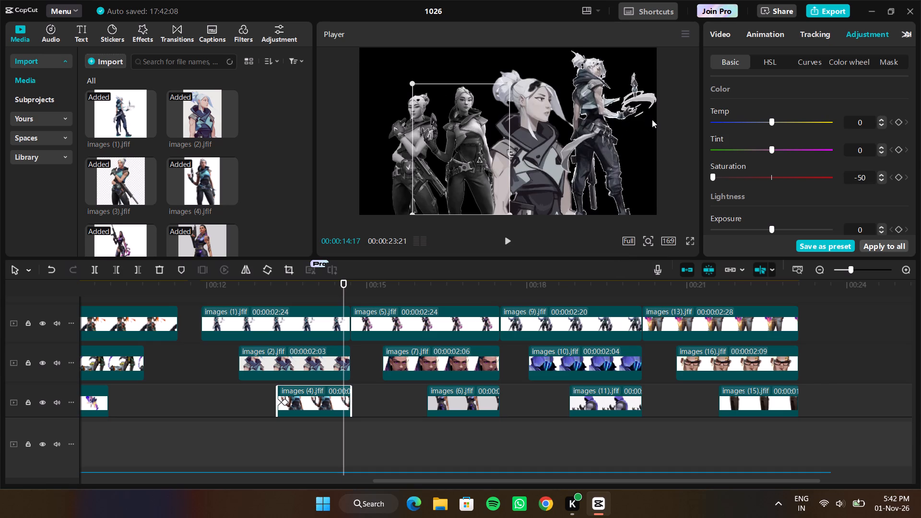
pyautogui.moveTo(864, 176); pyautogui.dragTo(786, 179)
pyautogui.moveTo(786, 179); pyautogui.dragTo(784, 179)
pyautogui.press('BackSpace')
pyautogui.press('-')
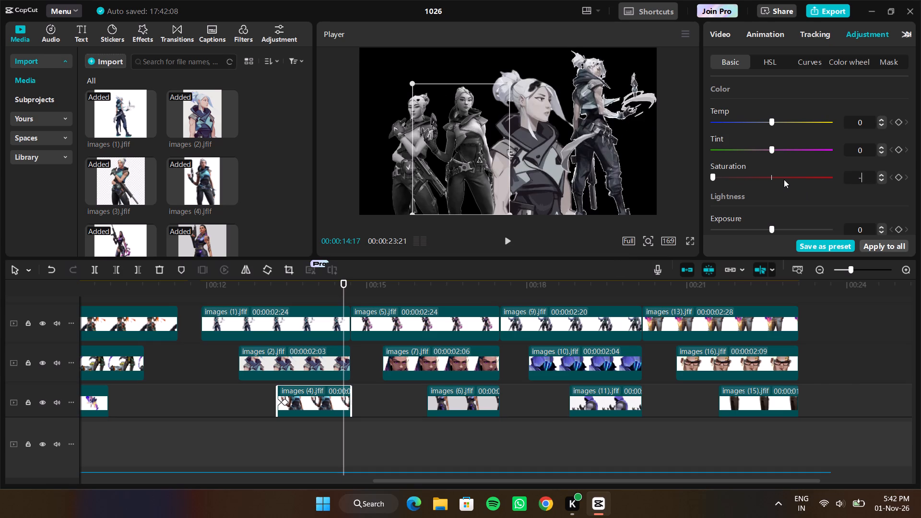
pyautogui.write('35')
pyautogui.press('Return')
# Set the saturation of the images (4) clip to -40.
pyautogui.moveTo(866, 179); pyautogui.dragTo(830, 178)
pyautogui.write('-40')
pyautogui.press('Return')
# Set the saturation of the images (3) clip, the lowest one in the first character group, to -40.
pyautogui.scroll(-1, 355, 382)
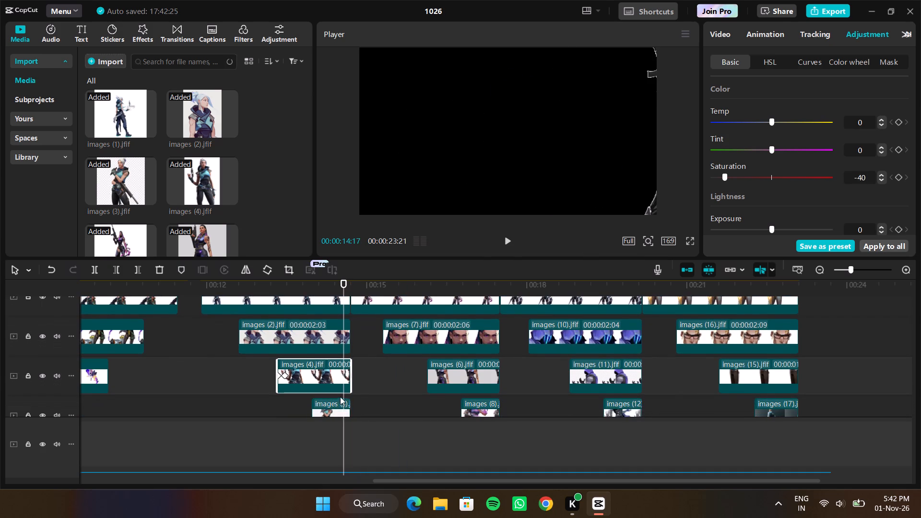
pyautogui.click(346, 406)
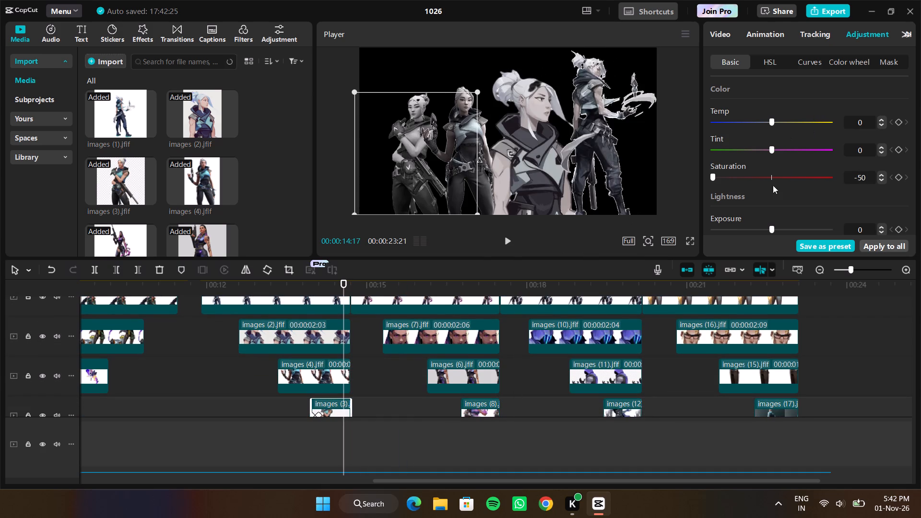
pyautogui.moveTo(867, 182); pyautogui.dragTo(813, 184)
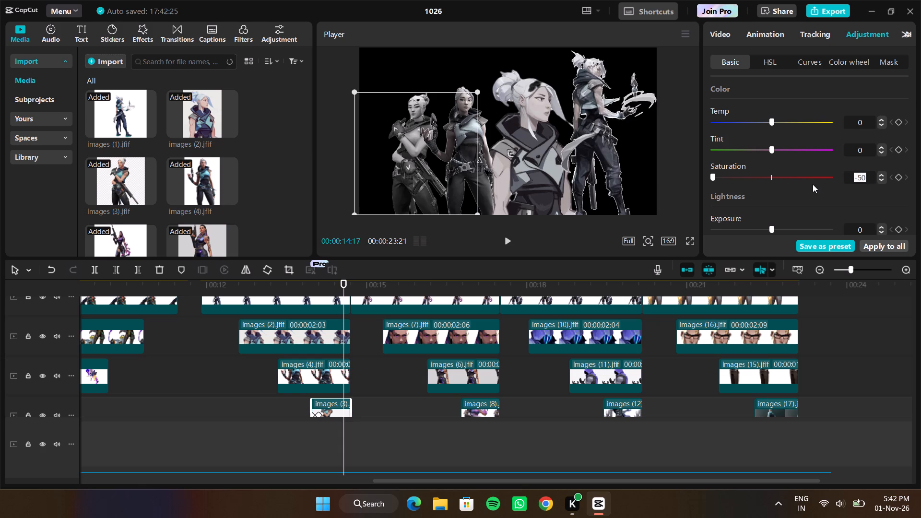
pyautogui.press('-')
pyautogui.write('40')
pyautogui.press('Return')
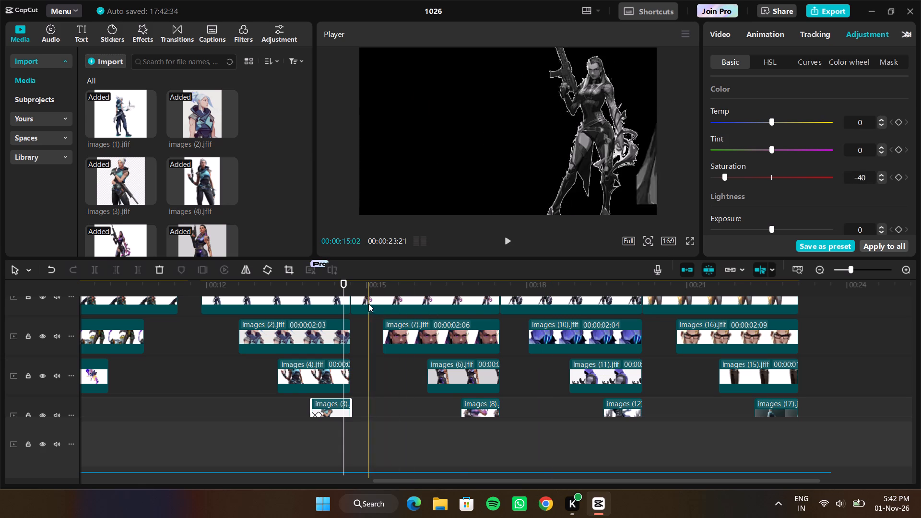
# Move the playhead to 00:00:17:11 in the second character group and set the saturation of its images (5) clip to -40.
pyautogui.click(494, 318)
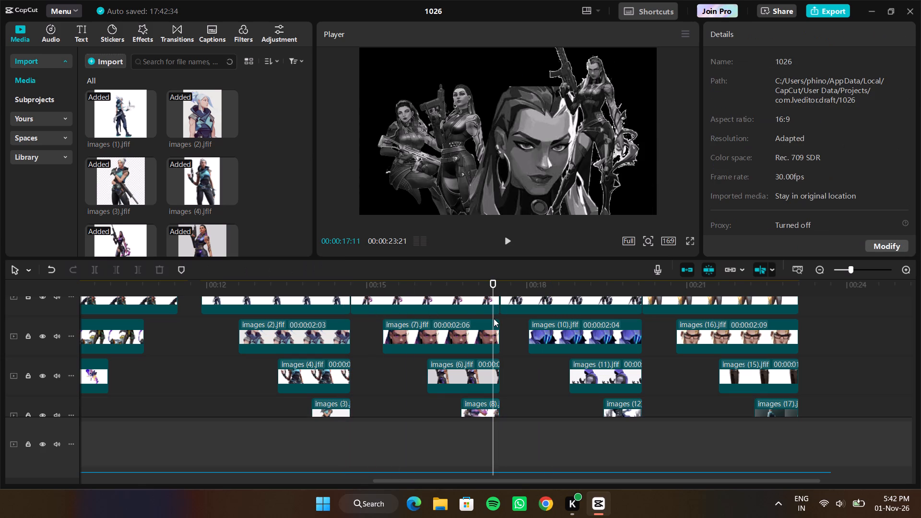
pyautogui.click(484, 304)
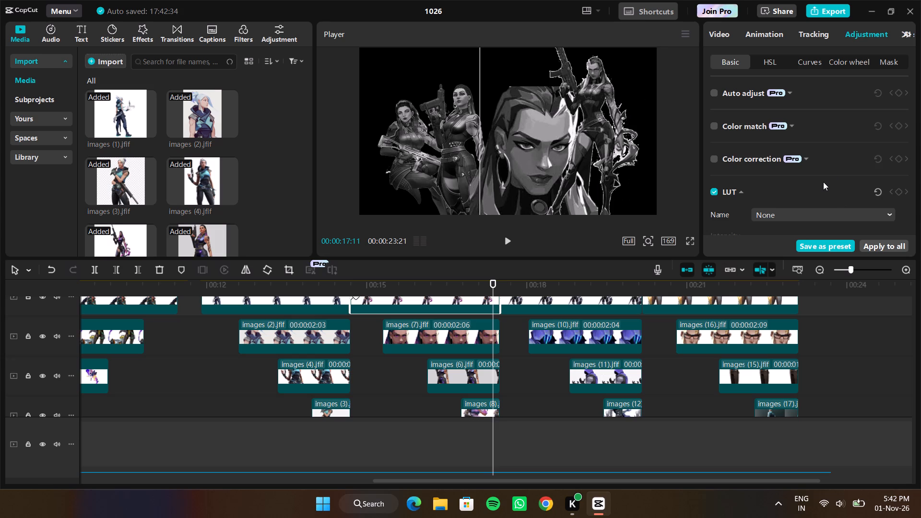
pyautogui.scroll(-2, 823, 182)
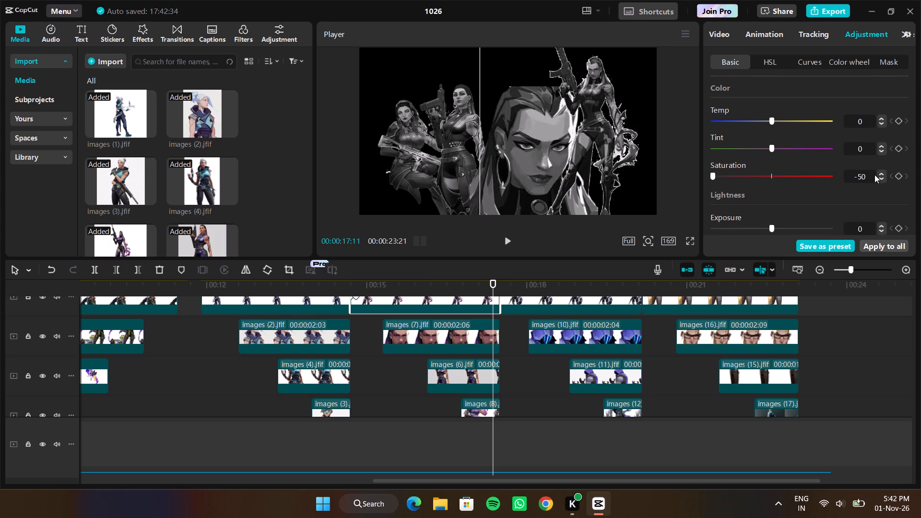
pyautogui.moveTo(875, 175); pyautogui.dragTo(863, 175)
pyautogui.tripleClick(881, 171)
pyautogui.moveTo(881, 171); pyautogui.dragTo(881, 181)
pyautogui.tripleClick(881, 188)
pyautogui.tripleClick(881, 188)
pyautogui.click(881, 188)
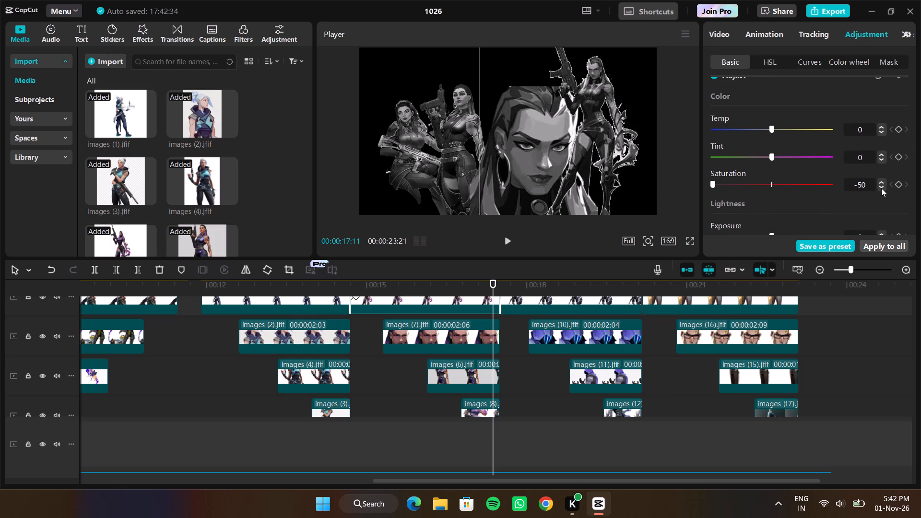
pyautogui.tripleClick(882, 182)
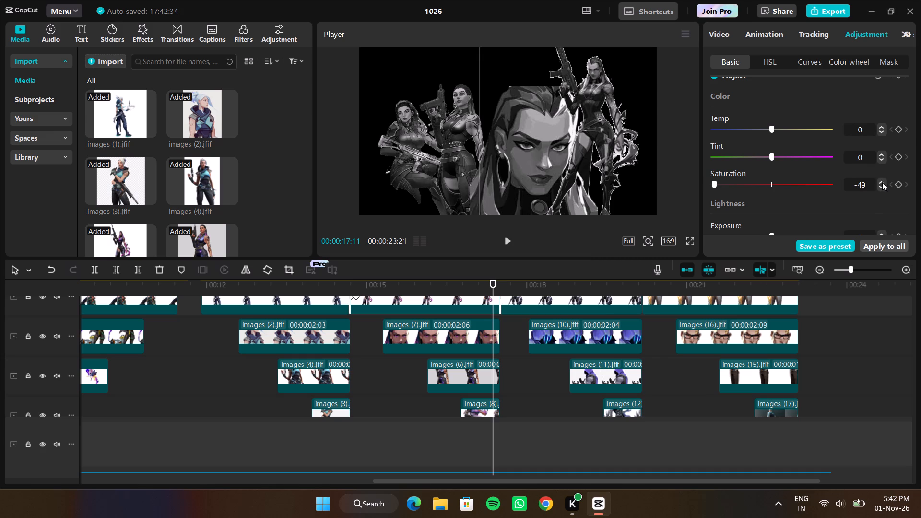
pyautogui.tripleClick(882, 182)
pyautogui.tripleClick(882, 182)
pyautogui.click(882, 182)
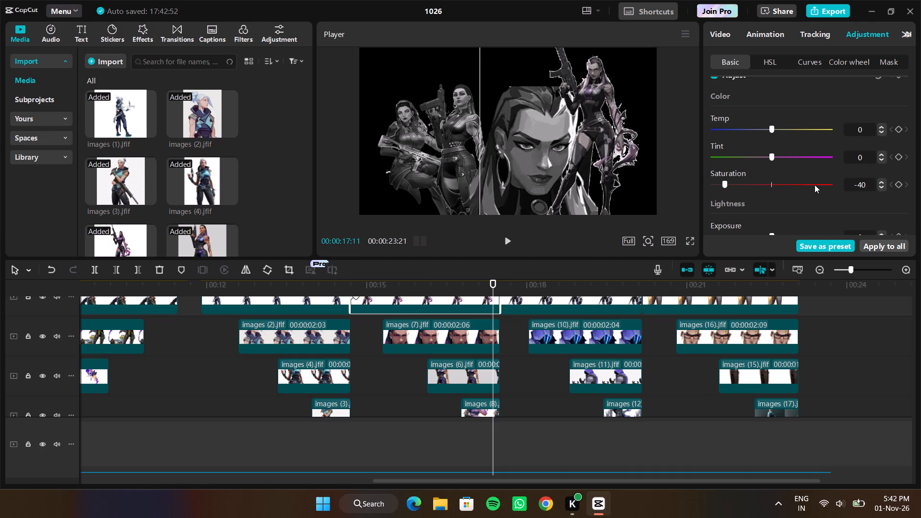
pyautogui.click(819, 196)
# Set the saturation of the images (7) clip to -40.
pyautogui.click(483, 331)
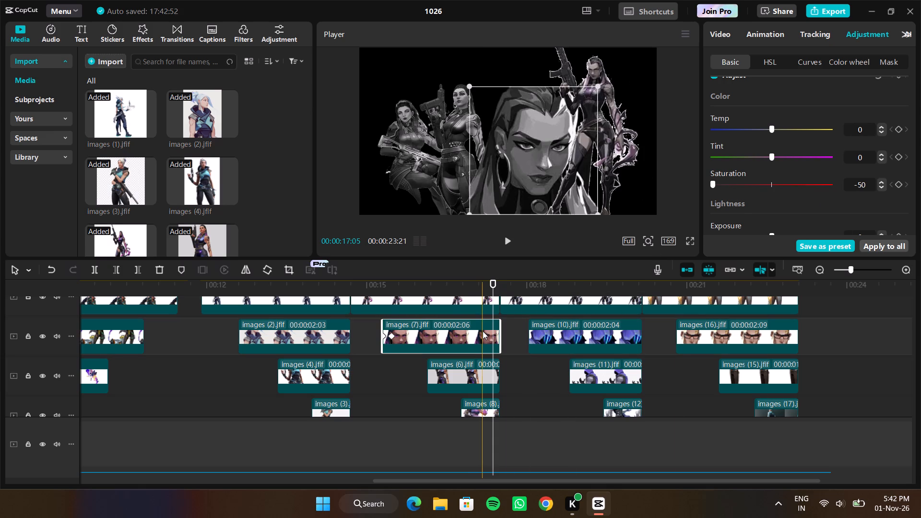
pyautogui.moveTo(869, 186); pyautogui.dragTo(747, 195)
pyautogui.press('BackSpace')
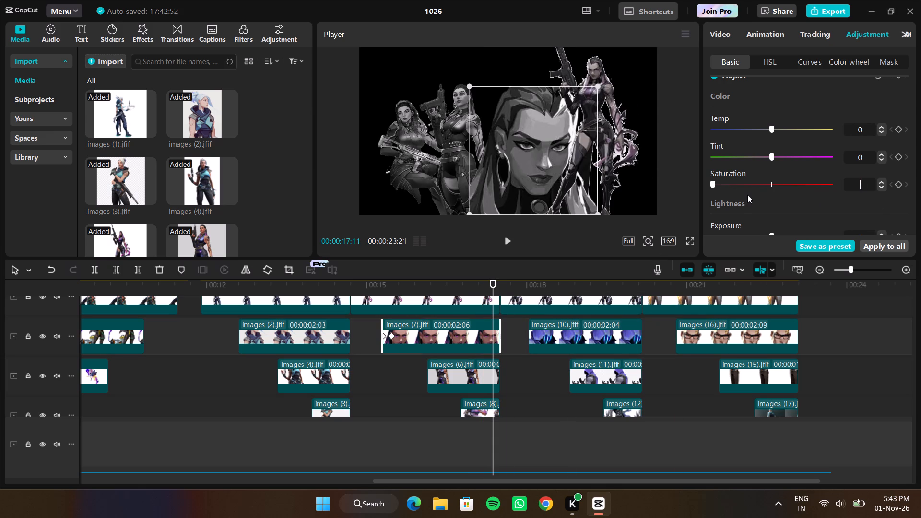
pyautogui.write('-40')
pyautogui.press('Return')
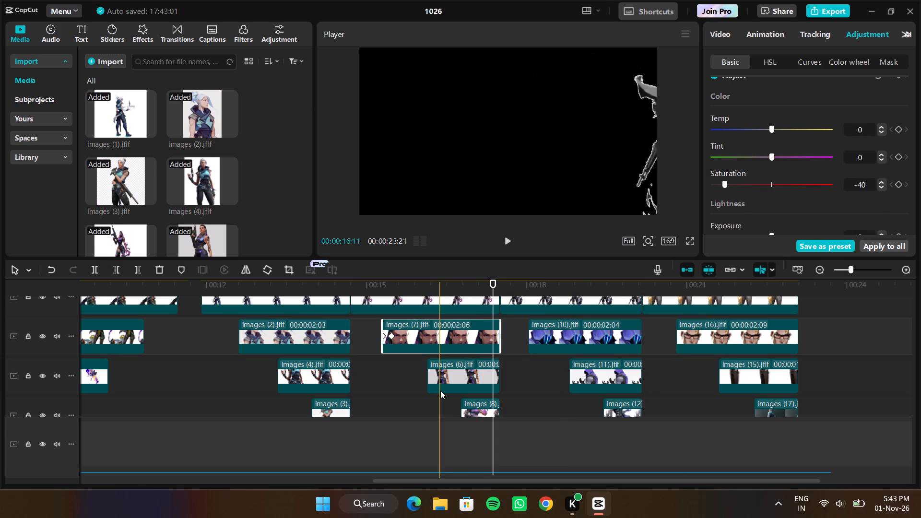
# Set the saturation of the images (6) clip to -40.
pyautogui.click(489, 382)
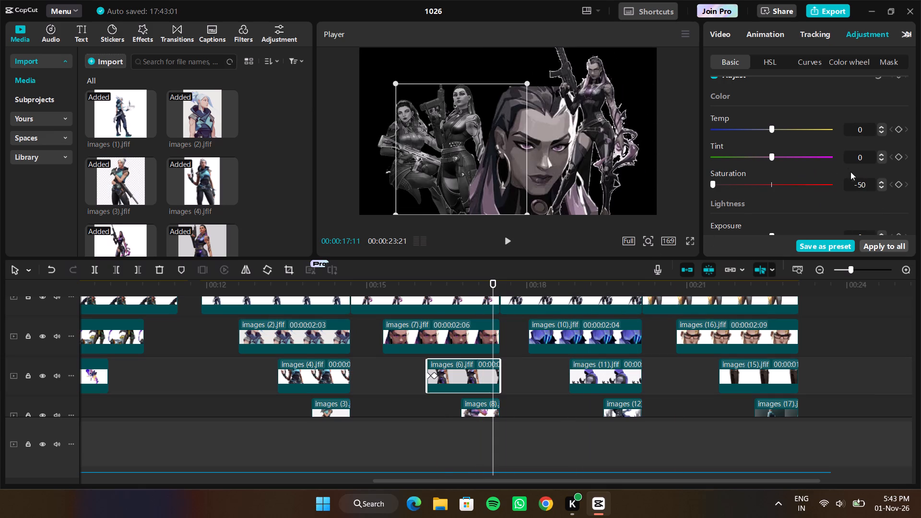
pyautogui.moveTo(869, 187); pyautogui.dragTo(738, 191)
pyautogui.press('BackSpace')
pyautogui.write('-49')
pyautogui.press('BackSpace')
pyautogui.press('0')
pyautogui.press('Return')
# Set the saturation of the images (8) clip, the lowest one in the second character group, to 40.
pyautogui.click(490, 412)
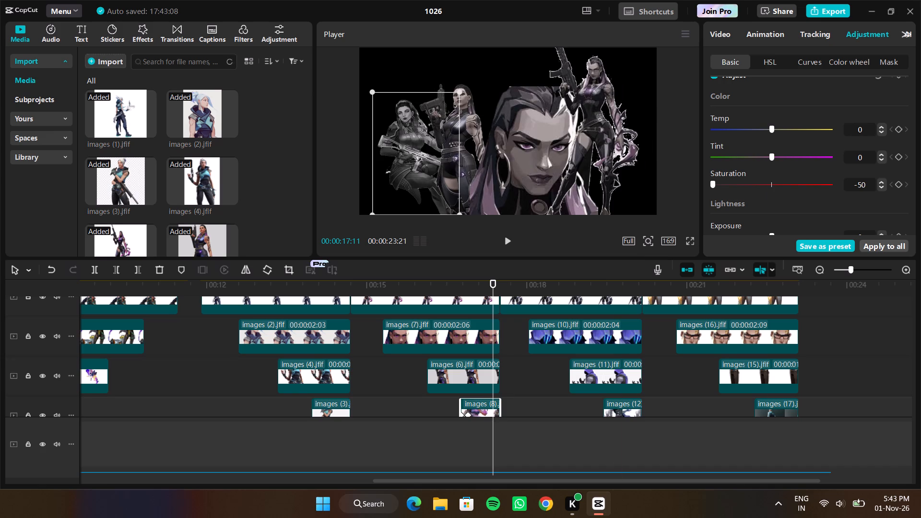
pyautogui.moveTo(868, 185); pyautogui.dragTo(822, 187)
pyautogui.press('BackSpace')
pyautogui.write('40')
pyautogui.press('Return')
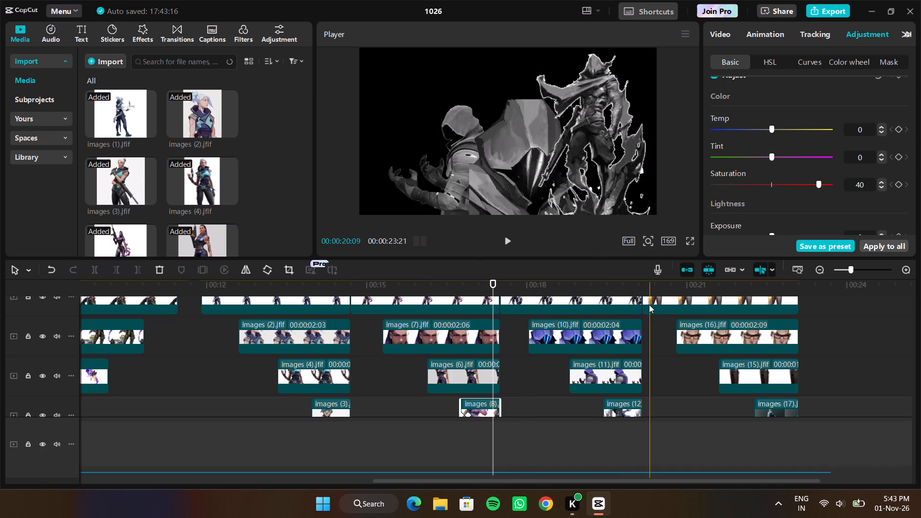
# Move the playhead to 00:00:20:01 in the third character group and set the saturation of its images (9) clip to -40.
pyautogui.click(634, 315)
pyautogui.click(626, 304)
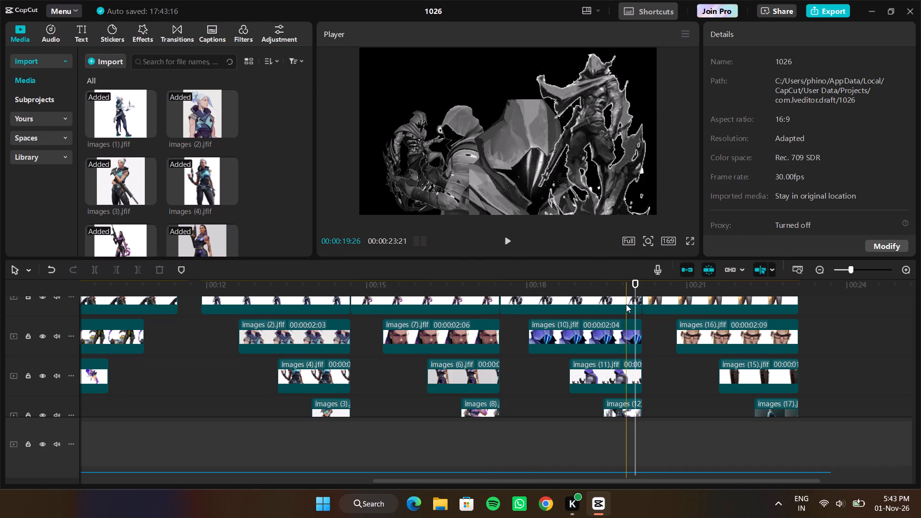
pyautogui.scroll(-2, 765, 190)
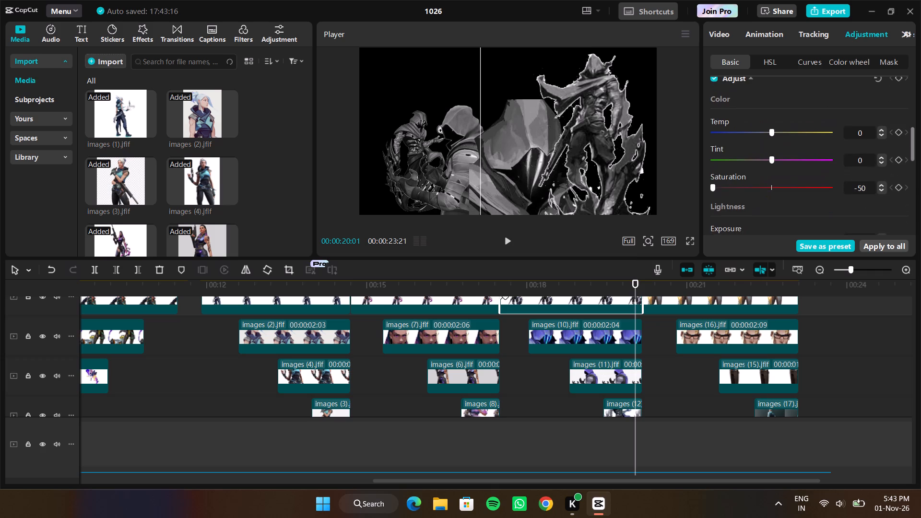
pyautogui.click(866, 195)
pyautogui.moveTo(867, 186); pyautogui.dragTo(765, 196)
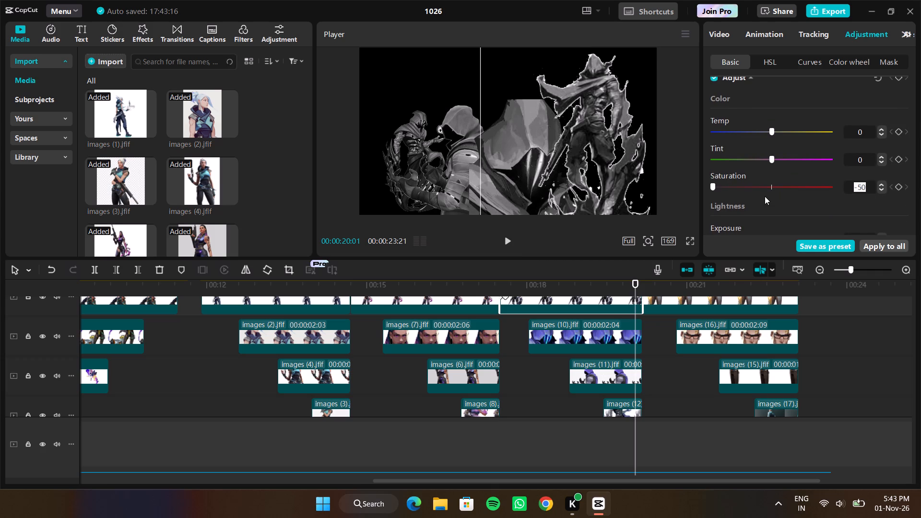
pyautogui.press('BackSpace')
pyautogui.write('40')
pyautogui.press('Return')
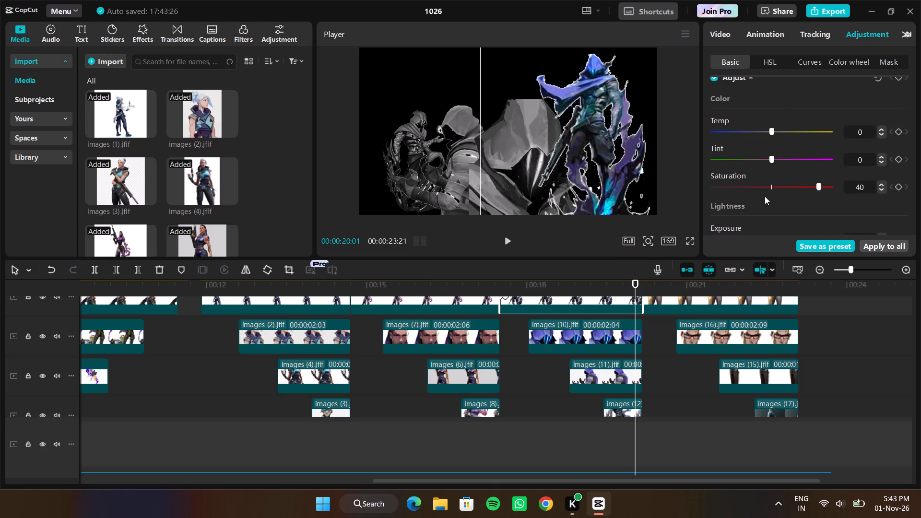
pyautogui.moveTo(864, 190); pyautogui.dragTo(842, 188)
pyautogui.write('-40')
pyautogui.press('Return')
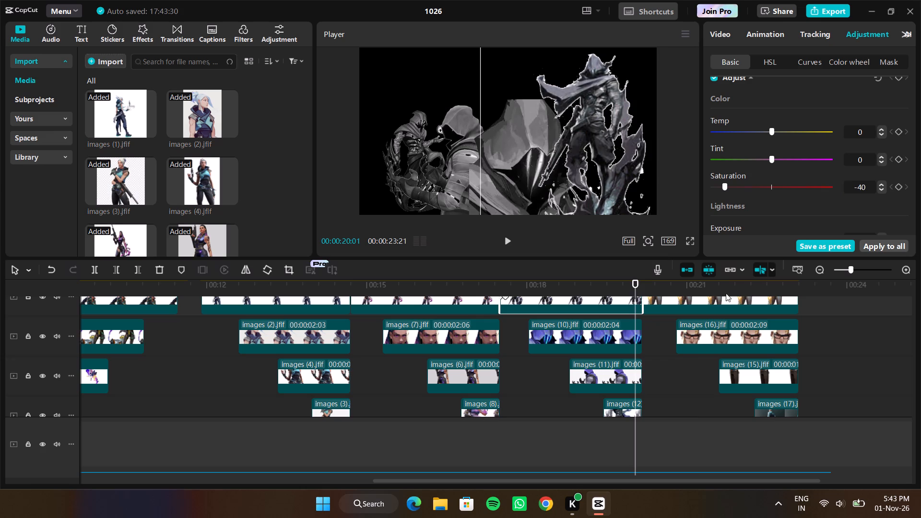
# Set the saturation of the images (10) clip to -40.
pyautogui.click(626, 325)
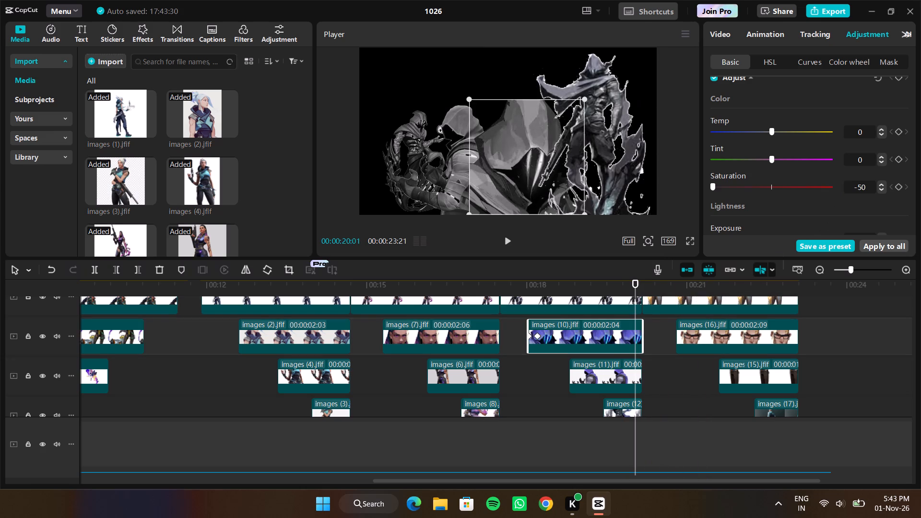
pyautogui.moveTo(873, 182); pyautogui.dragTo(784, 200)
pyautogui.press('BackSpace')
pyautogui.write('-40')
pyautogui.press('Return')
# Set the saturation of the images (11) clip to -40.
pyautogui.click(625, 367)
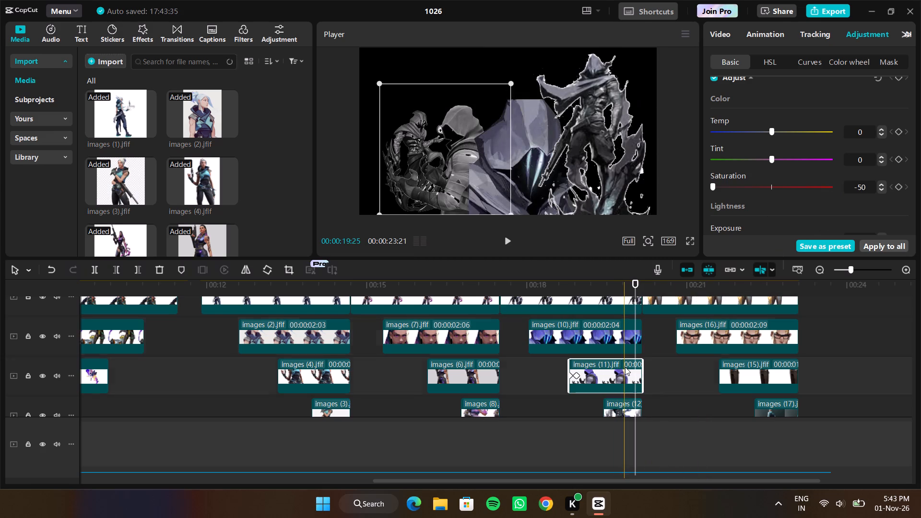
pyautogui.moveTo(865, 188); pyautogui.dragTo(804, 186)
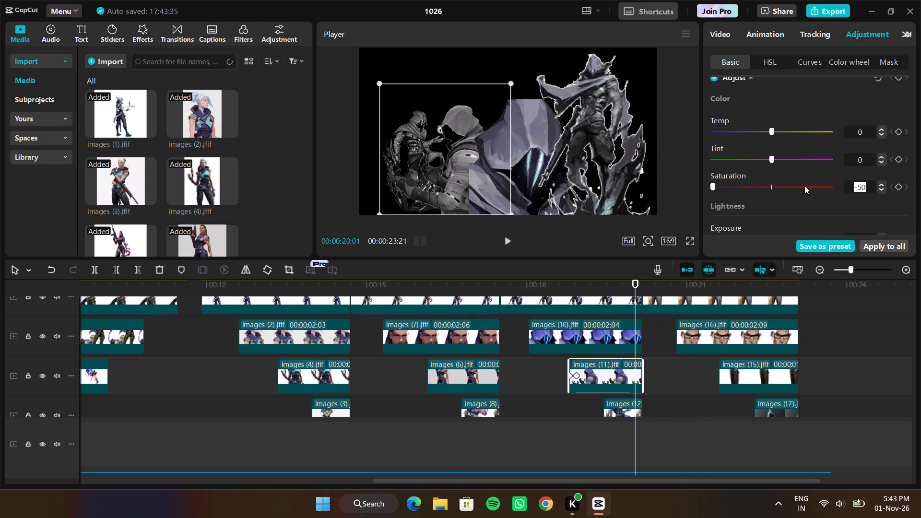
pyautogui.write('-40')
pyautogui.press('Return')
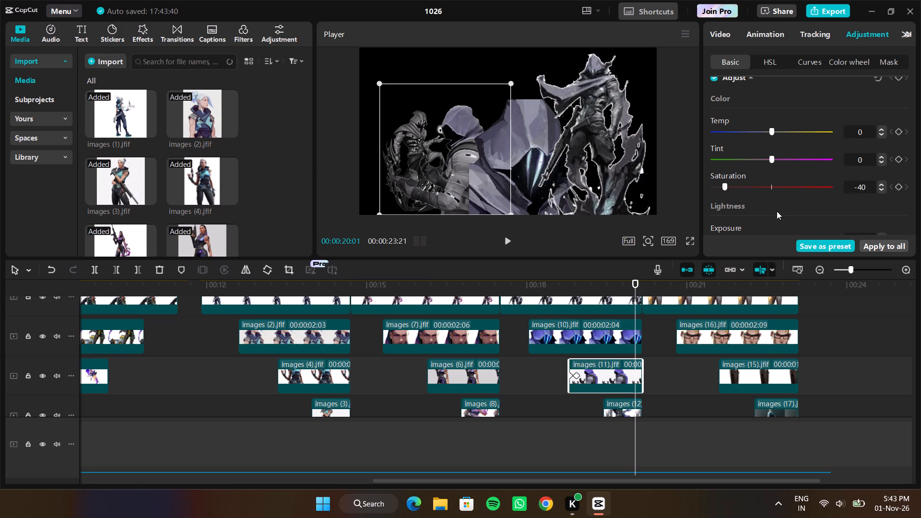
# Set the saturation of the images (12) clip, the lowest one in the third character group, to -40.
pyautogui.click(626, 415)
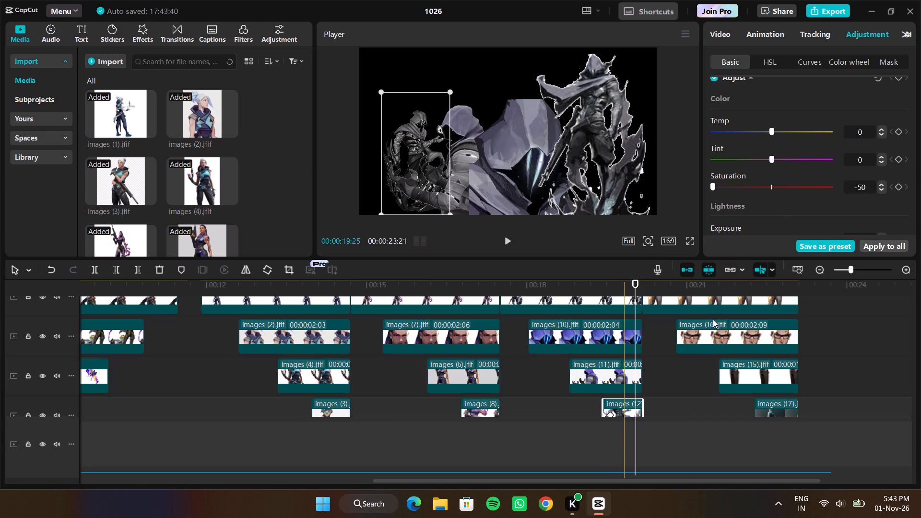
pyautogui.moveTo(869, 183); pyautogui.dragTo(791, 192)
pyautogui.press('BackSpace')
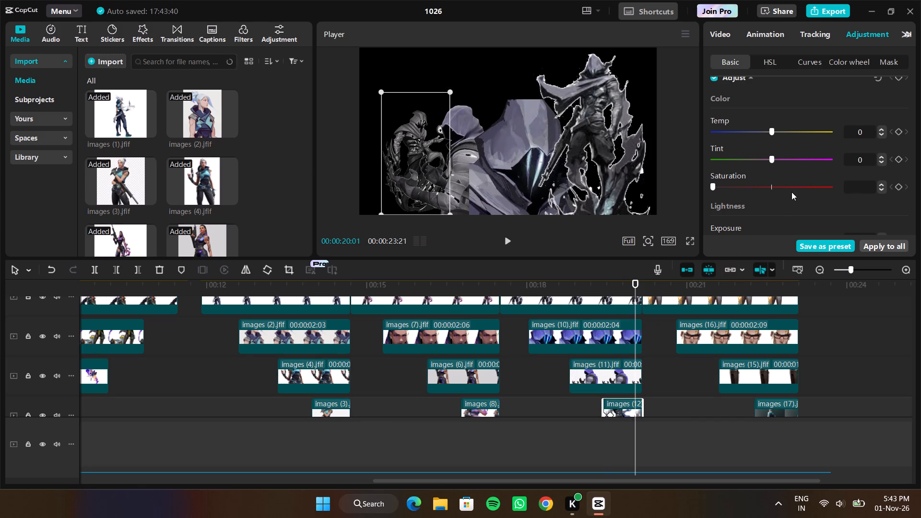
pyautogui.write('-40')
pyautogui.press('Return')
# Move the playhead to 00:00:22:27 in the fourth character group and set the saturation of the clip above images (16) to -40.
pyautogui.click(791, 431)
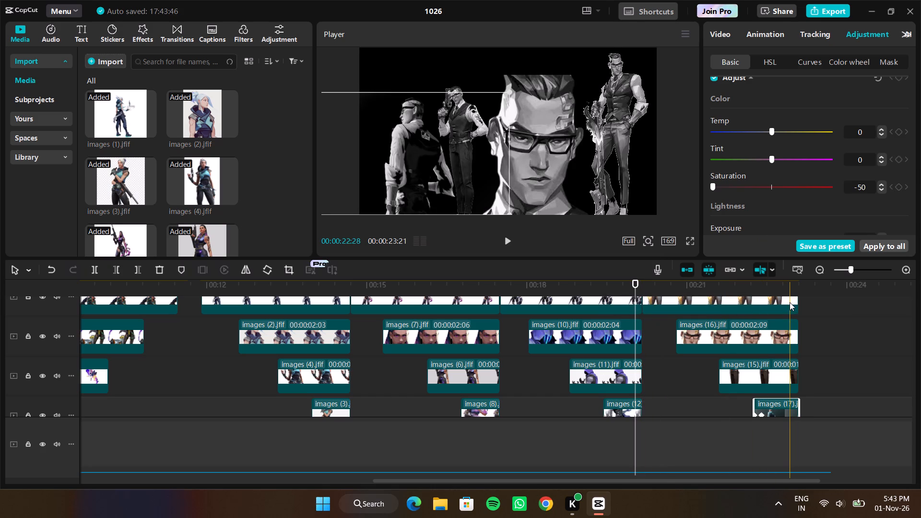
pyautogui.click(796, 451)
pyautogui.moveTo(795, 451); pyautogui.dragTo(791, 451)
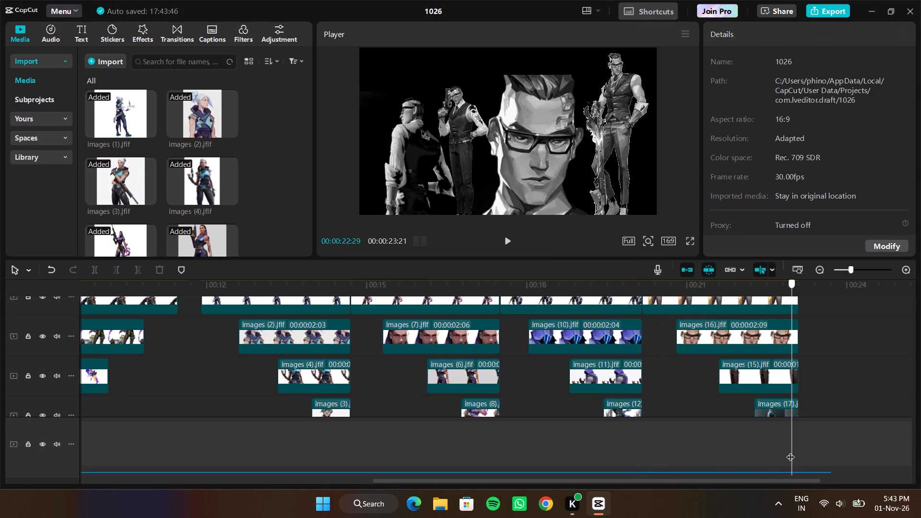
pyautogui.moveTo(791, 451); pyautogui.dragTo(789, 451)
pyautogui.click(790, 302)
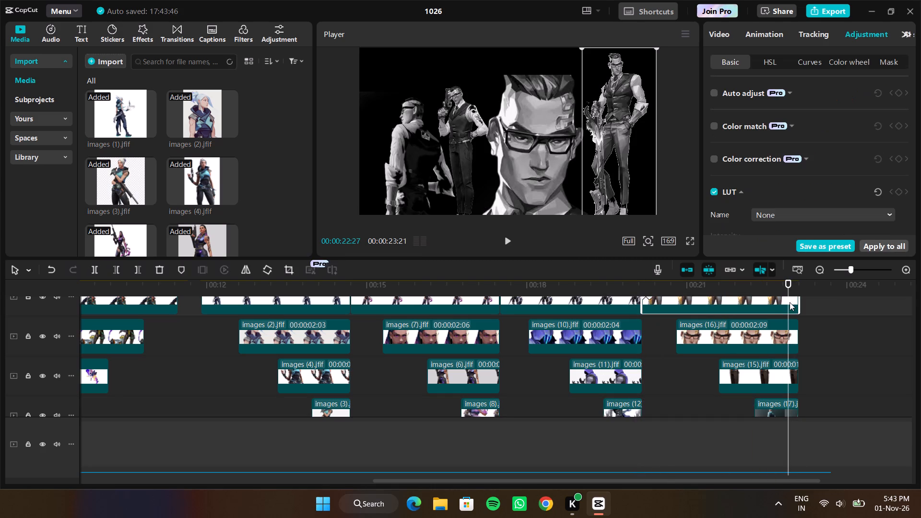
pyautogui.scroll(-1, 806, 200)
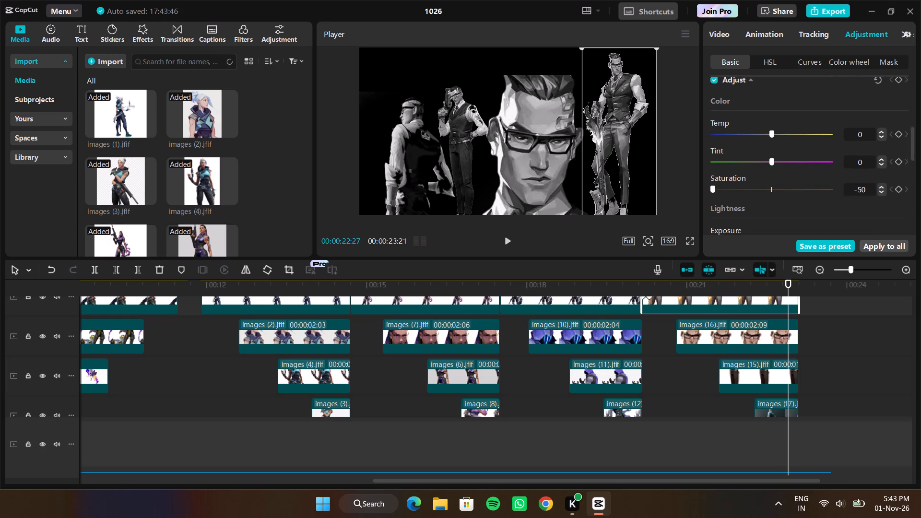
pyautogui.moveTo(872, 189); pyautogui.dragTo(830, 189)
pyautogui.moveTo(830, 189); pyautogui.dragTo(817, 189)
pyautogui.write('-40')
pyautogui.press('Return')
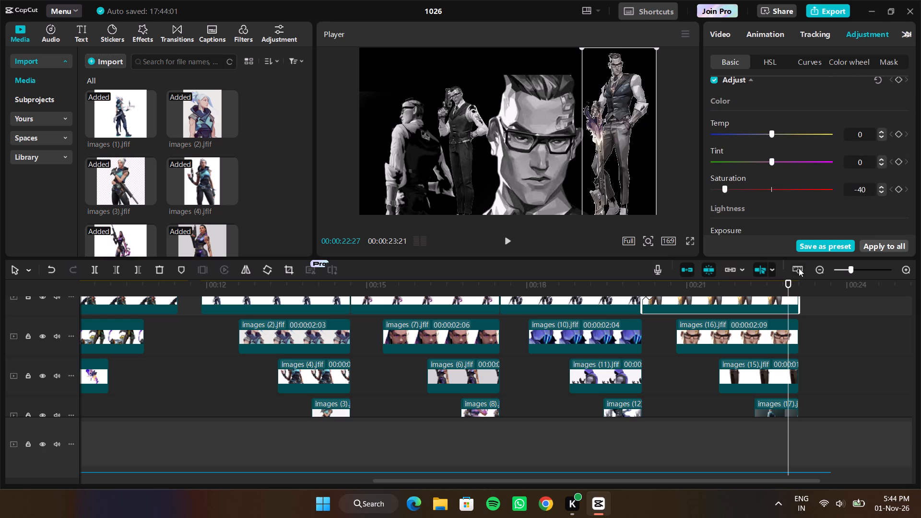
# Set the saturation of the images (16) clip to -40.
pyautogui.click(783, 337)
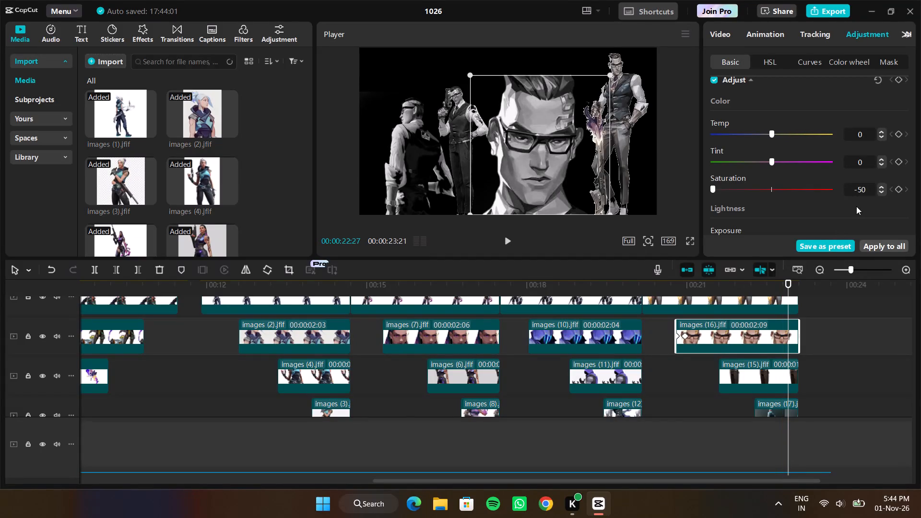
pyautogui.moveTo(865, 190); pyautogui.dragTo(807, 194)
pyautogui.write('-40')
pyautogui.press('Return')
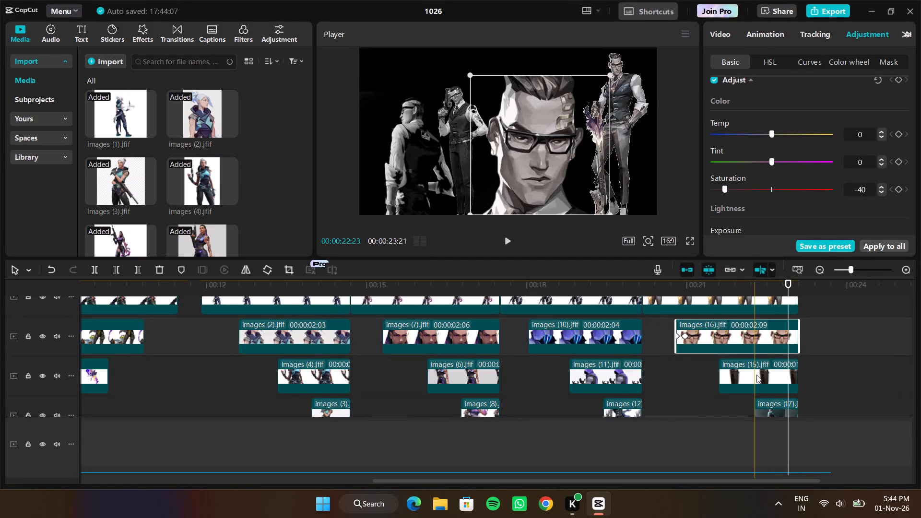
# Set the saturation of the images (15) clip to -40.
pyautogui.click(781, 376)
pyautogui.moveTo(865, 190); pyautogui.dragTo(825, 190)
pyautogui.write('-40')
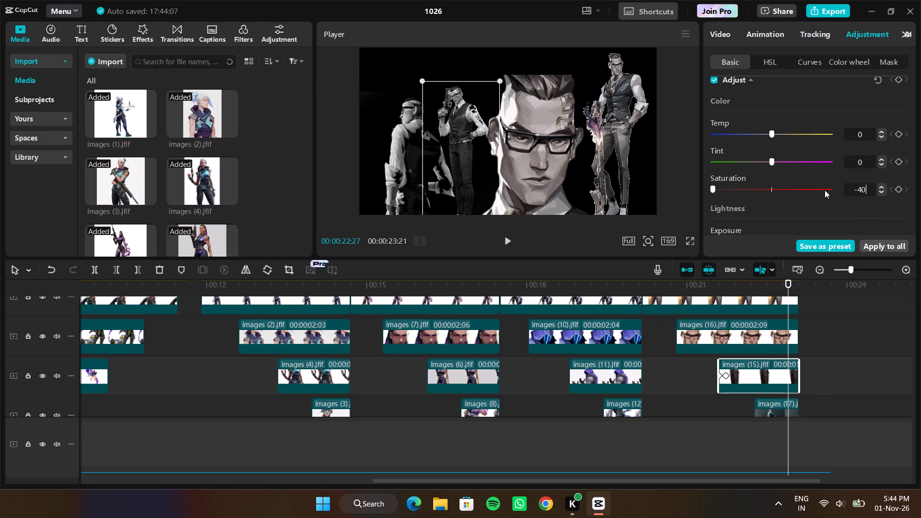
pyautogui.press('Return')
# Set the saturation of the images (17) clip, the lowest one in the fourth character group, to -40.
pyautogui.click(778, 403)
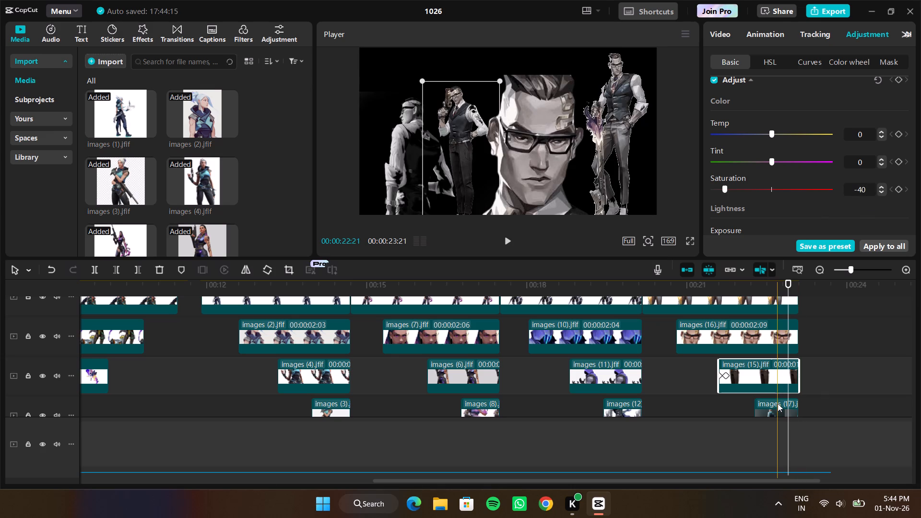
pyautogui.moveTo(870, 188); pyautogui.dragTo(790, 196)
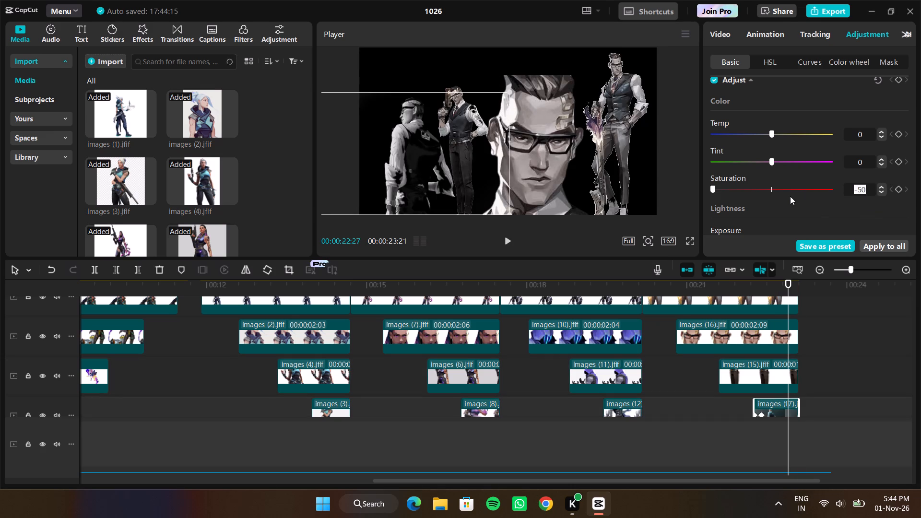
pyautogui.write('-40')
pyautogui.press('Return')
# Play the video from the beginning, replay the third character group, and play from the beginning again to check the character groups' look and timing.
pyautogui.moveTo(787, 438); pyautogui.dragTo(369, 442)
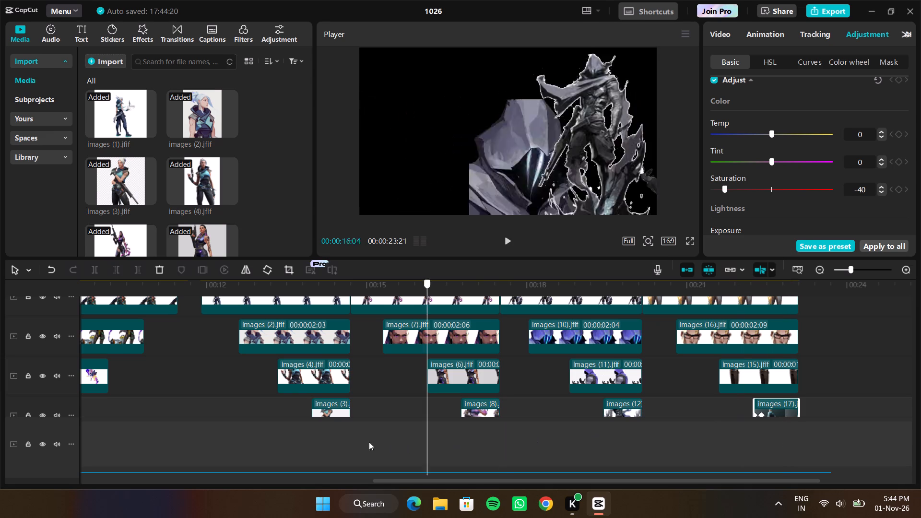
pyautogui.moveTo(369, 442); pyautogui.dragTo(113, 426)
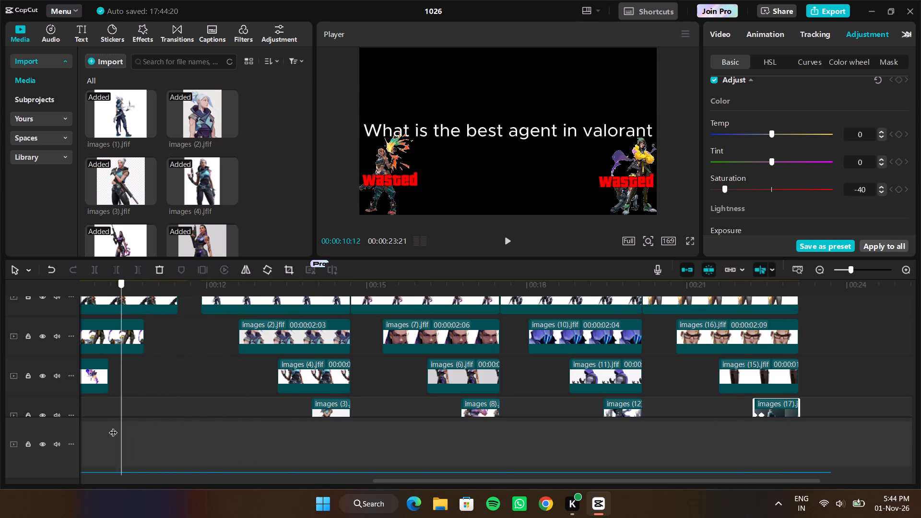
pyautogui.moveTo(113, 426); pyautogui.dragTo(0, 414)
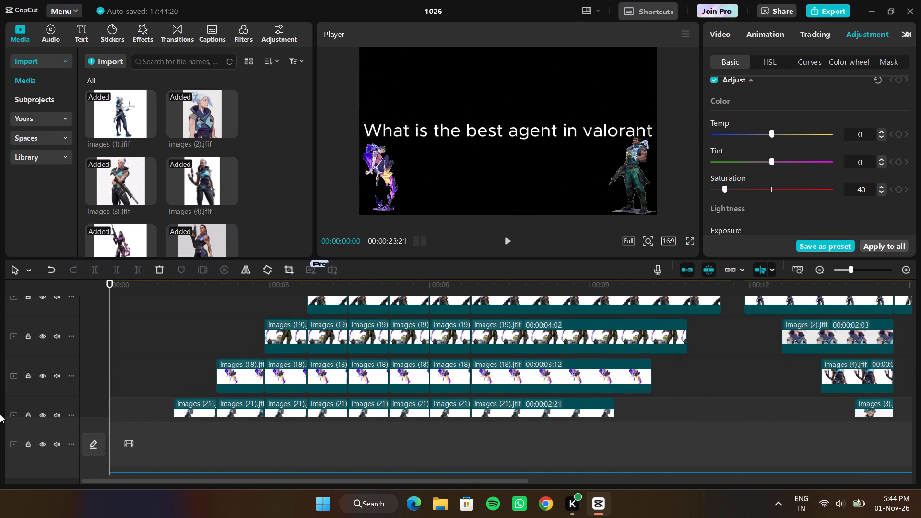
pyautogui.moveTo(111, 357); pyautogui.dragTo(36, 367)
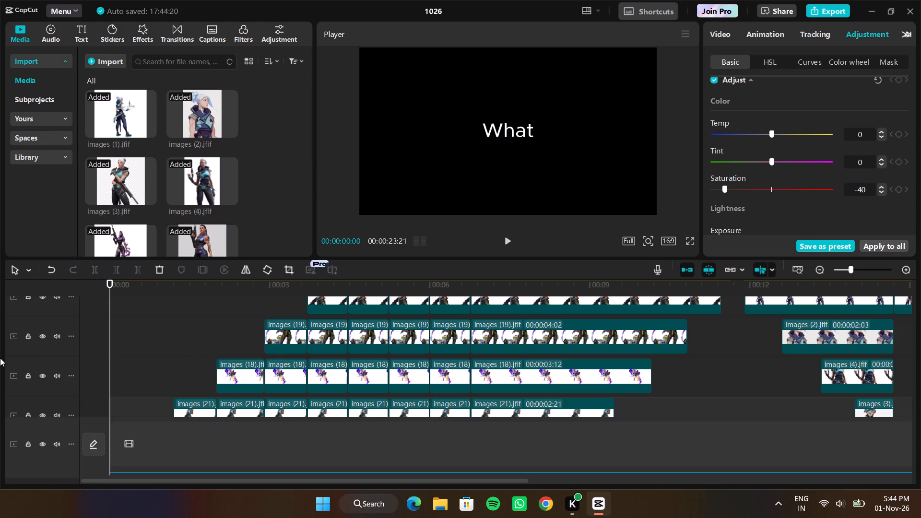
pyautogui.press('space')
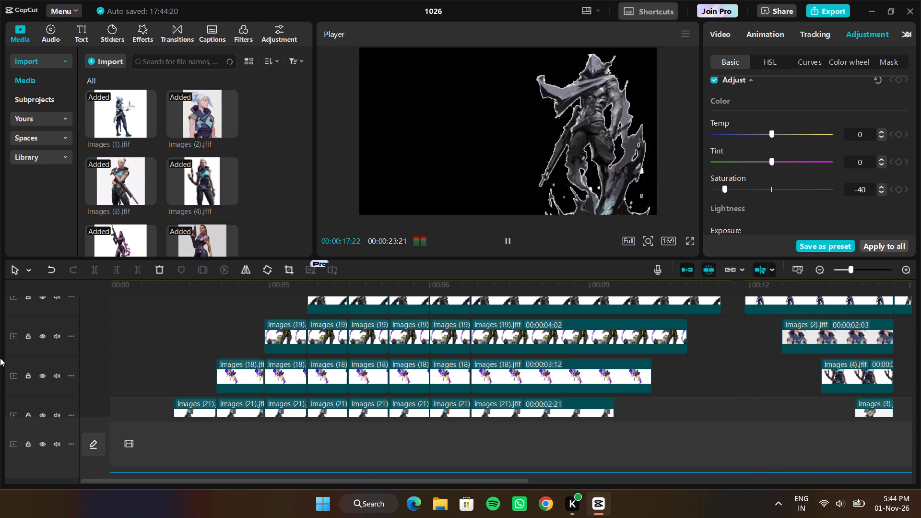
pyautogui.press('space')
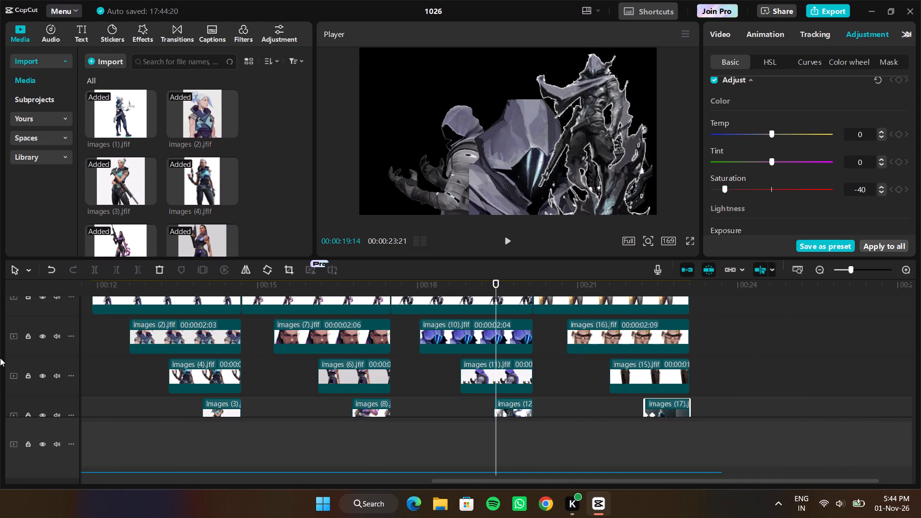
pyautogui.click(397, 364)
pyautogui.press('space')
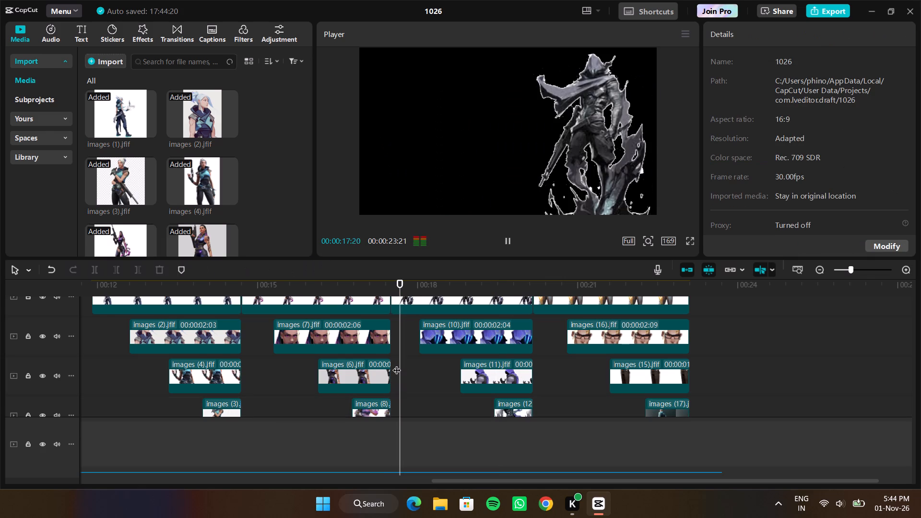
pyautogui.press('space')
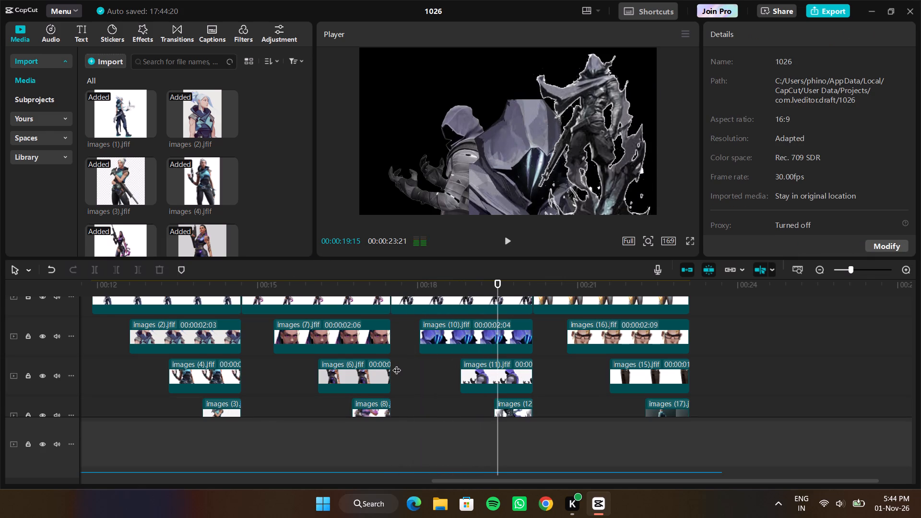
pyautogui.moveTo(499, 450); pyautogui.dragTo(106, 423)
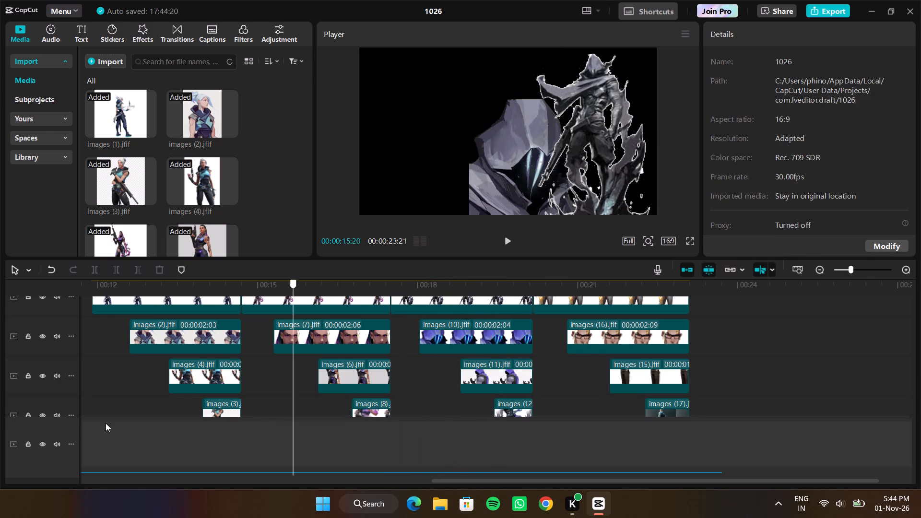
pyautogui.moveTo(106, 423); pyautogui.dragTo(0, 405)
pyautogui.press('space')
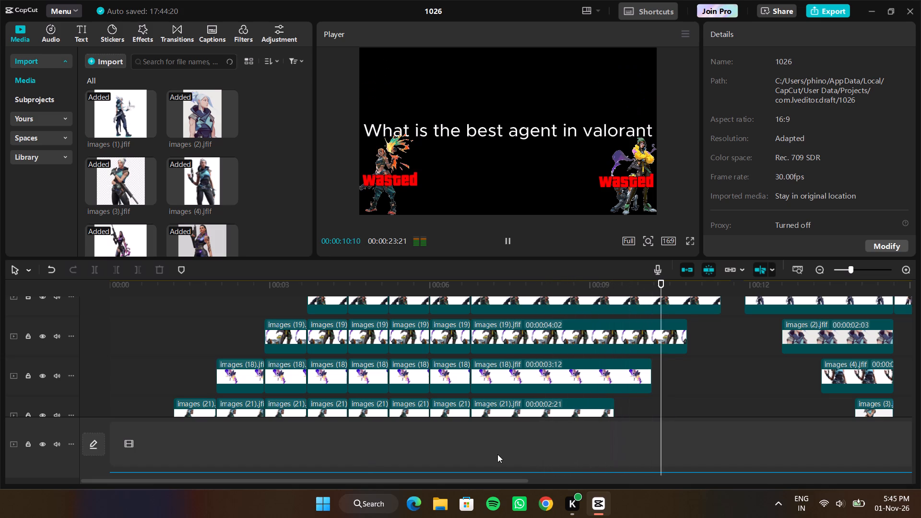
pyautogui.hscroll(-1, 660, 420)
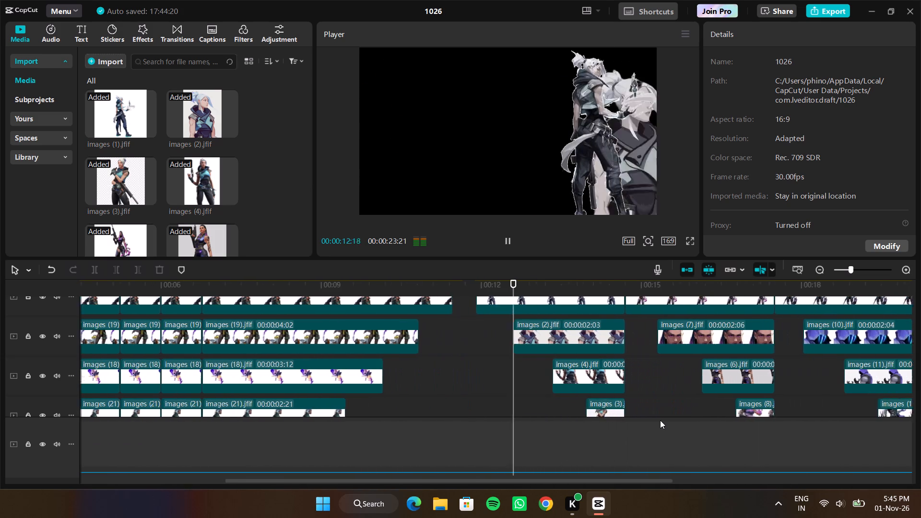
pyautogui.hscroll(-1, 660, 420)
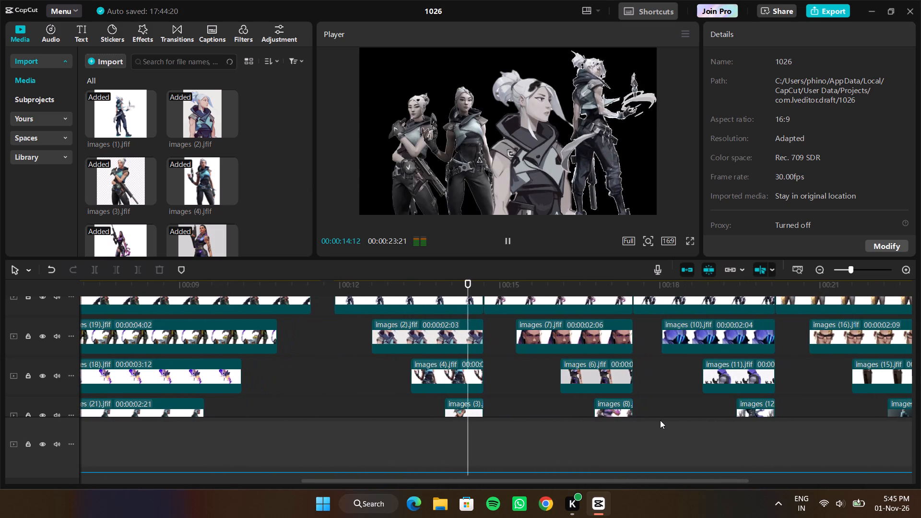
pyautogui.press('space')
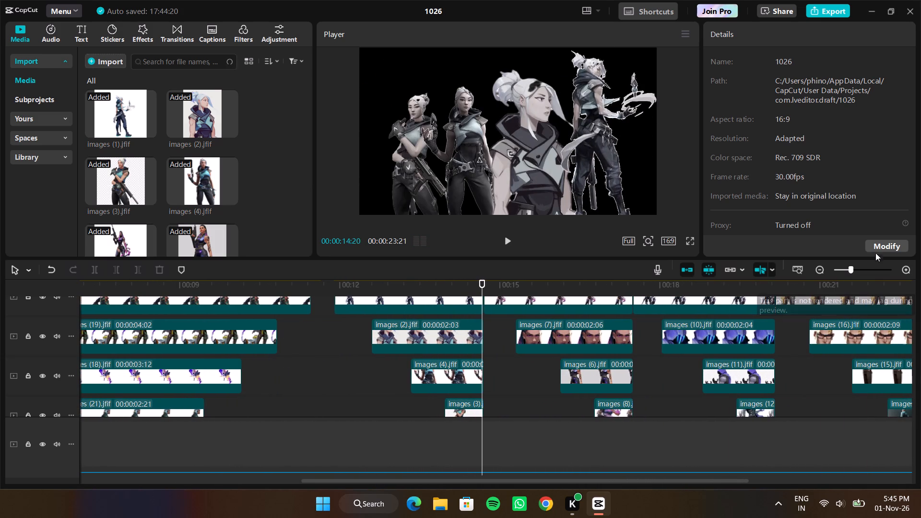
# Turn on the proxy in the project's performance settings with a 540P resolution and save the settings.
pyautogui.click(877, 246)
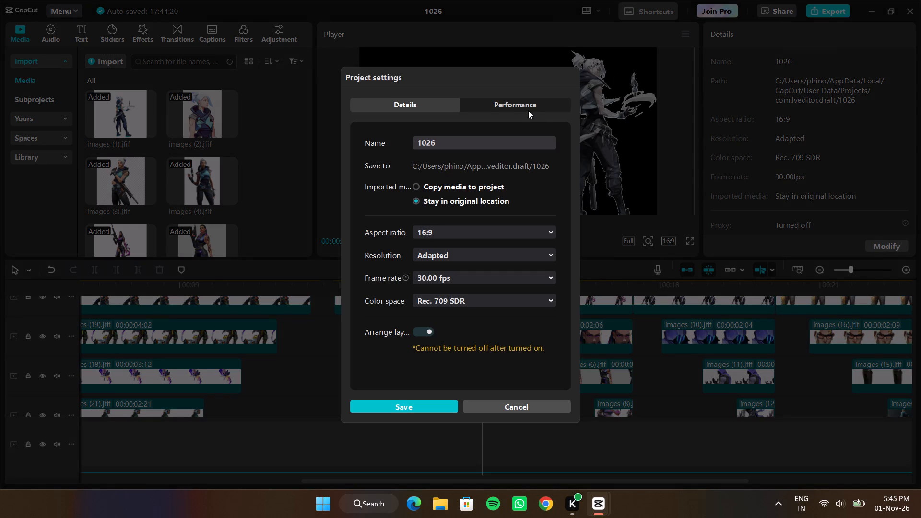
pyautogui.click(526, 105)
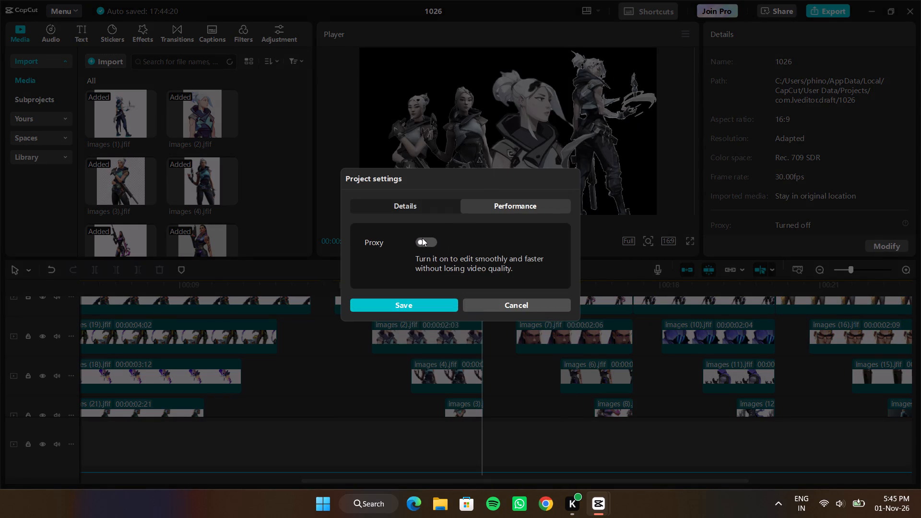
pyautogui.click(421, 239)
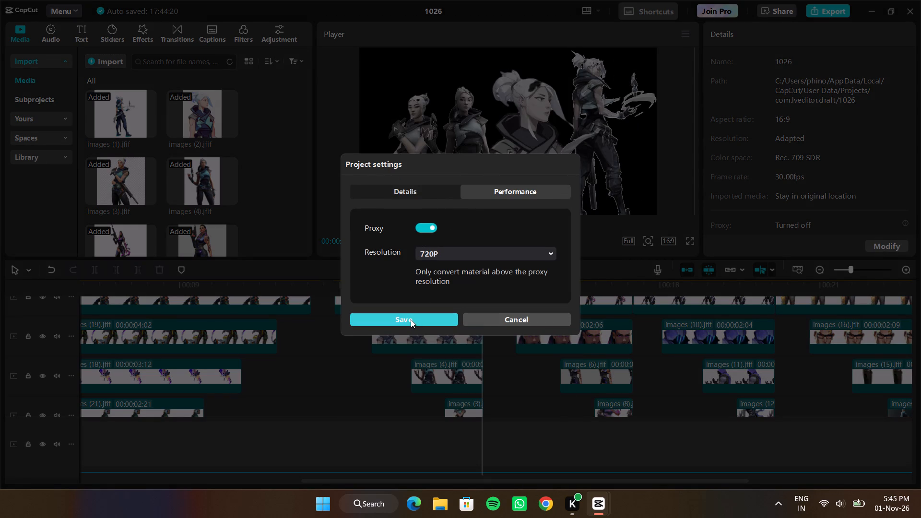
pyautogui.click(469, 249)
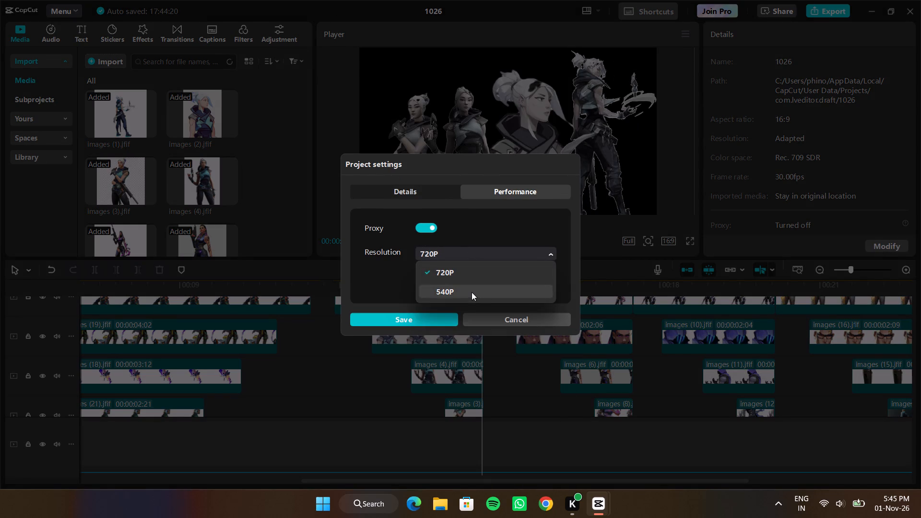
pyautogui.click(472, 292)
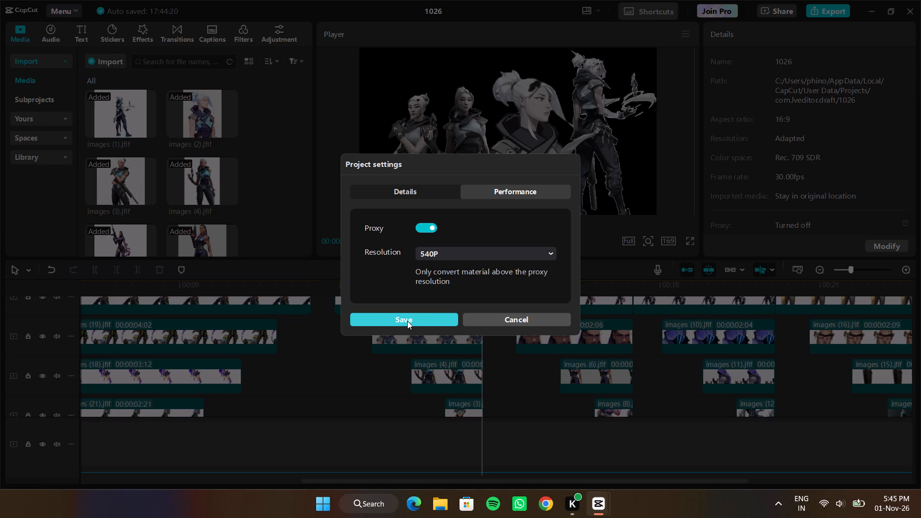
pyautogui.click(407, 321)
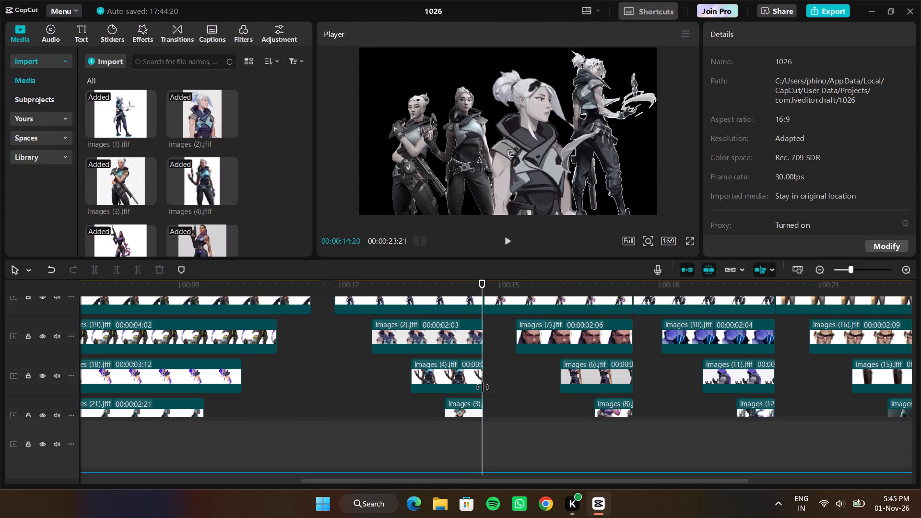
# Play the video from the beginning through the second character group to check the character groups' colours.
pyautogui.moveTo(482, 434); pyautogui.dragTo(82, 403)
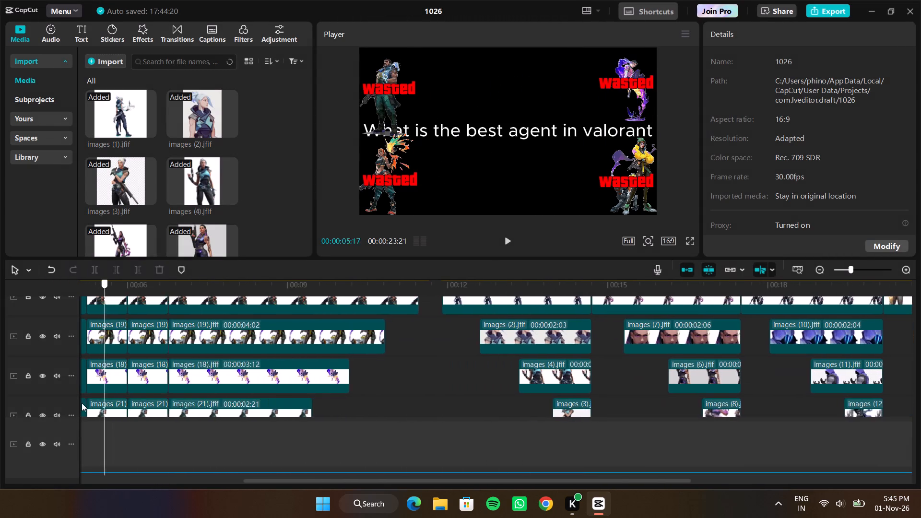
pyautogui.moveTo(82, 403); pyautogui.dragTo(22, 393)
pyautogui.press('space')
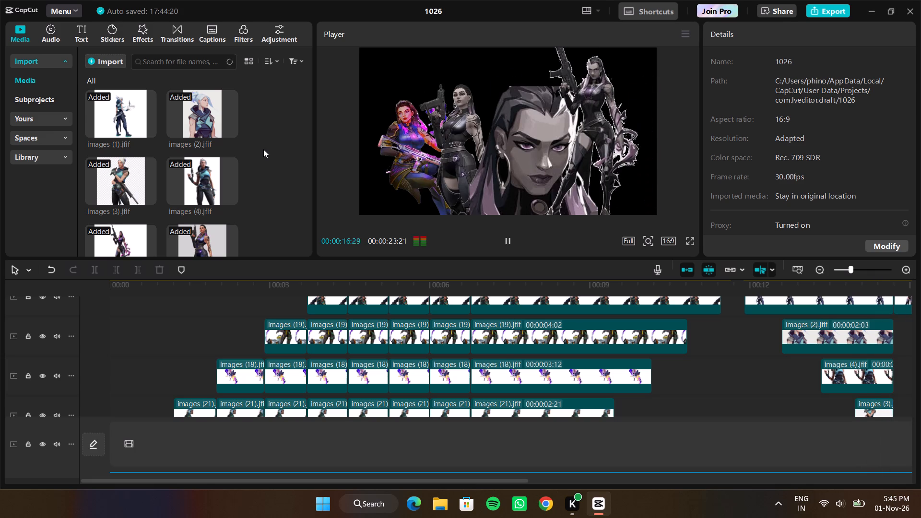
pyautogui.press('space')
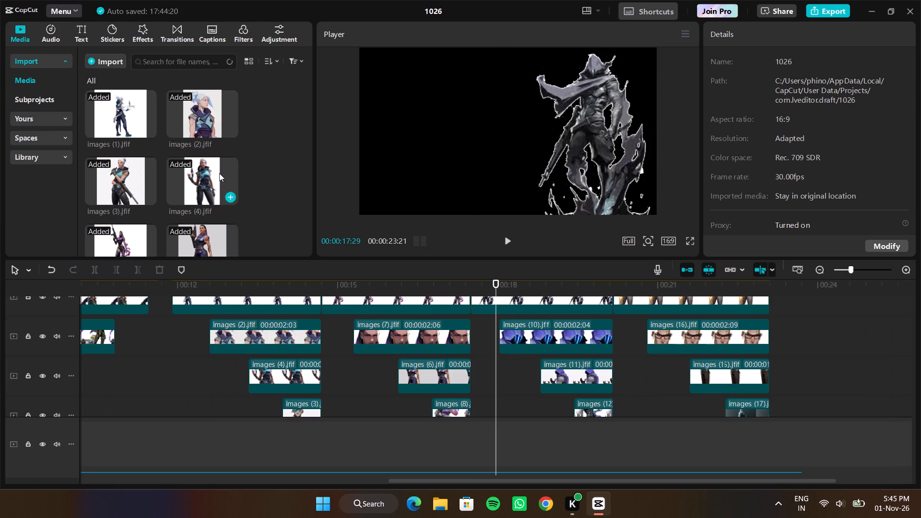
# Set the saturation of the images (8) clip, the lowest one in the second character group, to -40.
pyautogui.click(447, 402)
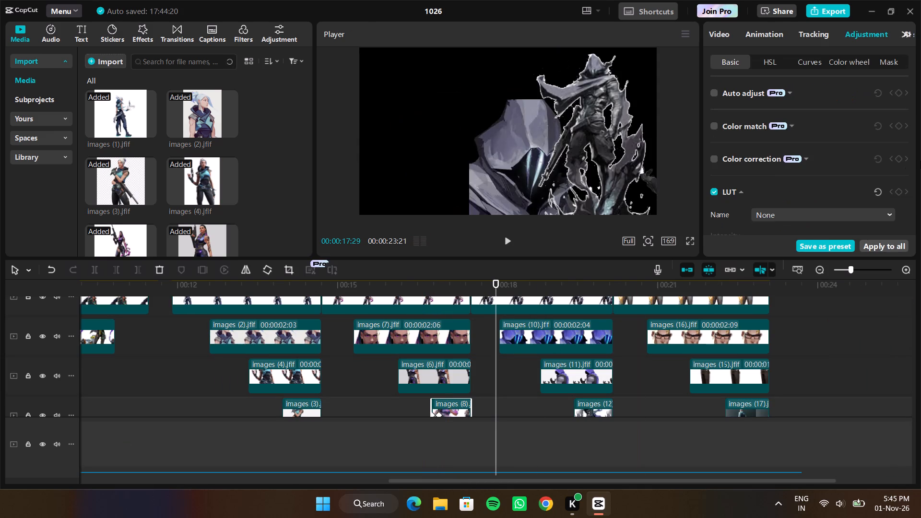
pyautogui.scroll(-1, 819, 198)
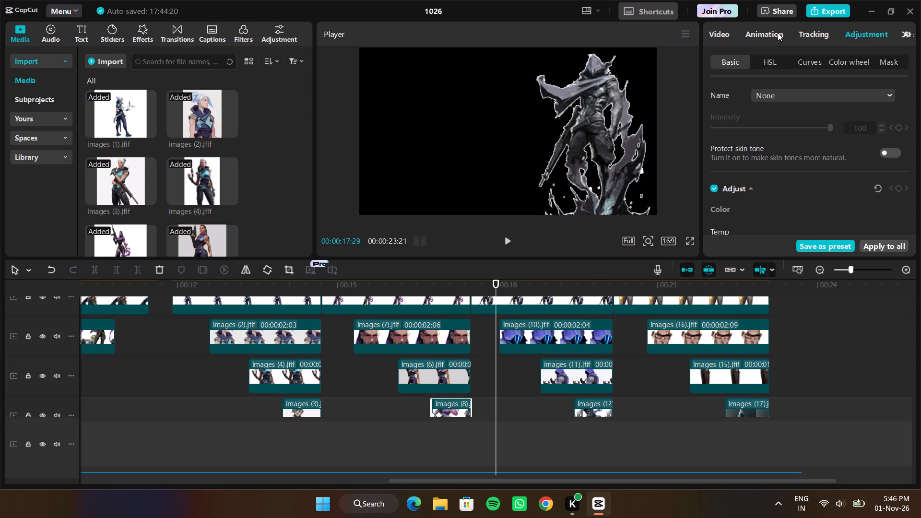
pyautogui.scroll(-1, 793, 183)
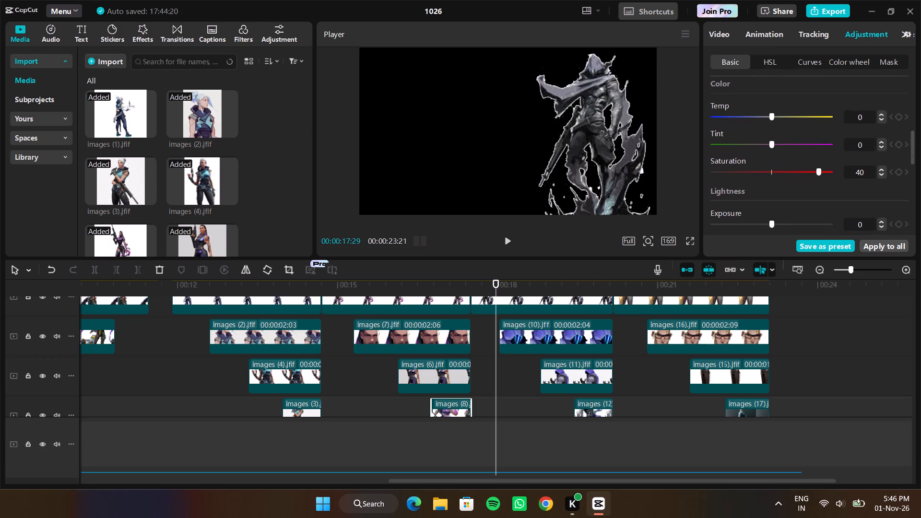
pyautogui.moveTo(870, 177); pyautogui.dragTo(802, 178)
pyautogui.write('-40')
pyautogui.press('Return')
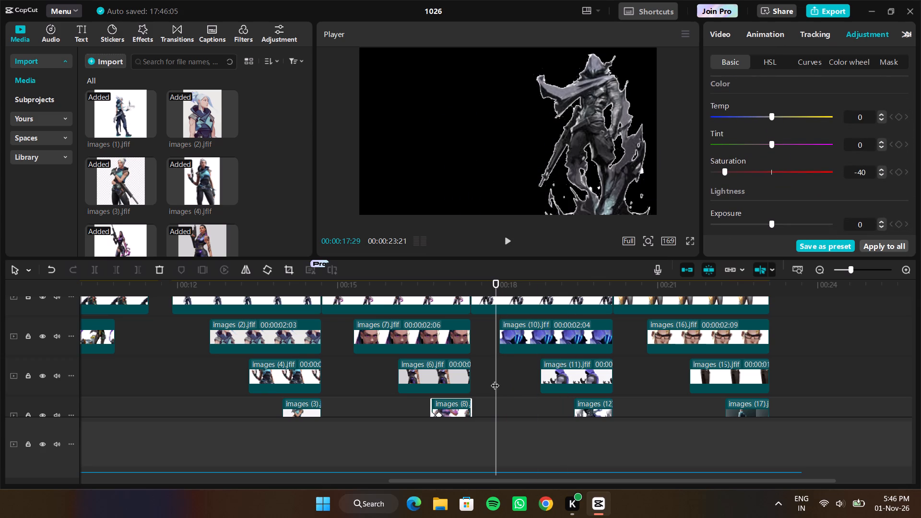
# Replay the video from the first character group to the end to check the muted colours, and return to the beginning.
pyautogui.moveTo(495, 379); pyautogui.dragTo(269, 384)
pyautogui.press('space')
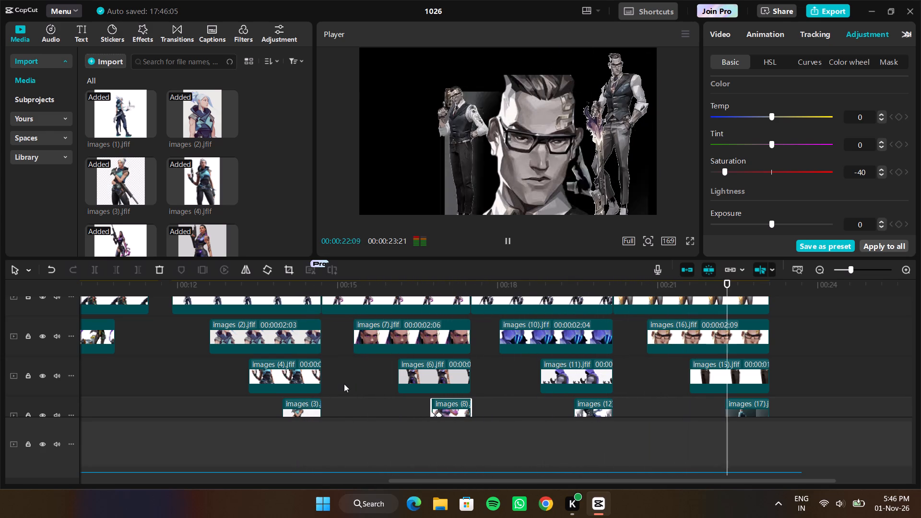
pyautogui.press('space')
pyautogui.press('space')
pyautogui.press('space')
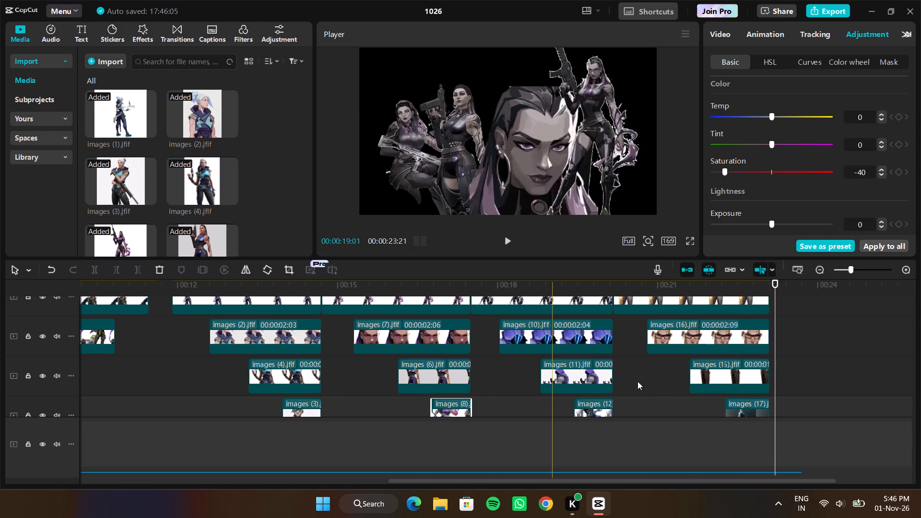
pyautogui.click(665, 381)
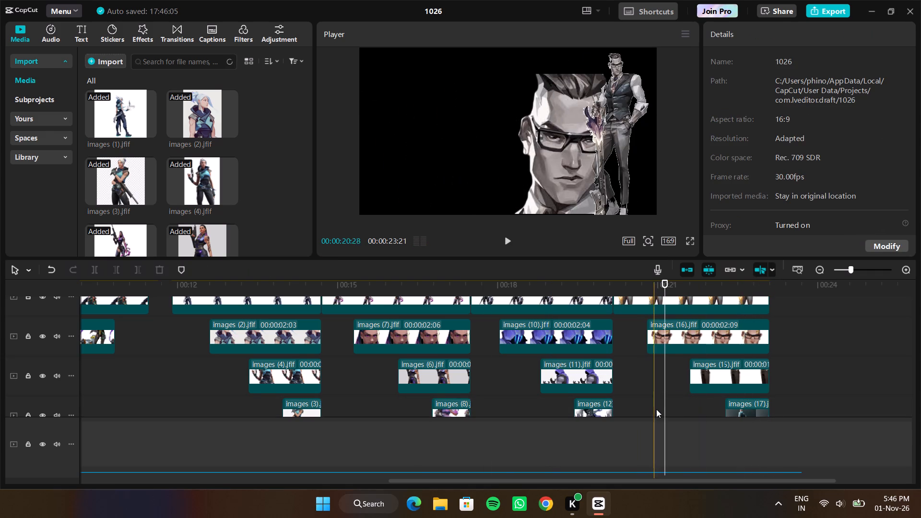
pyautogui.moveTo(663, 411); pyautogui.dragTo(151, 403)
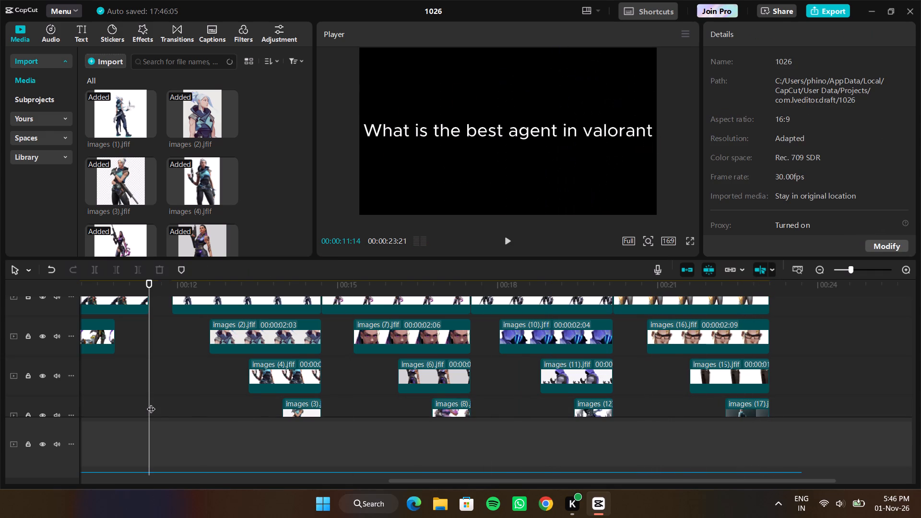
pyautogui.click(154, 405)
pyautogui.moveTo(154, 405); pyautogui.dragTo(0, 423)
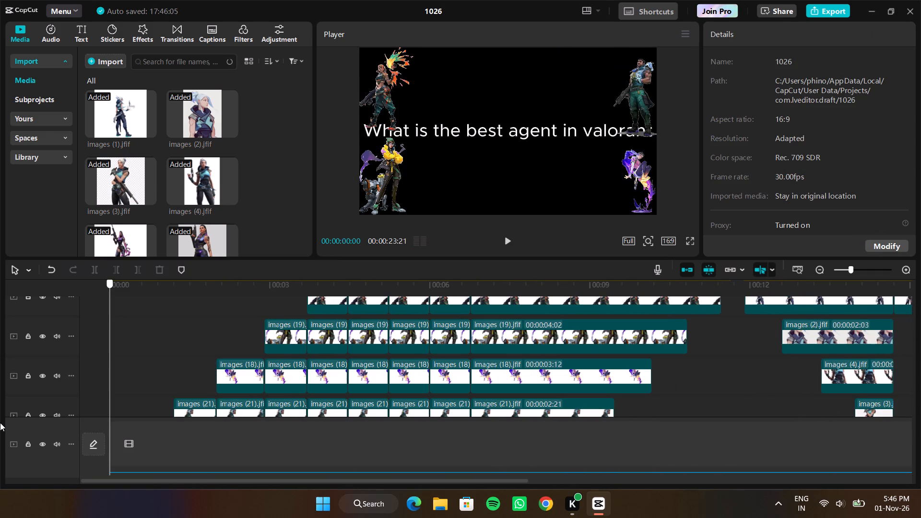
pyautogui.moveTo(0, 423); pyautogui.dragTo(0, 424)
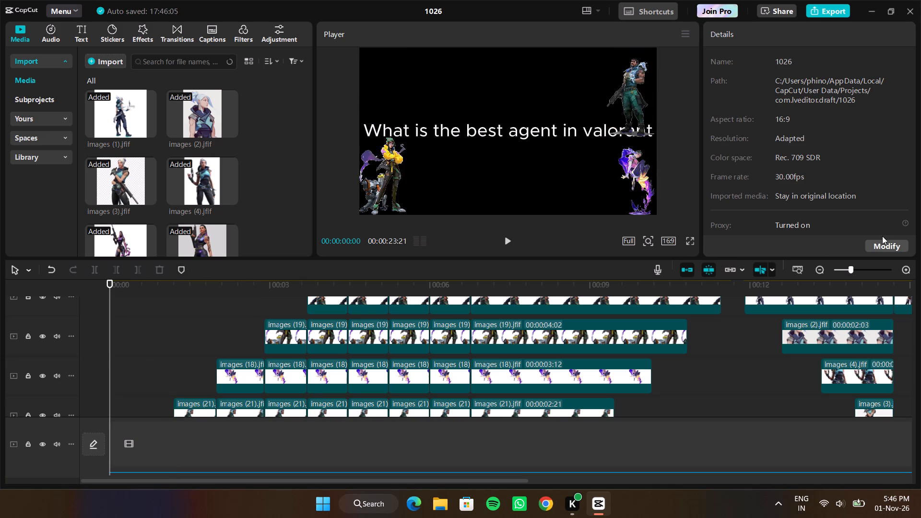
# Set the project's frame rate to 60.00 fps with the resolution on Adapted, and save the project settings.
pyautogui.click(882, 248)
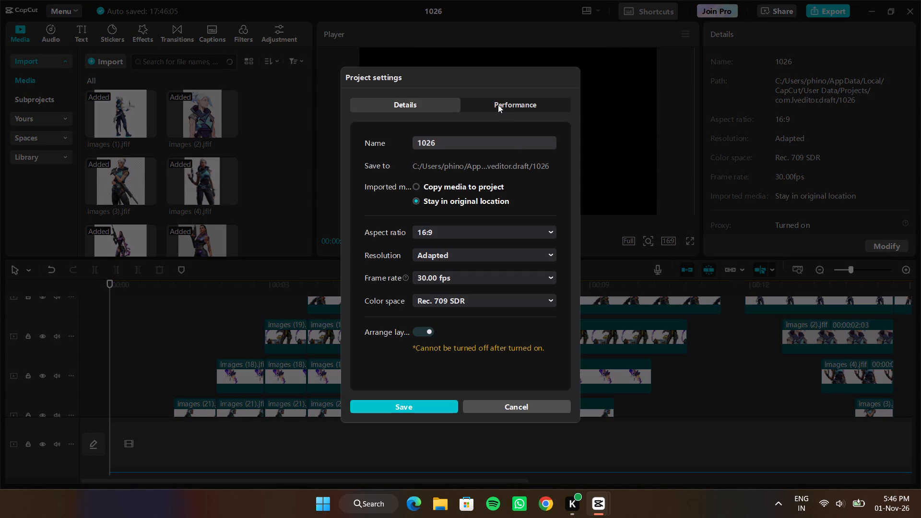
pyautogui.click(455, 281)
pyautogui.click(461, 416)
pyautogui.click(514, 105)
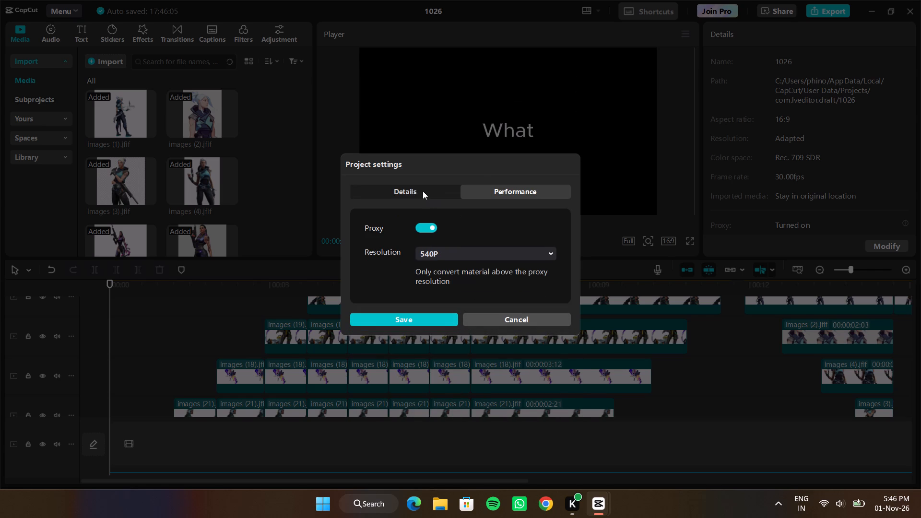
pyautogui.click(423, 191)
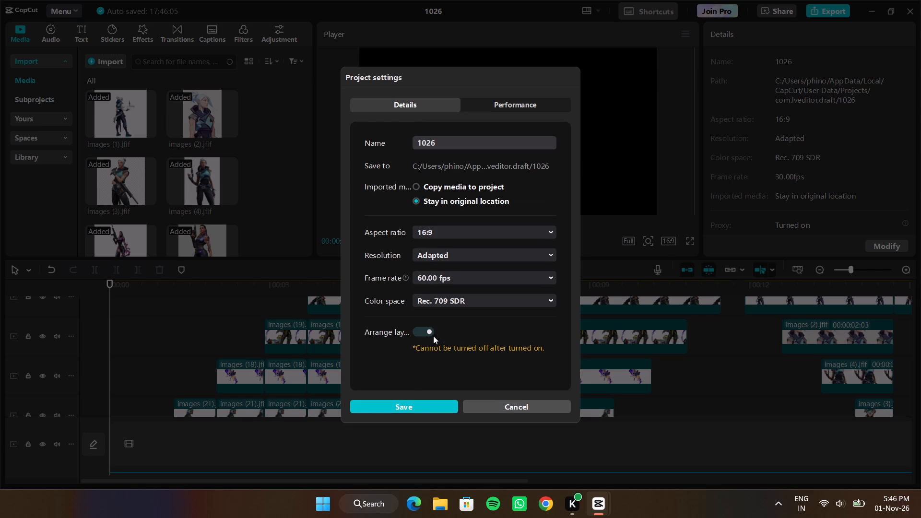
pyautogui.click(460, 257)
pyautogui.click(451, 294)
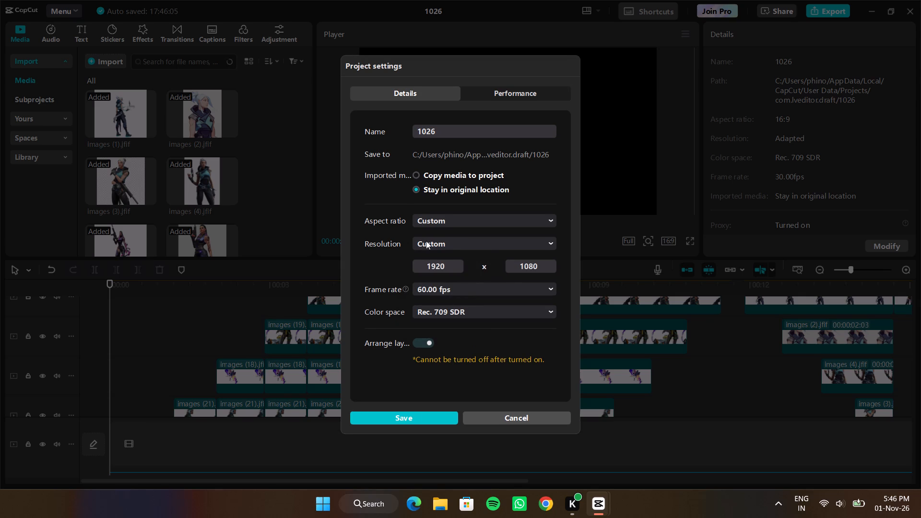
pyautogui.click(488, 245)
pyautogui.click(456, 263)
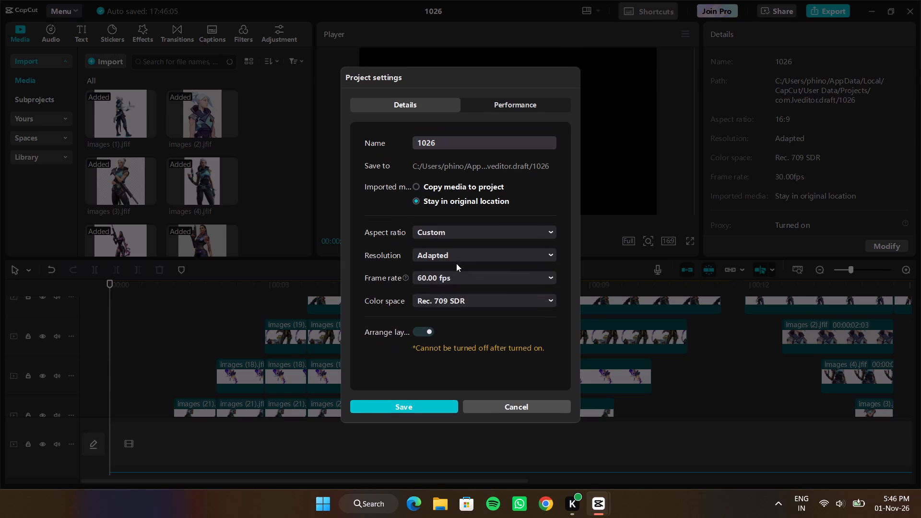
pyautogui.click(406, 405)
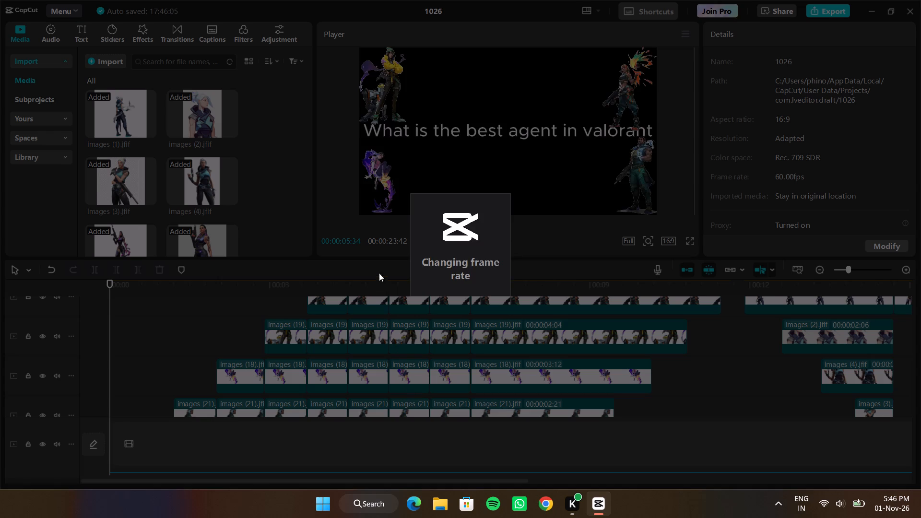
# Play the whole video from the beginning at the new frame rate, and return to the beginning.
pyautogui.press('space')
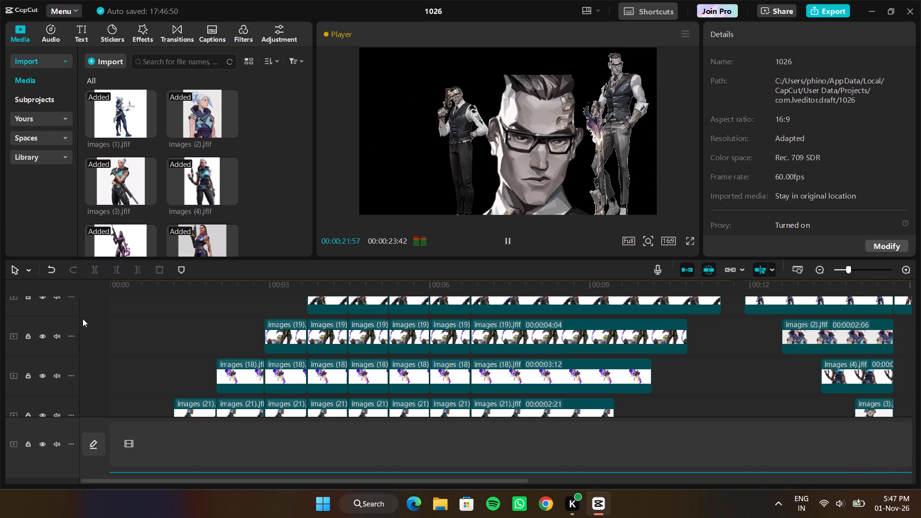
pyautogui.press('space')
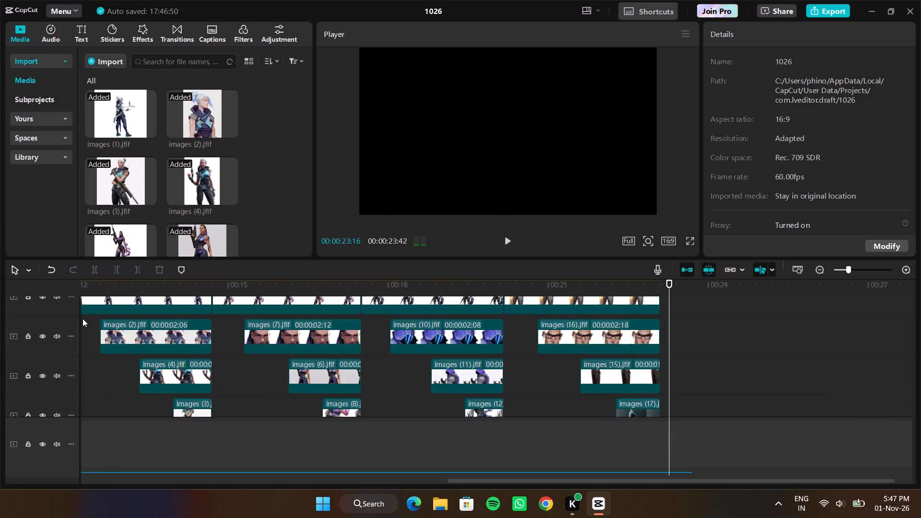
pyautogui.press('space')
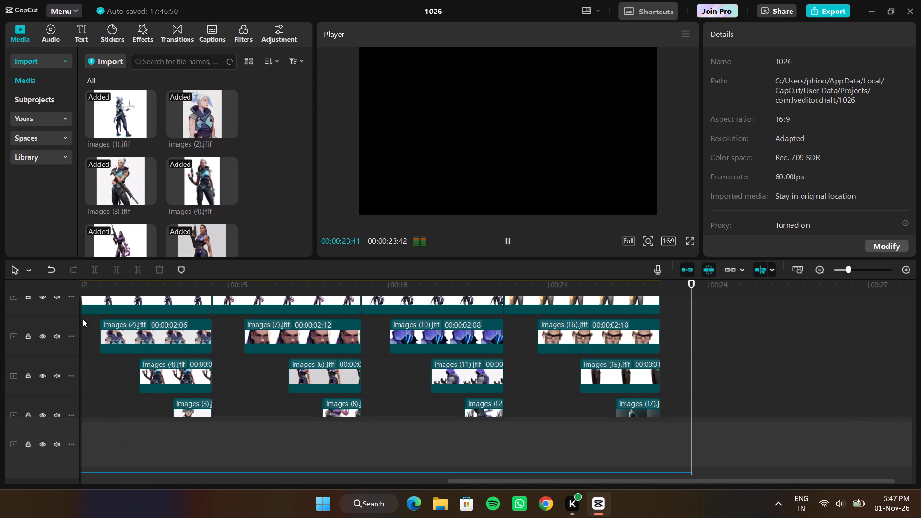
pyautogui.press('space')
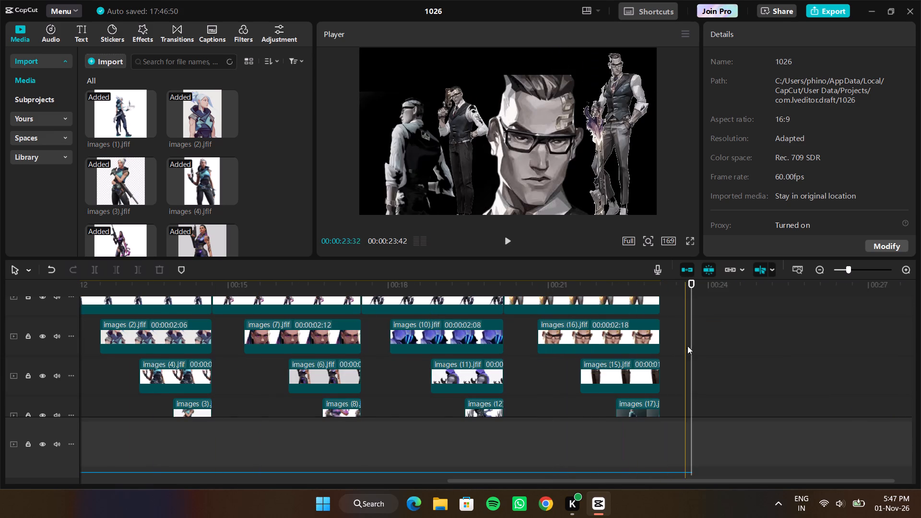
pyautogui.moveTo(693, 347); pyautogui.dragTo(0, 369)
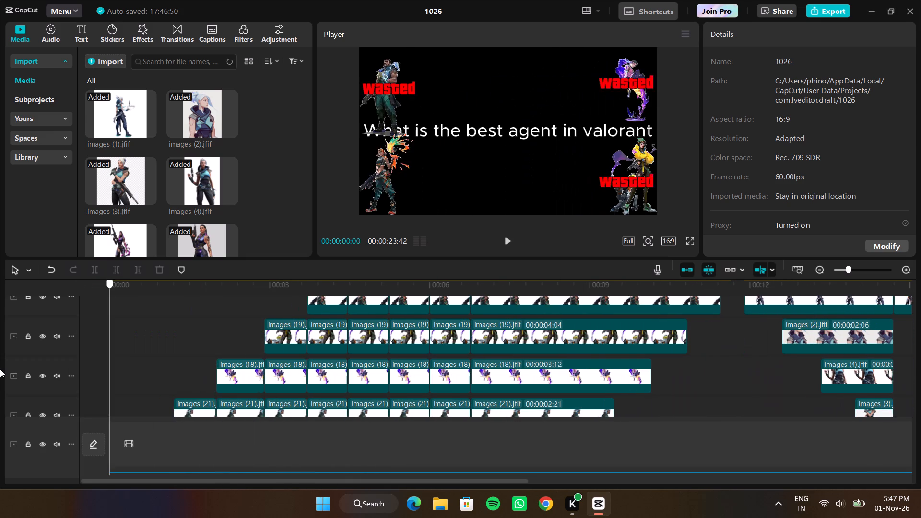
pyautogui.moveTo(0, 369); pyautogui.dragTo(0, 368)
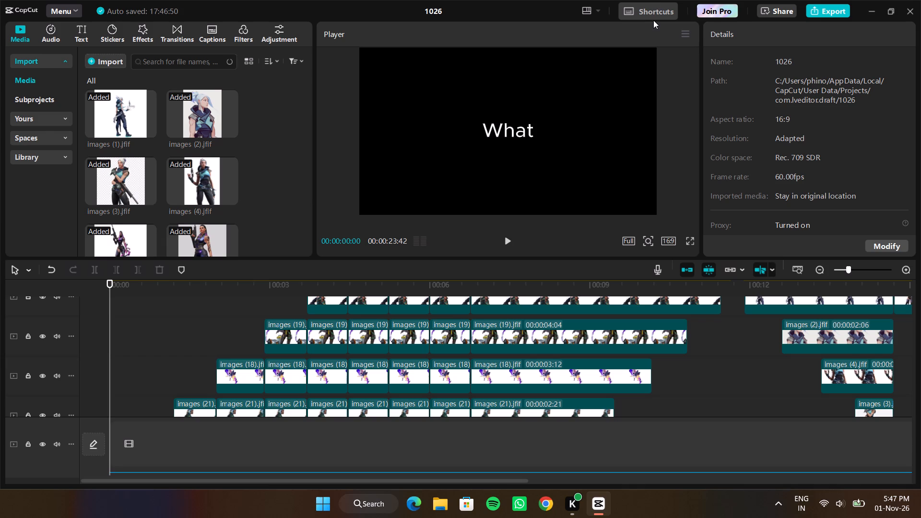
# Try to export the video, and return to editing to examine the tracking settings of the last images (21) clip.
pyautogui.click(828, 13)
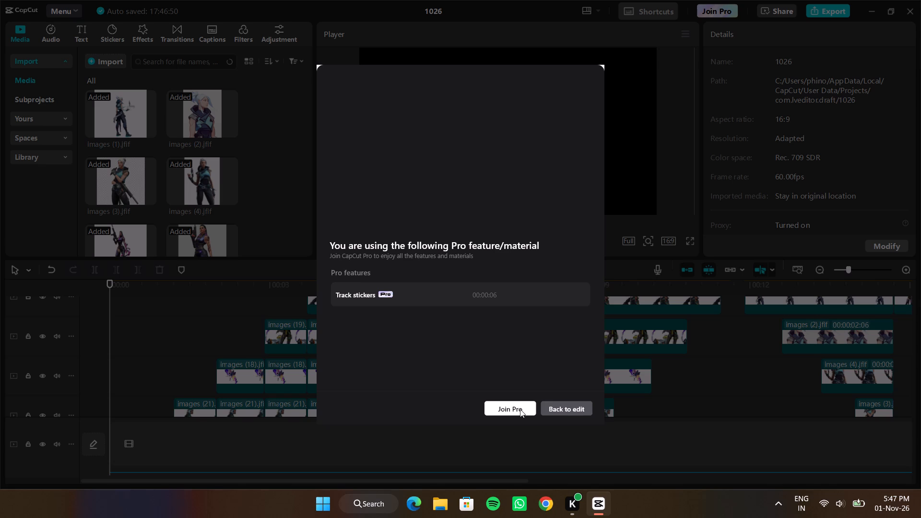
pyautogui.click(564, 408)
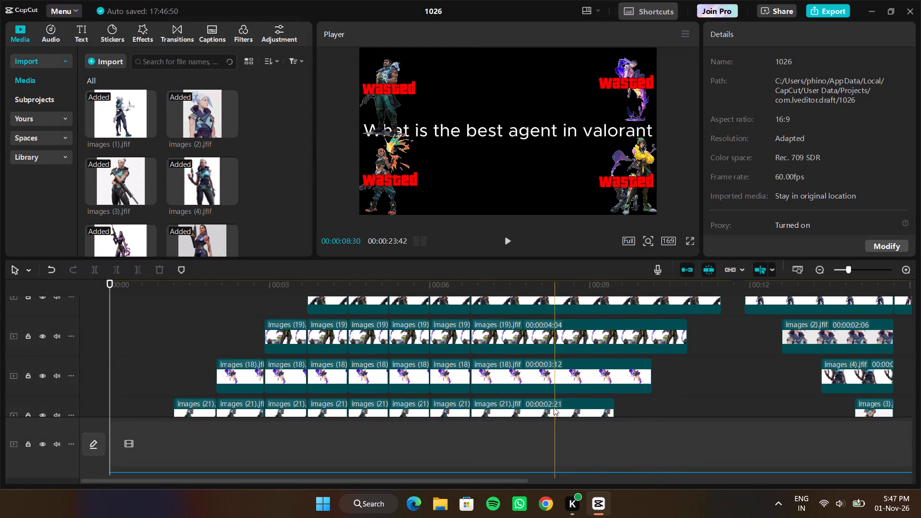
pyautogui.scroll(-1, 547, 406)
pyautogui.click(546, 386)
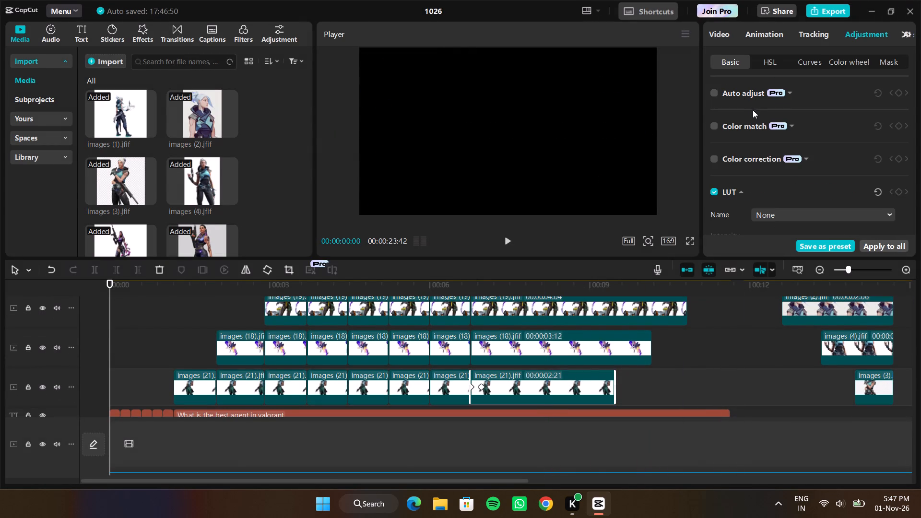
pyautogui.click(807, 36)
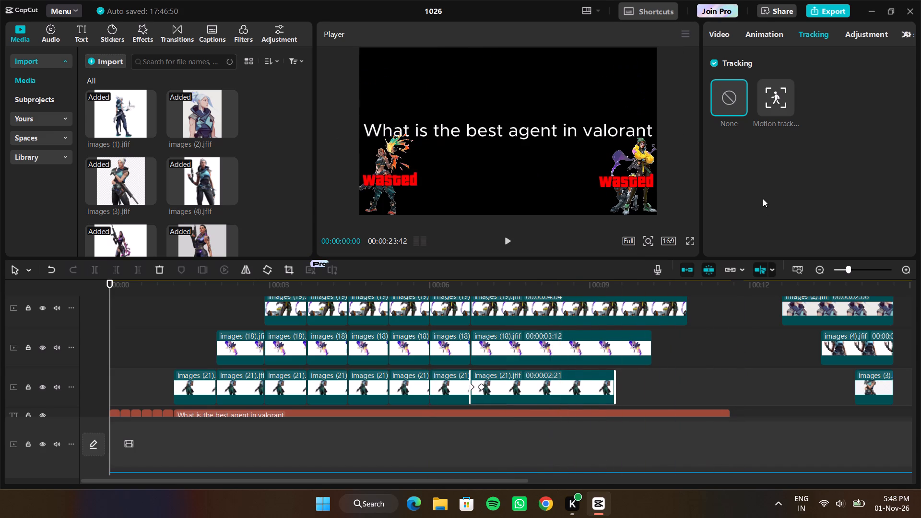
# Try to export the video again, and return to editing at the first images (22) Wasted clip.
pyautogui.click(821, 11)
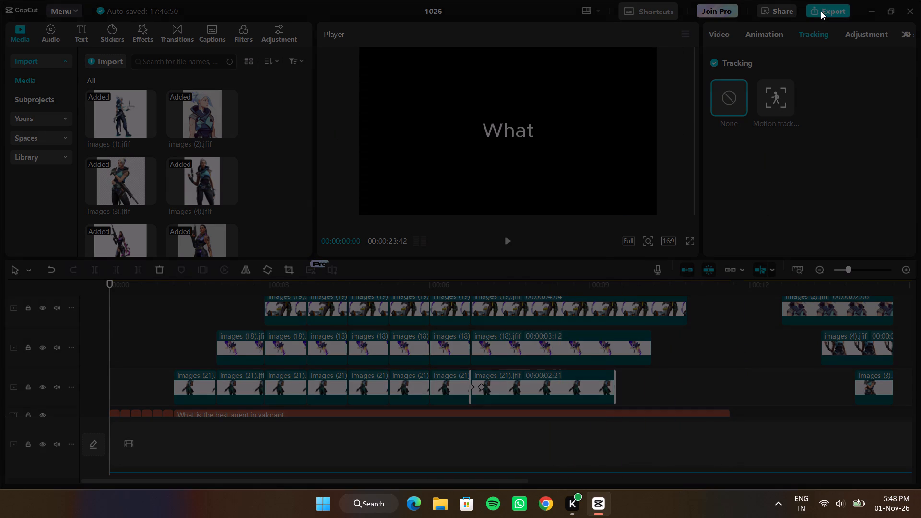
pyautogui.click(369, 292)
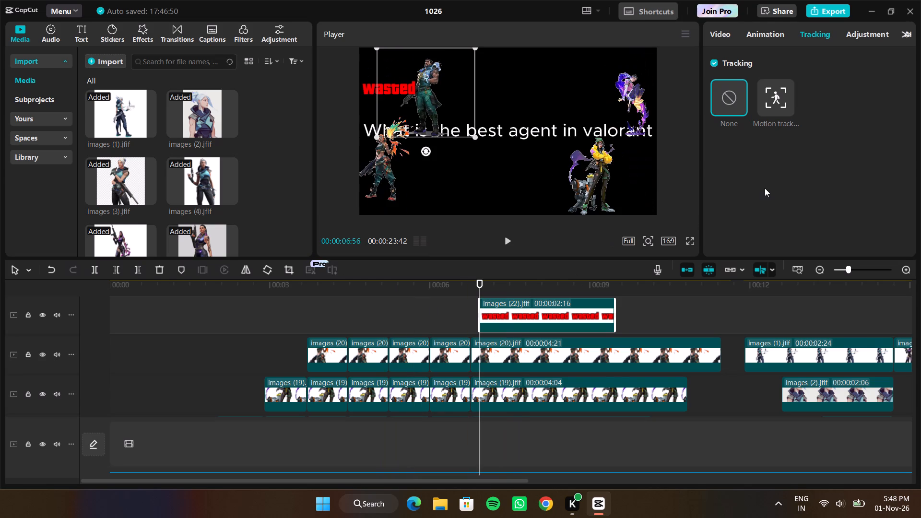
# Delete the first images (22) Wasted clip above the character tracks.
pyautogui.click(597, 319)
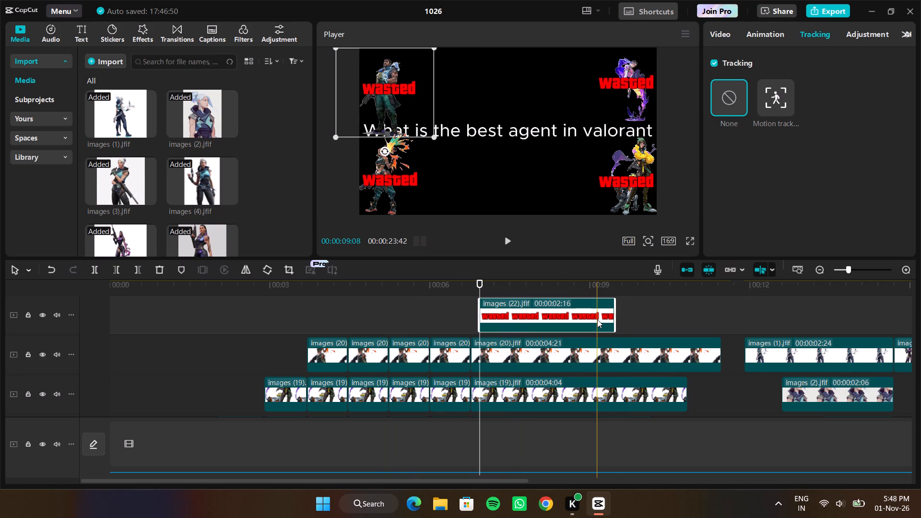
pyautogui.press('Delete')
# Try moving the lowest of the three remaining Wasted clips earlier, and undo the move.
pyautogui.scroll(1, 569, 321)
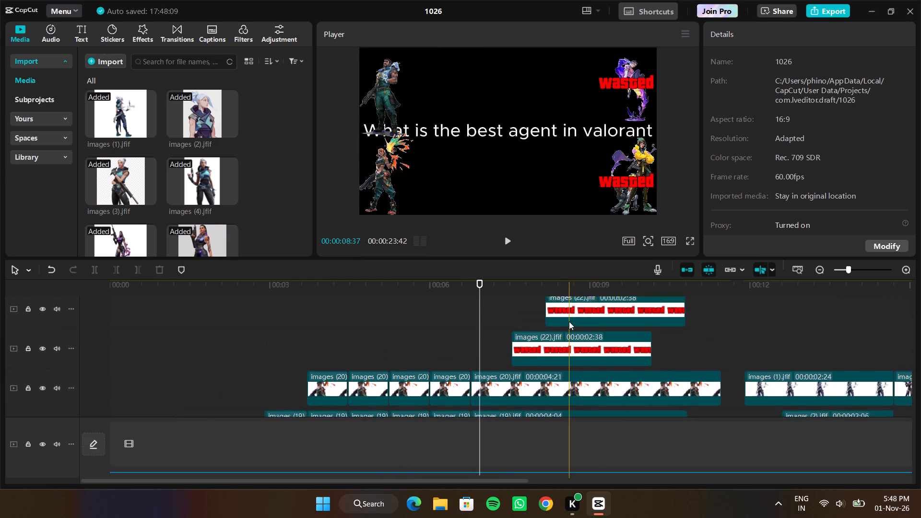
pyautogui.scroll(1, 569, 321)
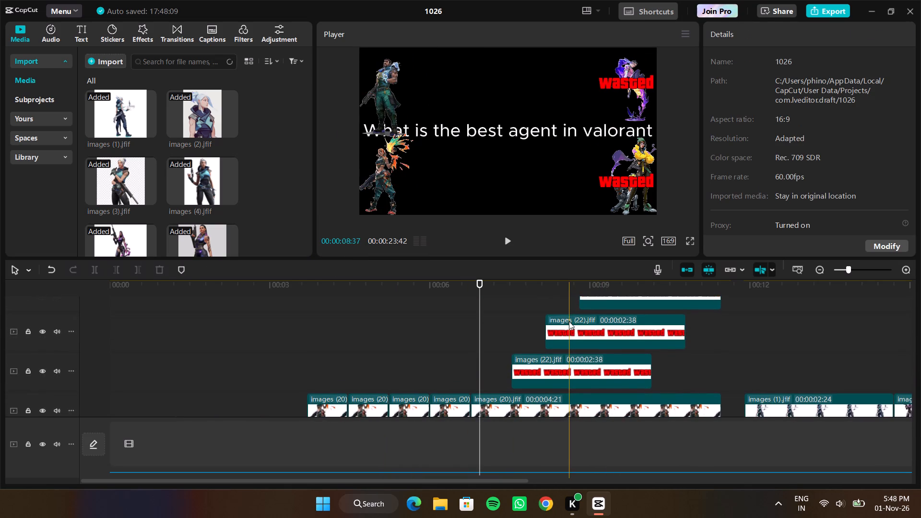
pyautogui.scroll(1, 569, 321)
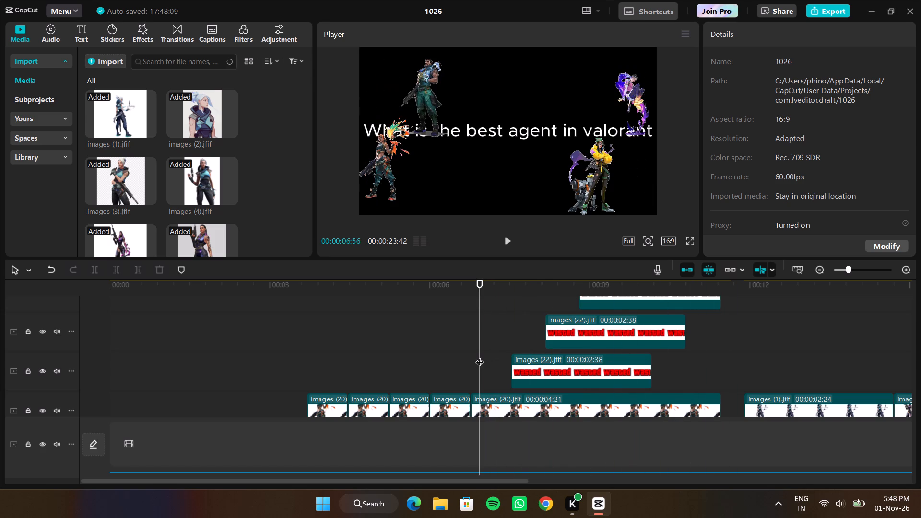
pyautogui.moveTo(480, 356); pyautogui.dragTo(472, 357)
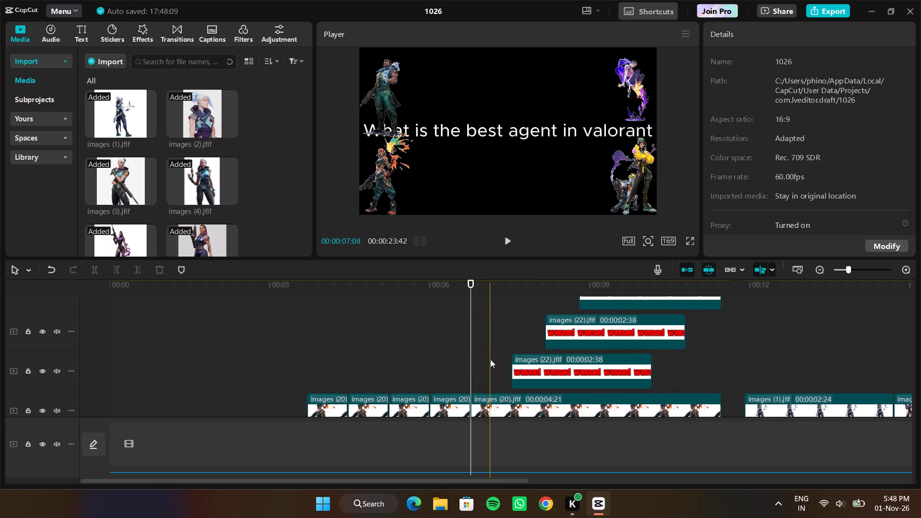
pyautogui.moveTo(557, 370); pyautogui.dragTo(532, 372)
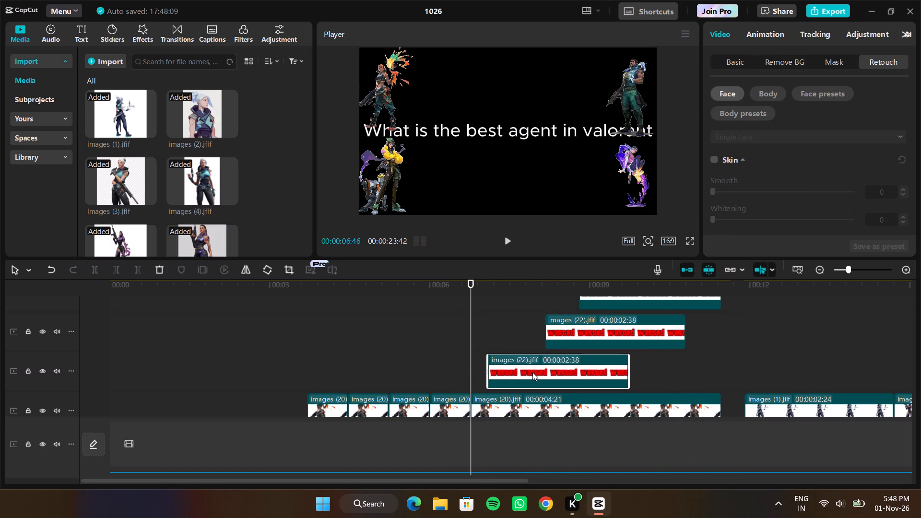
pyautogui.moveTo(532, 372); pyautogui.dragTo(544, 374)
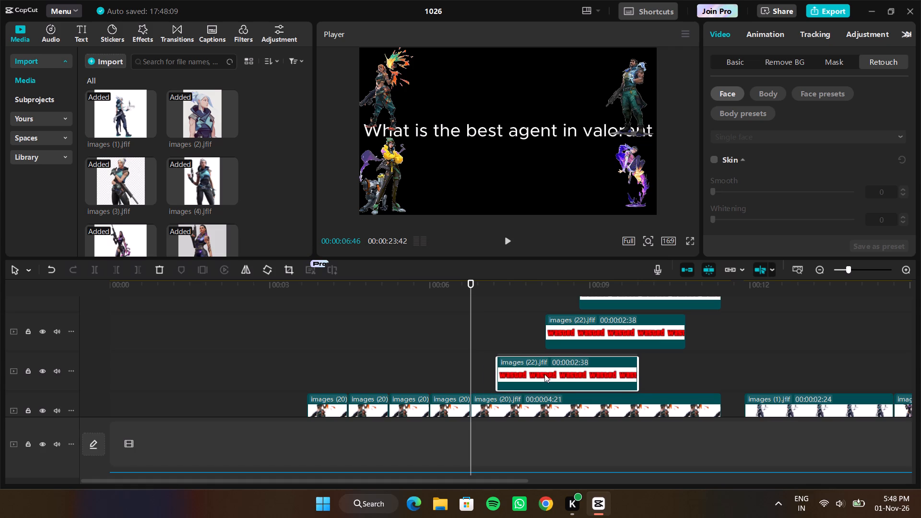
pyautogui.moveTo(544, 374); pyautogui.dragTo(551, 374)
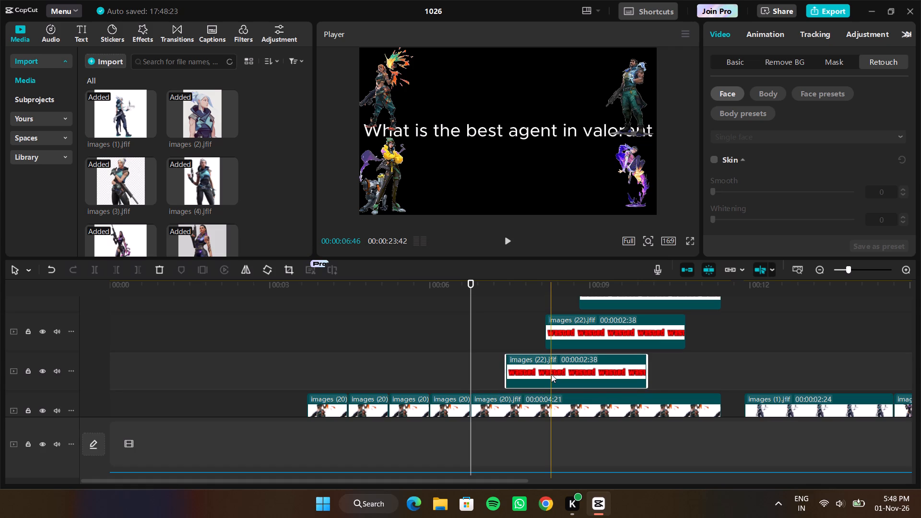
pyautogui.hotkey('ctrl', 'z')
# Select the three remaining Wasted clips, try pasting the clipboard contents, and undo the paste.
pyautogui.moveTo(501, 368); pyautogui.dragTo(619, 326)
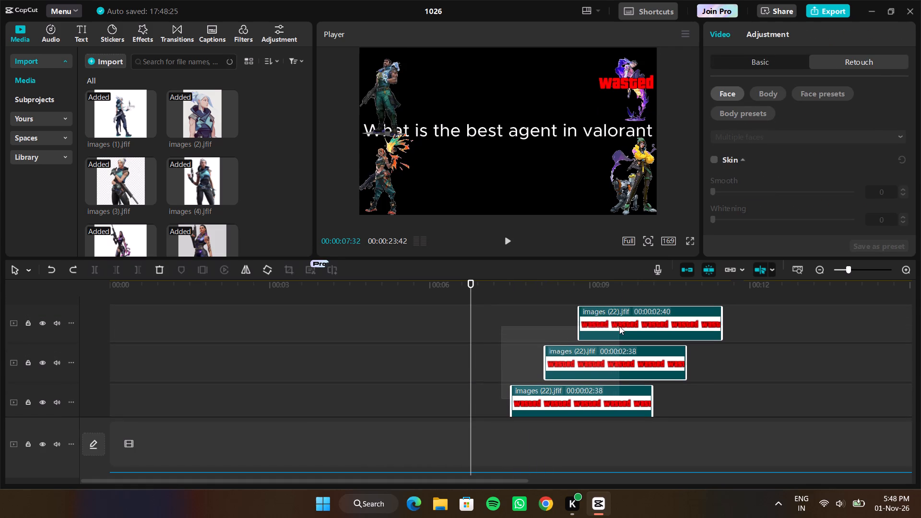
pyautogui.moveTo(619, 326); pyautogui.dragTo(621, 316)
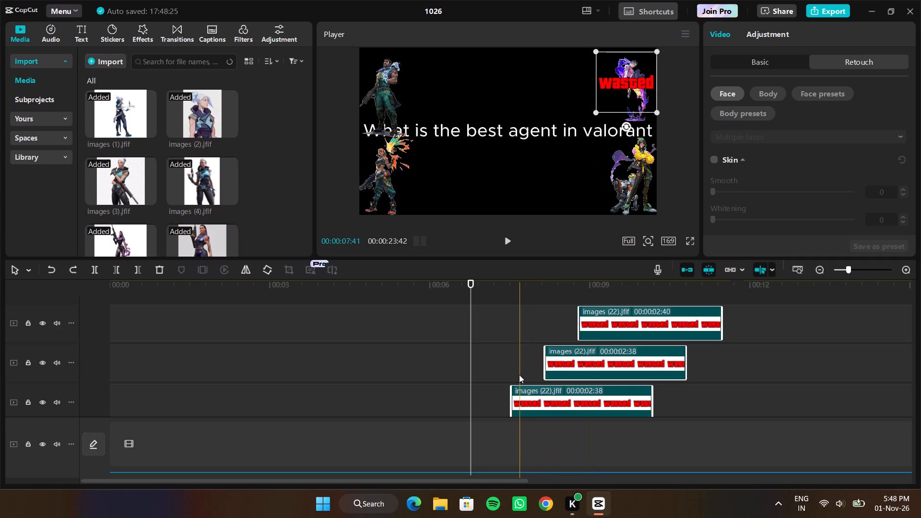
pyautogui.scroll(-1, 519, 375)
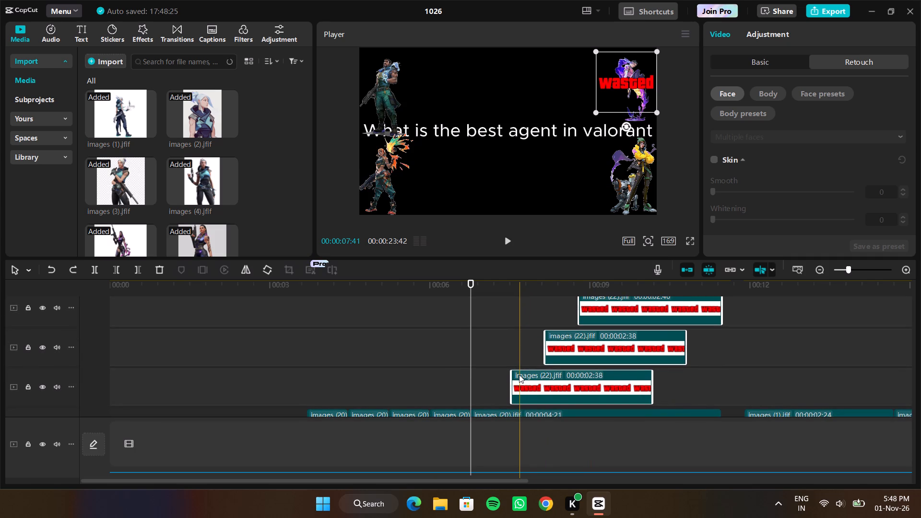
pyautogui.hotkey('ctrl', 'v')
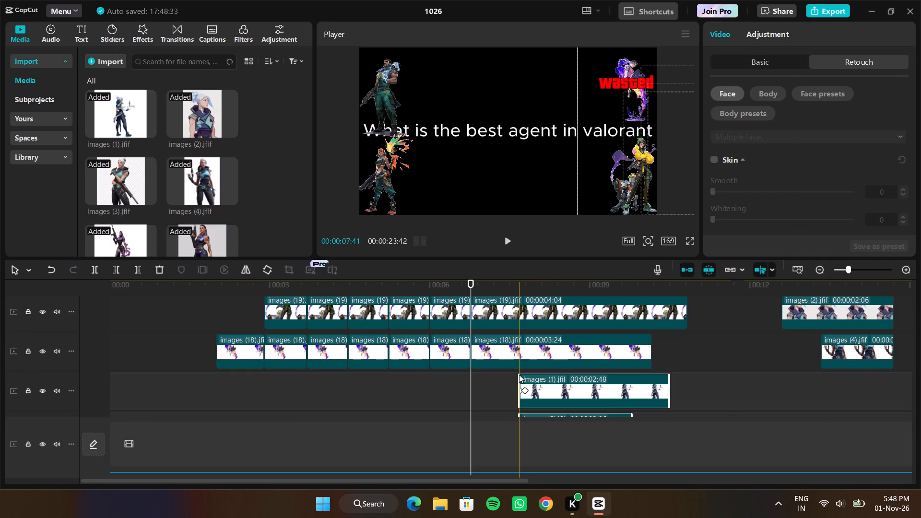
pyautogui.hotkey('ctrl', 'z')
# Select the three remaining images (22) Wasted clips, copy them, and delete them from the timeline.
pyautogui.scroll(3, 519, 375)
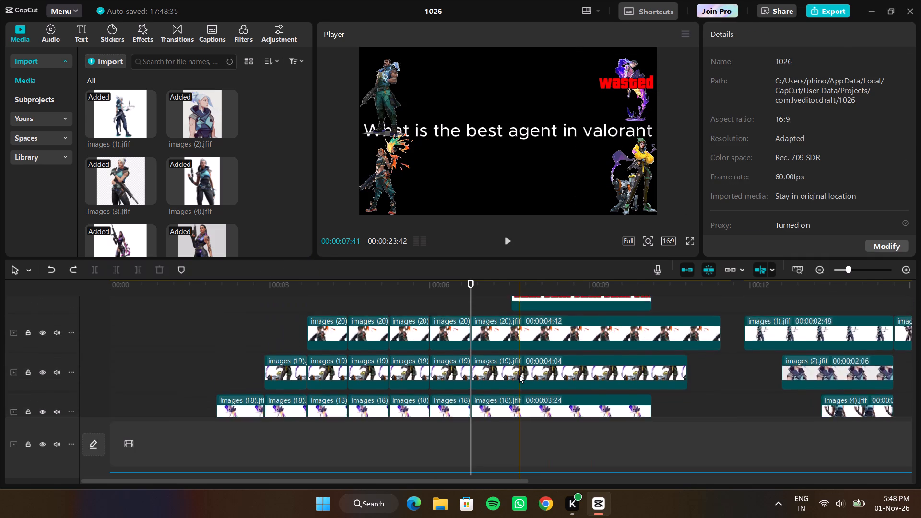
pyautogui.scroll(3, 519, 375)
pyautogui.moveTo(507, 379); pyautogui.dragTo(599, 324)
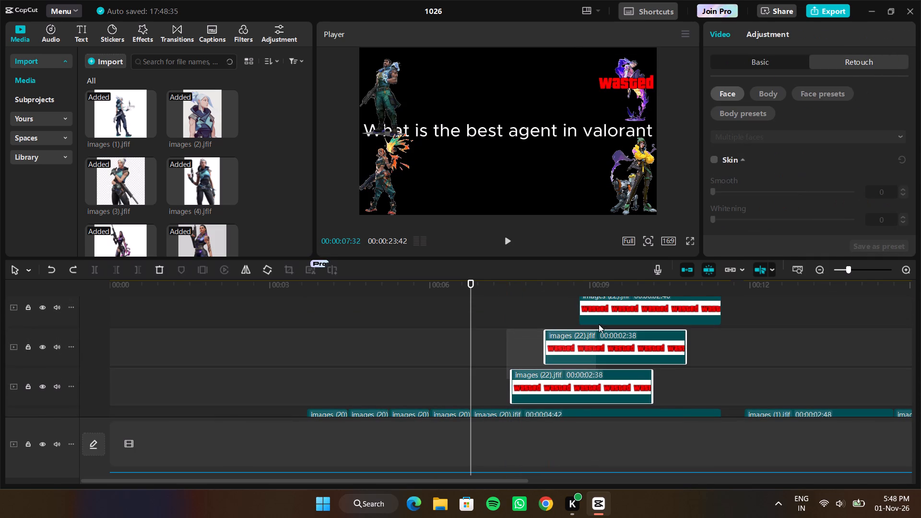
pyautogui.moveTo(599, 324); pyautogui.dragTo(605, 338)
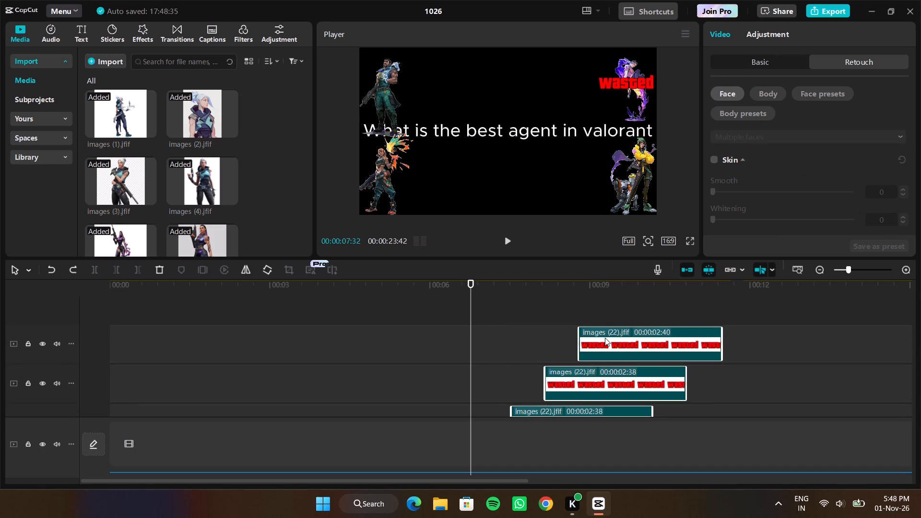
pyautogui.hotkey('ctrl', 'c')
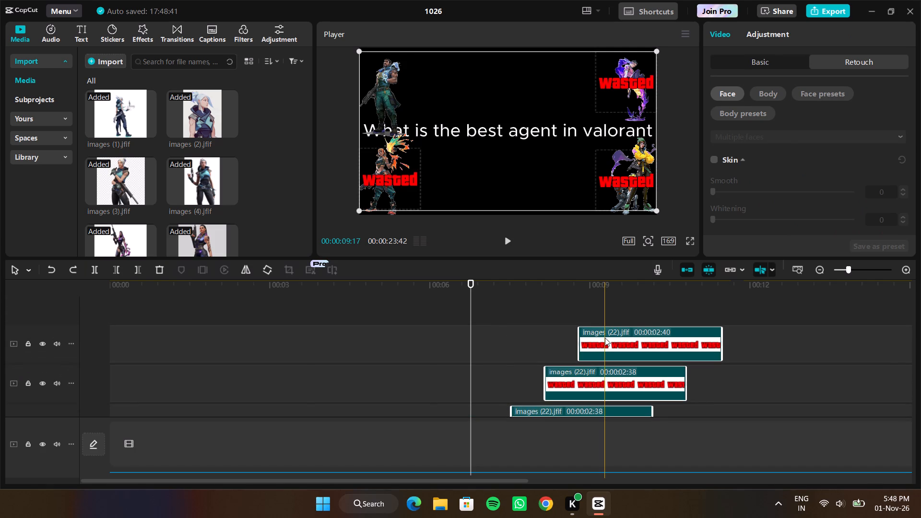
pyautogui.press('Delete')
# Add a fresh images (22).jfif Wasted image on a new track above images (20), starting at about 6 seconds.
pyautogui.scroll(1, 555, 330)
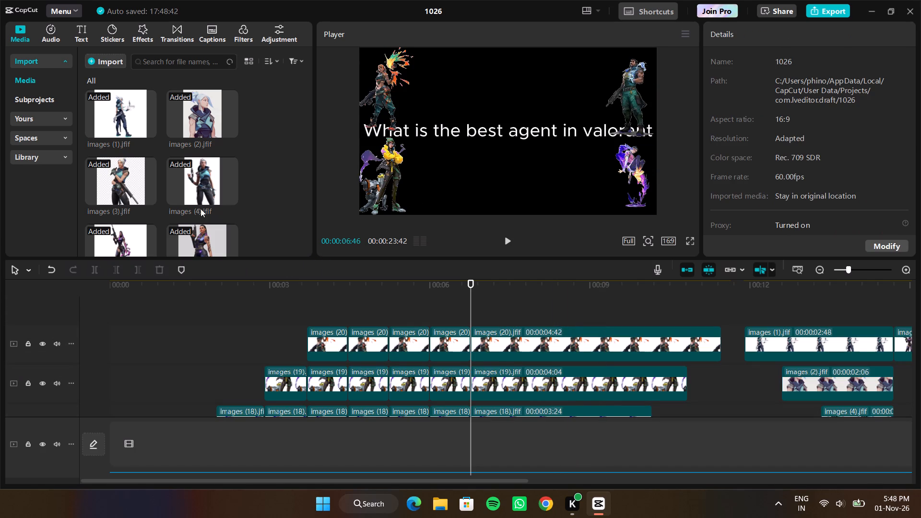
pyautogui.scroll(-4, 197, 207)
pyautogui.moveTo(131, 212); pyautogui.dragTo(458, 299)
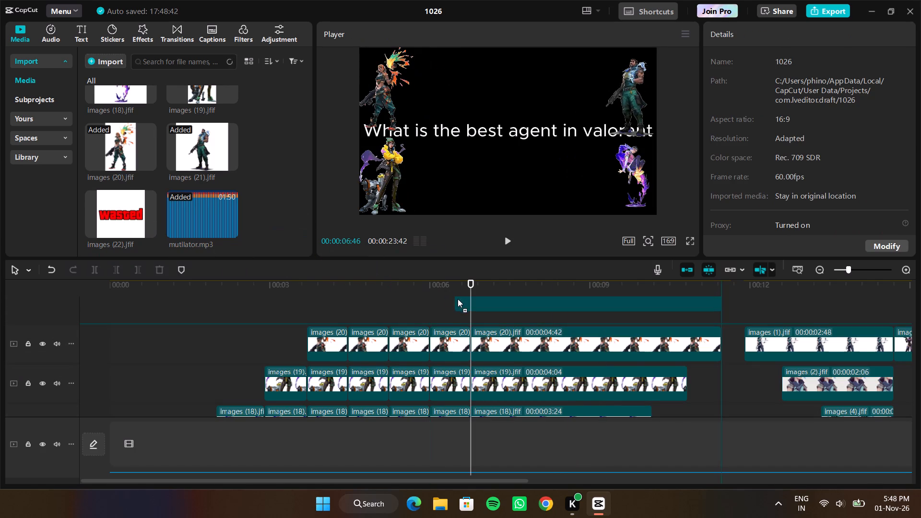
pyautogui.moveTo(458, 299); pyautogui.dragTo(436, 309)
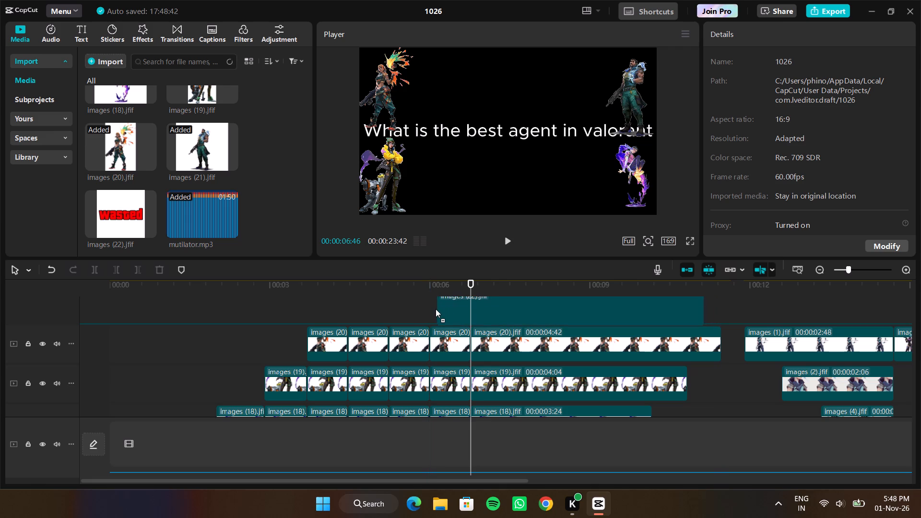
pyautogui.moveTo(436, 309); pyautogui.dragTo(433, 314)
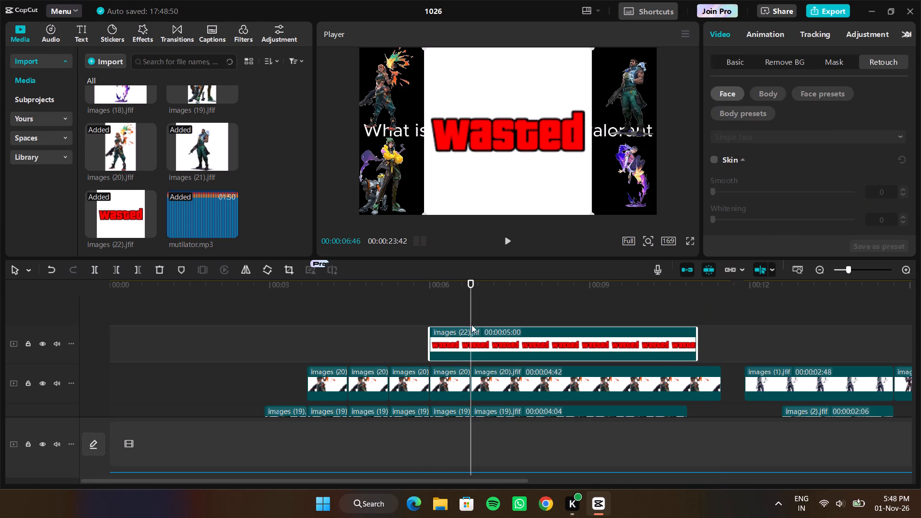
# Remove the Wasted image's white background with Chroma key, setting Intensity and Feather edge to 100.
pyautogui.moveTo(472, 310); pyautogui.dragTo(428, 312)
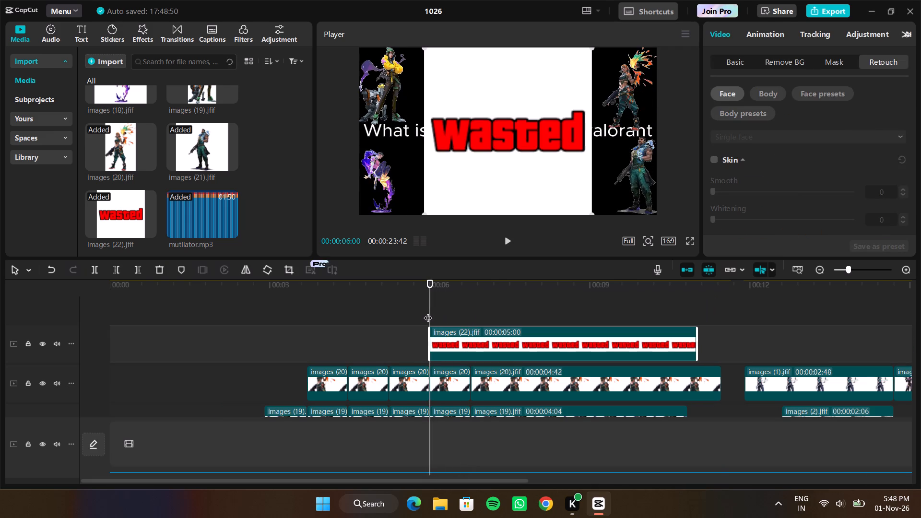
pyautogui.click(774, 60)
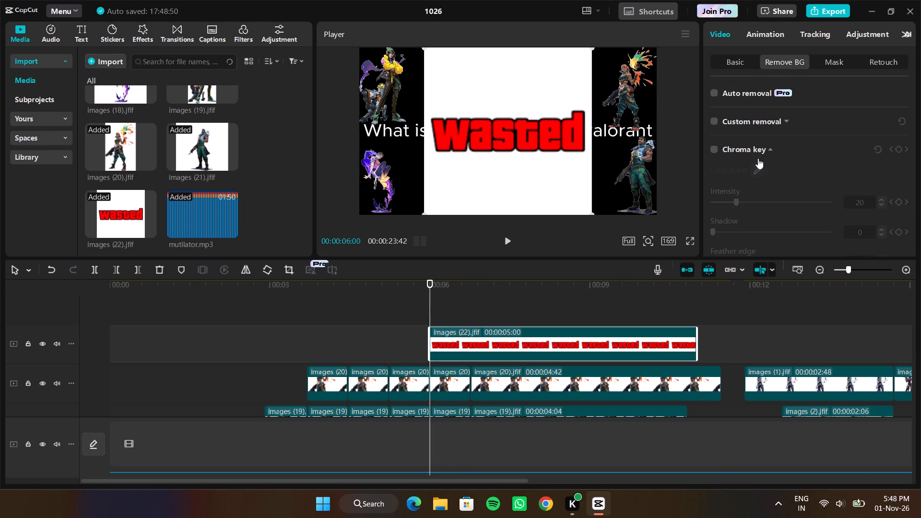
pyautogui.click(718, 147)
pyautogui.click(714, 150)
pyautogui.click(545, 87)
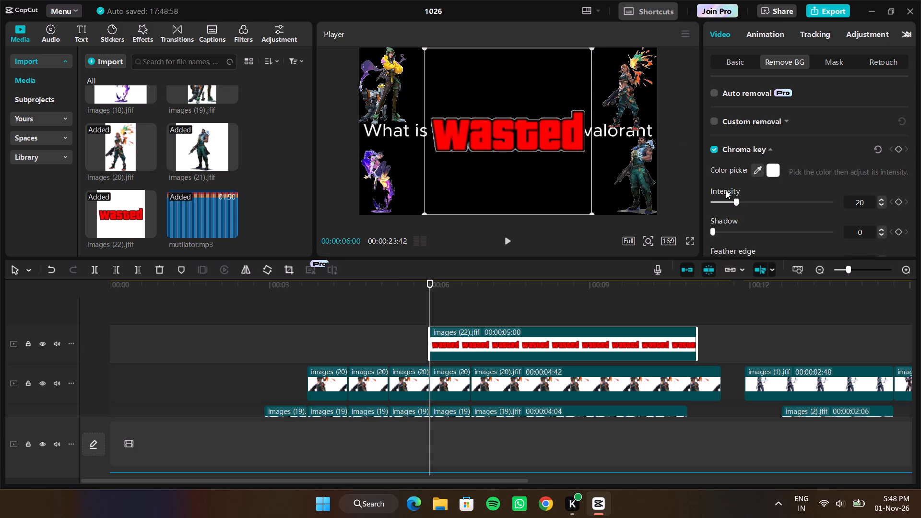
pyautogui.click(738, 202)
pyautogui.moveTo(735, 202); pyautogui.dragTo(843, 208)
pyautogui.scroll(-1, 754, 224)
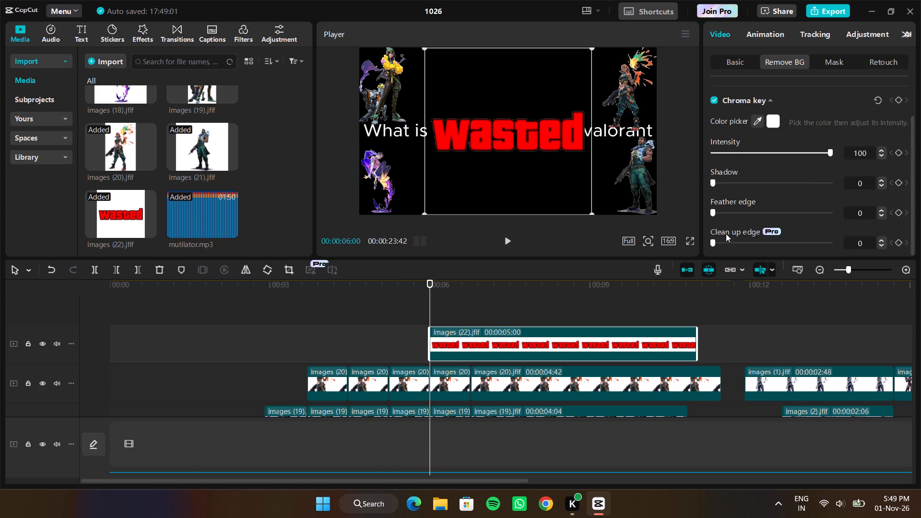
pyautogui.moveTo(715, 215); pyautogui.dragTo(864, 221)
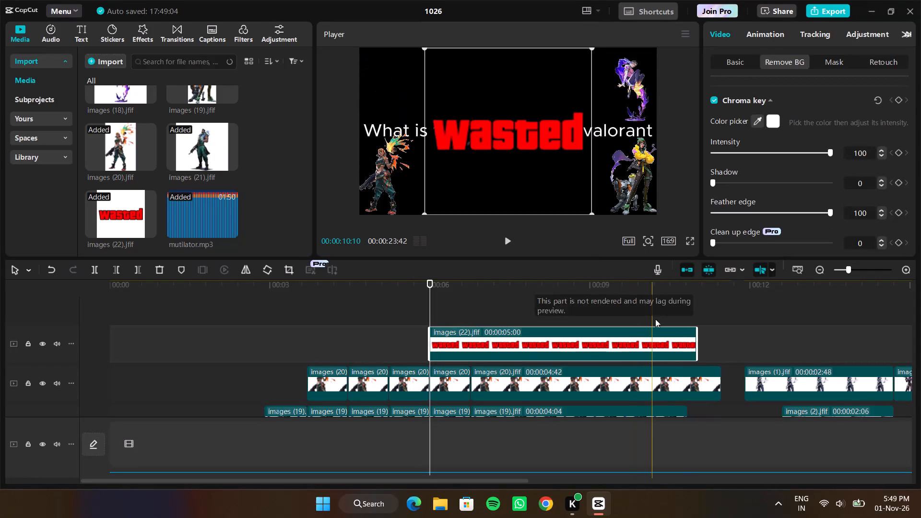
# Shorten the new images (22) Wasted clip to 00:00:01:45 and move it to start with the longest images (20) clip.
pyautogui.moveTo(697, 341); pyautogui.dragTo(501, 354)
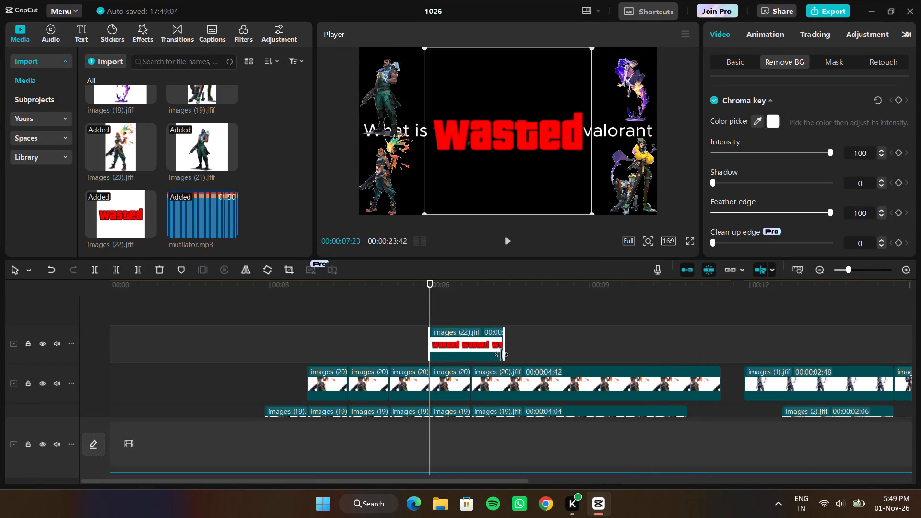
pyautogui.moveTo(501, 354); pyautogui.dragTo(520, 355)
pyautogui.moveTo(471, 353); pyautogui.dragTo(508, 356)
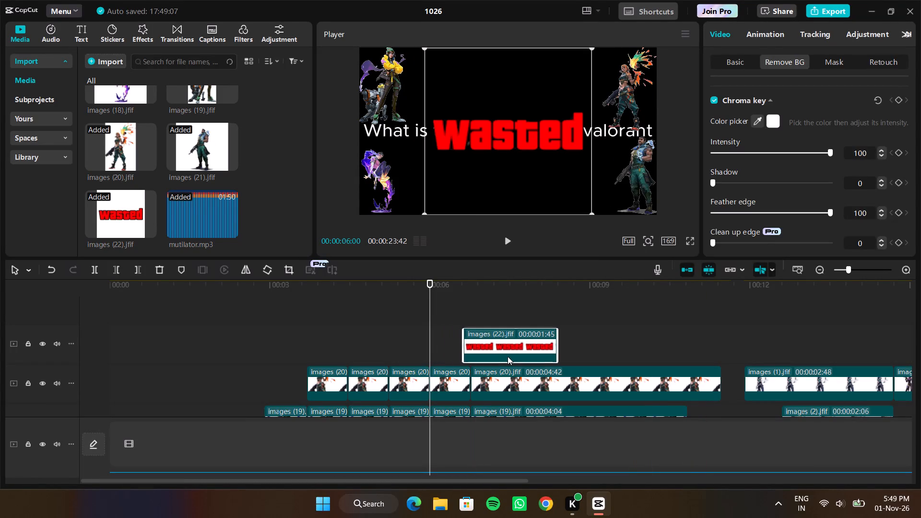
pyautogui.moveTo(508, 356); pyautogui.dragTo(511, 360)
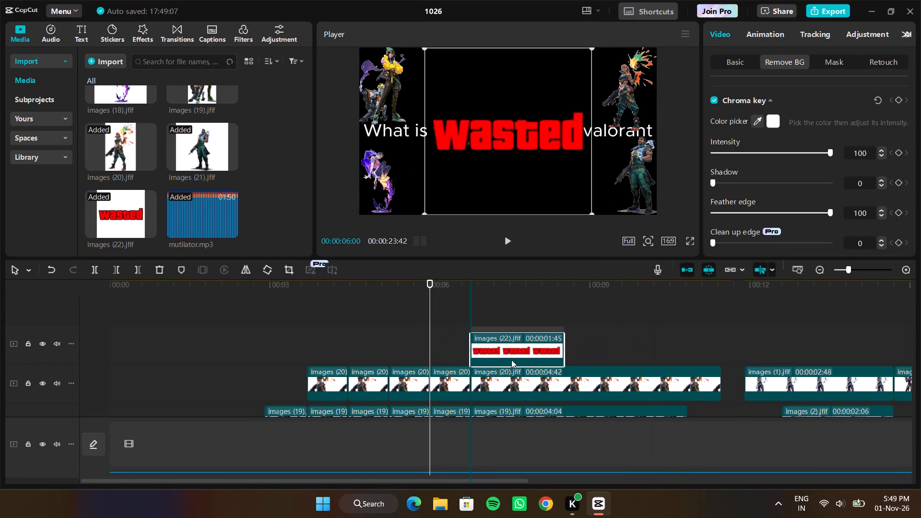
# Extend the Wasted clip's end to line up with the end of the longest images (21) clip, giving a duration of 00:00:02:42.
pyautogui.click(563, 344)
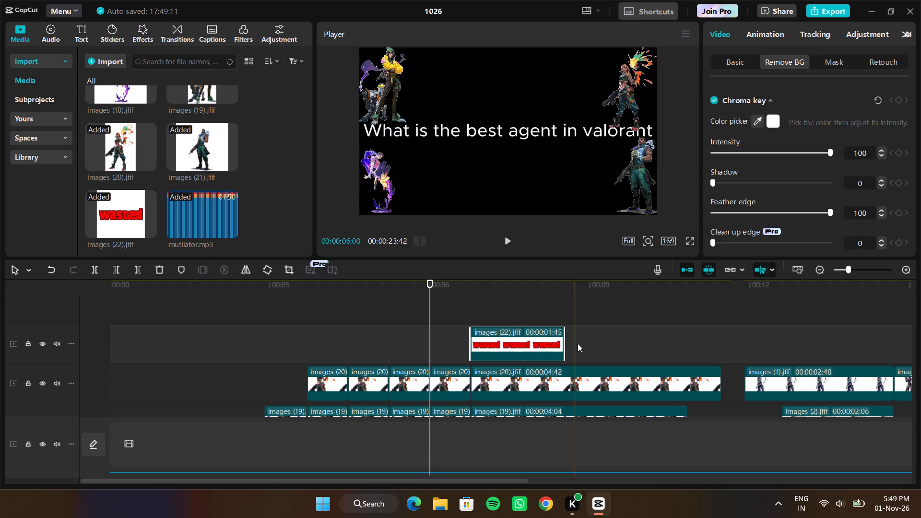
pyautogui.moveTo(566, 345); pyautogui.dragTo(622, 344)
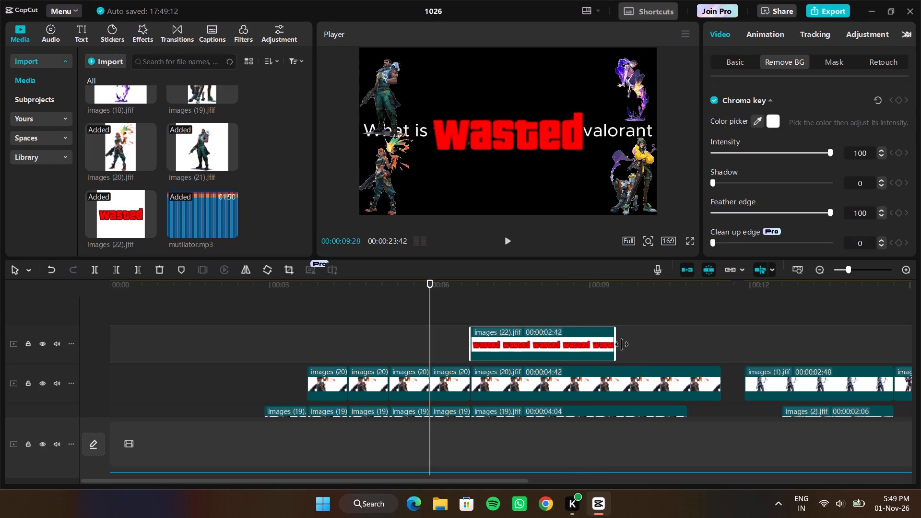
pyautogui.moveTo(622, 344); pyautogui.dragTo(606, 353)
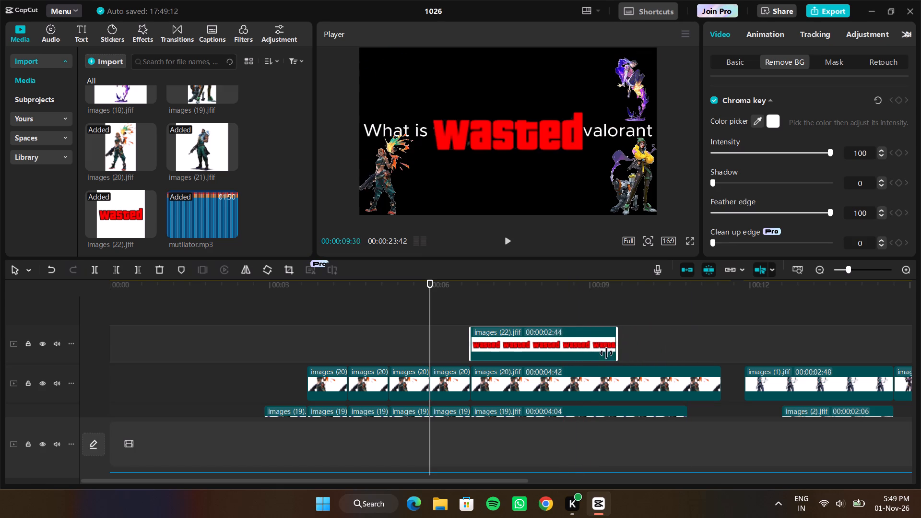
pyautogui.moveTo(606, 353); pyautogui.dragTo(618, 350)
pyautogui.moveTo(618, 350); pyautogui.dragTo(589, 352)
pyautogui.scroll(-2, 641, 360)
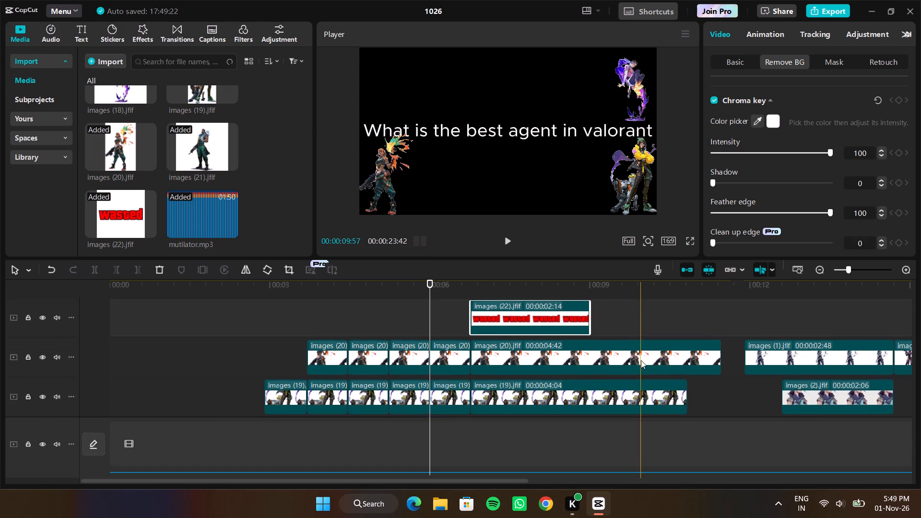
pyautogui.scroll(-6, 641, 360)
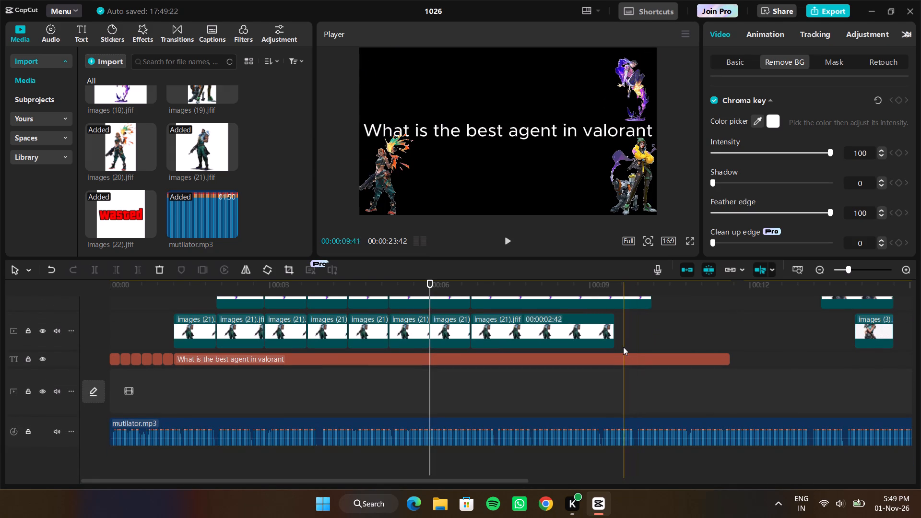
pyautogui.click(616, 376)
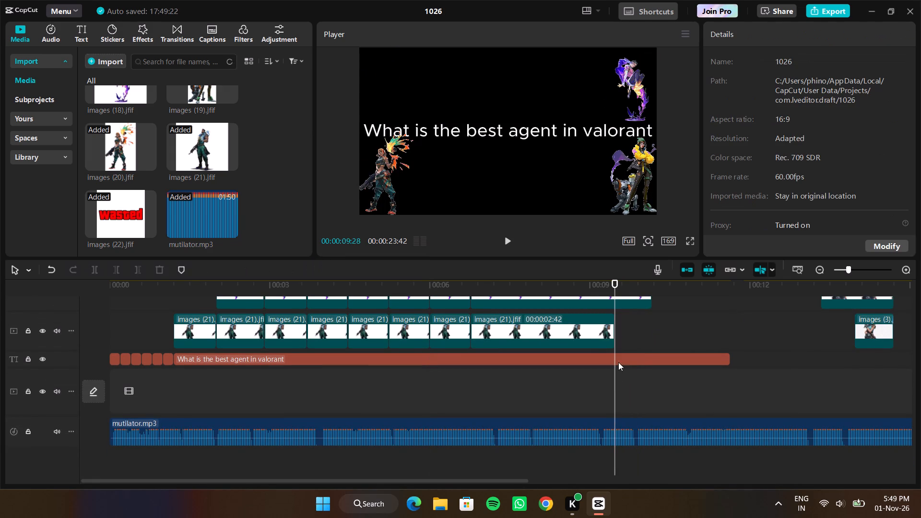
pyautogui.scroll(4, 620, 344)
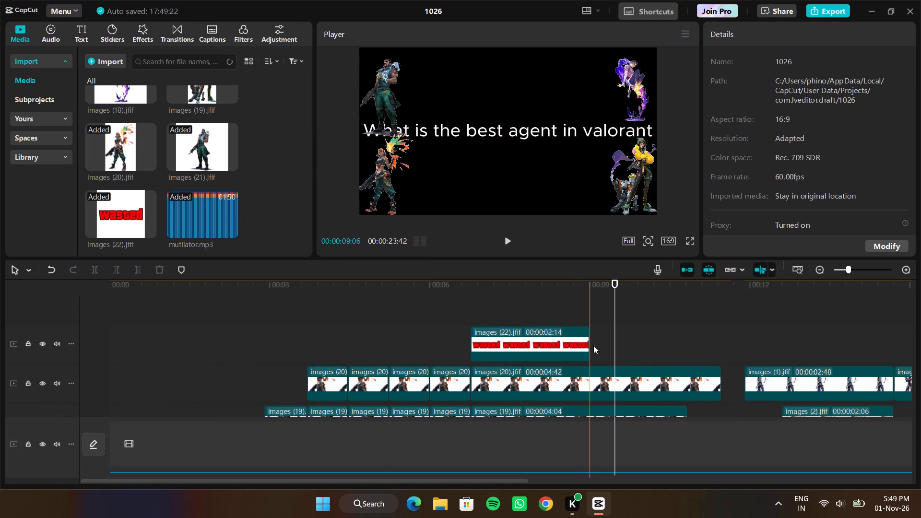
pyautogui.moveTo(590, 344); pyautogui.dragTo(610, 343)
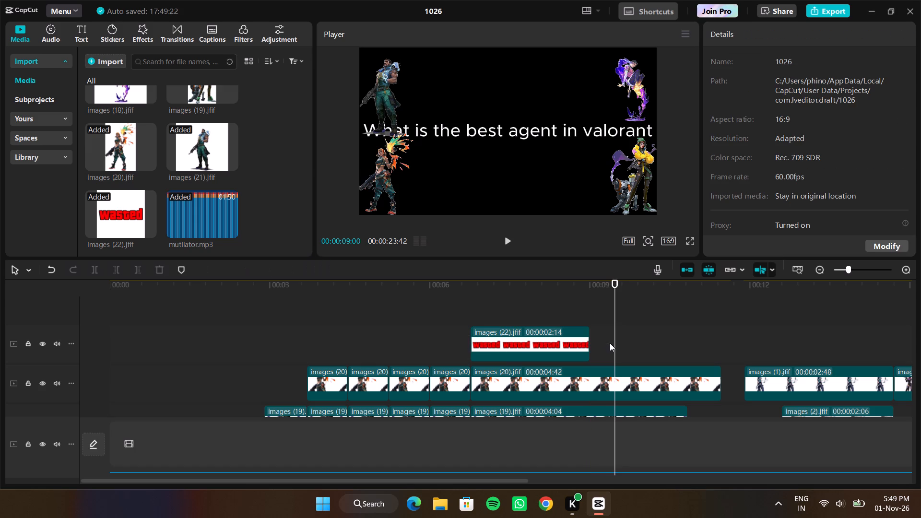
pyautogui.moveTo(588, 346); pyautogui.dragTo(607, 345)
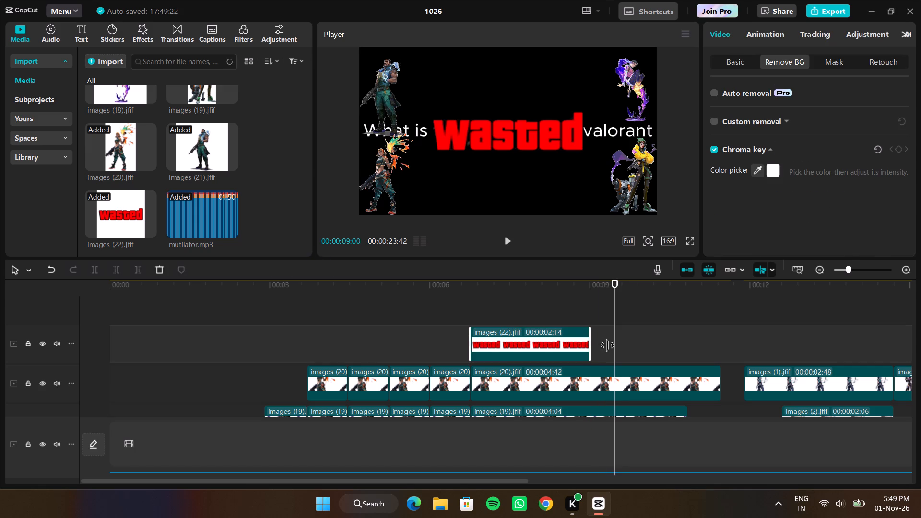
pyautogui.moveTo(607, 345); pyautogui.dragTo(613, 345)
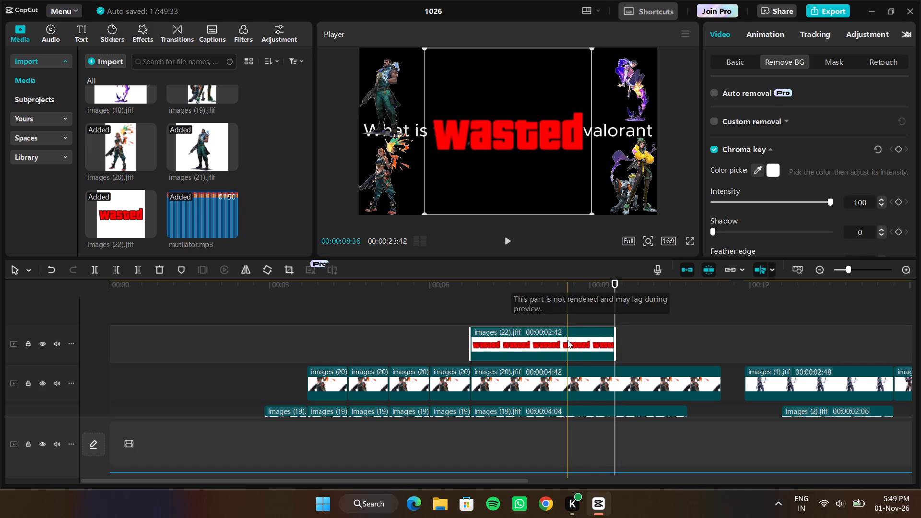
# Shrink the Wasted image to about the agent's width and place it over the upper-left agent in the frame.
pyautogui.click(558, 318)
pyautogui.moveTo(530, 134); pyautogui.dragTo(523, 138)
pyautogui.moveTo(584, 54); pyautogui.dragTo(529, 117)
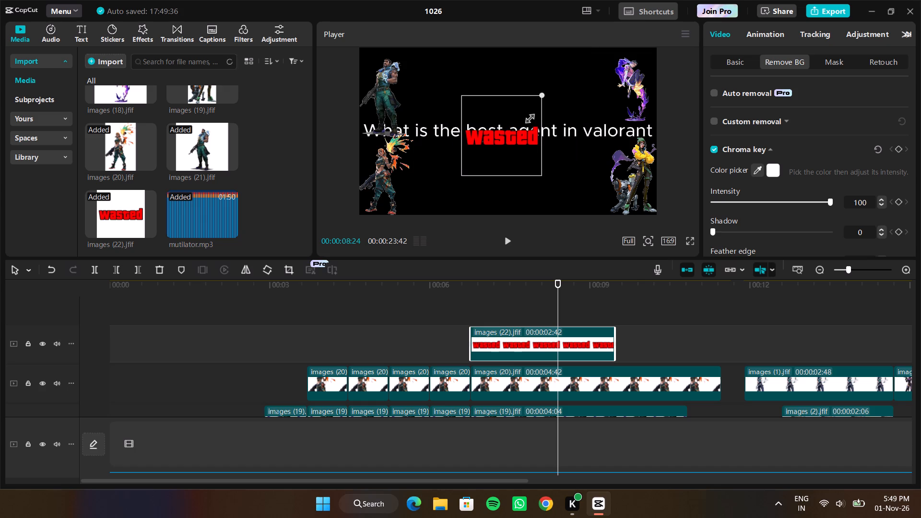
pyautogui.moveTo(529, 117); pyautogui.dragTo(529, 118)
pyautogui.moveTo(509, 144); pyautogui.dragTo(395, 97)
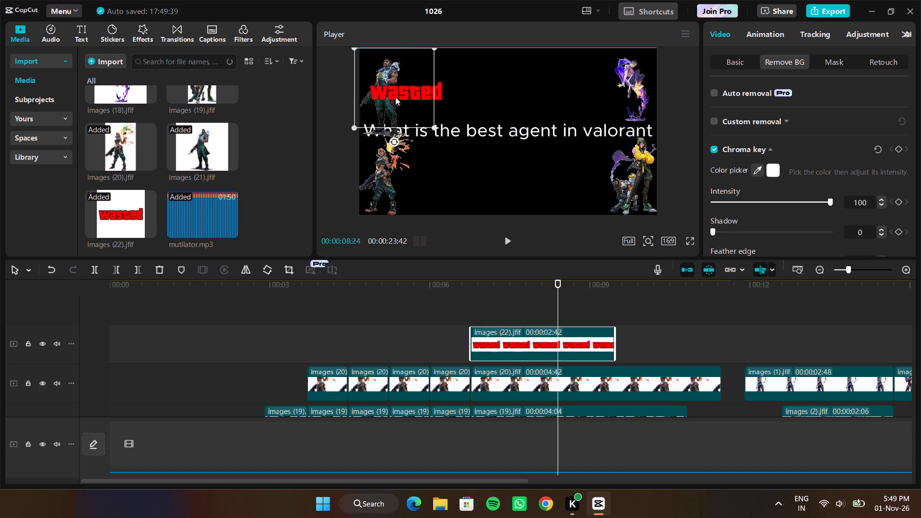
pyautogui.moveTo(395, 97); pyautogui.dragTo(404, 95)
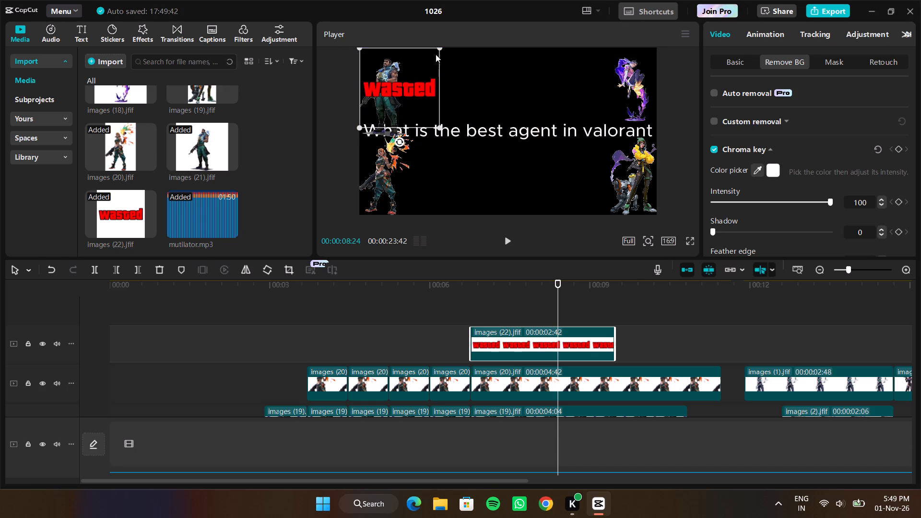
pyautogui.moveTo(439, 46); pyautogui.dragTo(437, 51)
pyautogui.moveTo(437, 49); pyautogui.dragTo(426, 64)
pyautogui.moveTo(419, 74); pyautogui.dragTo(407, 74)
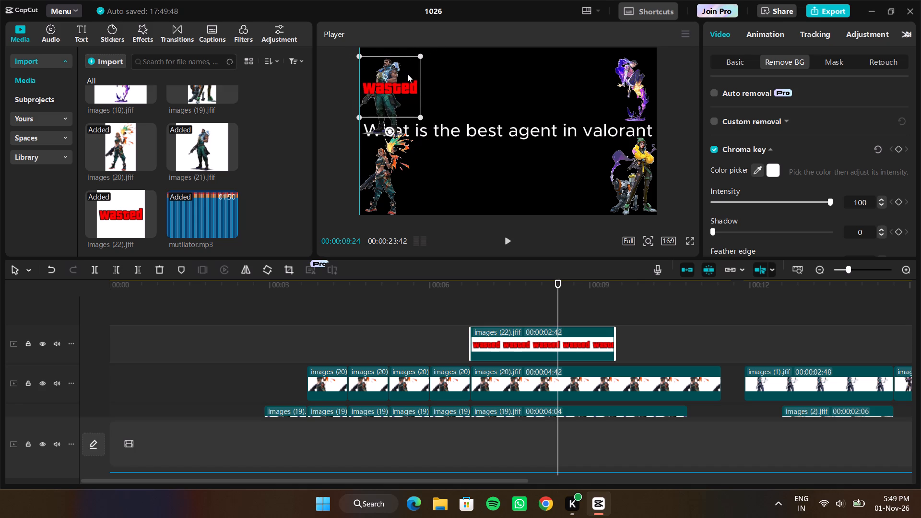
pyautogui.moveTo(407, 74); pyautogui.dragTo(406, 75)
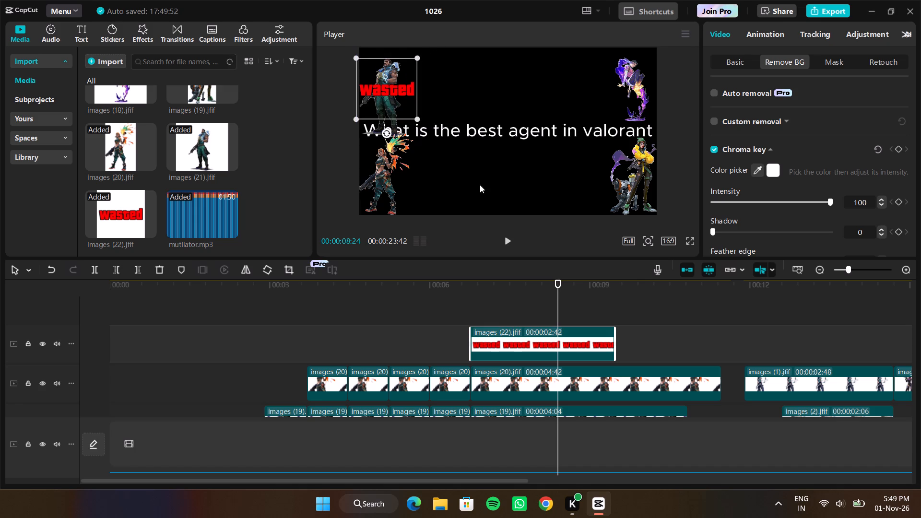
# Paste the three copied Wasted clips onto tracks above the first one and shift them together to start at about 7.5 seconds.
pyautogui.moveTo(559, 300); pyautogui.dragTo(470, 309)
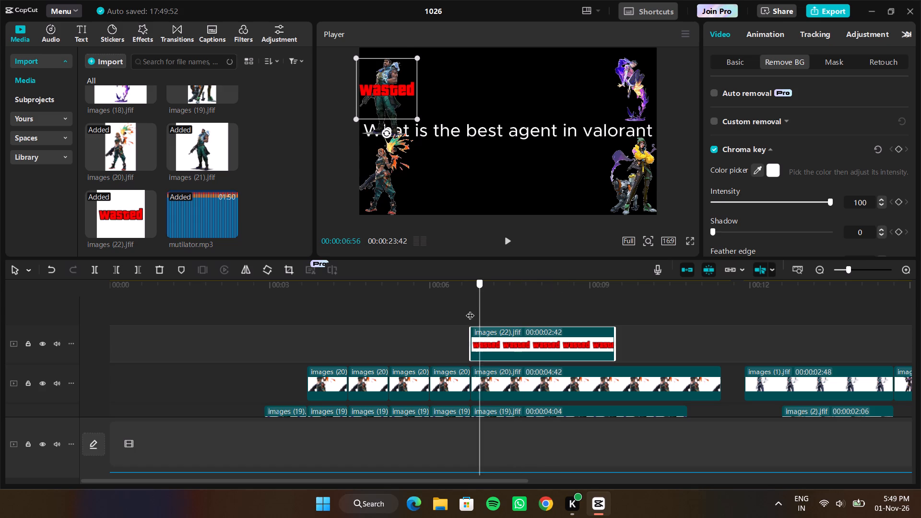
pyautogui.moveTo(470, 309); pyautogui.dragTo(468, 310)
pyautogui.scroll(-1, 448, 333)
pyautogui.scroll(1, 448, 333)
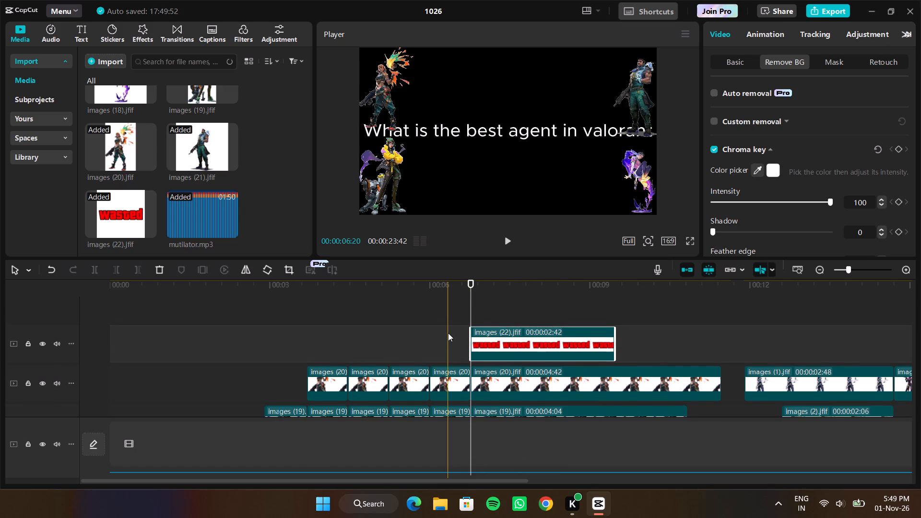
pyautogui.scroll(1, 448, 333)
pyautogui.moveTo(472, 308); pyautogui.dragTo(493, 311)
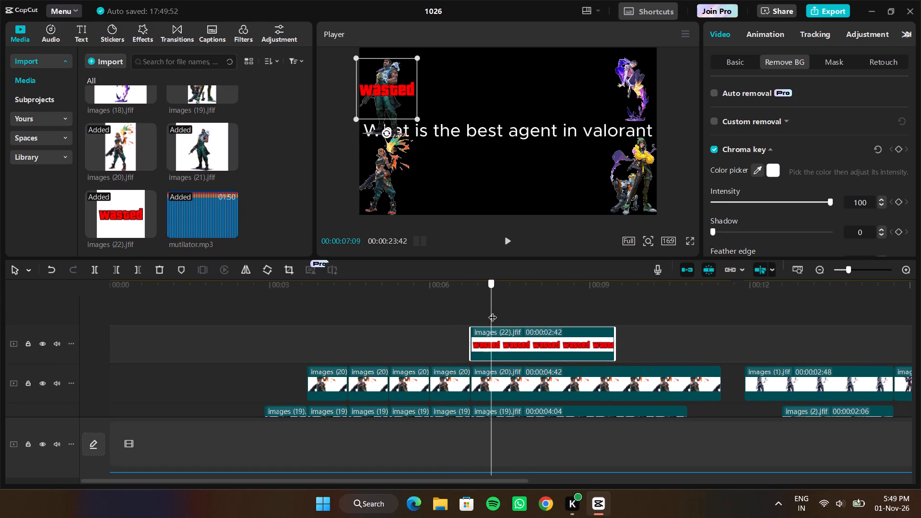
pyautogui.moveTo(493, 311); pyautogui.dragTo(497, 311)
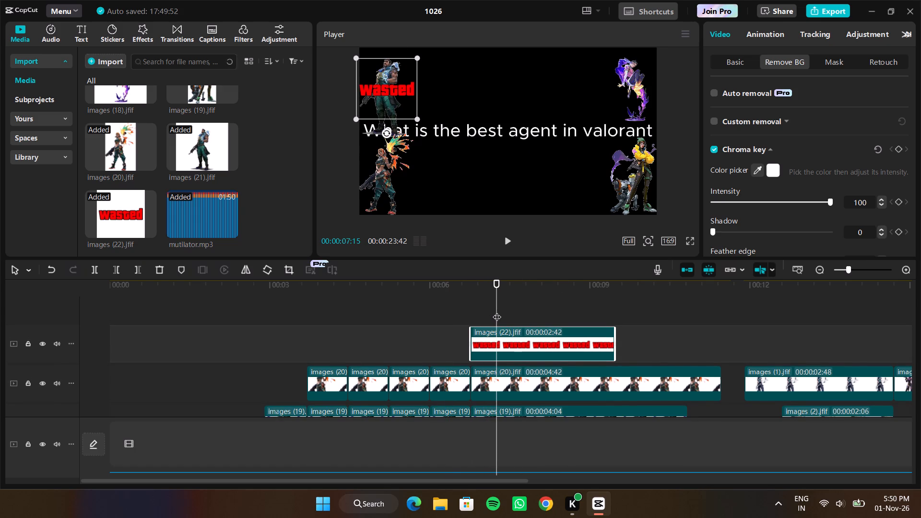
pyautogui.hotkey('ctrl', 'v')
pyautogui.scroll(-1, 538, 358)
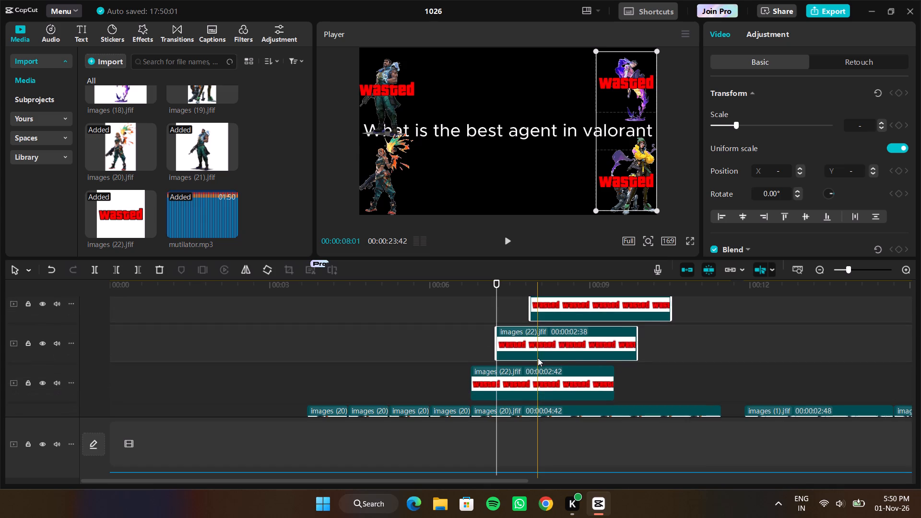
pyautogui.scroll(-1, 538, 358)
pyautogui.moveTo(507, 335); pyautogui.dragTo(522, 338)
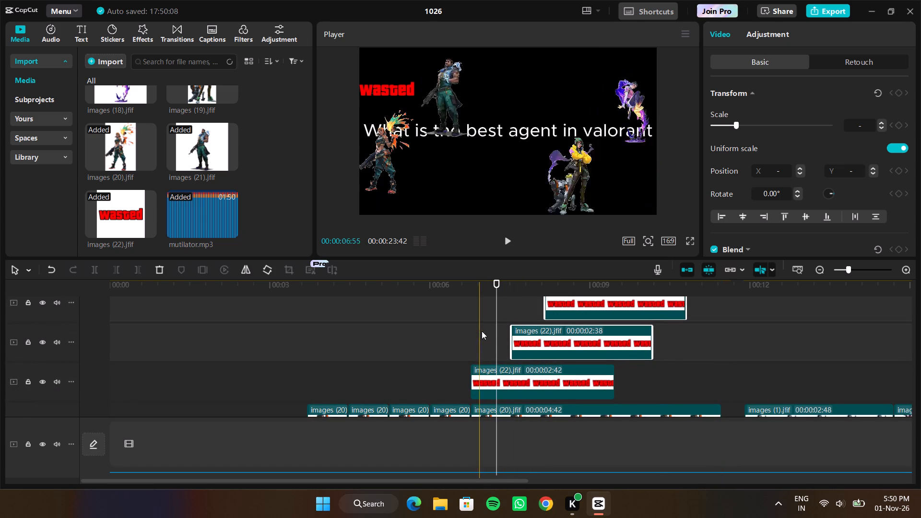
# Check the ends of the pasted Wasted clips against the ends of the agent image clips below.
pyautogui.scroll(1, 672, 357)
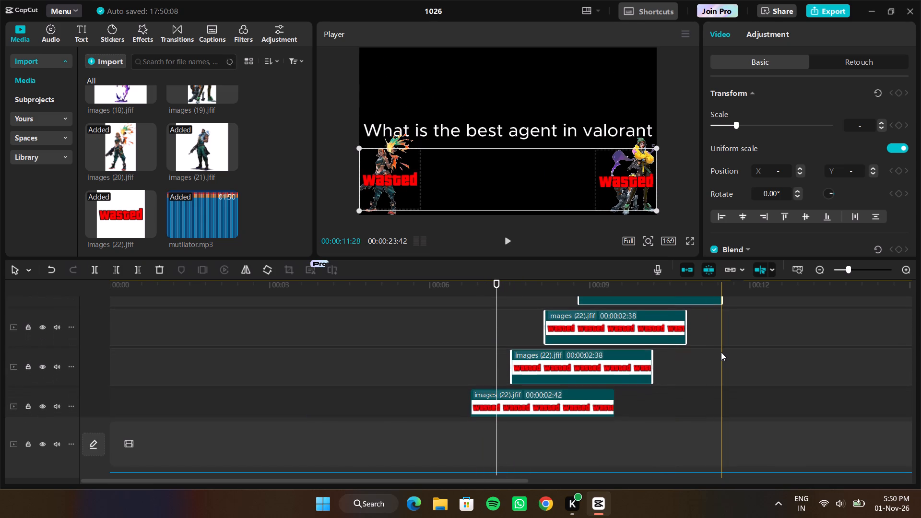
pyautogui.click(722, 352)
pyautogui.scroll(-2, 735, 365)
pyautogui.scroll(1, 735, 365)
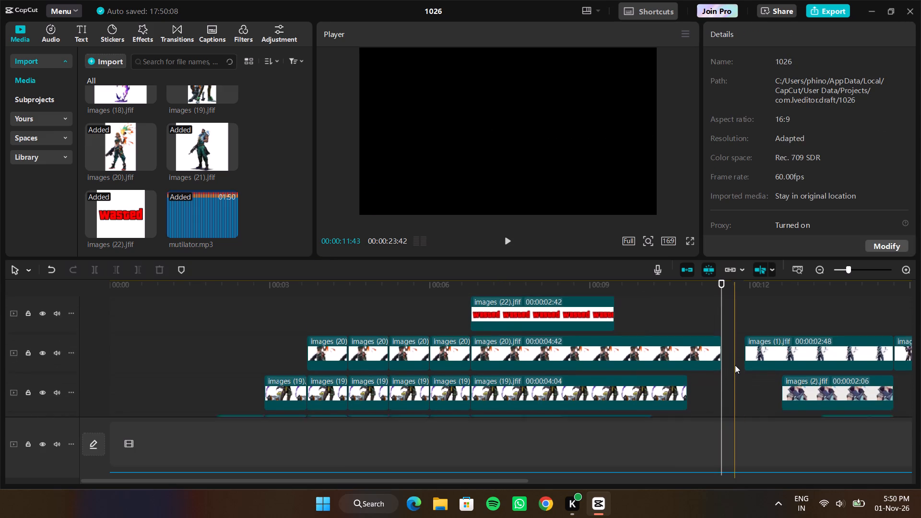
pyautogui.scroll(1, 735, 365)
pyautogui.click(687, 360)
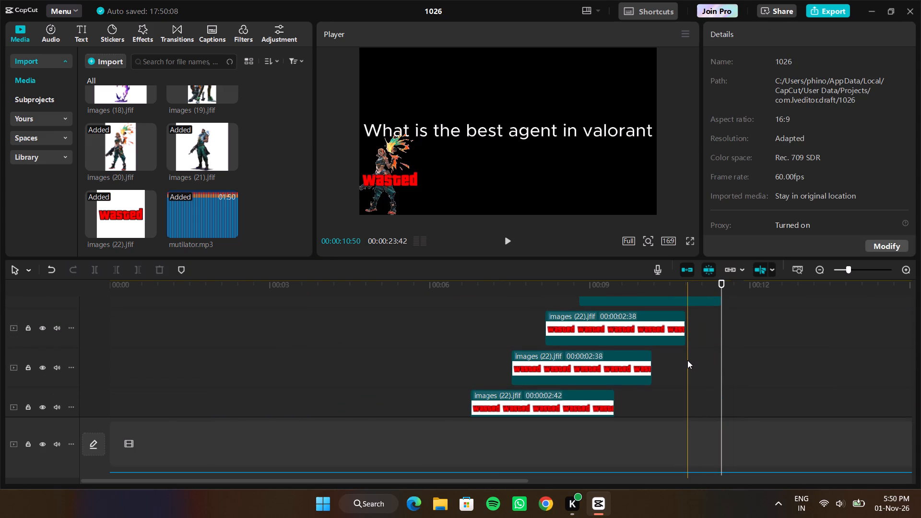
pyautogui.scroll(-1, 707, 378)
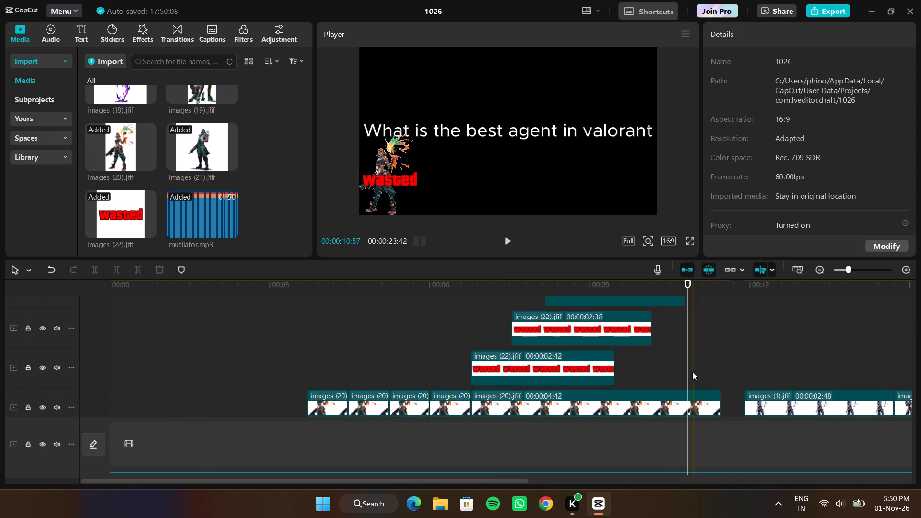
# Play the video from the beginning through the first agent group after the Wasted section, and return the playhead to the start.
pyautogui.moveTo(687, 373); pyautogui.dragTo(237, 385)
pyautogui.moveTo(237, 385); pyautogui.dragTo(0, 403)
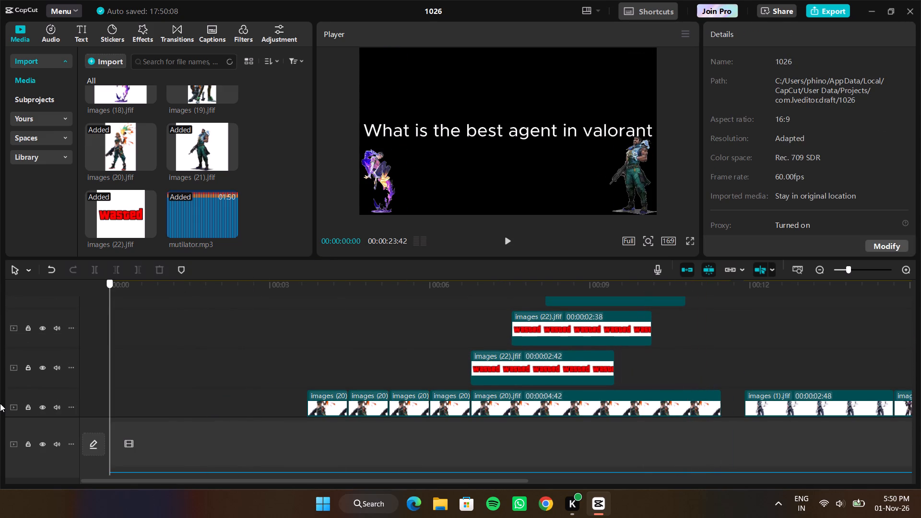
pyautogui.press('space')
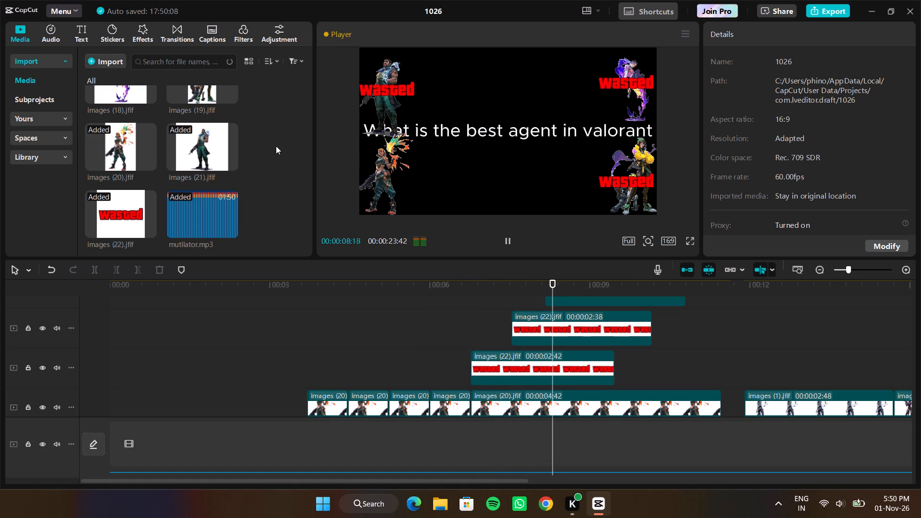
pyautogui.press('space')
pyautogui.press('space')
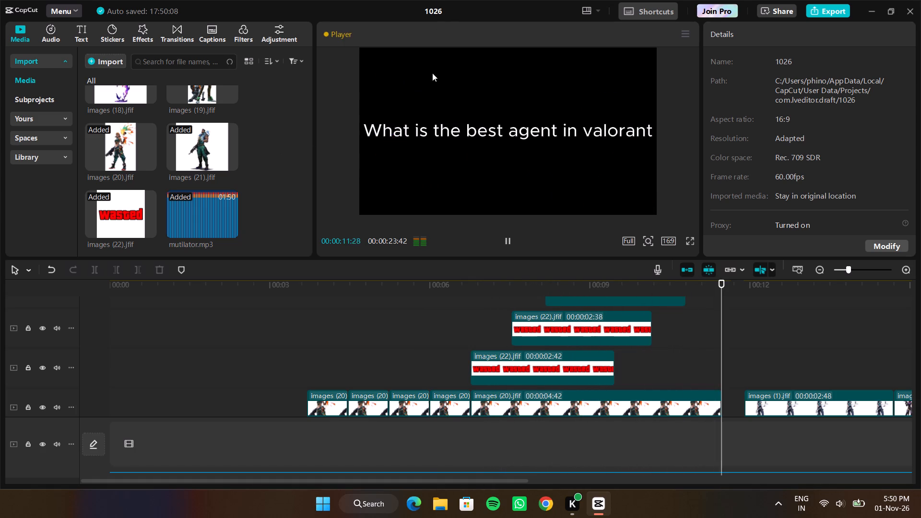
pyautogui.press('space')
pyautogui.press('space')
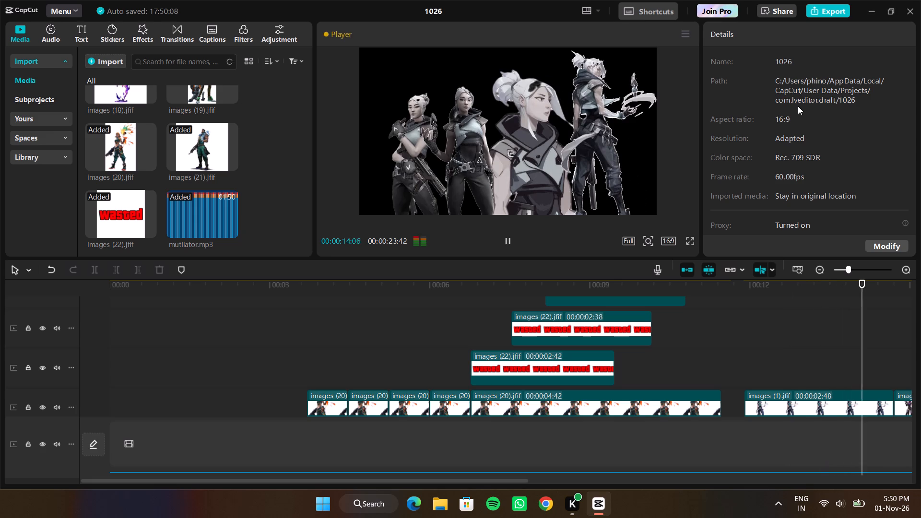
pyautogui.press('space')
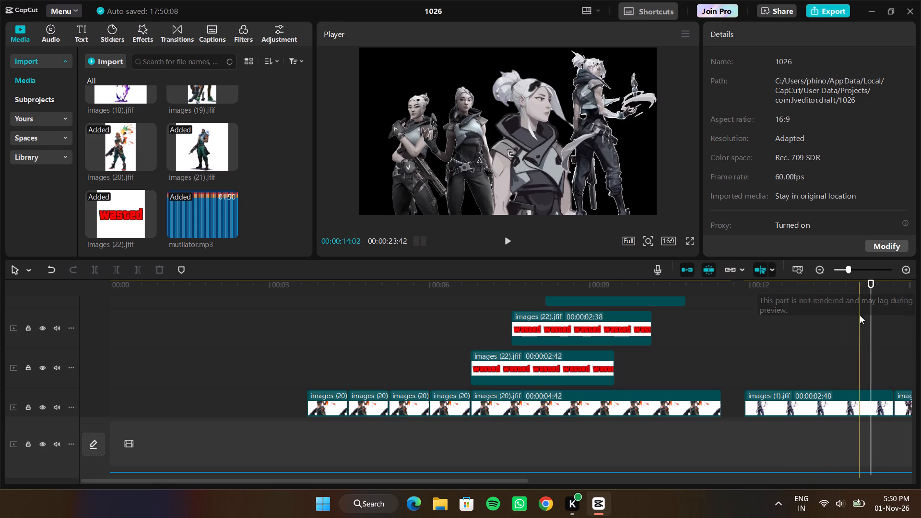
pyautogui.moveTo(869, 321); pyautogui.dragTo(0, 358)
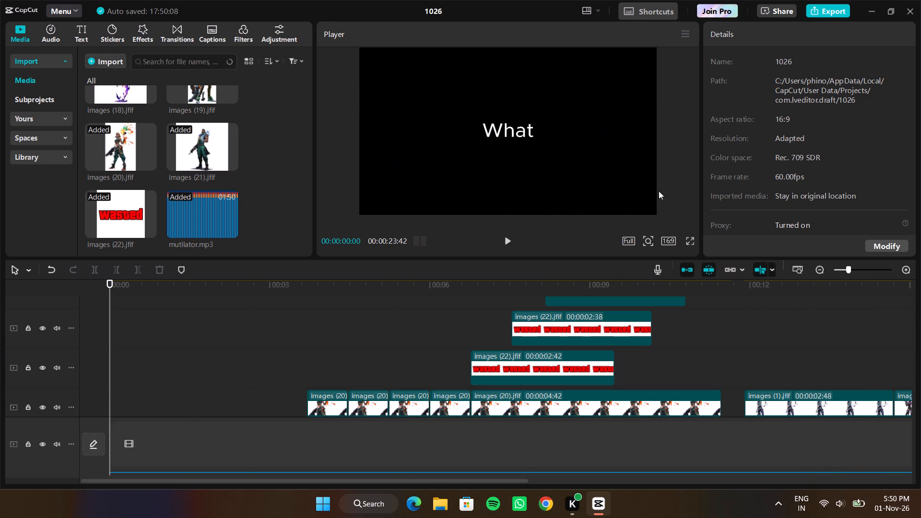
# Open the export settings and browse the export location up to the capcut edits folder.
pyautogui.click(831, 13)
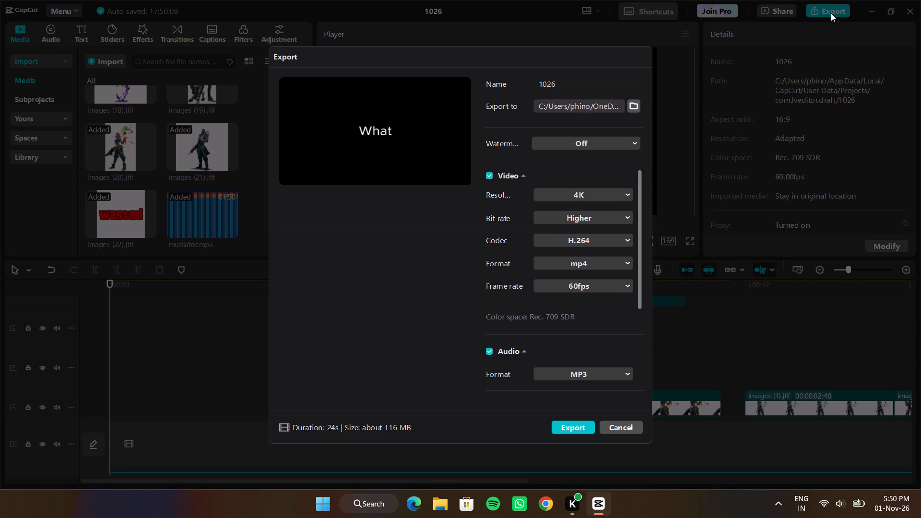
pyautogui.click(631, 108)
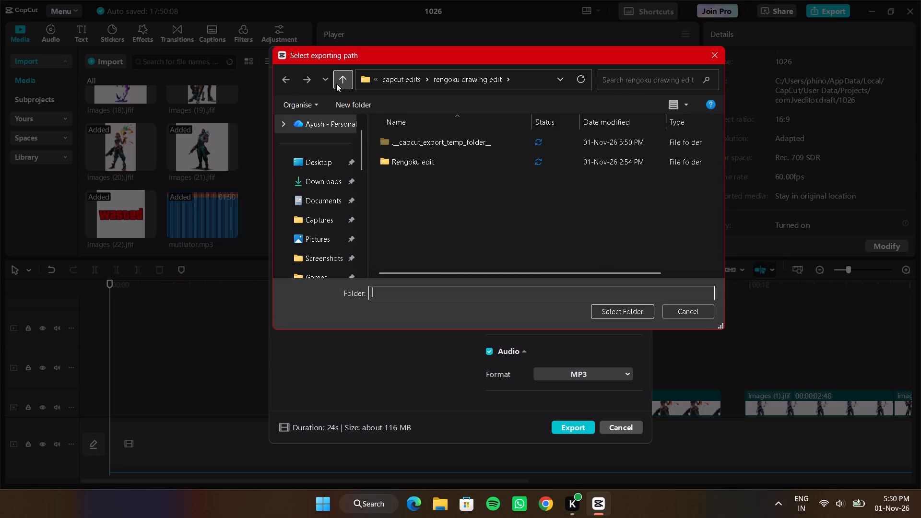
pyautogui.click(390, 82)
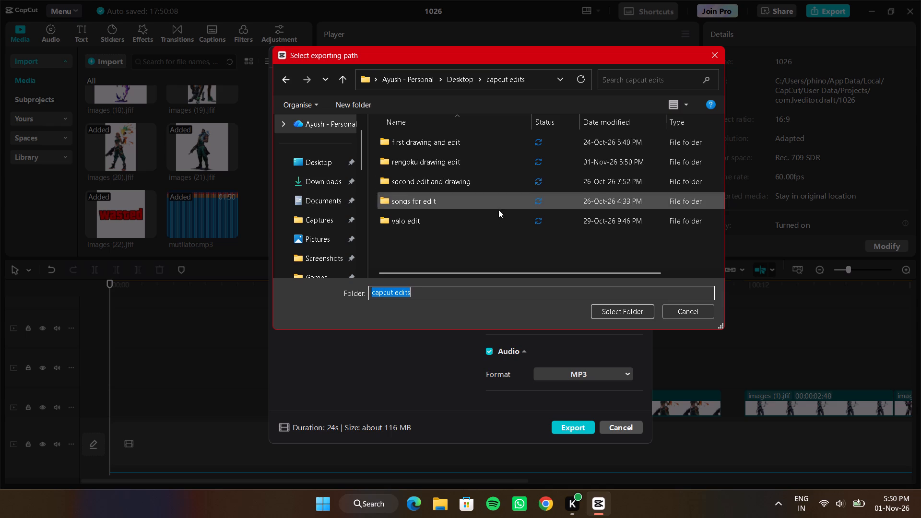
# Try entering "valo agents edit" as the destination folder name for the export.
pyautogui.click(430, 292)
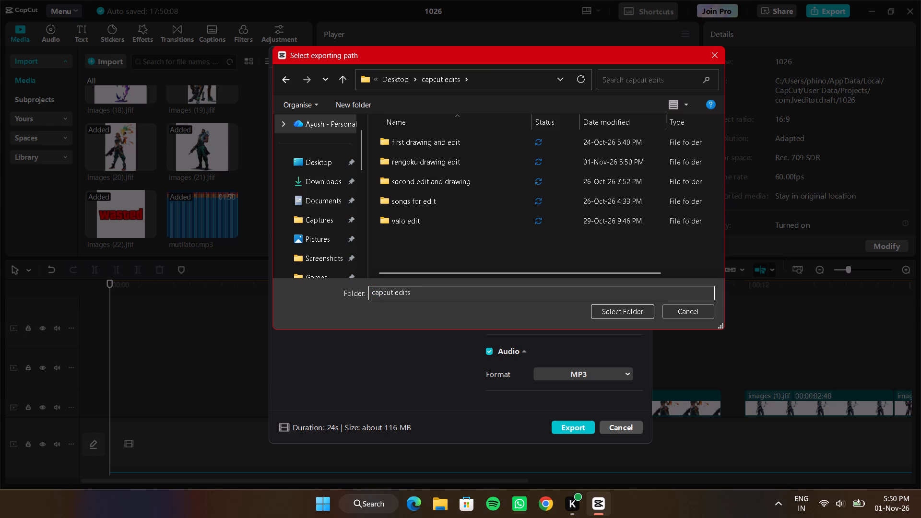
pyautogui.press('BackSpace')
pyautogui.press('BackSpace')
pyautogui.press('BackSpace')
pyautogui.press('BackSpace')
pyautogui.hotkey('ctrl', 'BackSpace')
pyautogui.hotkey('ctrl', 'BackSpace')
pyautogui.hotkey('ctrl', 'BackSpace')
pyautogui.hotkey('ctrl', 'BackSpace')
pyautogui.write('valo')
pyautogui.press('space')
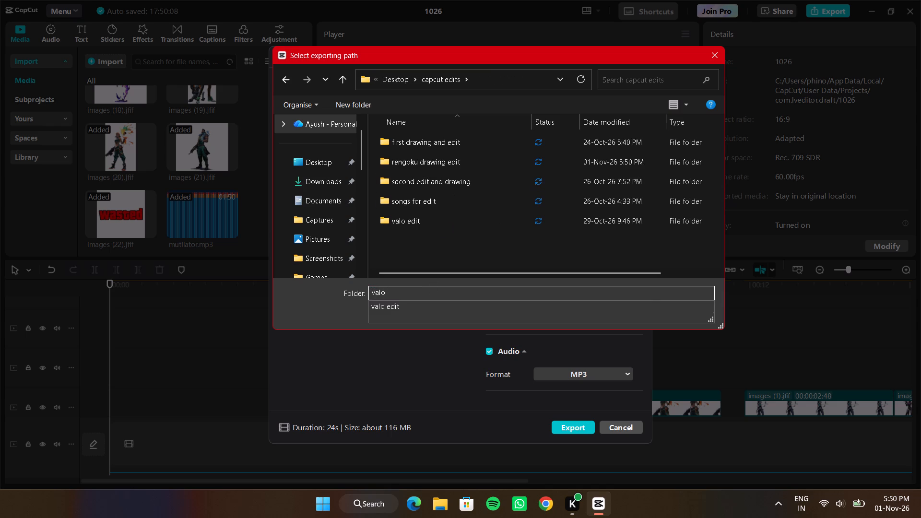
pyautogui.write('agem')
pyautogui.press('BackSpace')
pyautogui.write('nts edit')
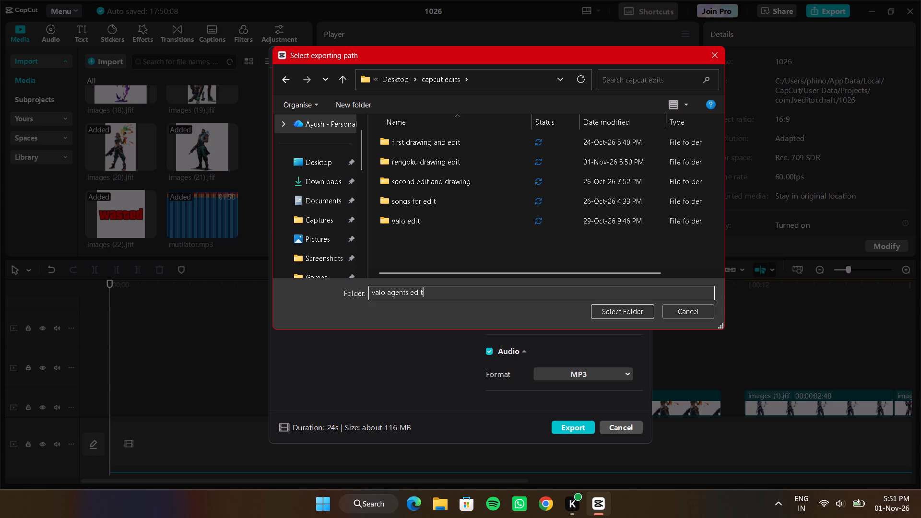
# Set the valo edit folder inside capcut edits as the export destination.
pyautogui.doubleClick(449, 223)
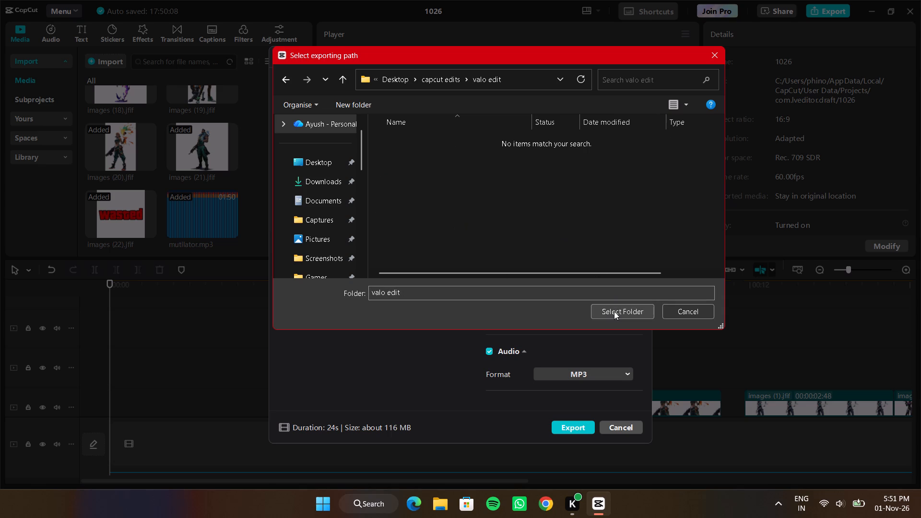
pyautogui.click(622, 315)
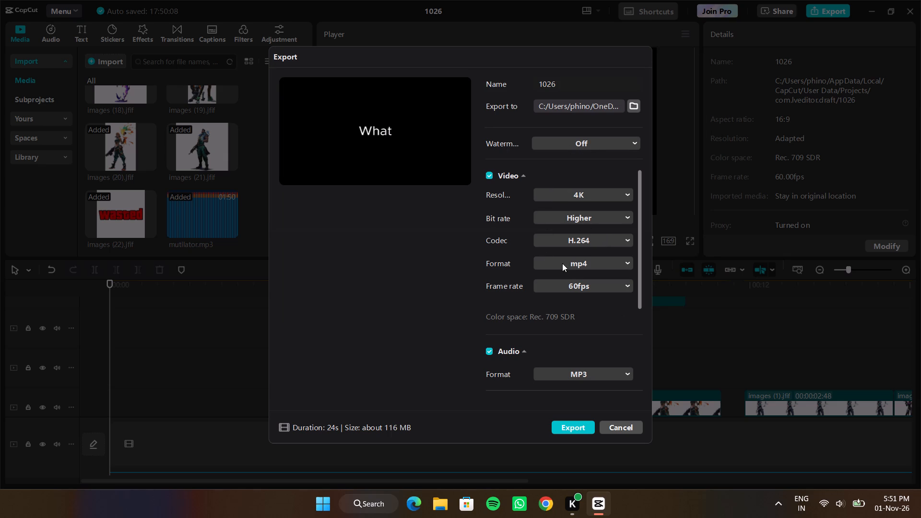
# Review the video, audio, GIF, captions and copyright export settings, including the available audio formats.
pyautogui.scroll(-1, 558, 343)
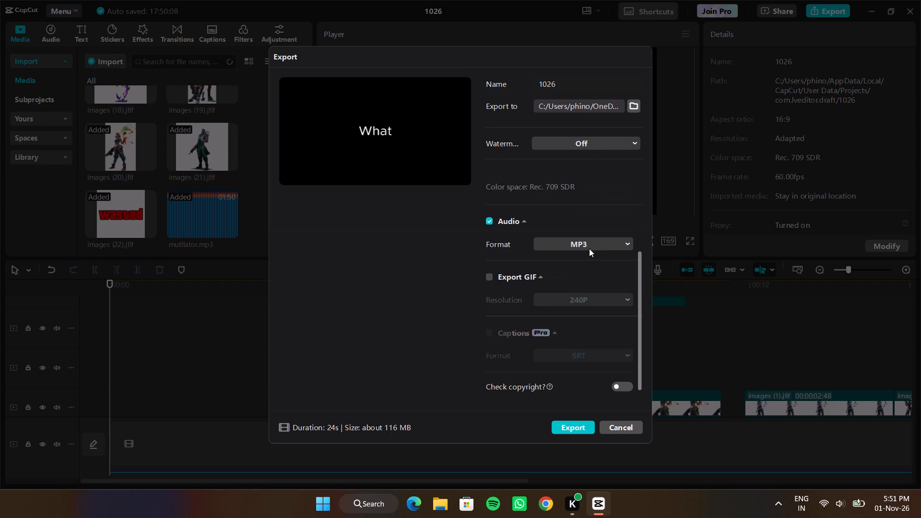
pyautogui.click(596, 246)
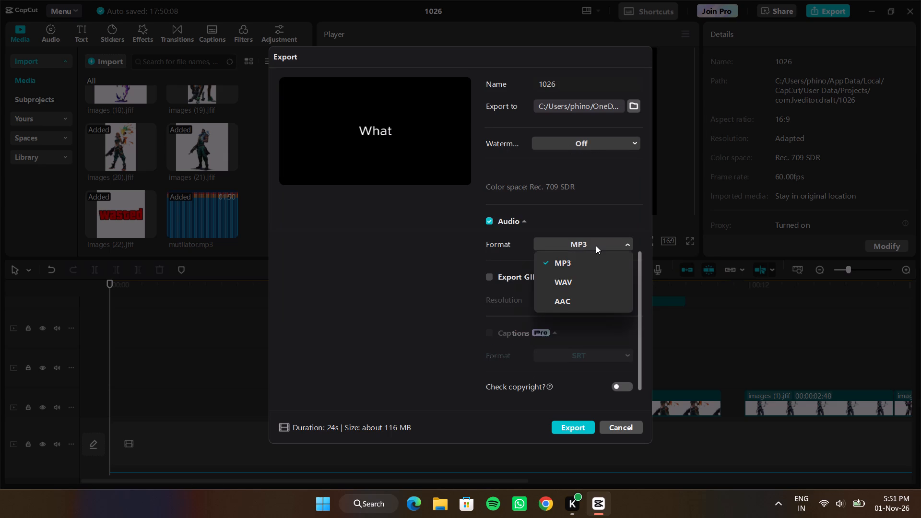
pyautogui.click(502, 247)
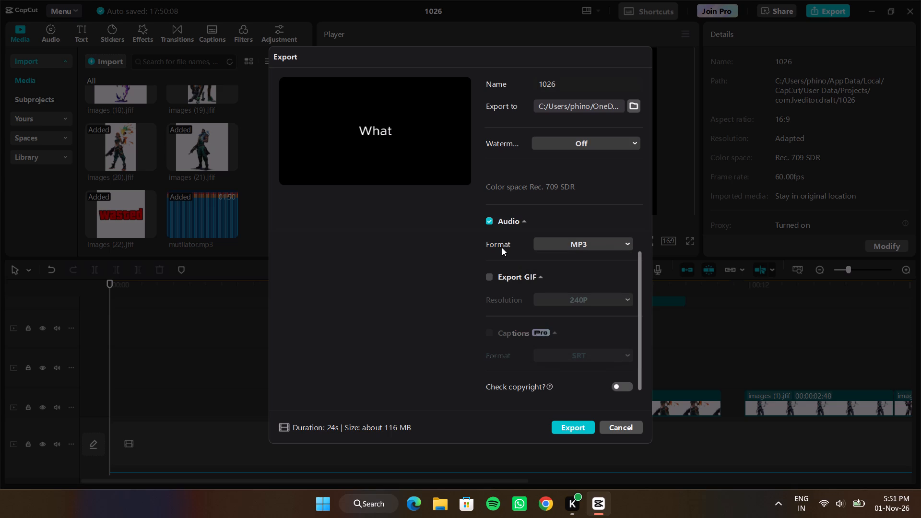
pyautogui.scroll(-3, 486, 320)
pyautogui.moveTo(640, 313); pyautogui.dragTo(640, 272)
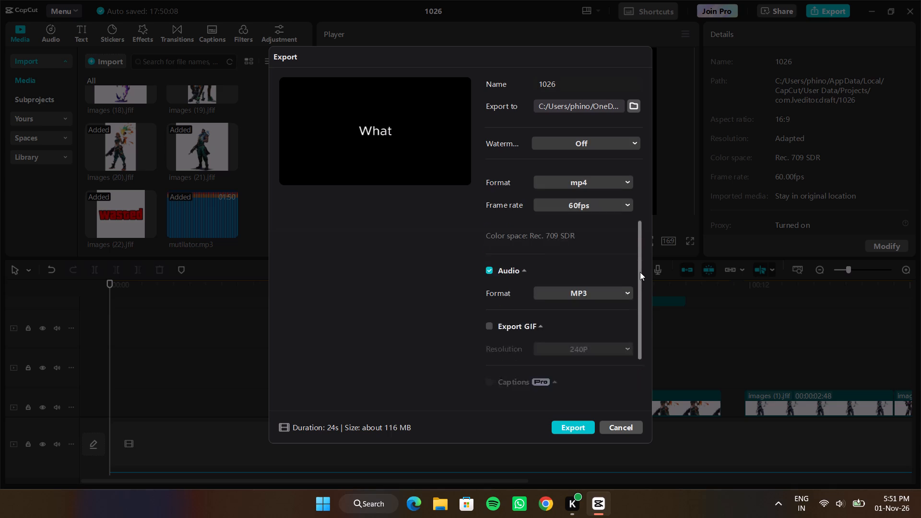
pyautogui.moveTo(640, 272); pyautogui.dragTo(639, 271)
pyautogui.moveTo(639, 271); pyautogui.dragTo(640, 162)
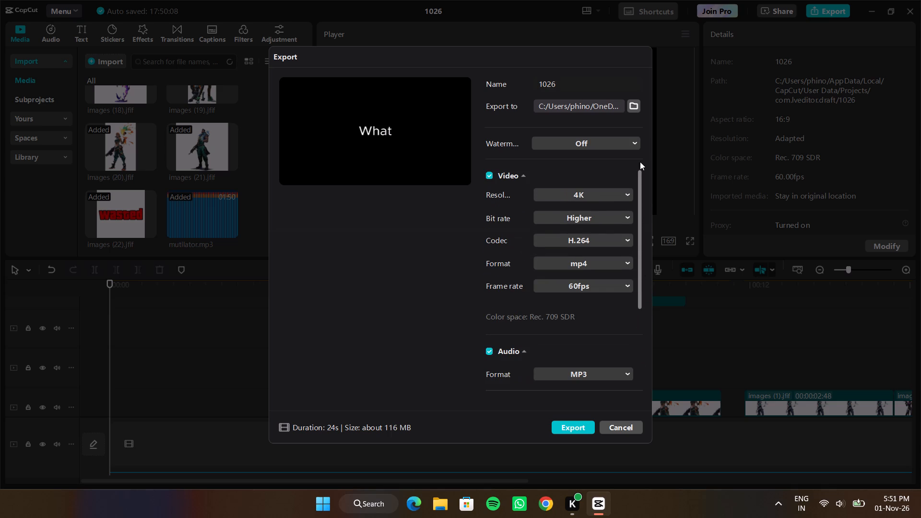
pyautogui.moveTo(640, 162); pyautogui.dragTo(640, 159)
pyautogui.moveTo(639, 209); pyautogui.dragTo(638, 229)
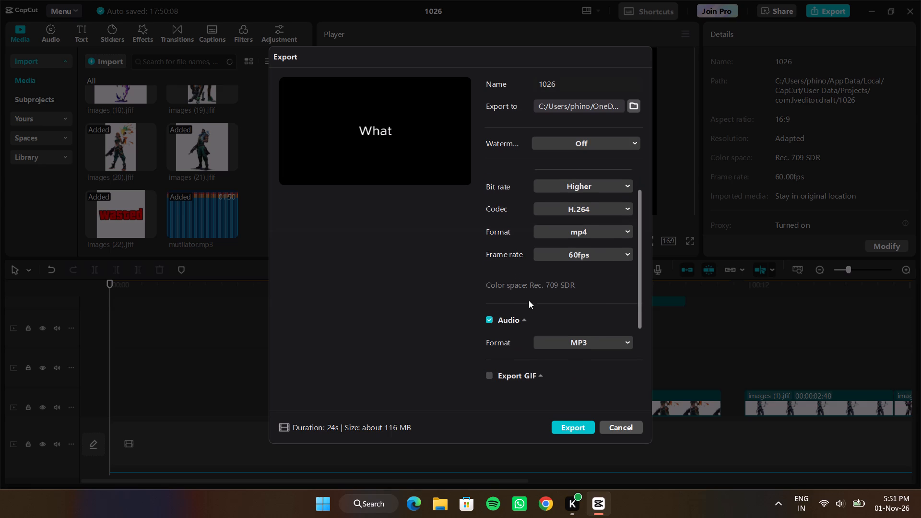
pyautogui.moveTo(639, 271); pyautogui.dragTo(637, 342)
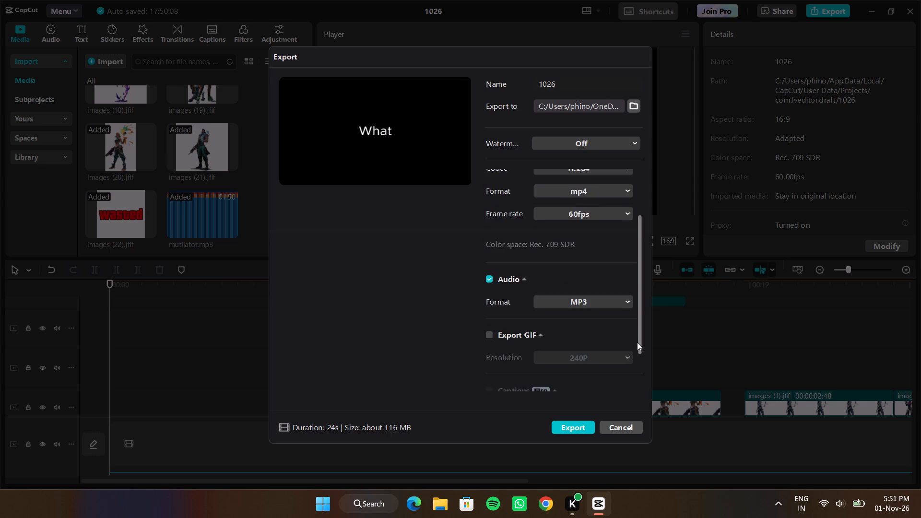
pyautogui.moveTo(637, 342); pyautogui.dragTo(638, 371)
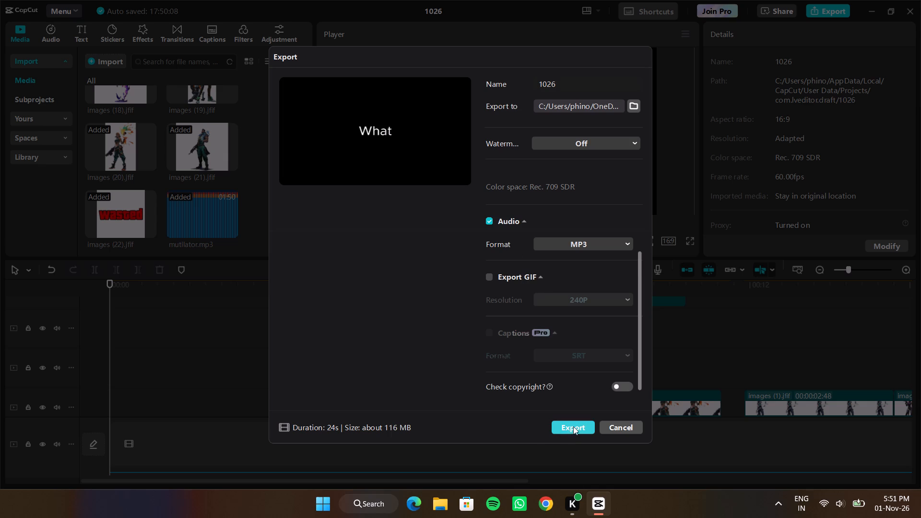
pyautogui.scroll(-4, 556, 374)
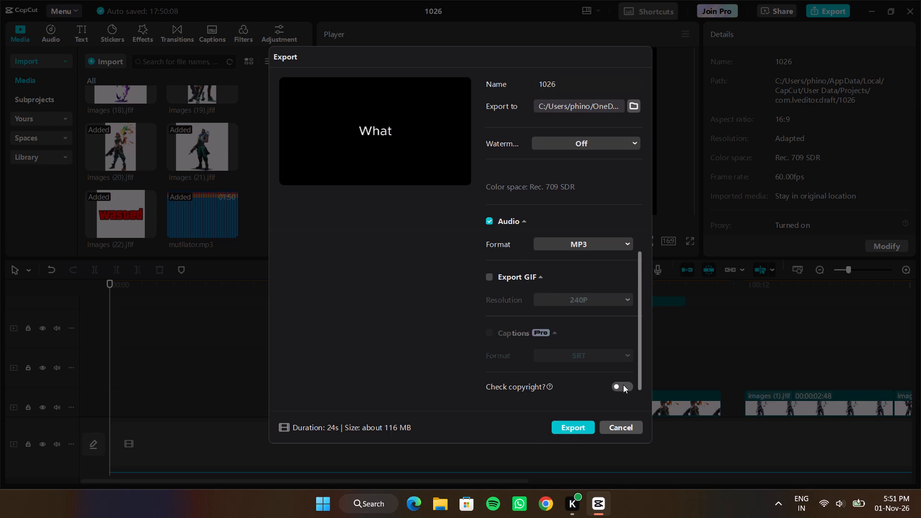
# Export the video as a 4K, 60 fps H.264 mp4.
pyautogui.click(572, 428)
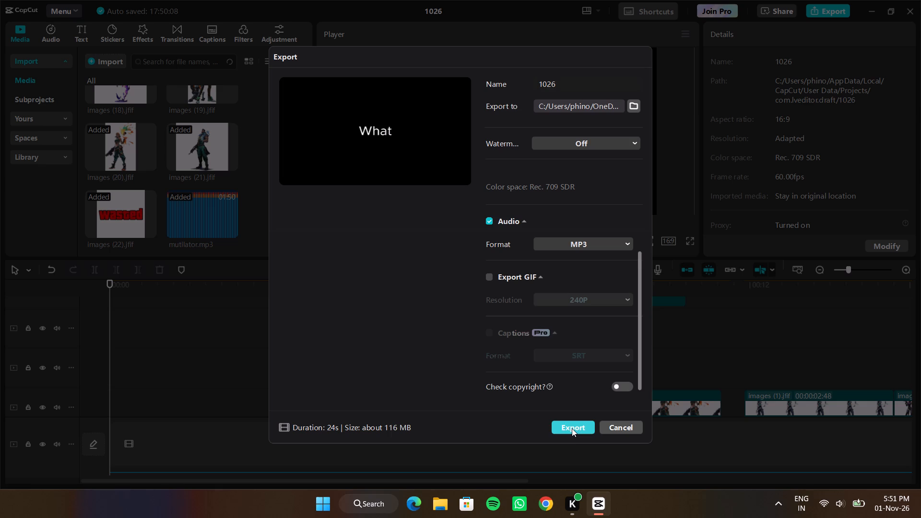
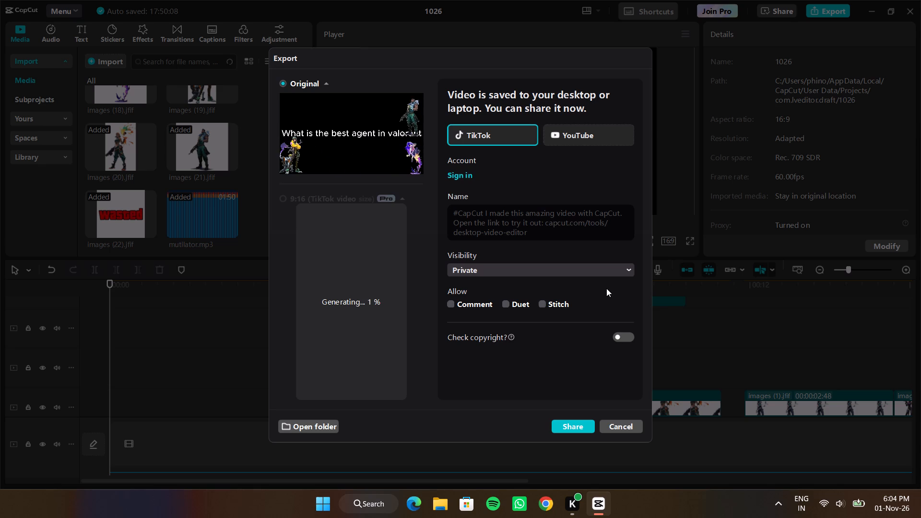
# Dismiss the finished export dialog without sharing the video to TikTok or YouTube.
pyautogui.click(622, 428)
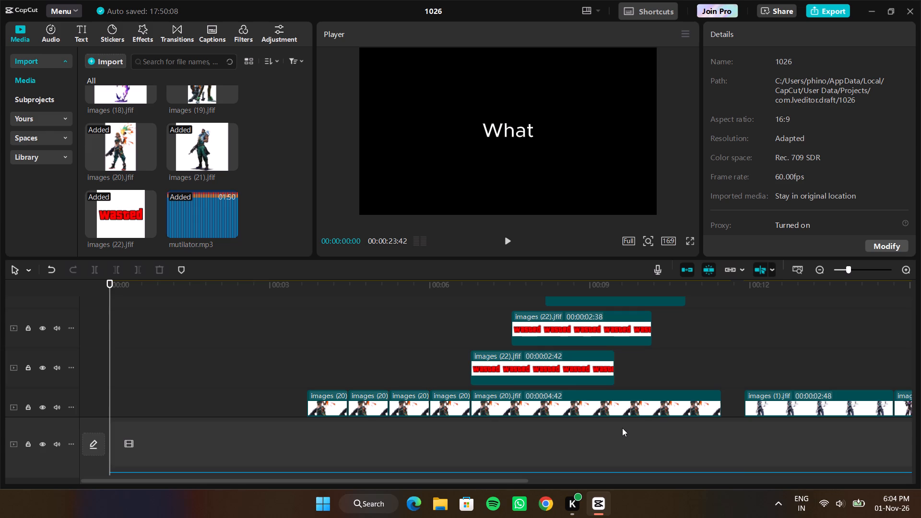
# Take the editor window out of its maximized state and try to close it.
pyautogui.moveTo(920, 0); pyautogui.dragTo(918, 21)
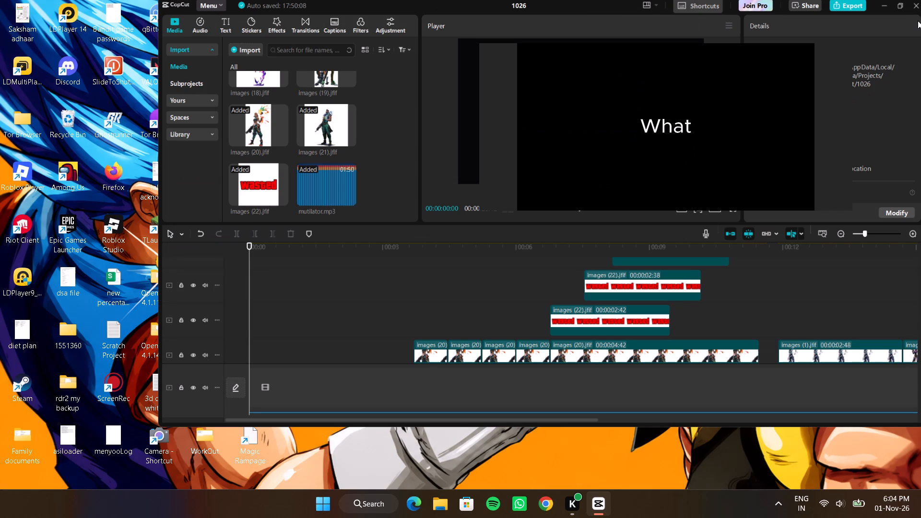
pyautogui.moveTo(918, 21); pyautogui.dragTo(909, 9)
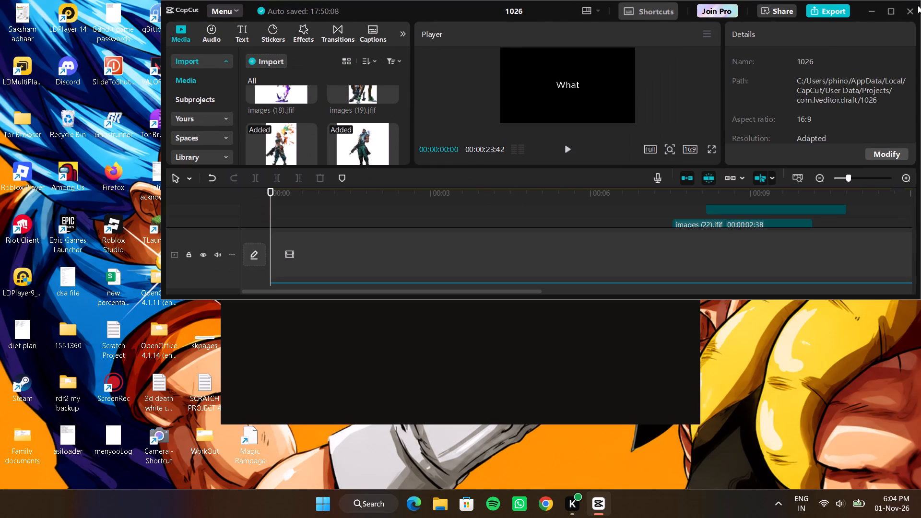